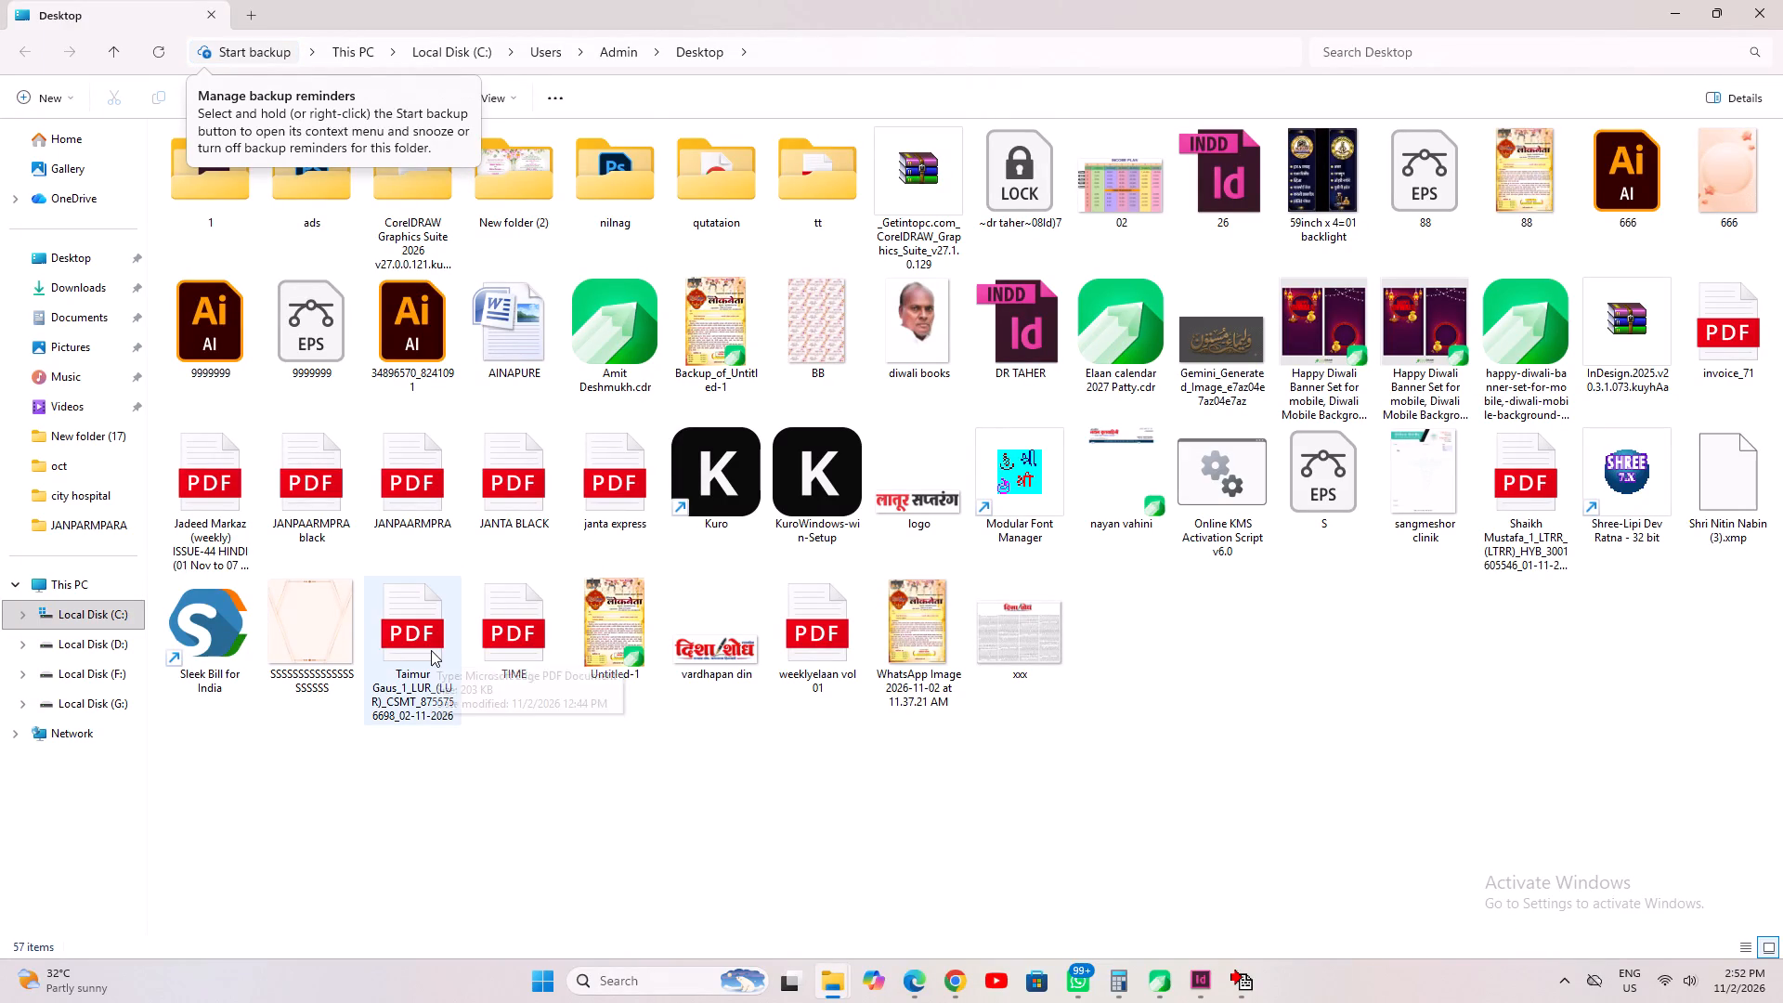
Open the Jadeed Markaz (weekly) ISSUE-44 HINDI PDF from the Desktop folder.
{"action": "left_click", "coordinate": [1570, 995]}
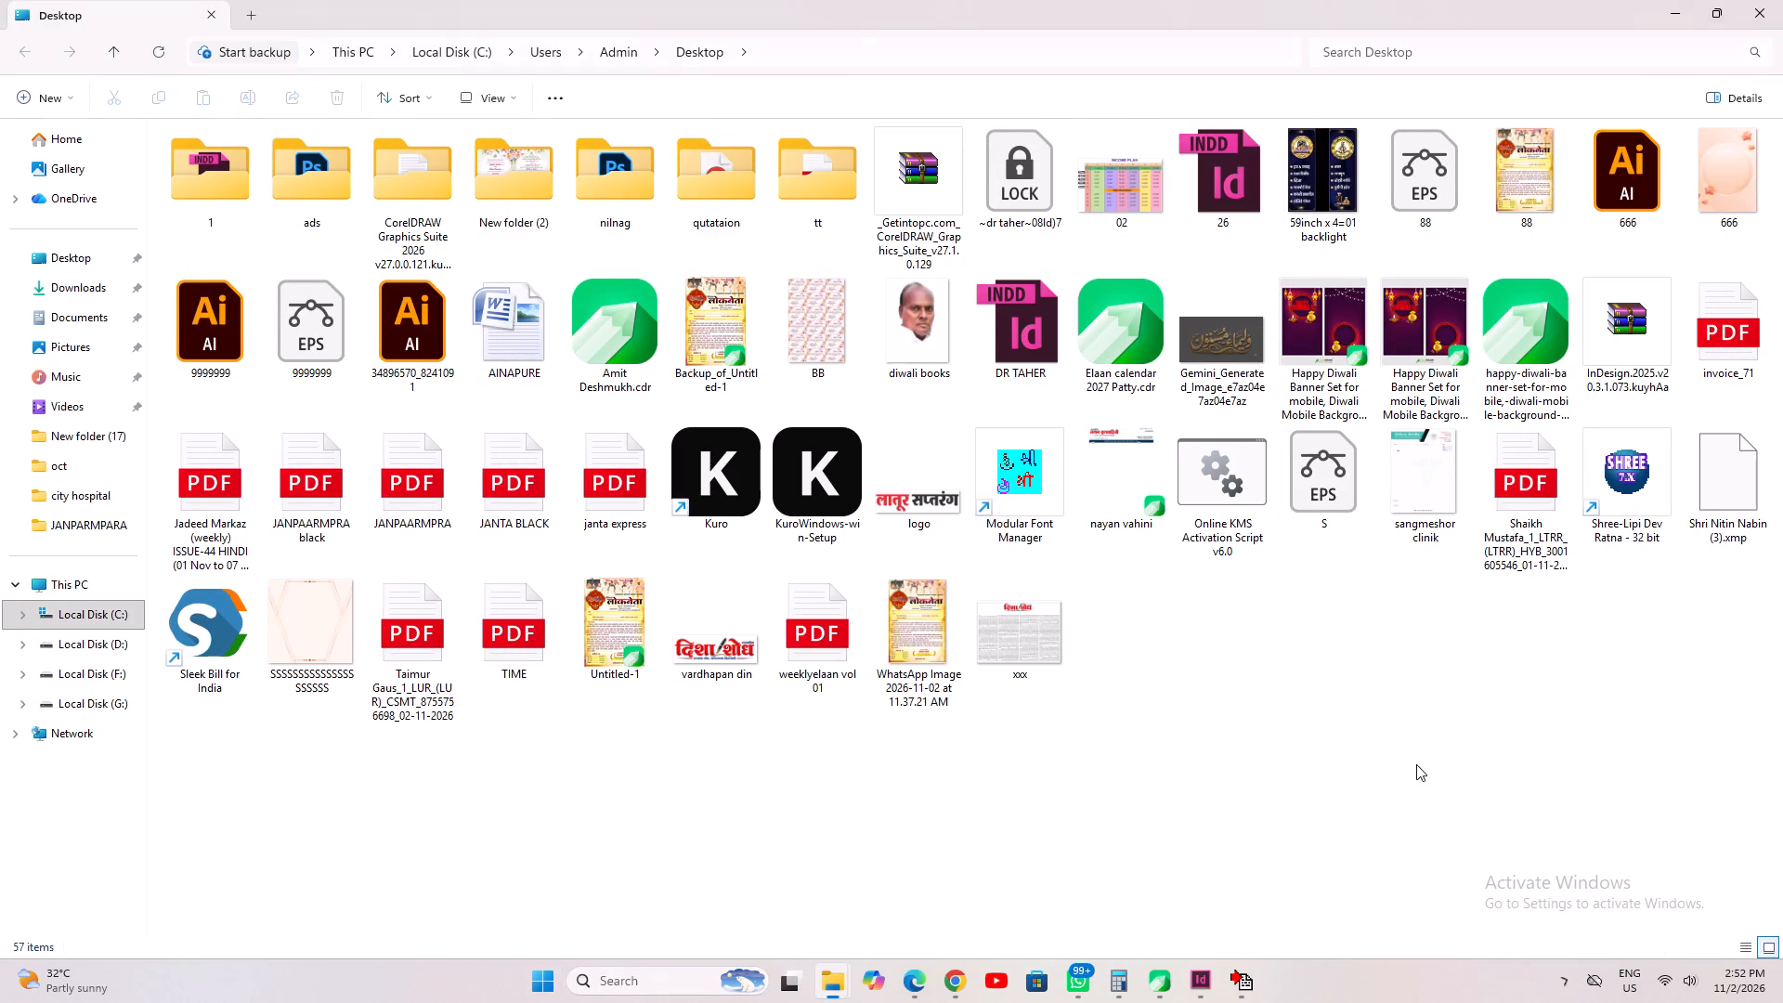
{"action": "double_click", "coordinate": [225, 502]}
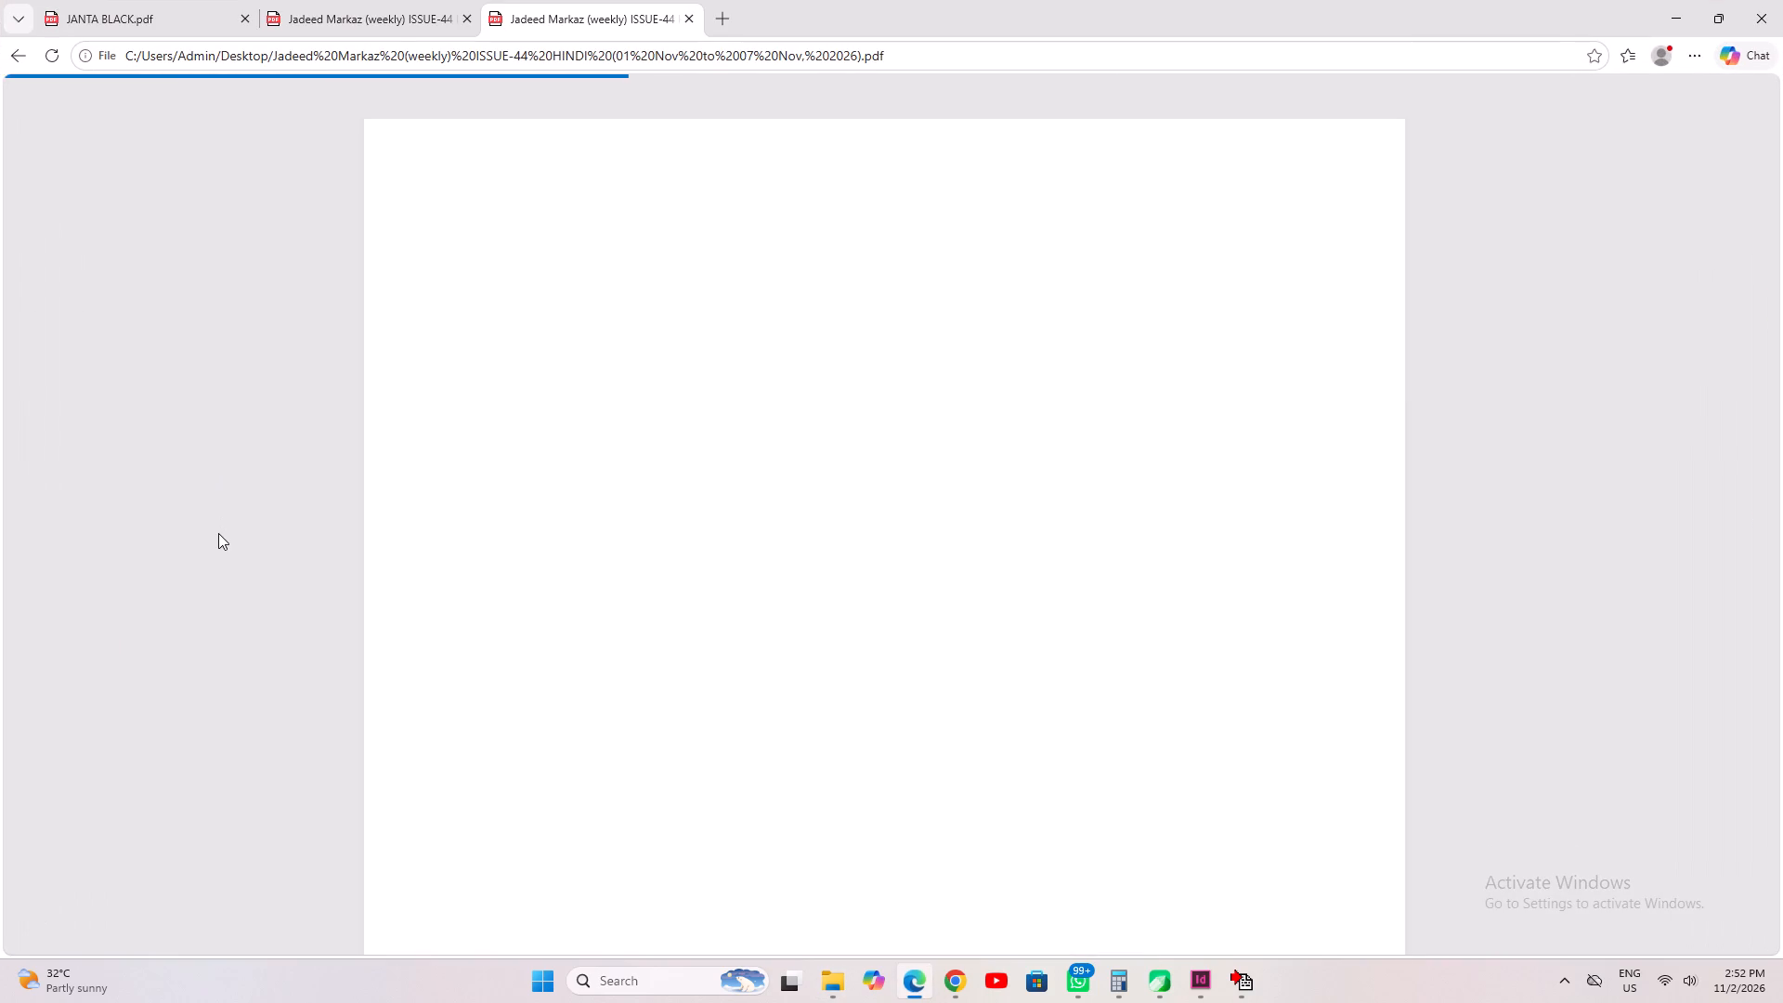
Look through the newspaper PDF's articles from the front page to page 9.
{"action": "scroll", "coordinate": [239, 531], "scroll_direction": "up", "scroll_amount": 11}
{"action": "scroll", "coordinate": [239, 531], "scroll_direction": "up", "scroll_amount": 10}
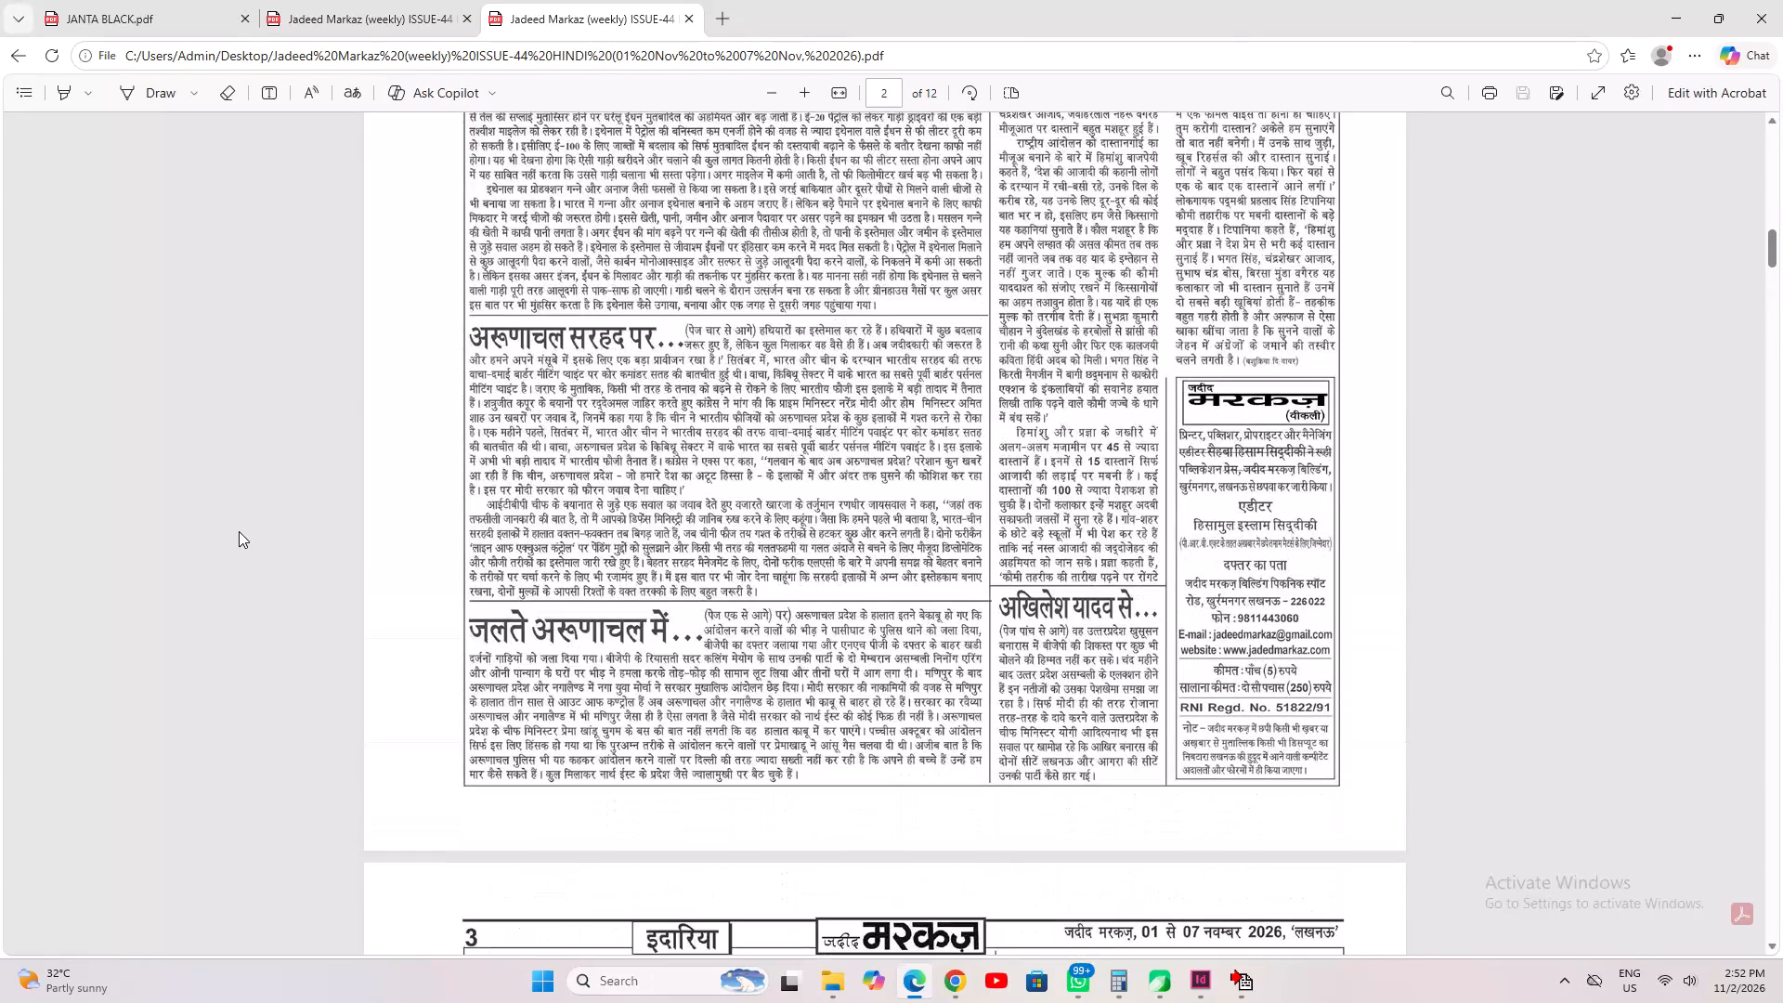
{"action": "scroll", "coordinate": [239, 531], "scroll_direction": "up", "scroll_amount": 20}
{"action": "scroll", "coordinate": [239, 531], "scroll_direction": "up", "scroll_amount": 2}
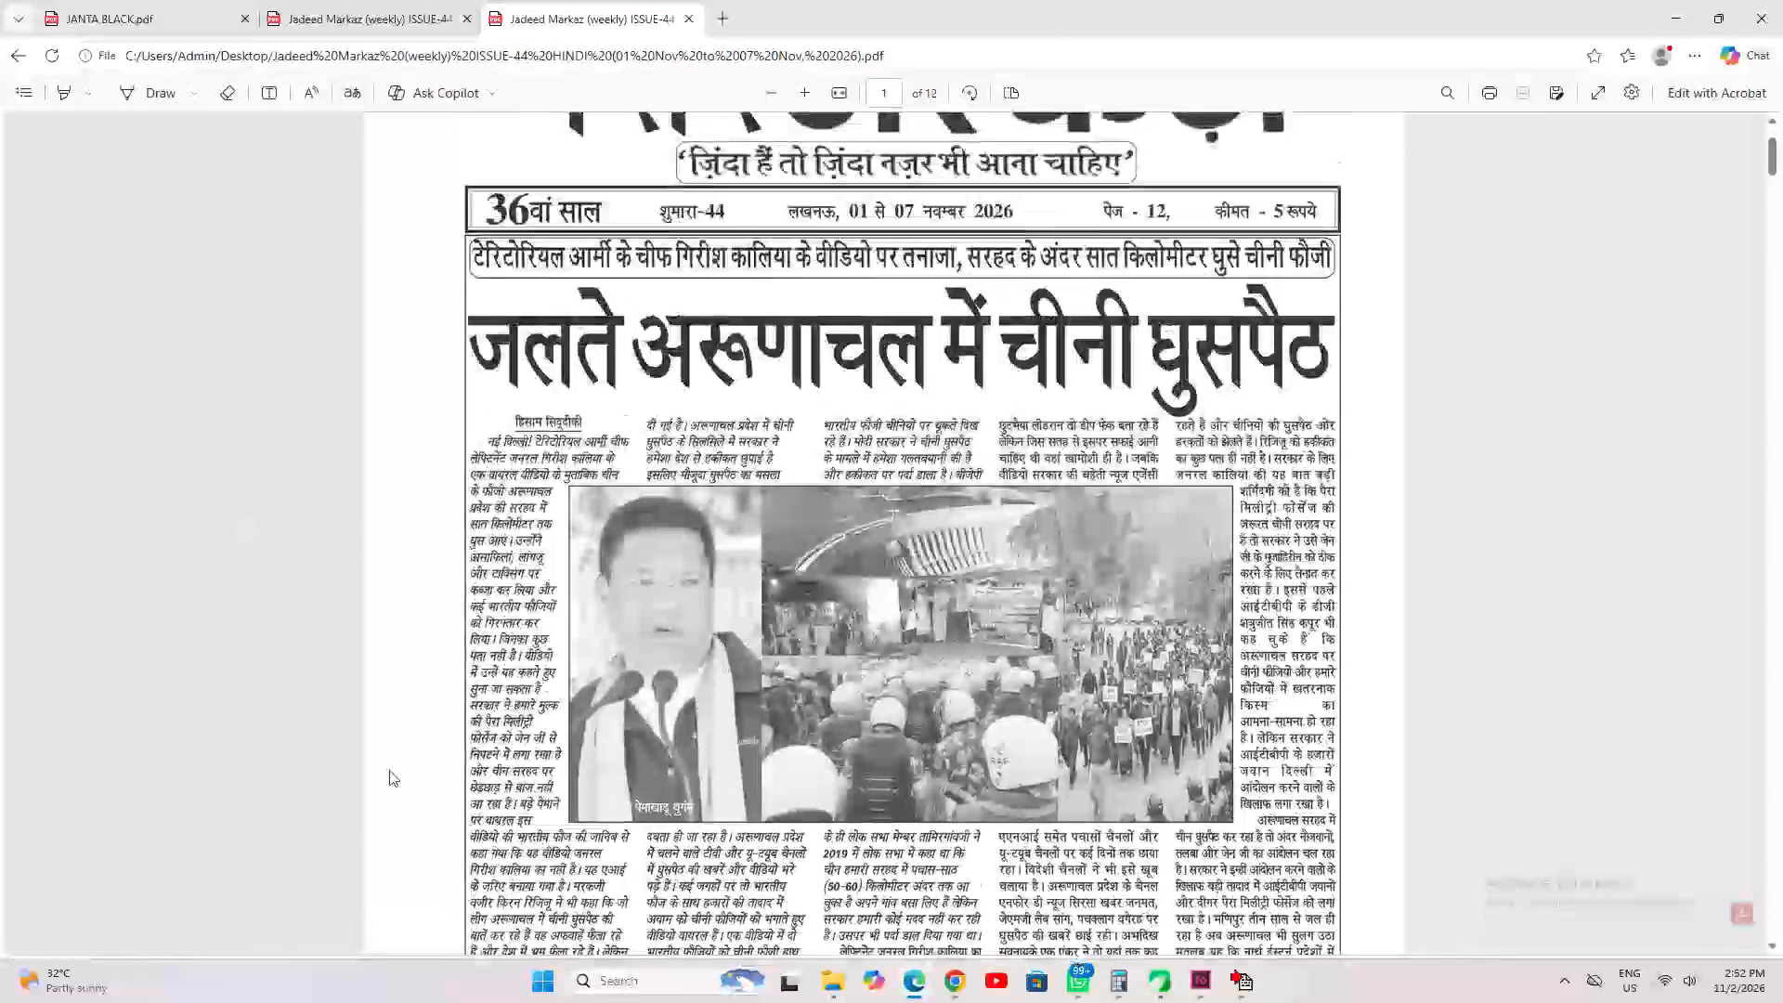
{"action": "scroll", "coordinate": [399, 727], "scroll_direction": "down", "scroll_amount": 3}
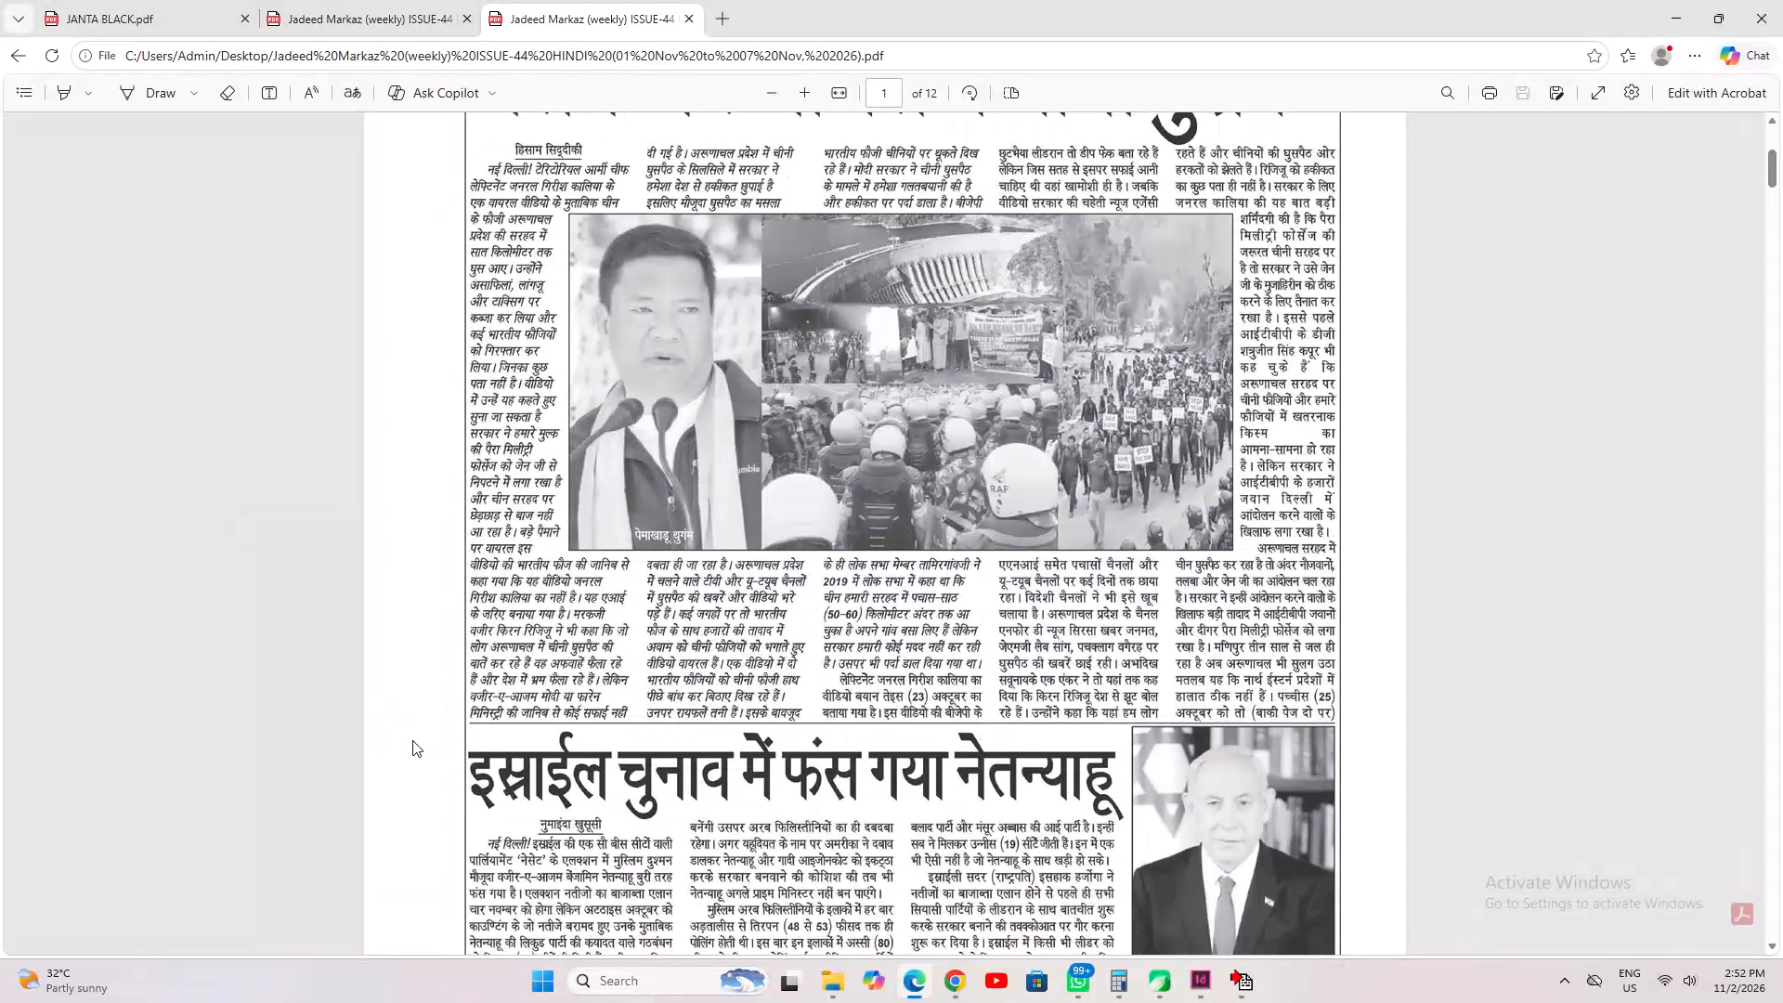
{"action": "scroll", "coordinate": [412, 740], "scroll_direction": "down", "scroll_amount": 17}
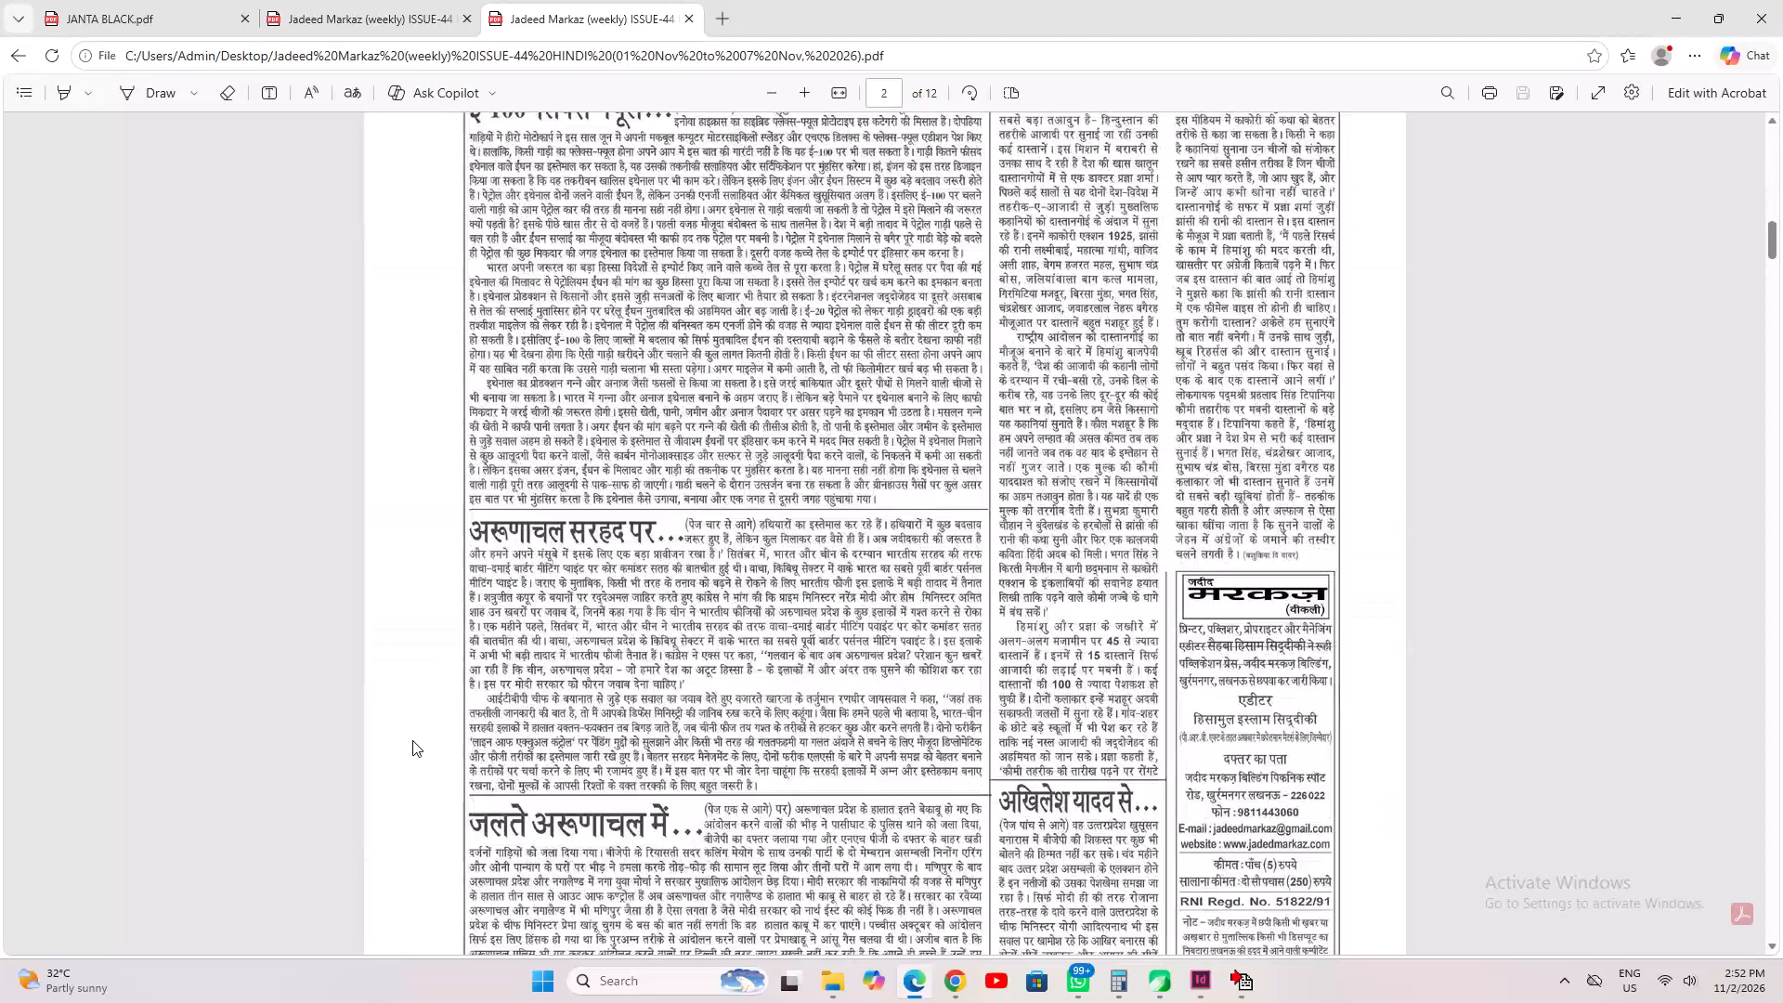
{"action": "scroll", "coordinate": [412, 740], "scroll_direction": "up", "scroll_amount": 6}
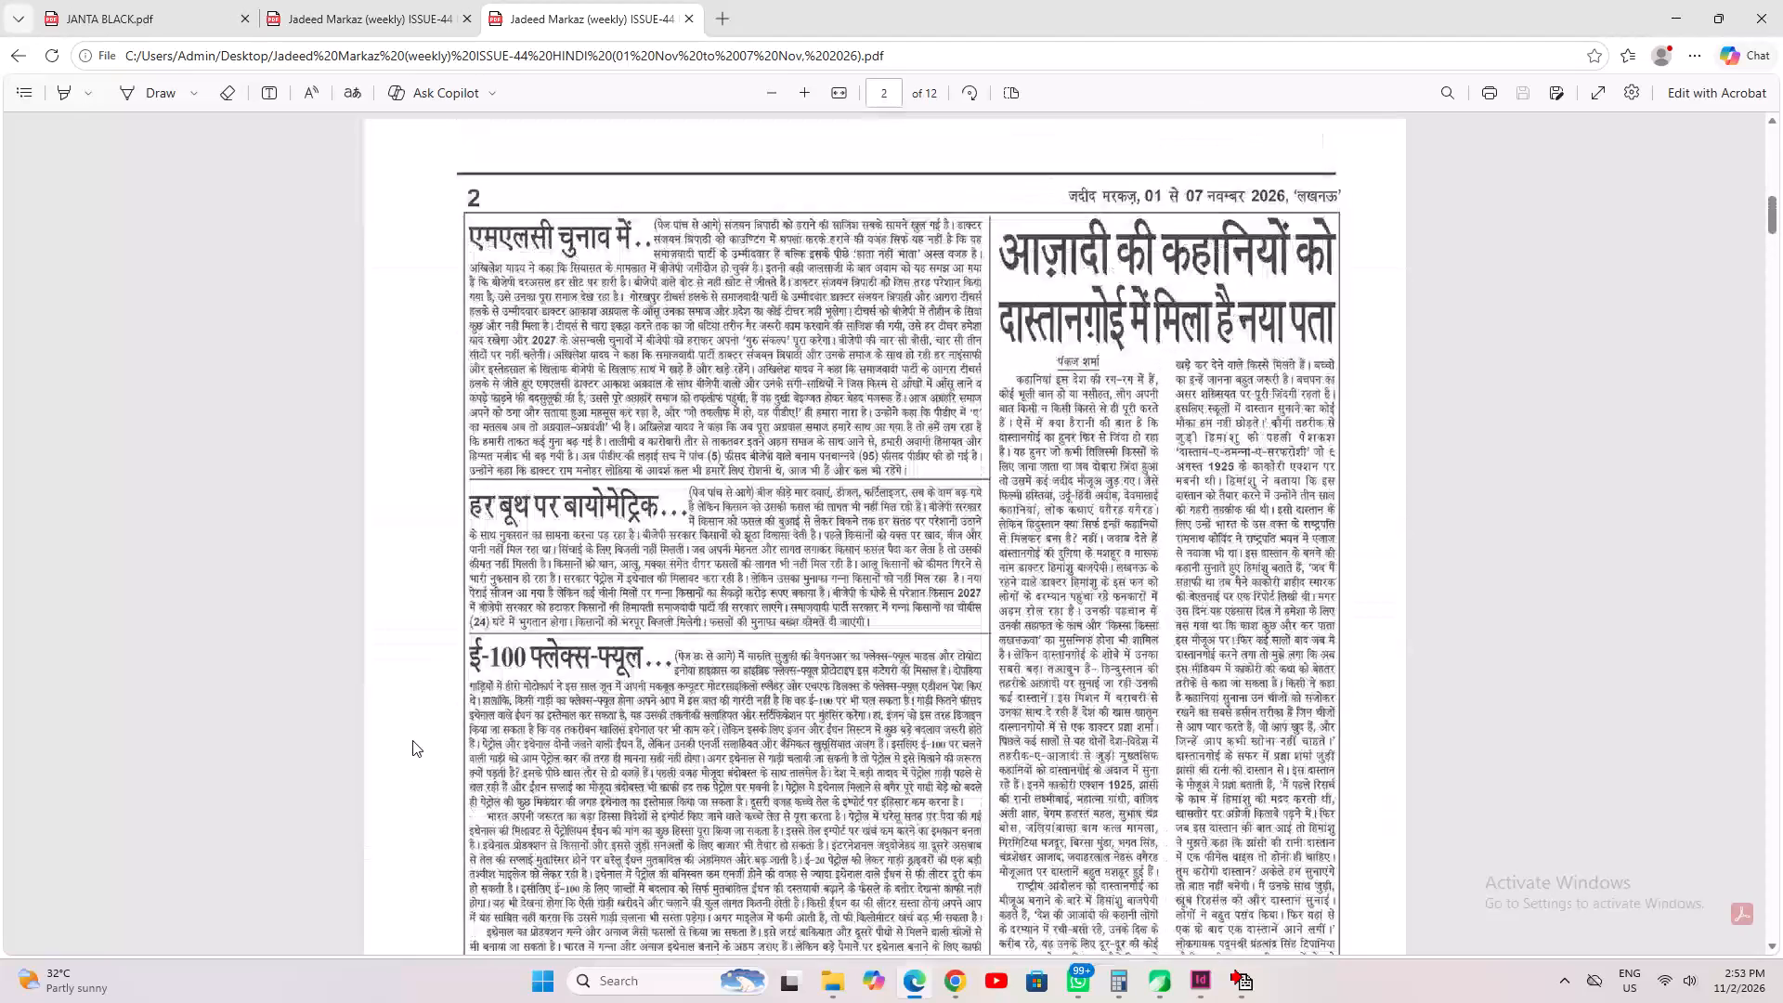
{"action": "scroll", "coordinate": [412, 740], "scroll_direction": "down", "scroll_amount": 13}
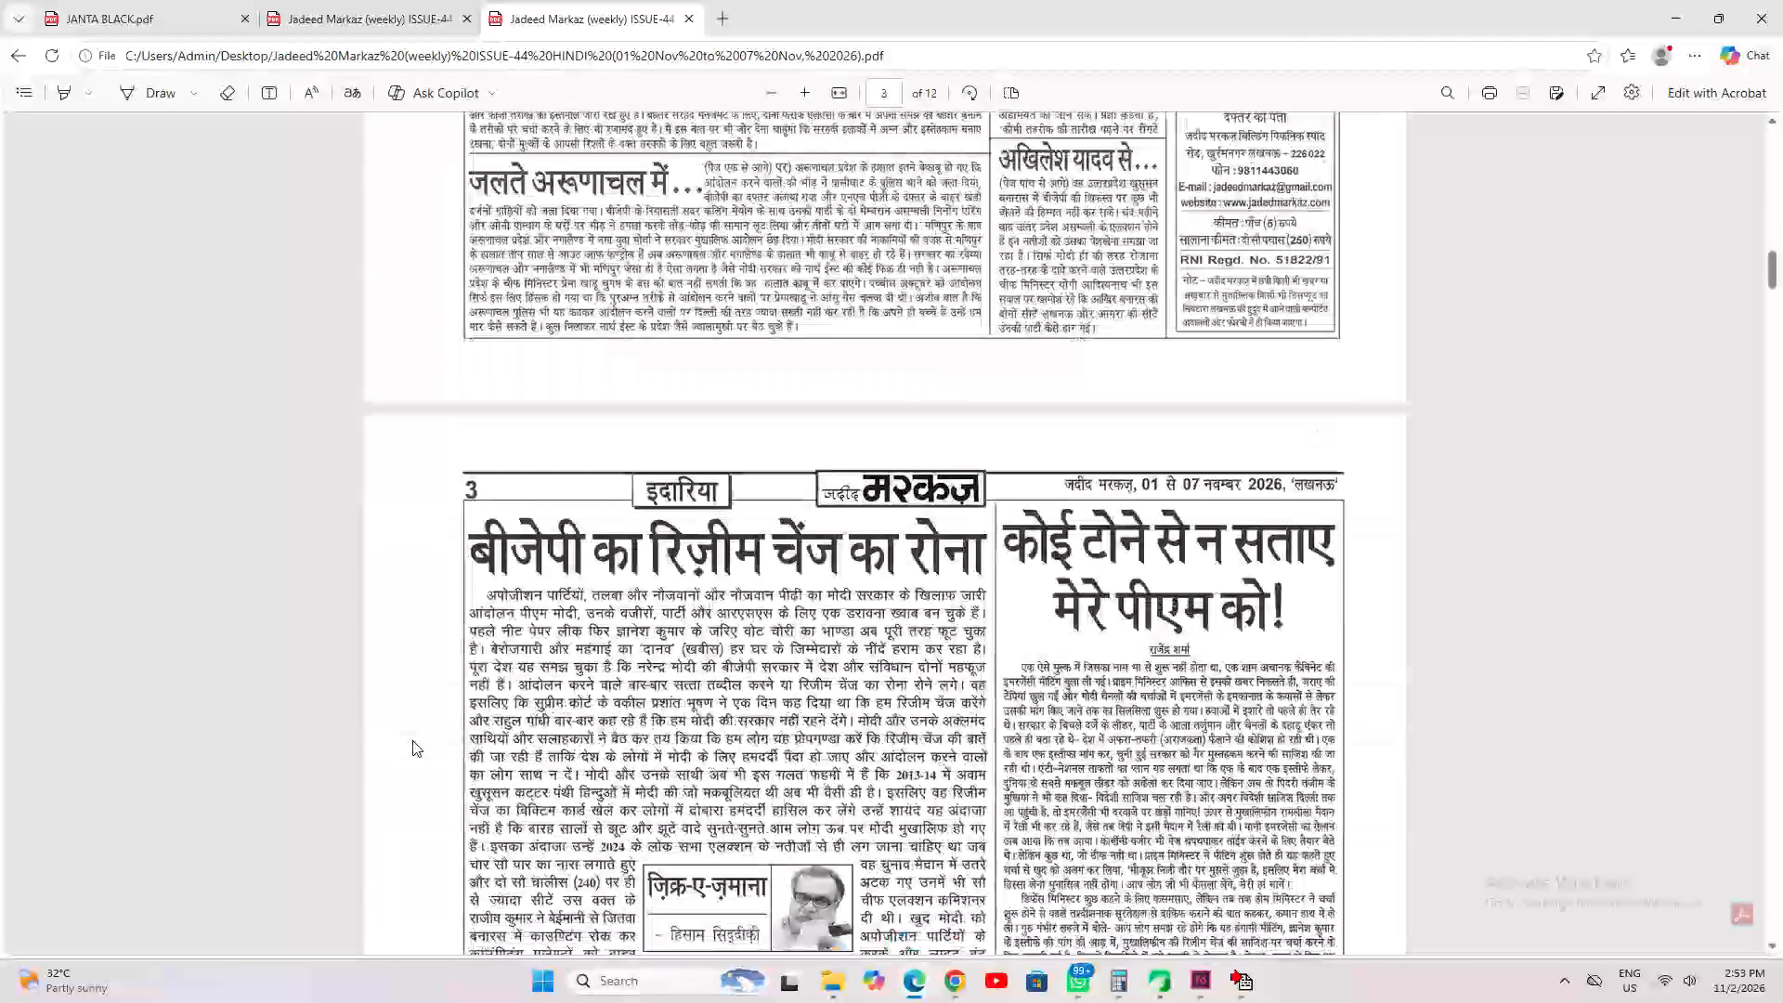
{"action": "scroll", "coordinate": [412, 740], "scroll_direction": "down", "scroll_amount": 4}
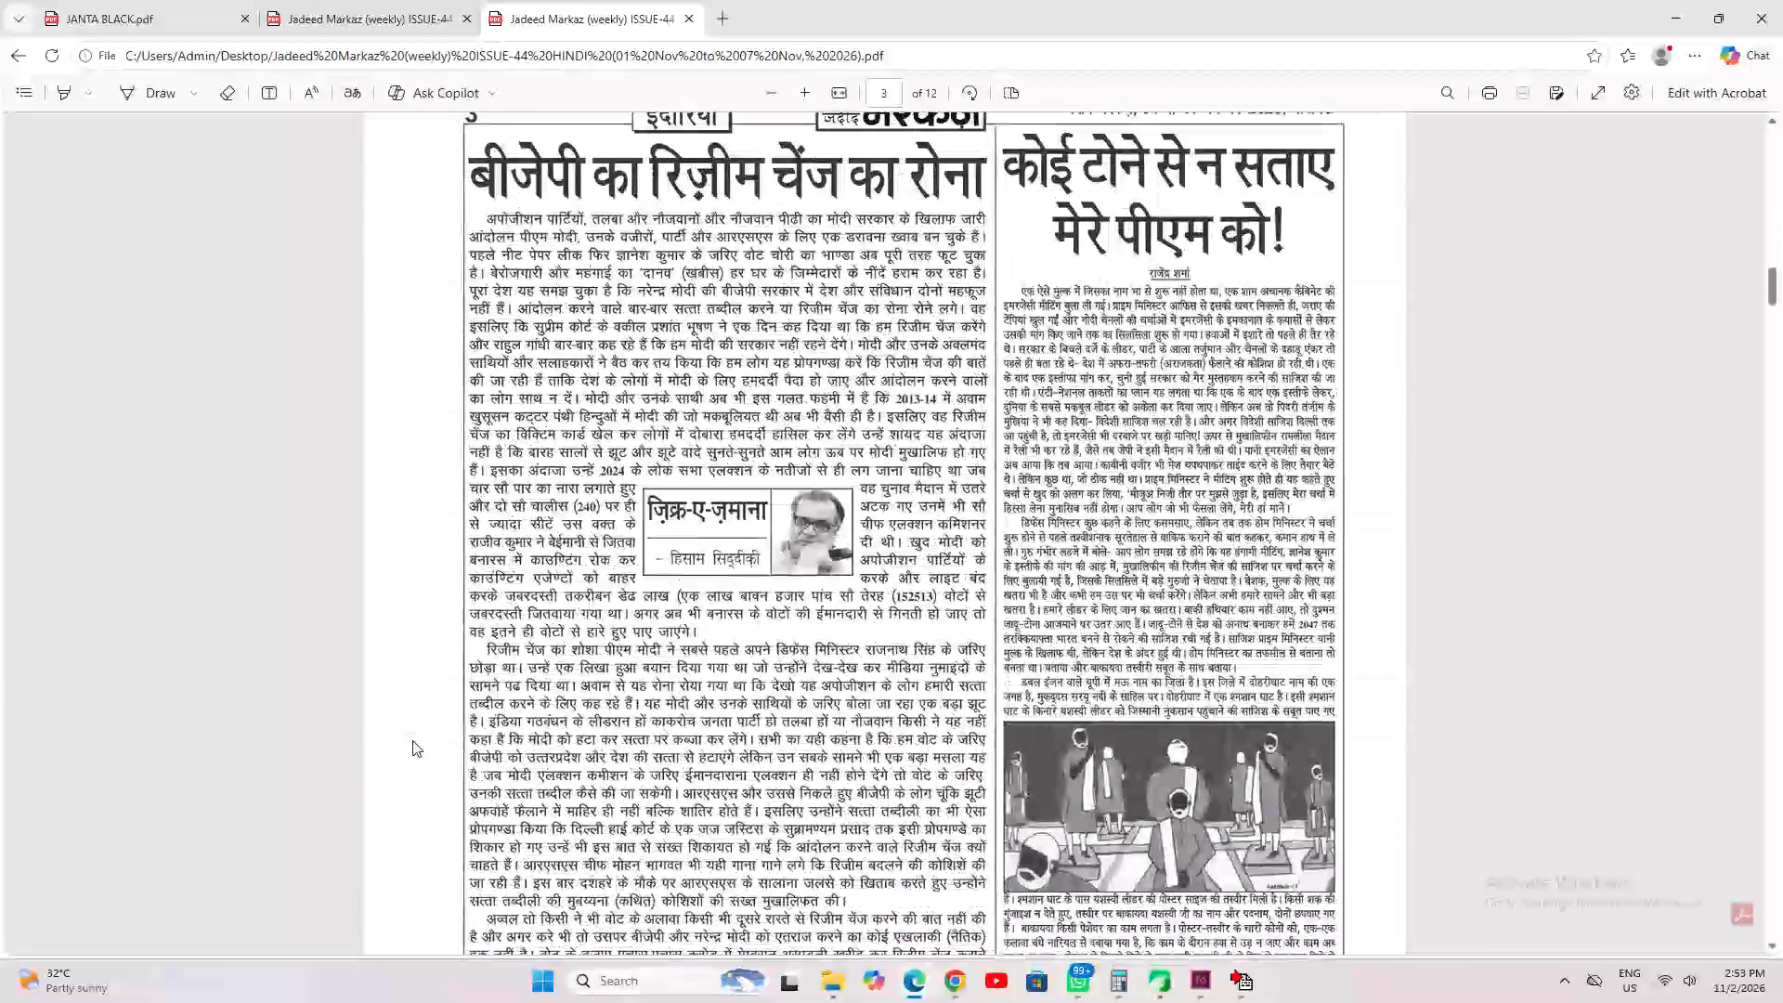
{"action": "scroll", "coordinate": [412, 740], "scroll_direction": "up", "scroll_amount": 1}
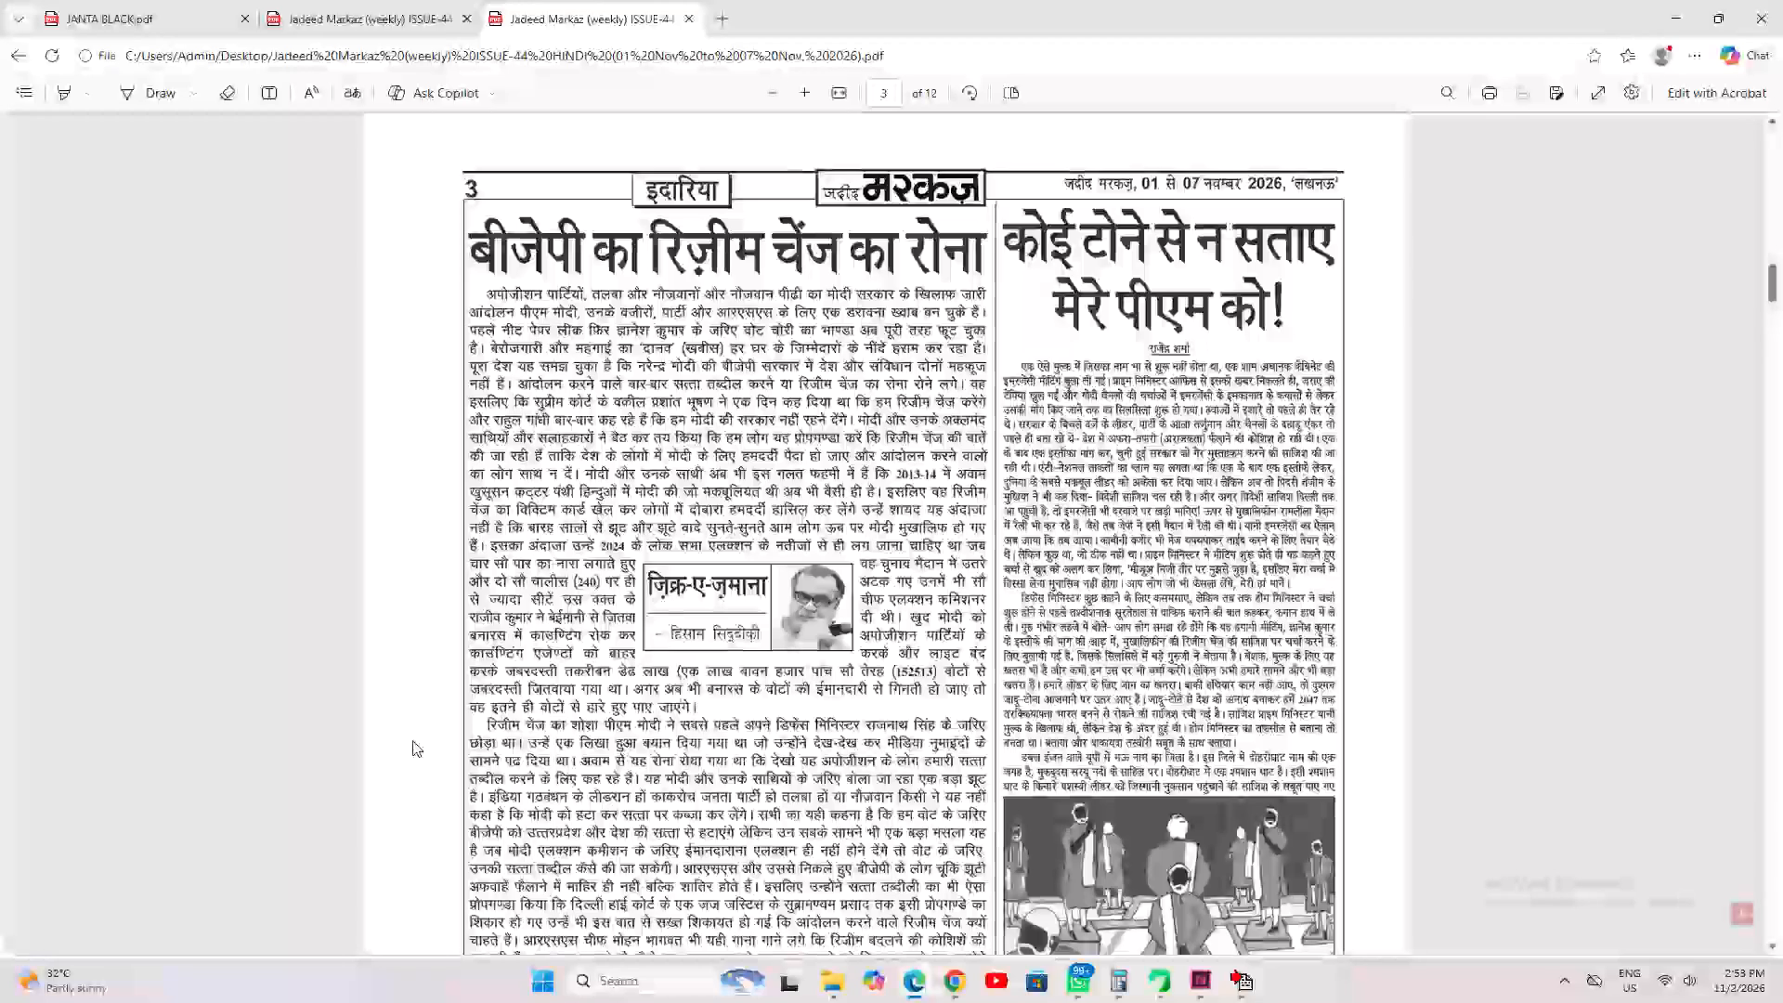
{"action": "scroll", "coordinate": [412, 740], "scroll_direction": "down", "scroll_amount": 3}
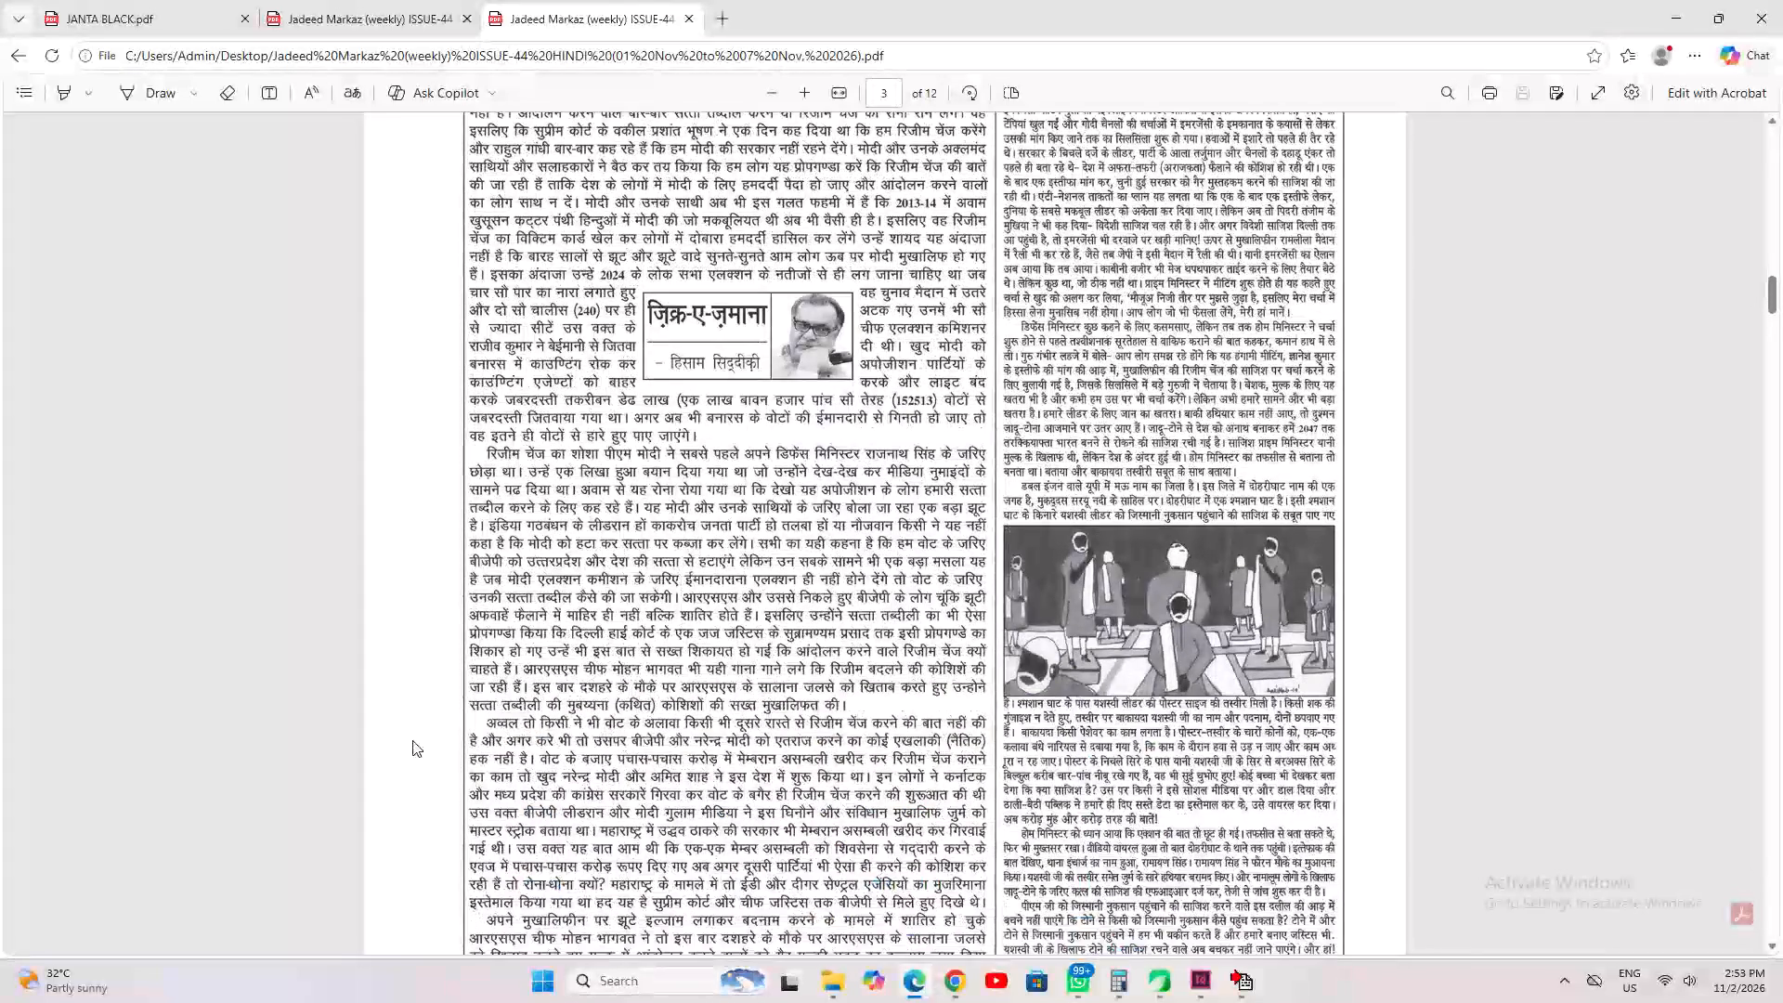
{"action": "scroll", "coordinate": [412, 740], "scroll_direction": "down", "scroll_amount": 10}
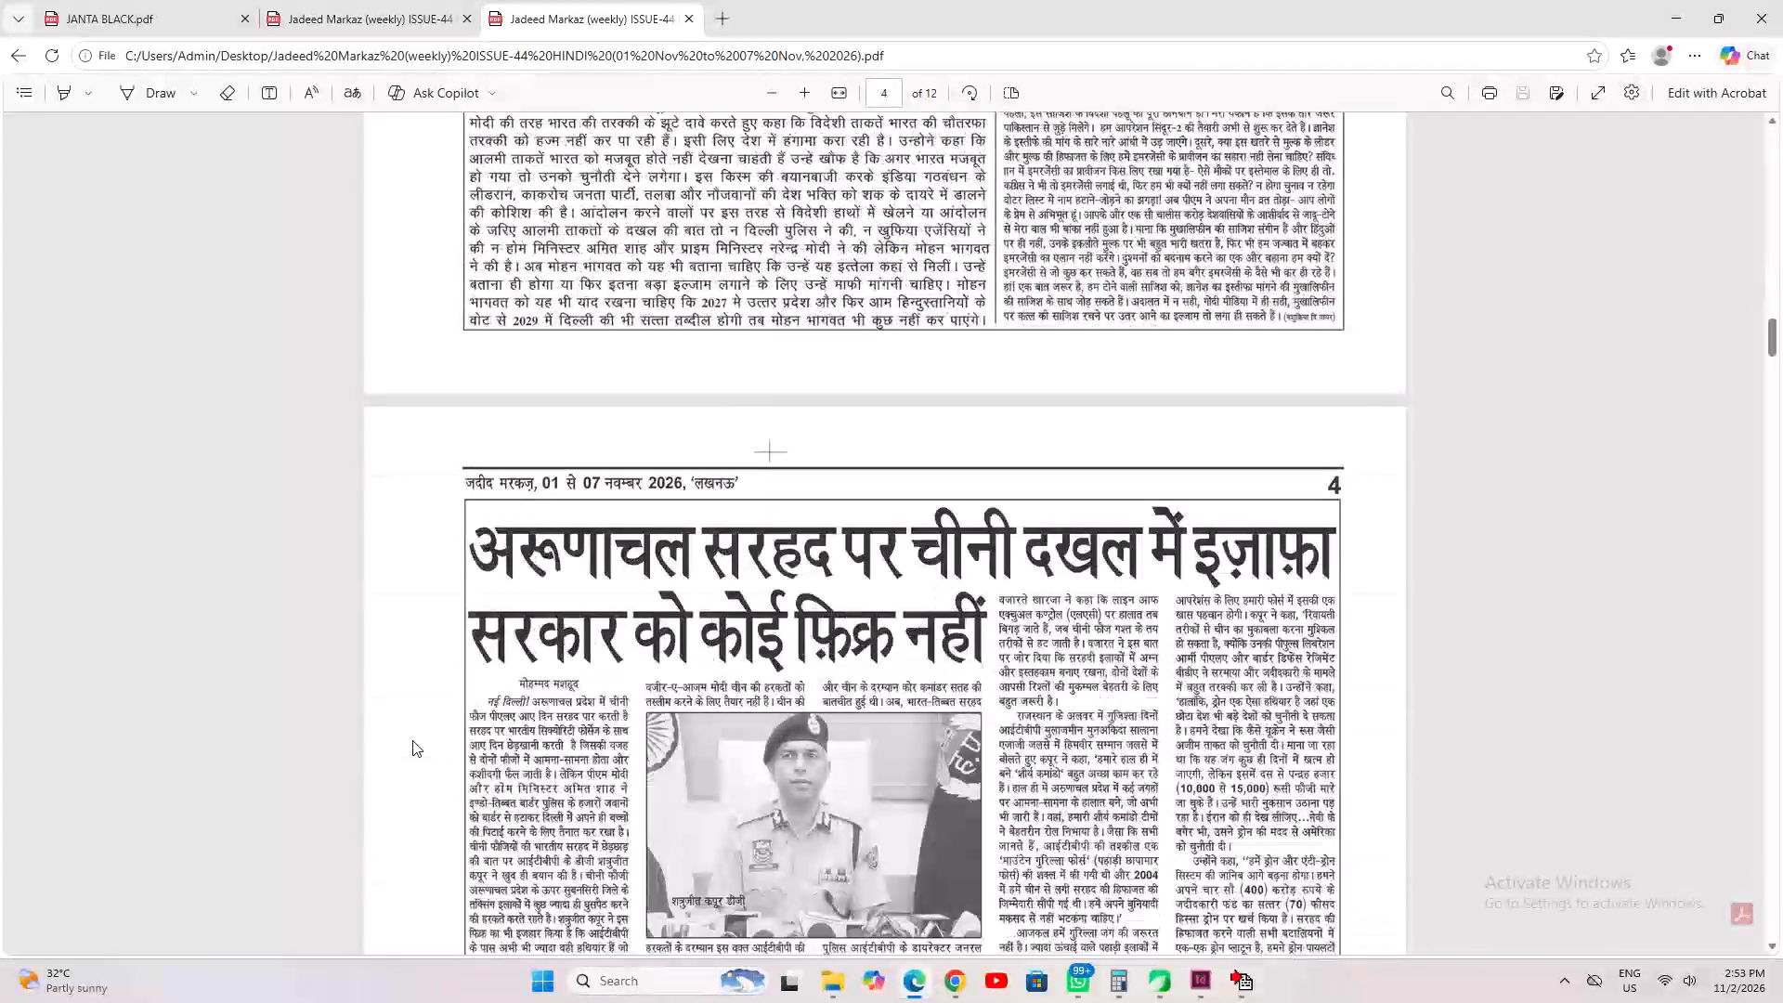
{"action": "scroll", "coordinate": [412, 740], "scroll_direction": "down", "scroll_amount": 2}
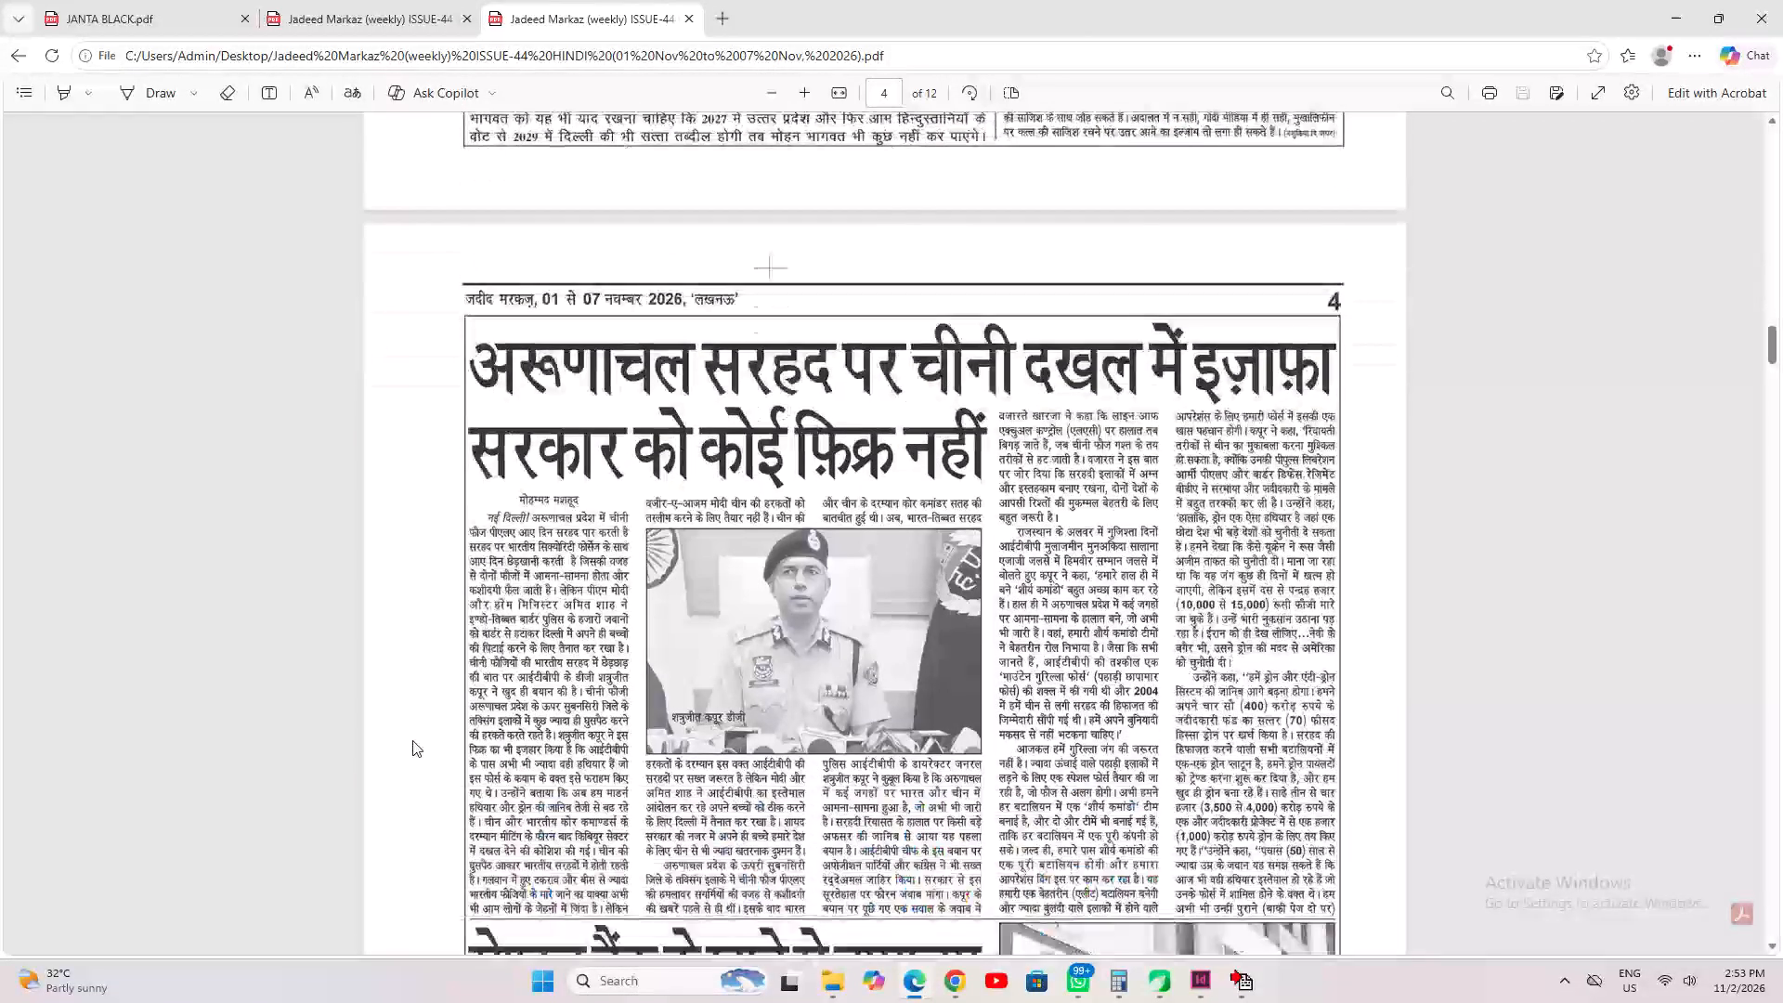
{"action": "scroll", "coordinate": [412, 740], "scroll_direction": "down", "scroll_amount": 5}
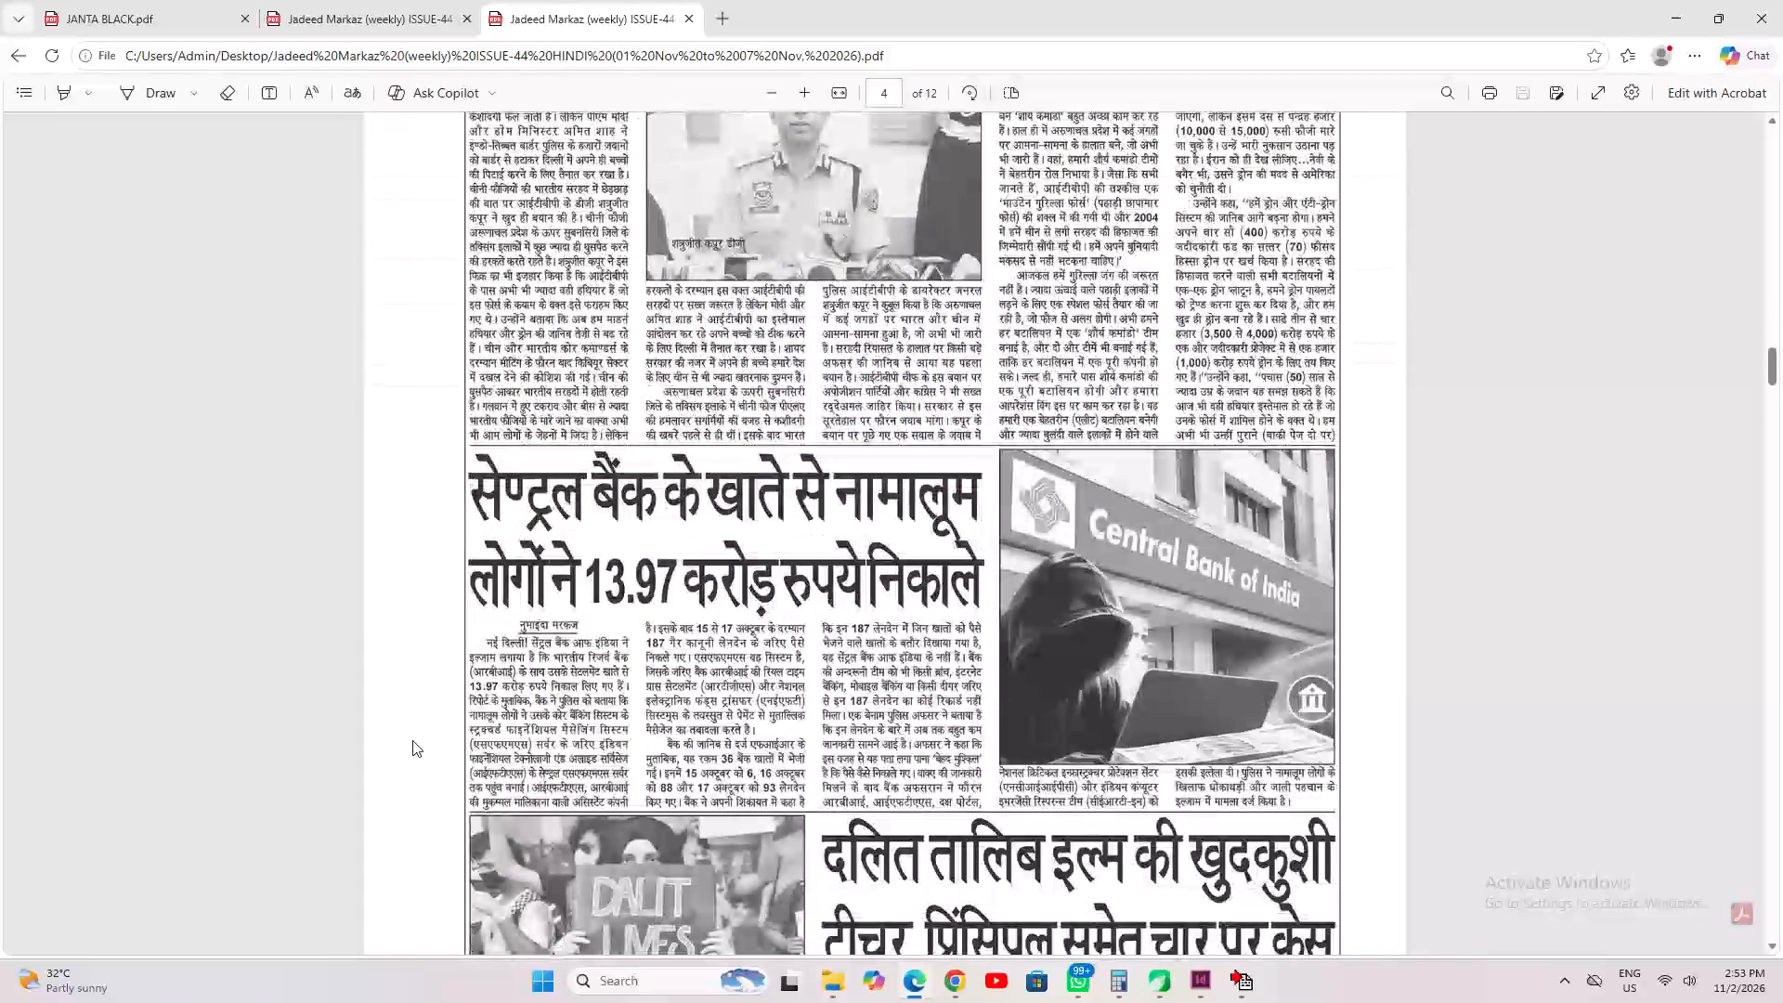
{"action": "scroll", "coordinate": [412, 740], "scroll_direction": "down", "scroll_amount": 4}
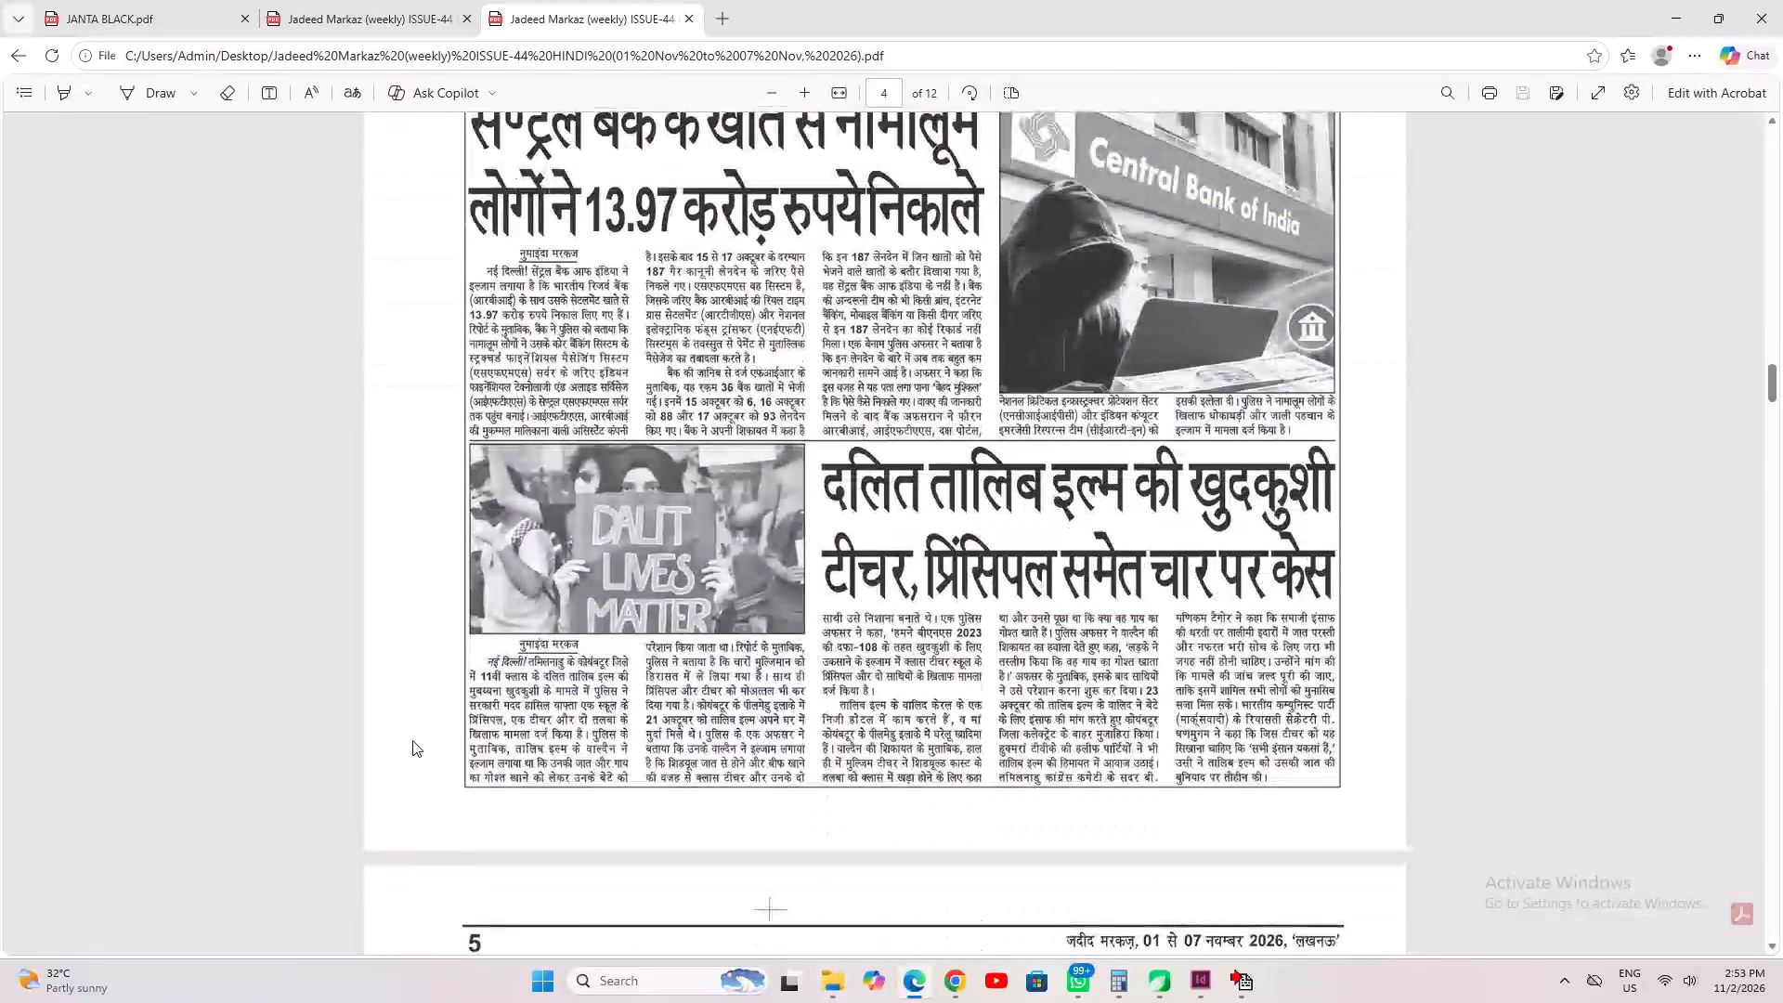
{"action": "scroll", "coordinate": [412, 740], "scroll_direction": "down", "scroll_amount": 4}
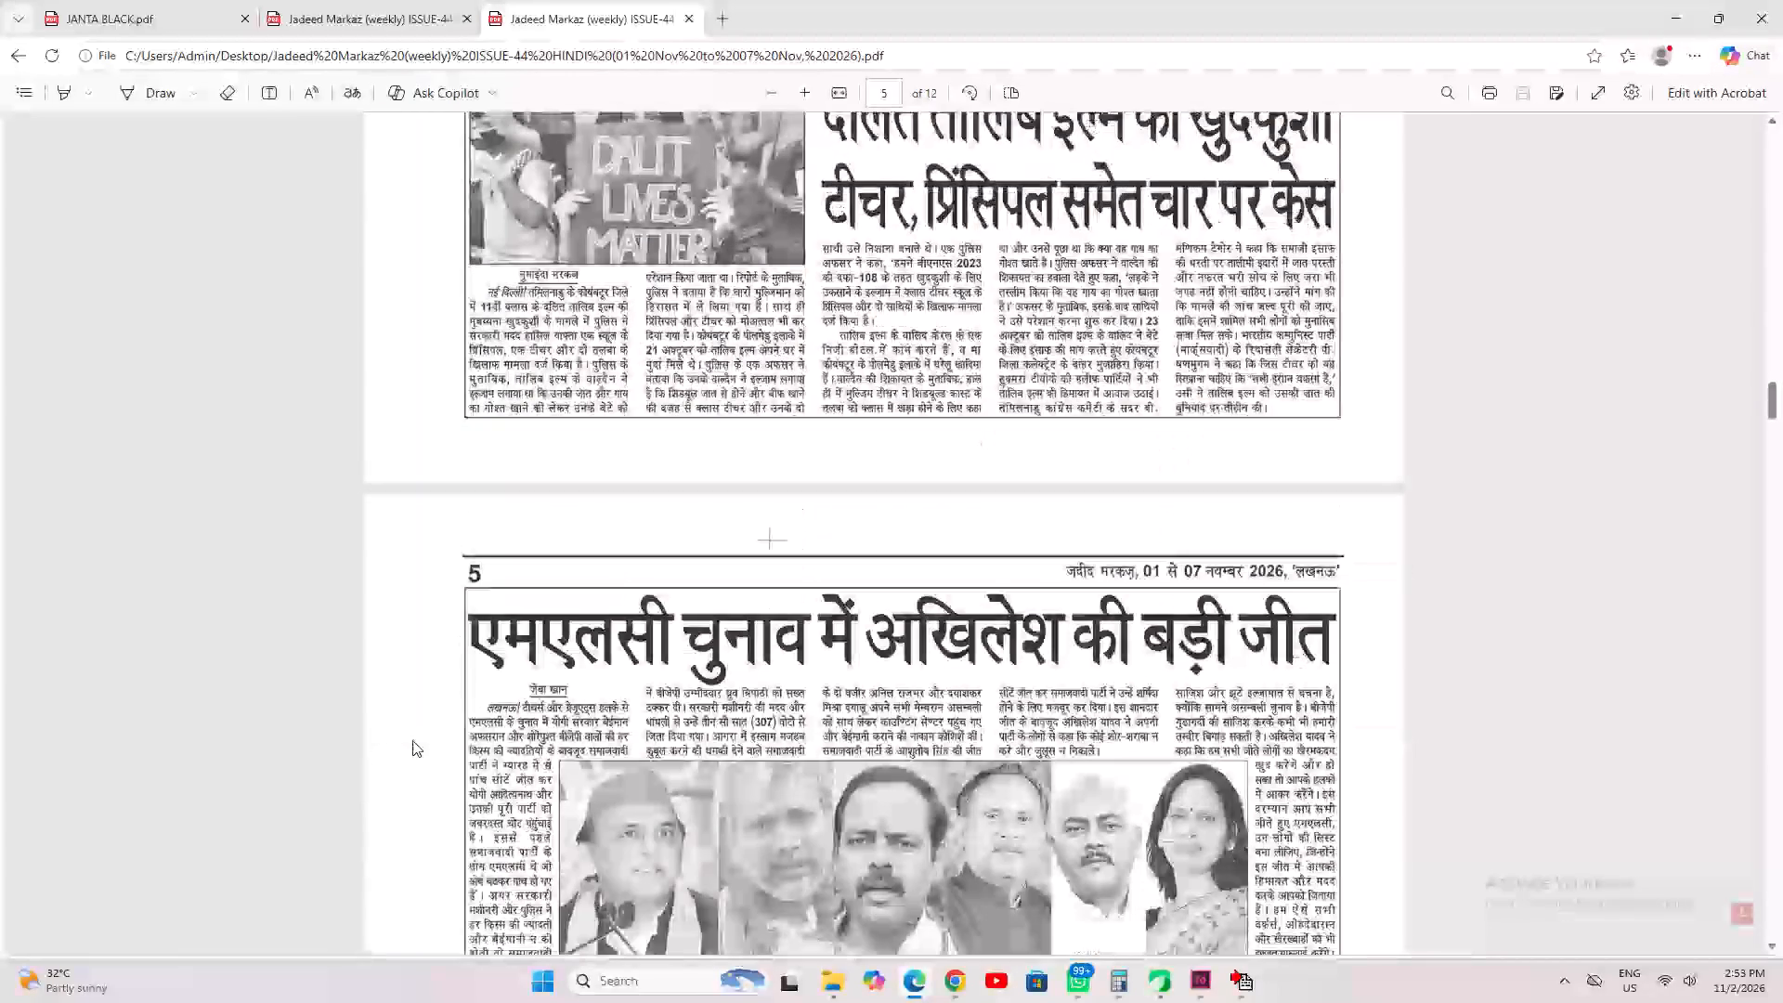
{"action": "scroll", "coordinate": [412, 740], "scroll_direction": "down", "scroll_amount": 5}
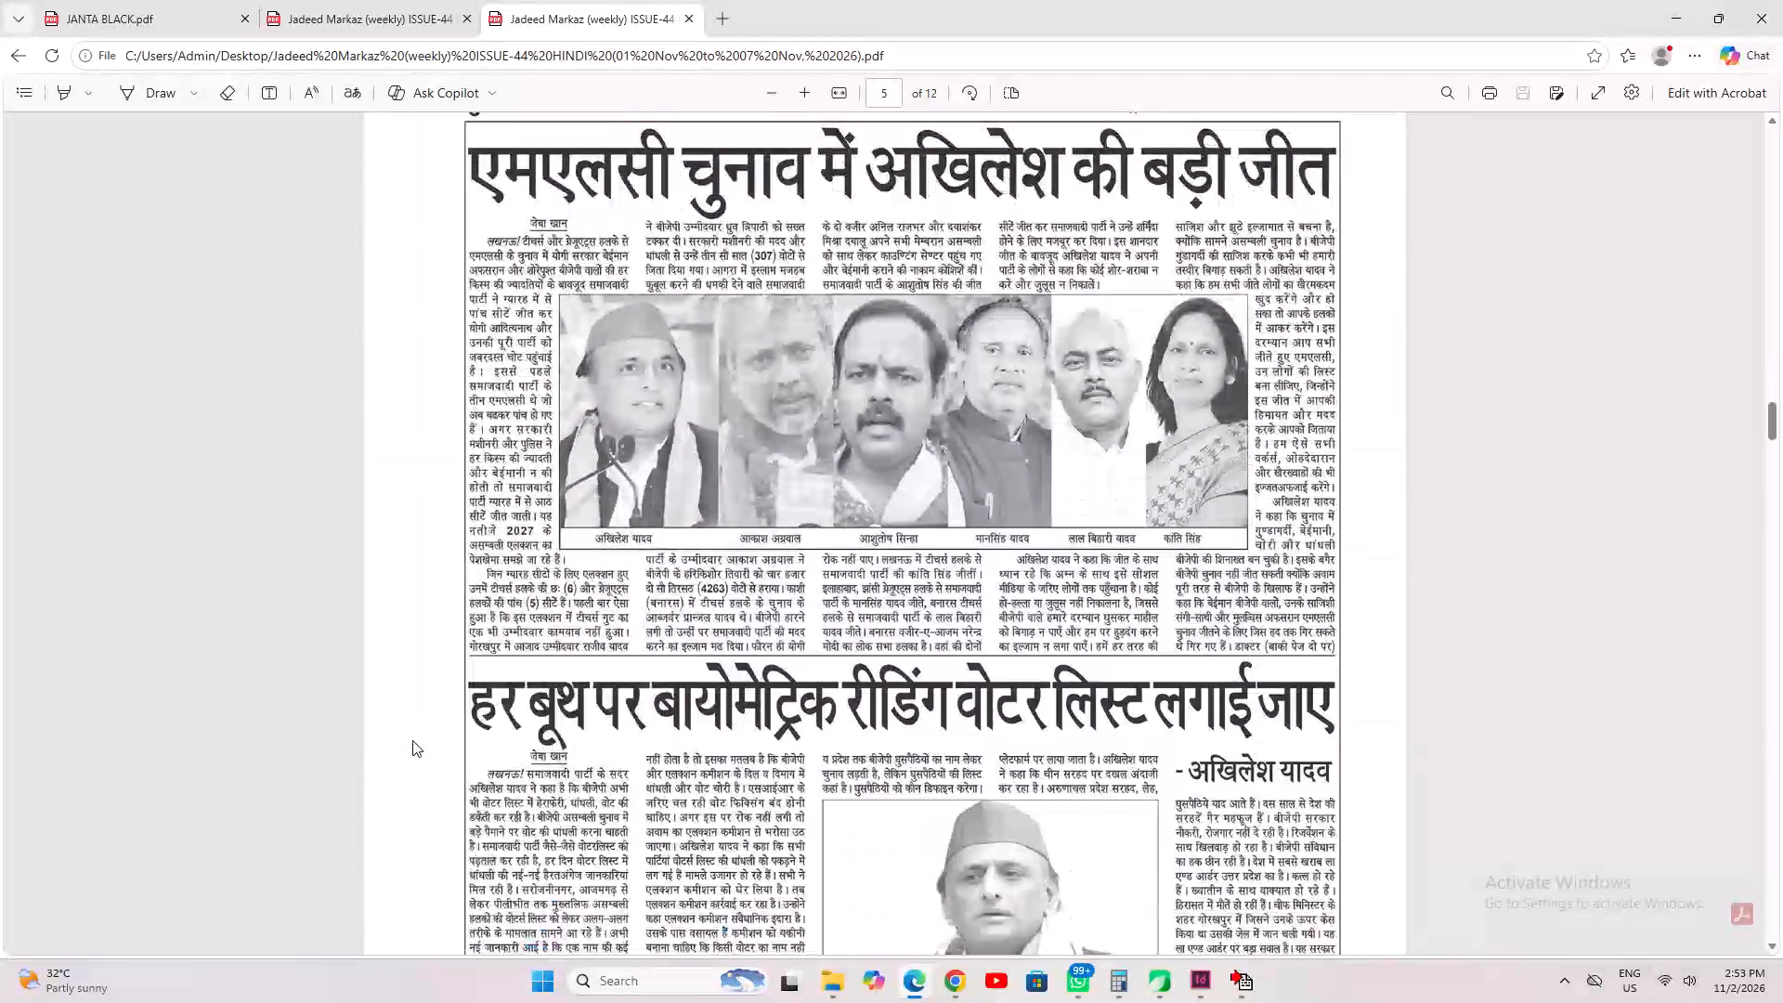
{"action": "scroll", "coordinate": [412, 740], "scroll_direction": "down", "scroll_amount": 2}
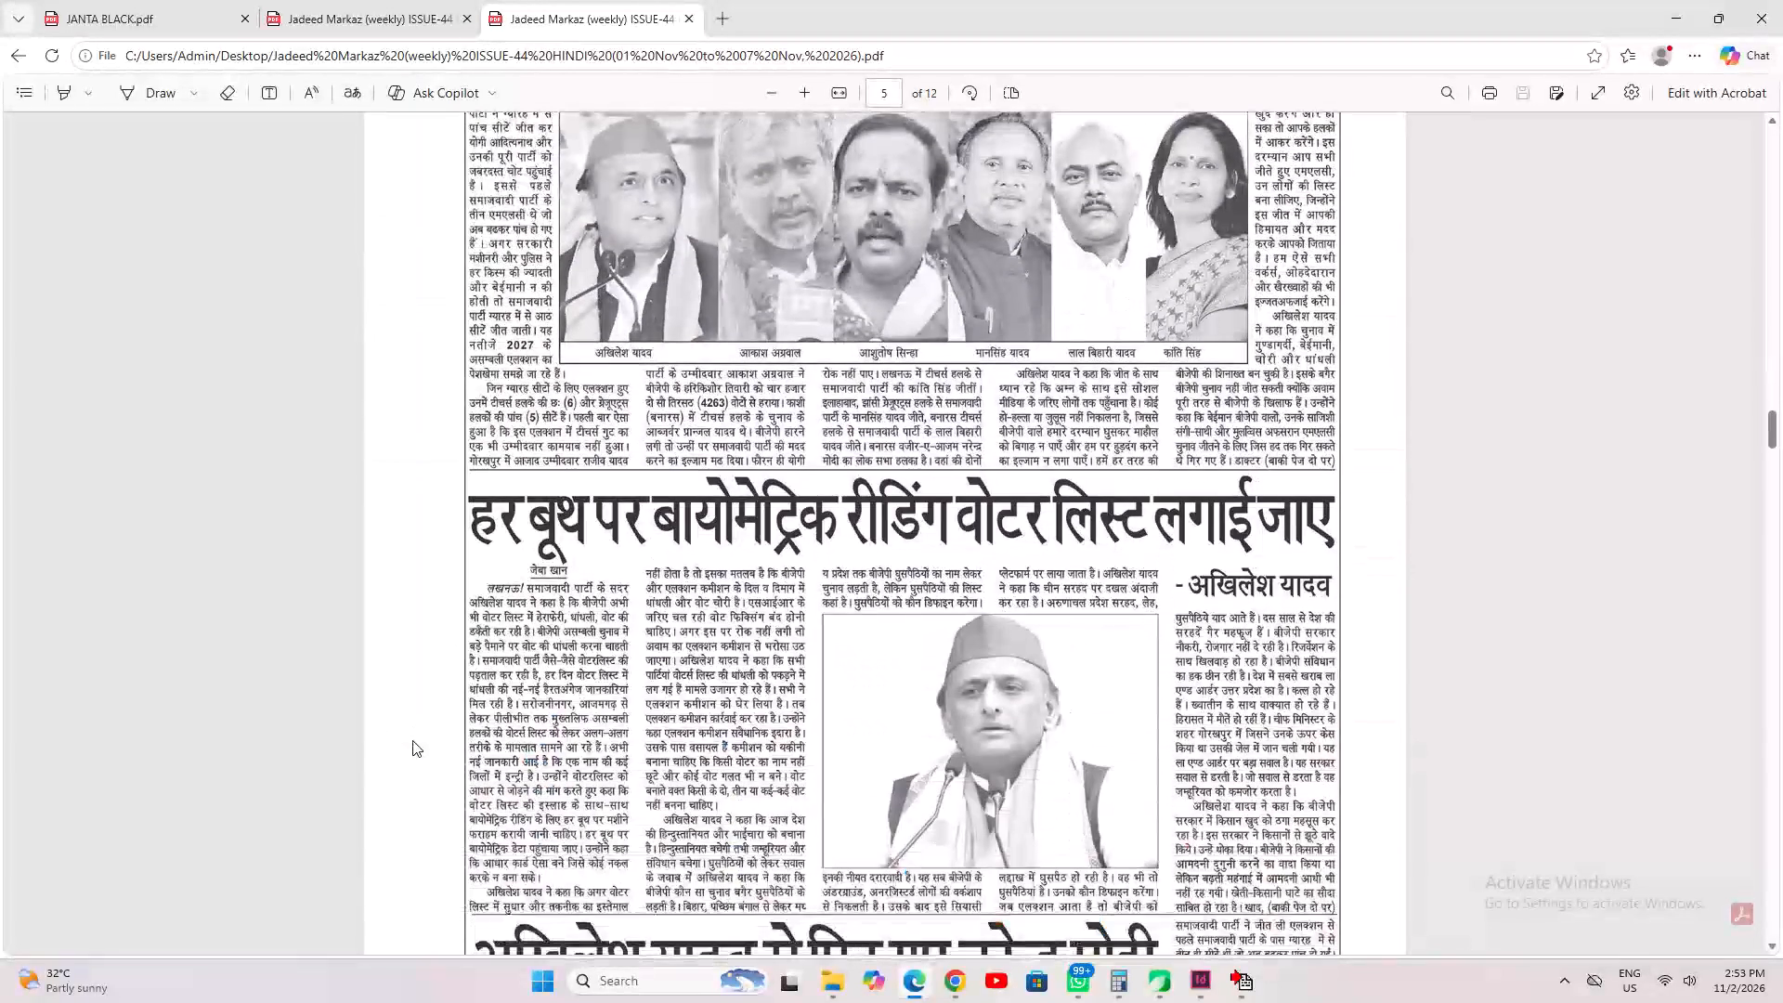
{"action": "scroll", "coordinate": [412, 740], "scroll_direction": "down", "scroll_amount": 11}
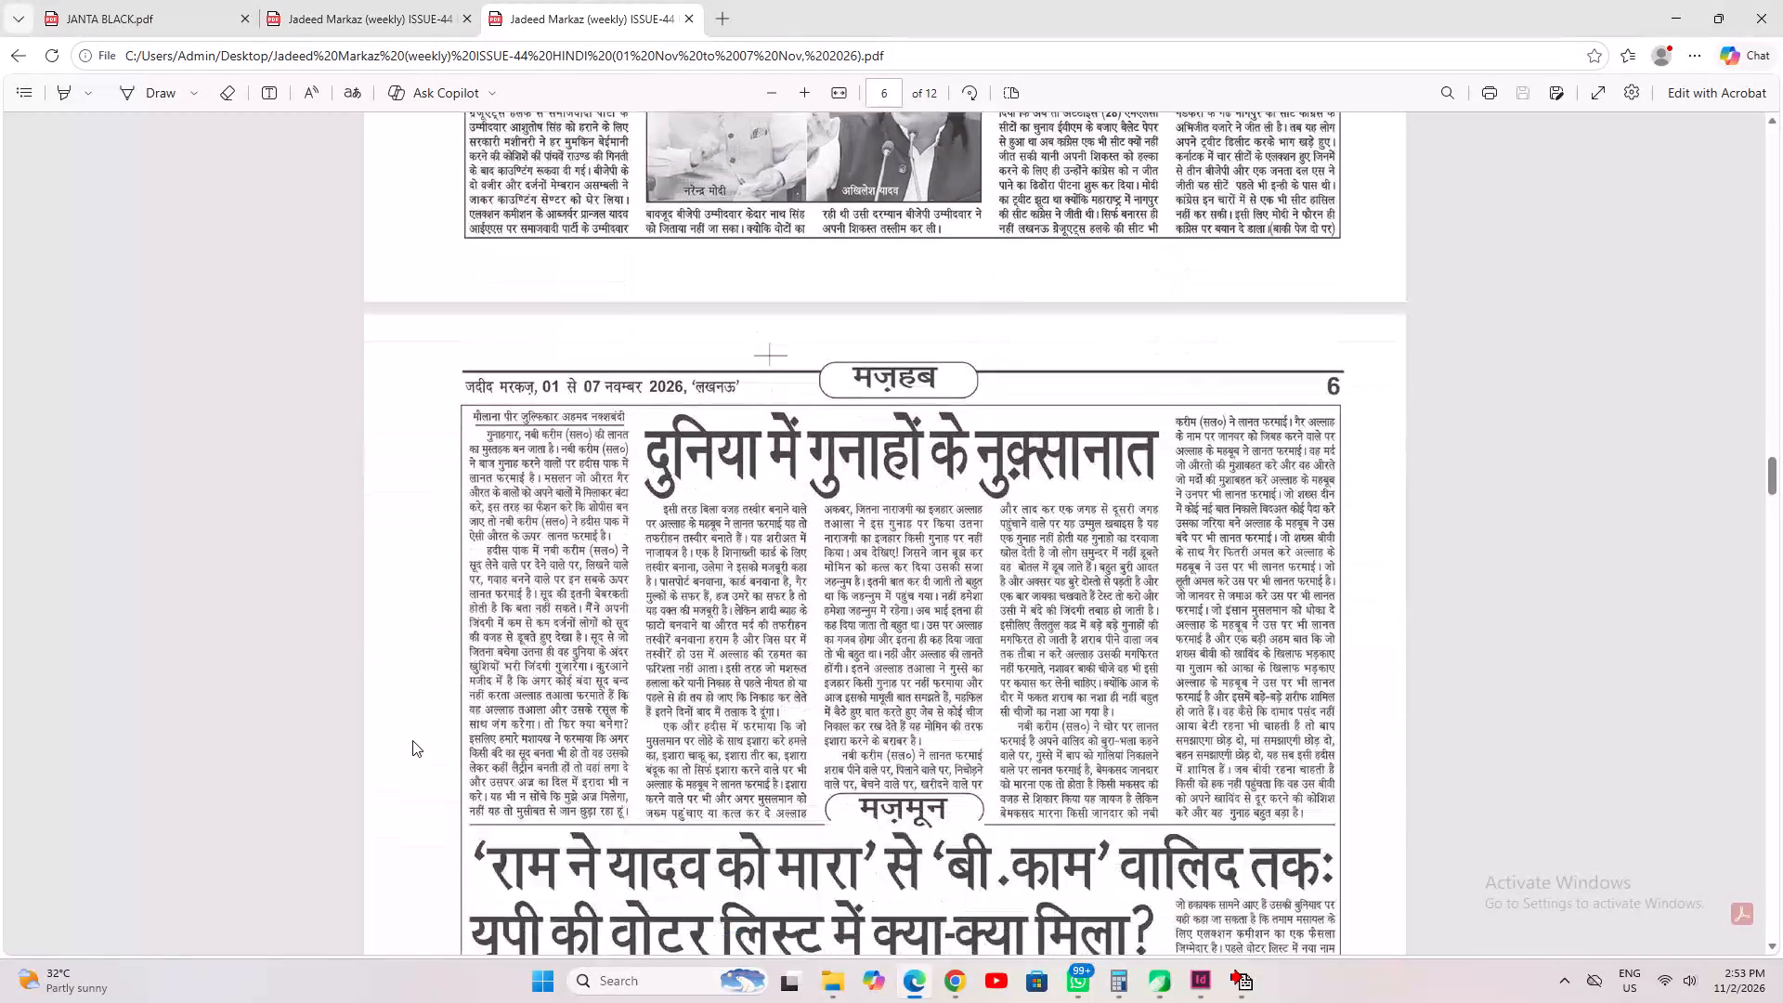
{"action": "scroll", "coordinate": [412, 740], "scroll_direction": "down", "scroll_amount": 5}
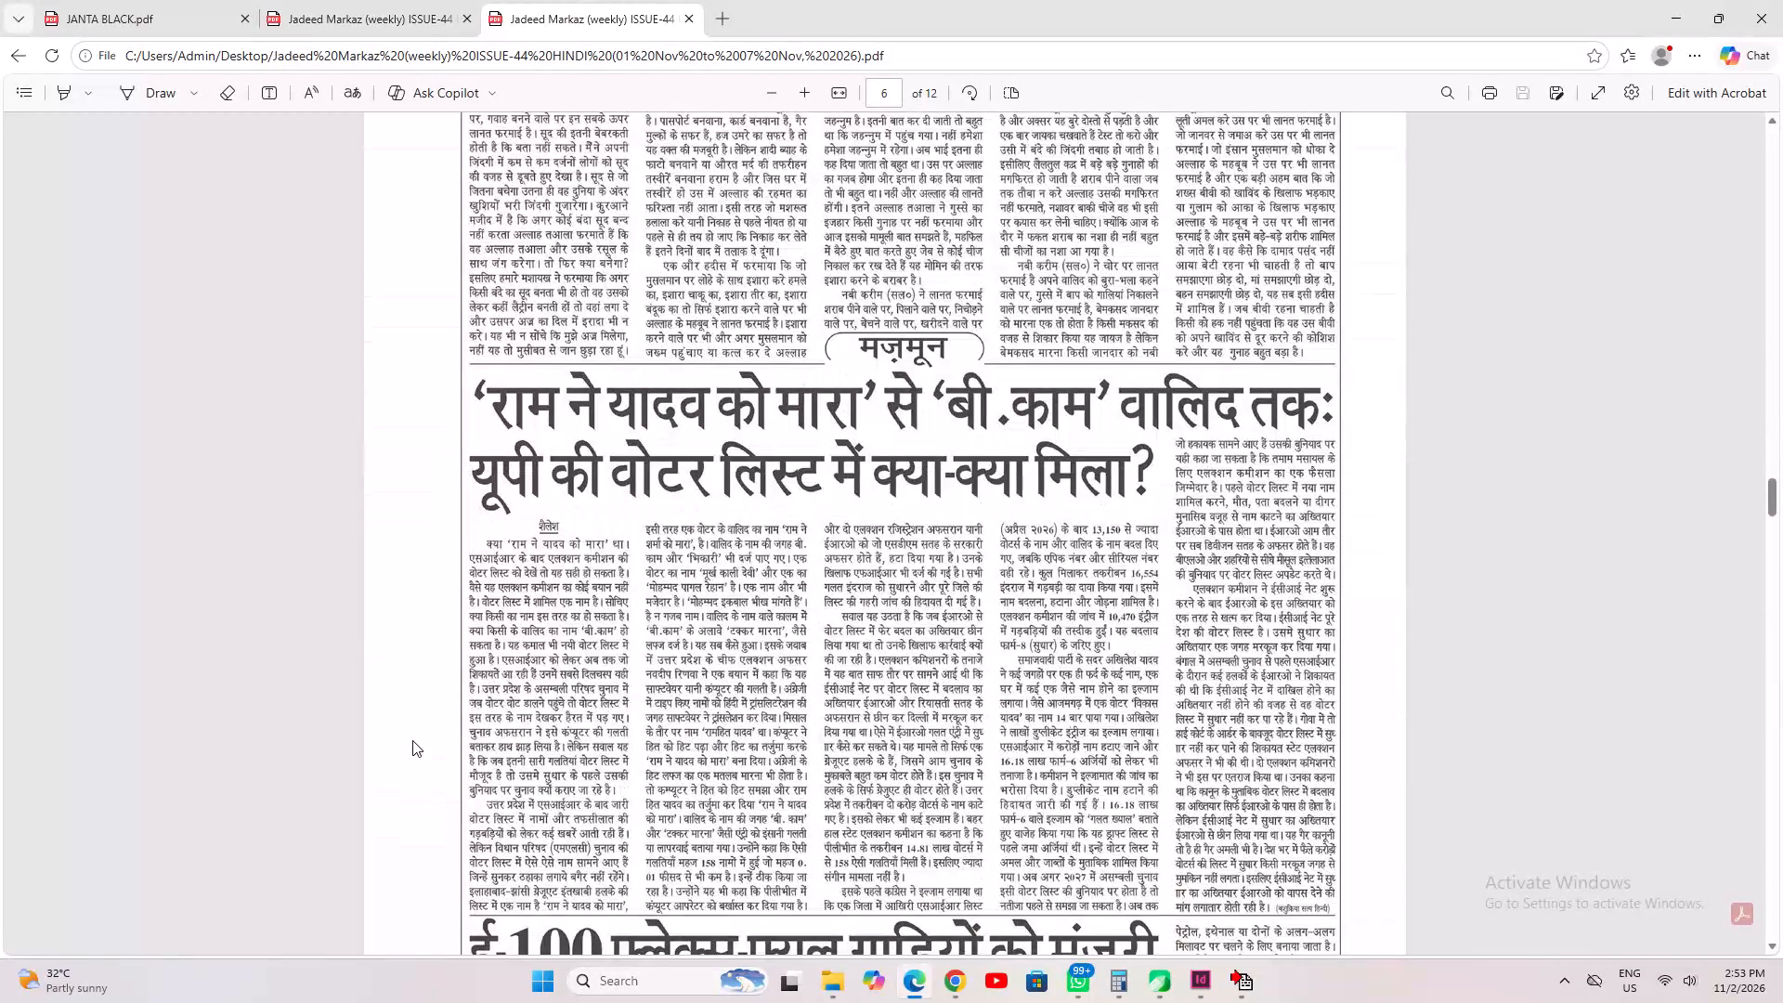
{"action": "scroll", "coordinate": [412, 740], "scroll_direction": "down", "scroll_amount": 12}
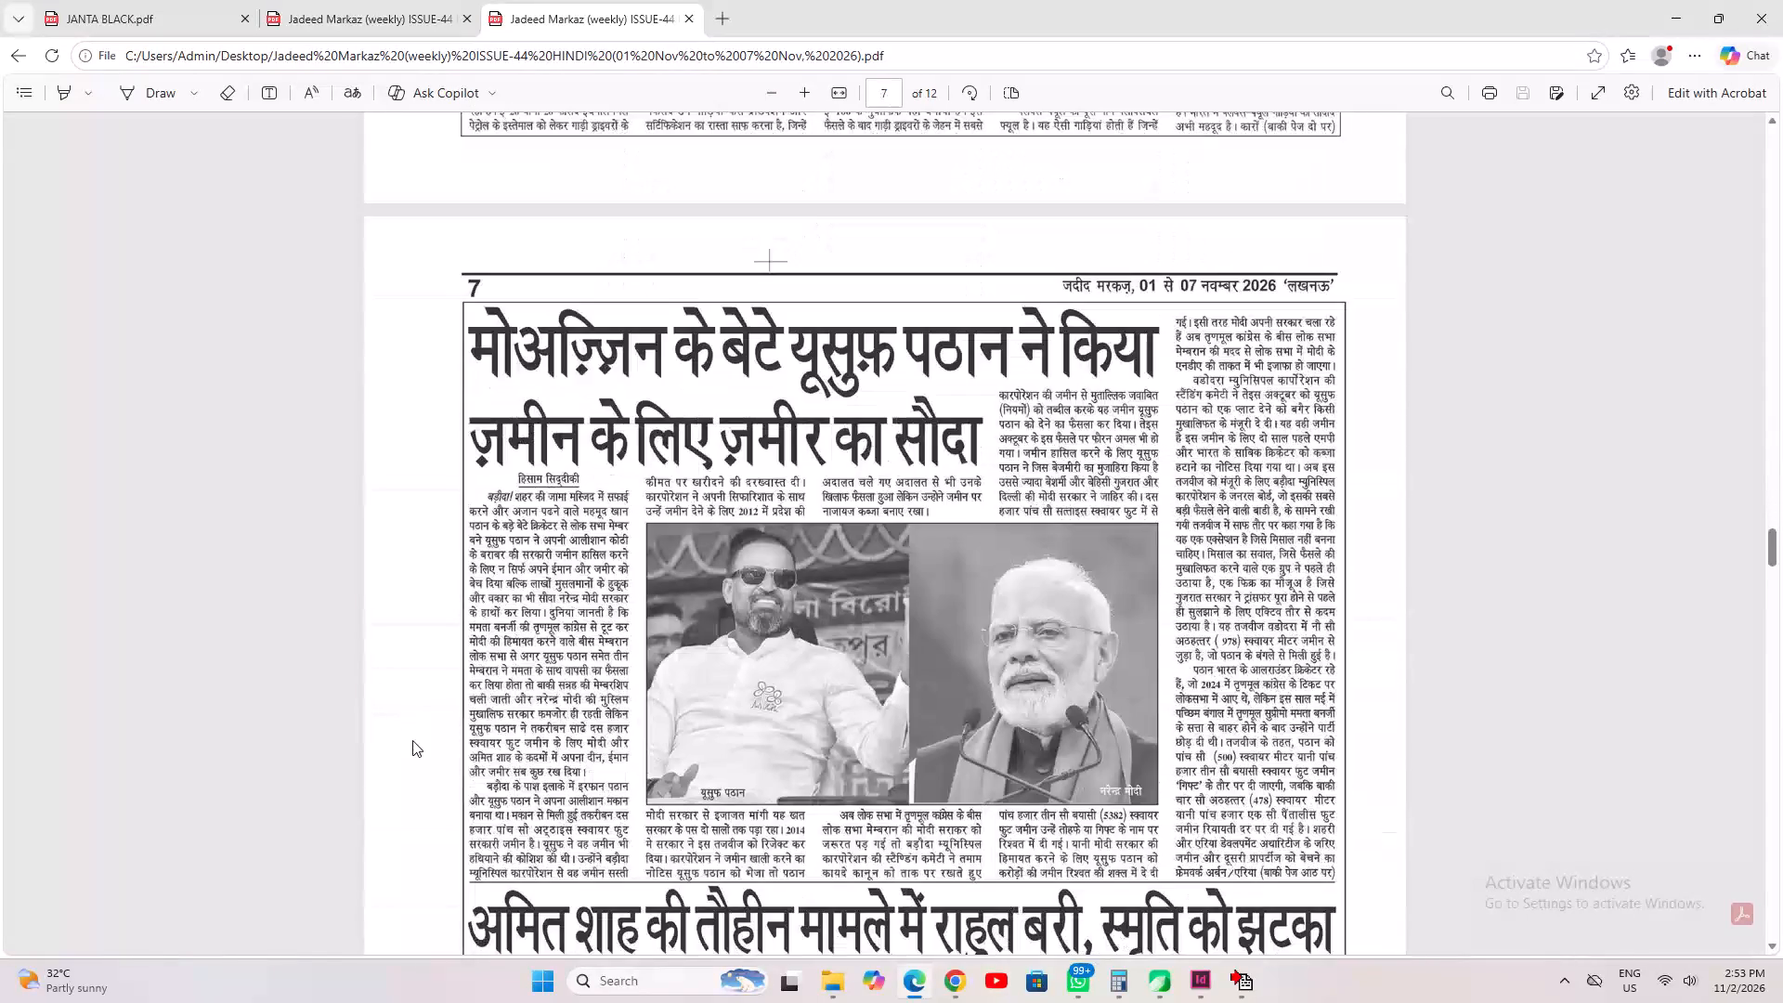
{"action": "scroll", "coordinate": [412, 740], "scroll_direction": "down", "scroll_amount": 3}
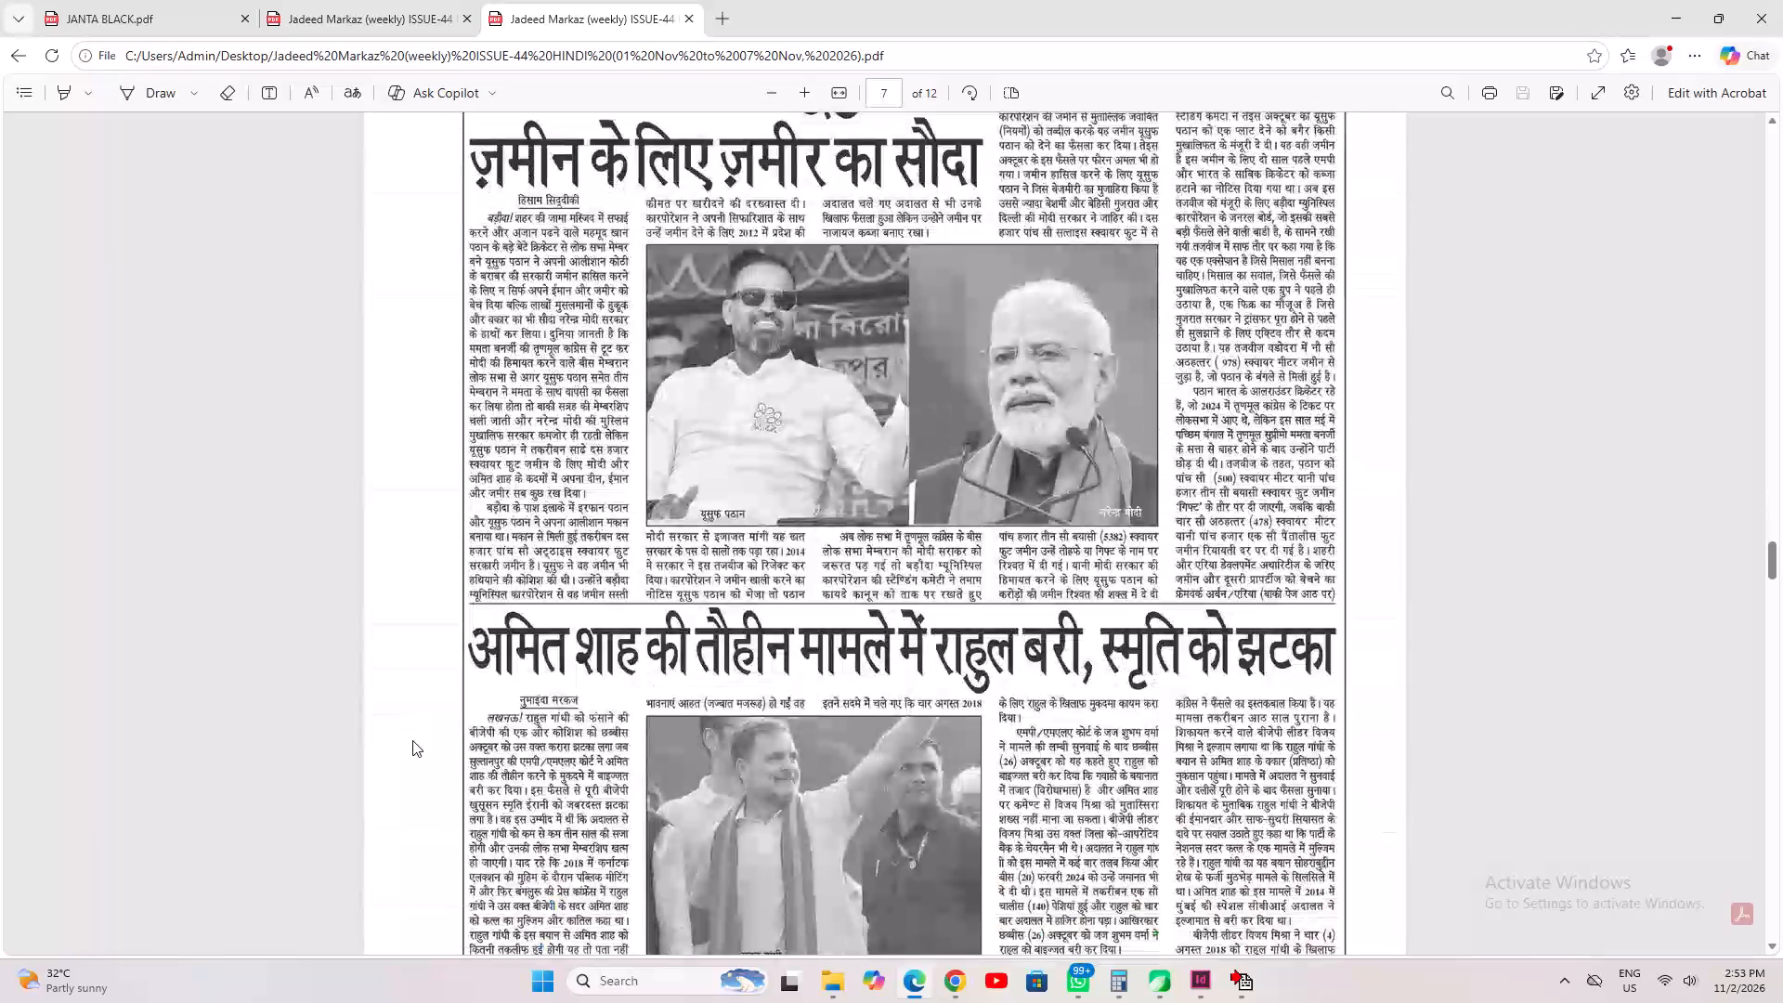
{"action": "scroll", "coordinate": [412, 740], "scroll_direction": "down", "scroll_amount": 13}
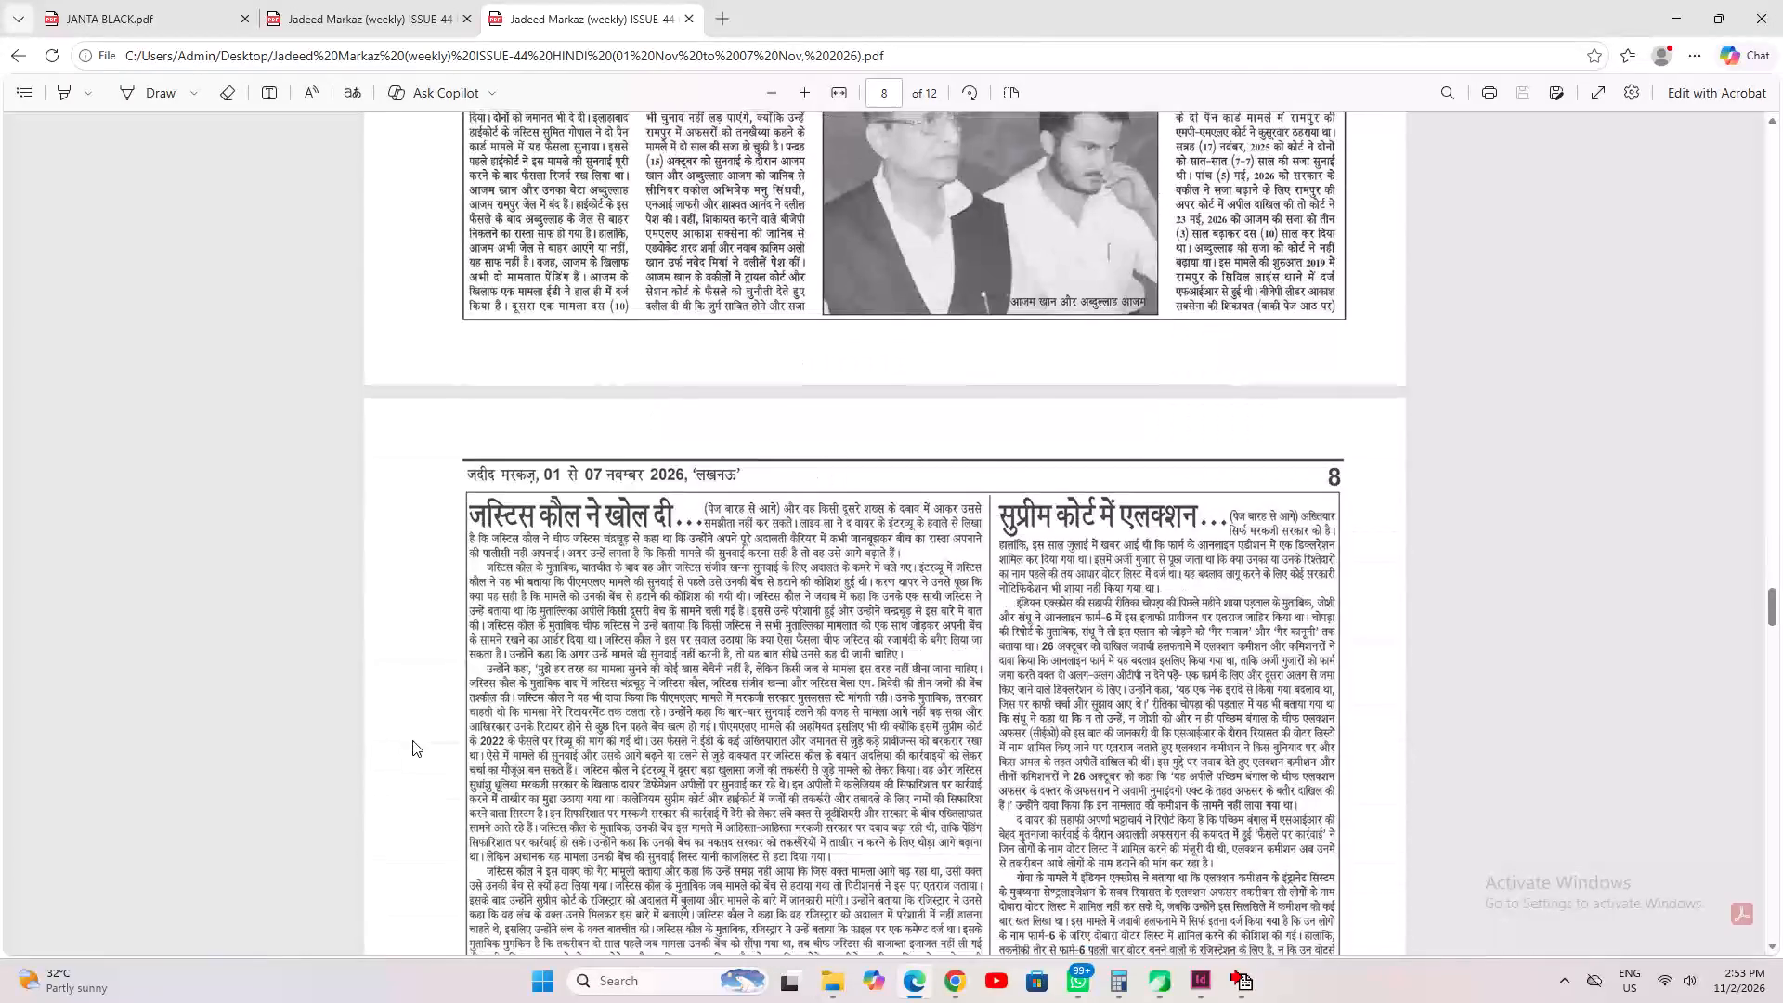
{"action": "scroll", "coordinate": [412, 740], "scroll_direction": "down", "scroll_amount": 16}
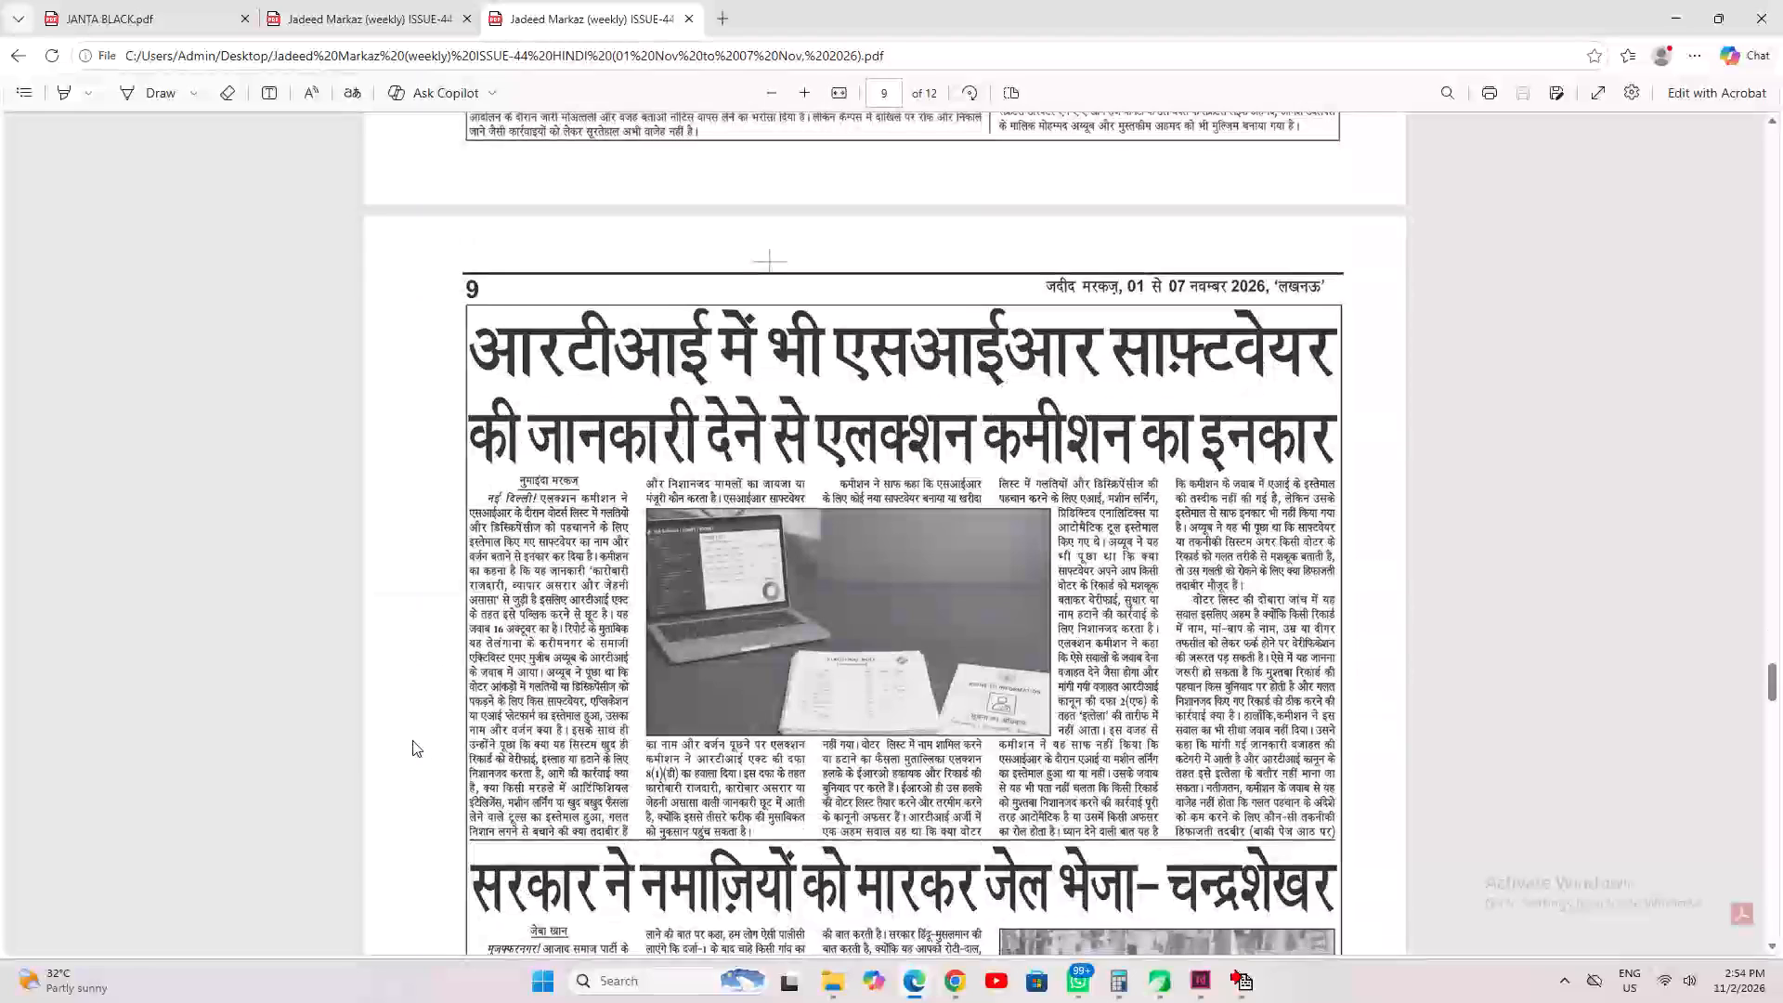
Look through the newspaper PDF's remaining articles from page 9 to page 12.
{"action": "scroll", "coordinate": [412, 740], "scroll_direction": "down", "scroll_amount": 3}
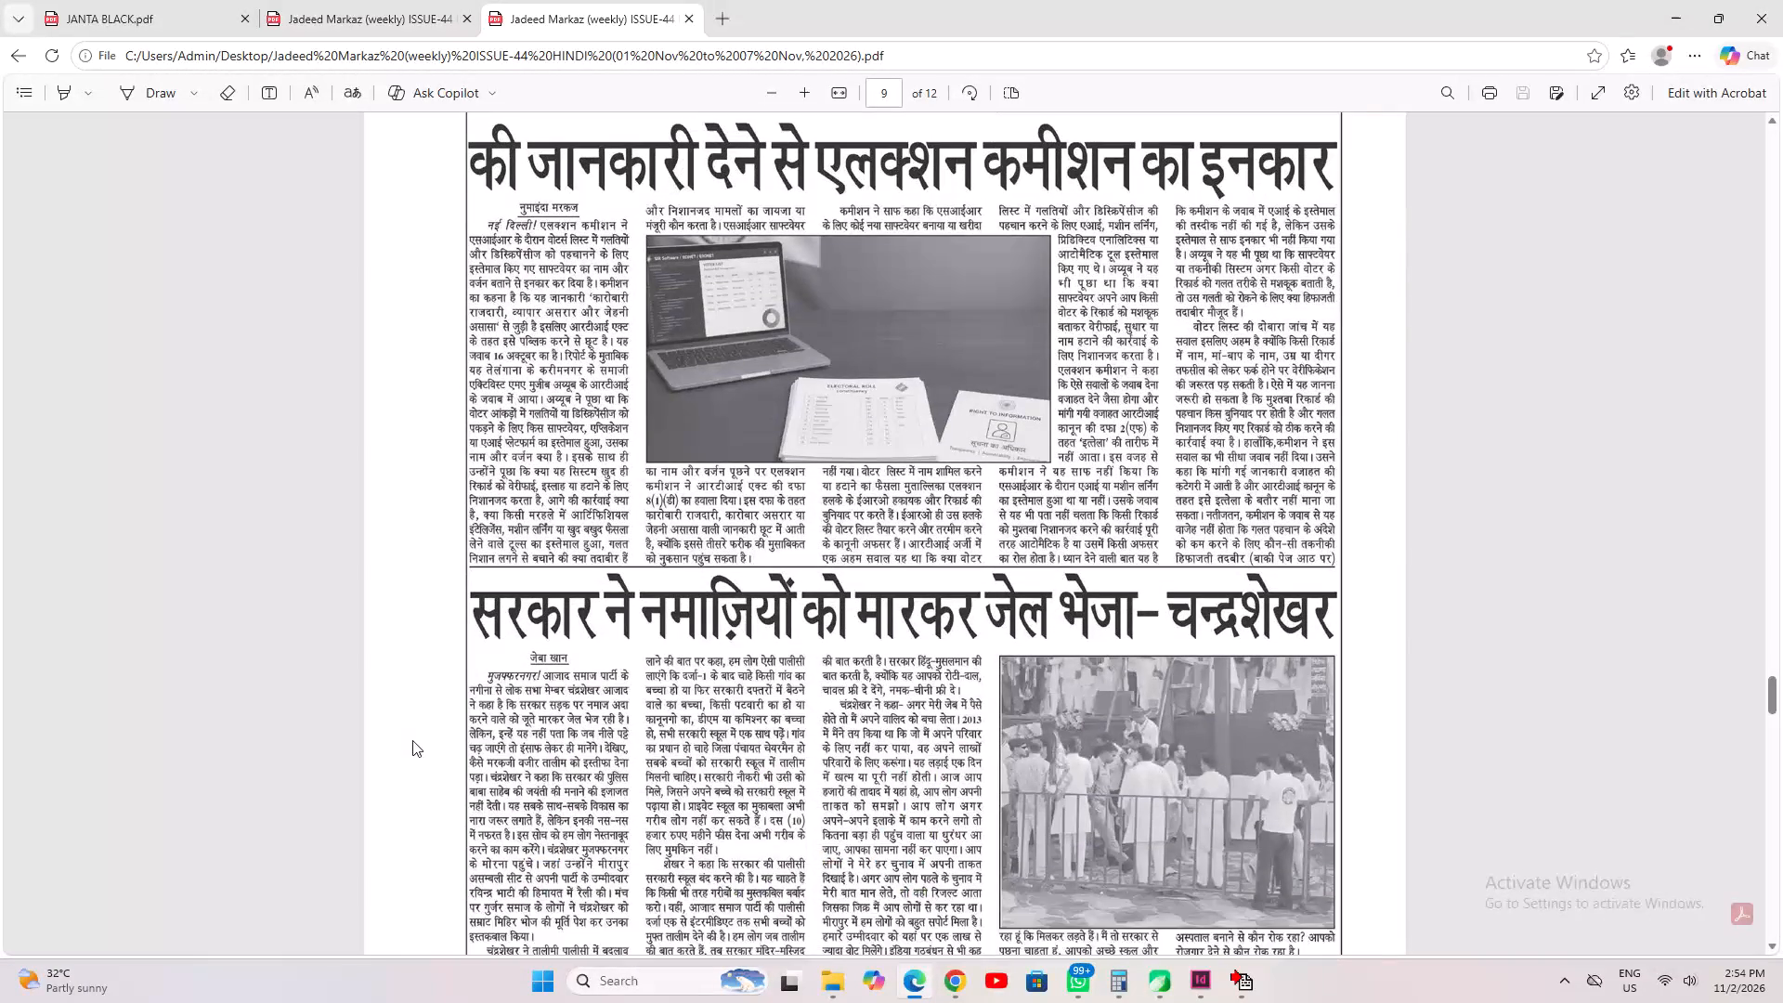
{"action": "scroll", "coordinate": [412, 740], "scroll_direction": "down", "scroll_amount": 3}
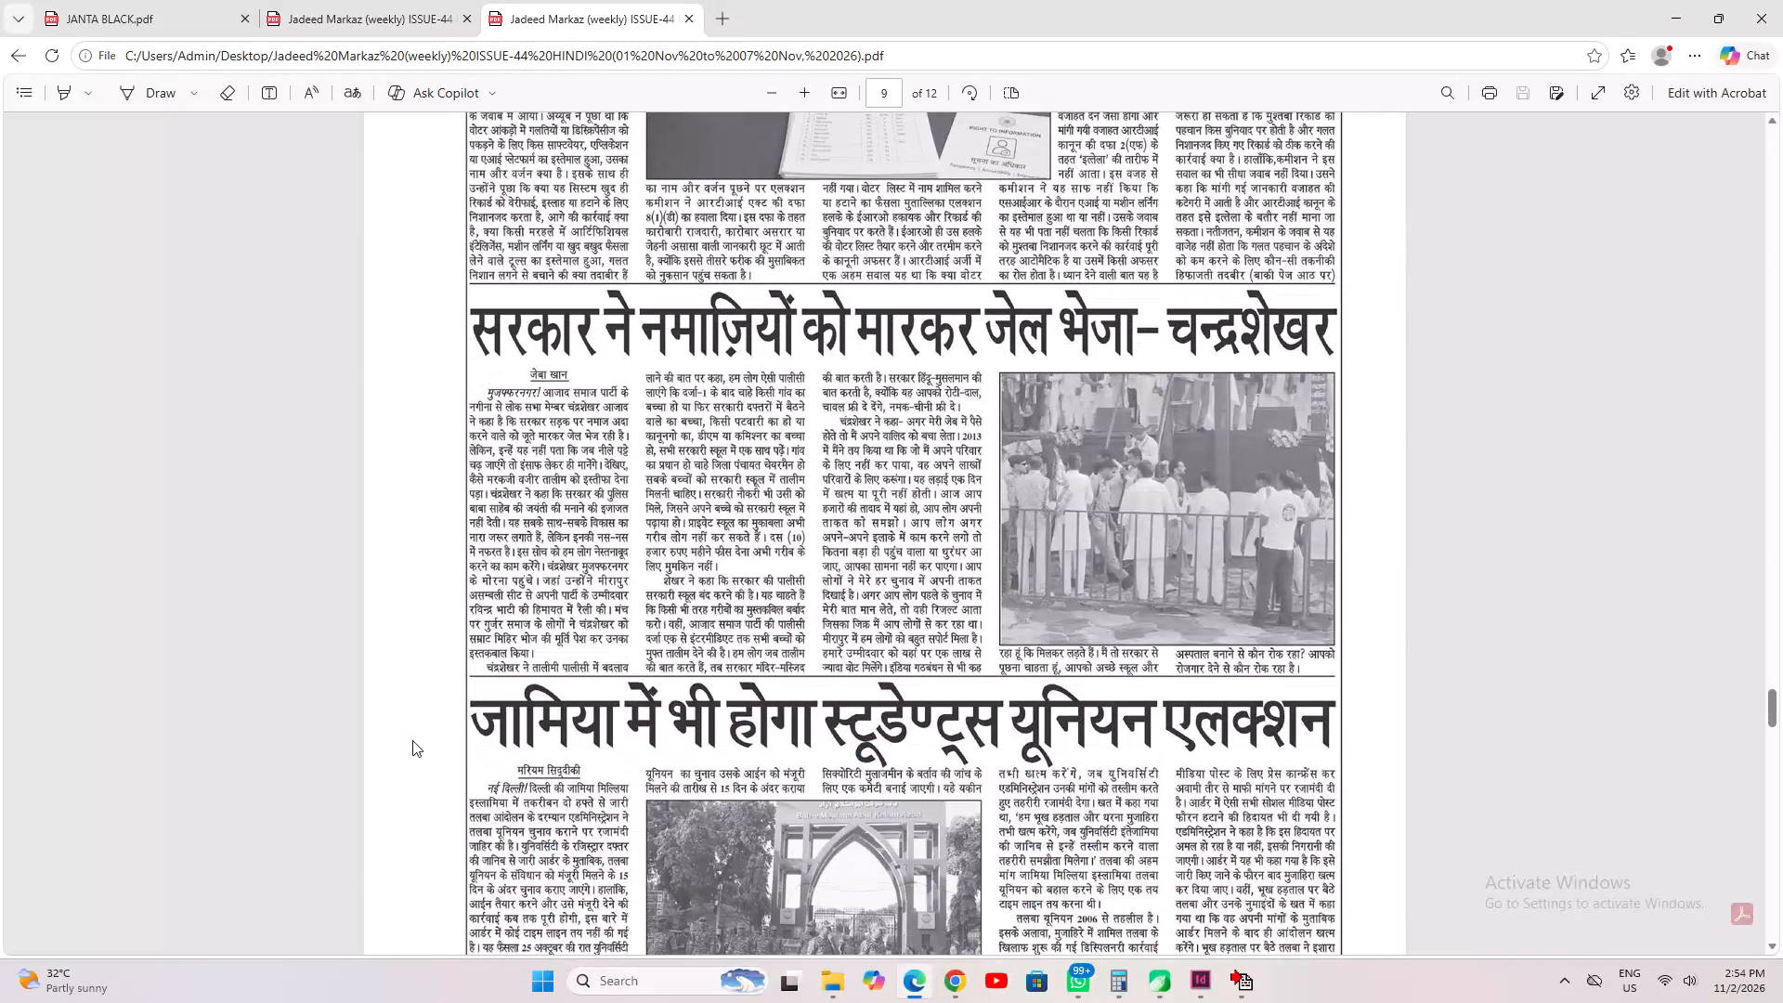
{"action": "scroll", "coordinate": [412, 740], "scroll_direction": "down", "scroll_amount": 7}
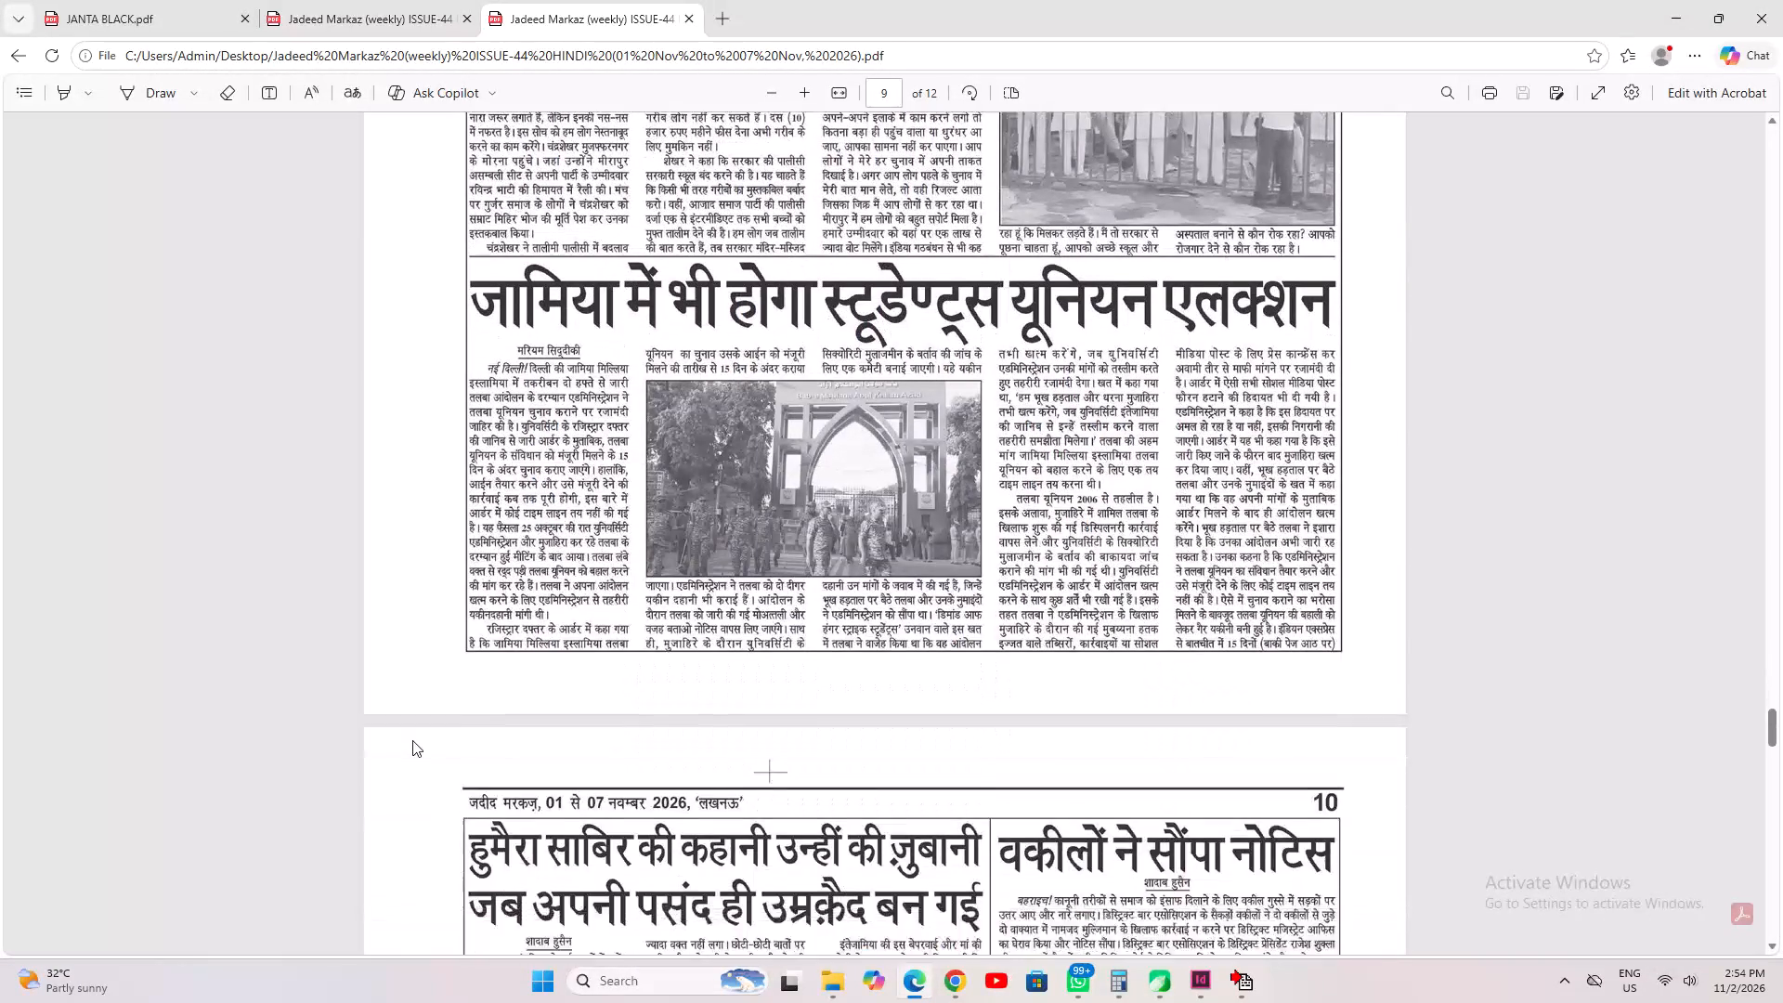
{"action": "scroll", "coordinate": [412, 740], "scroll_direction": "down", "scroll_amount": 3}
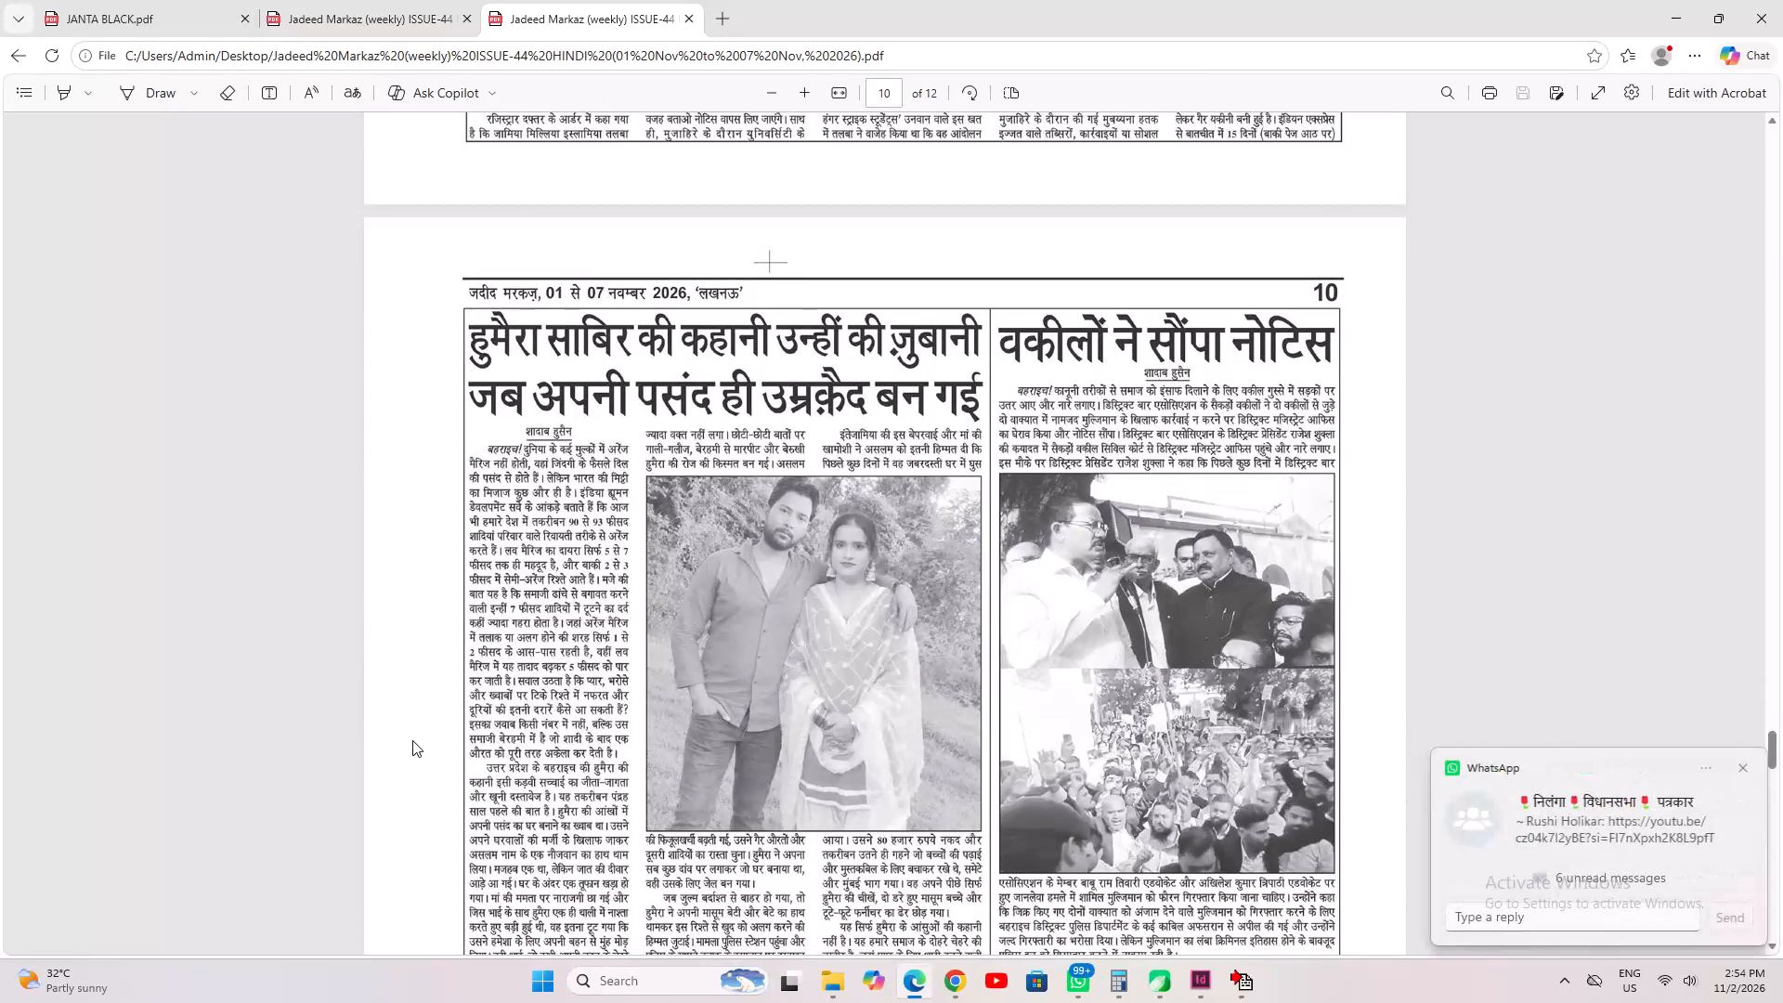
{"action": "scroll", "coordinate": [412, 740], "scroll_direction": "down", "scroll_amount": 9}
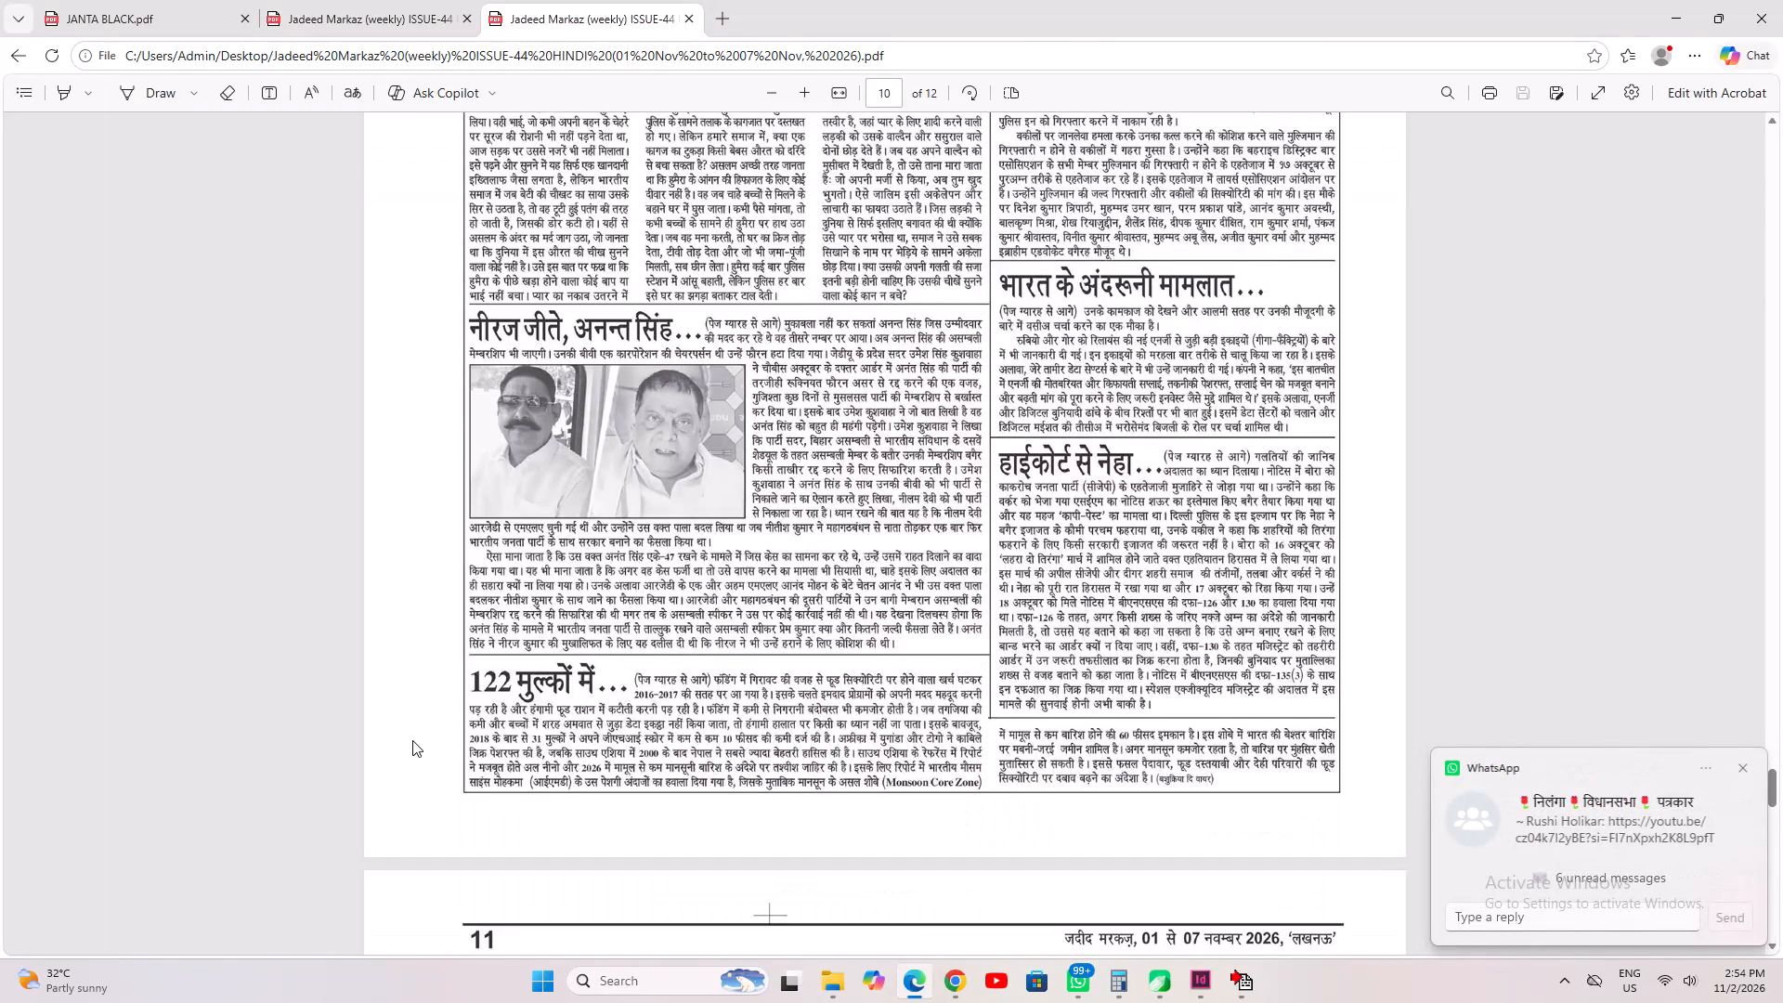
{"action": "scroll", "coordinate": [412, 740], "scroll_direction": "down", "scroll_amount": 7}
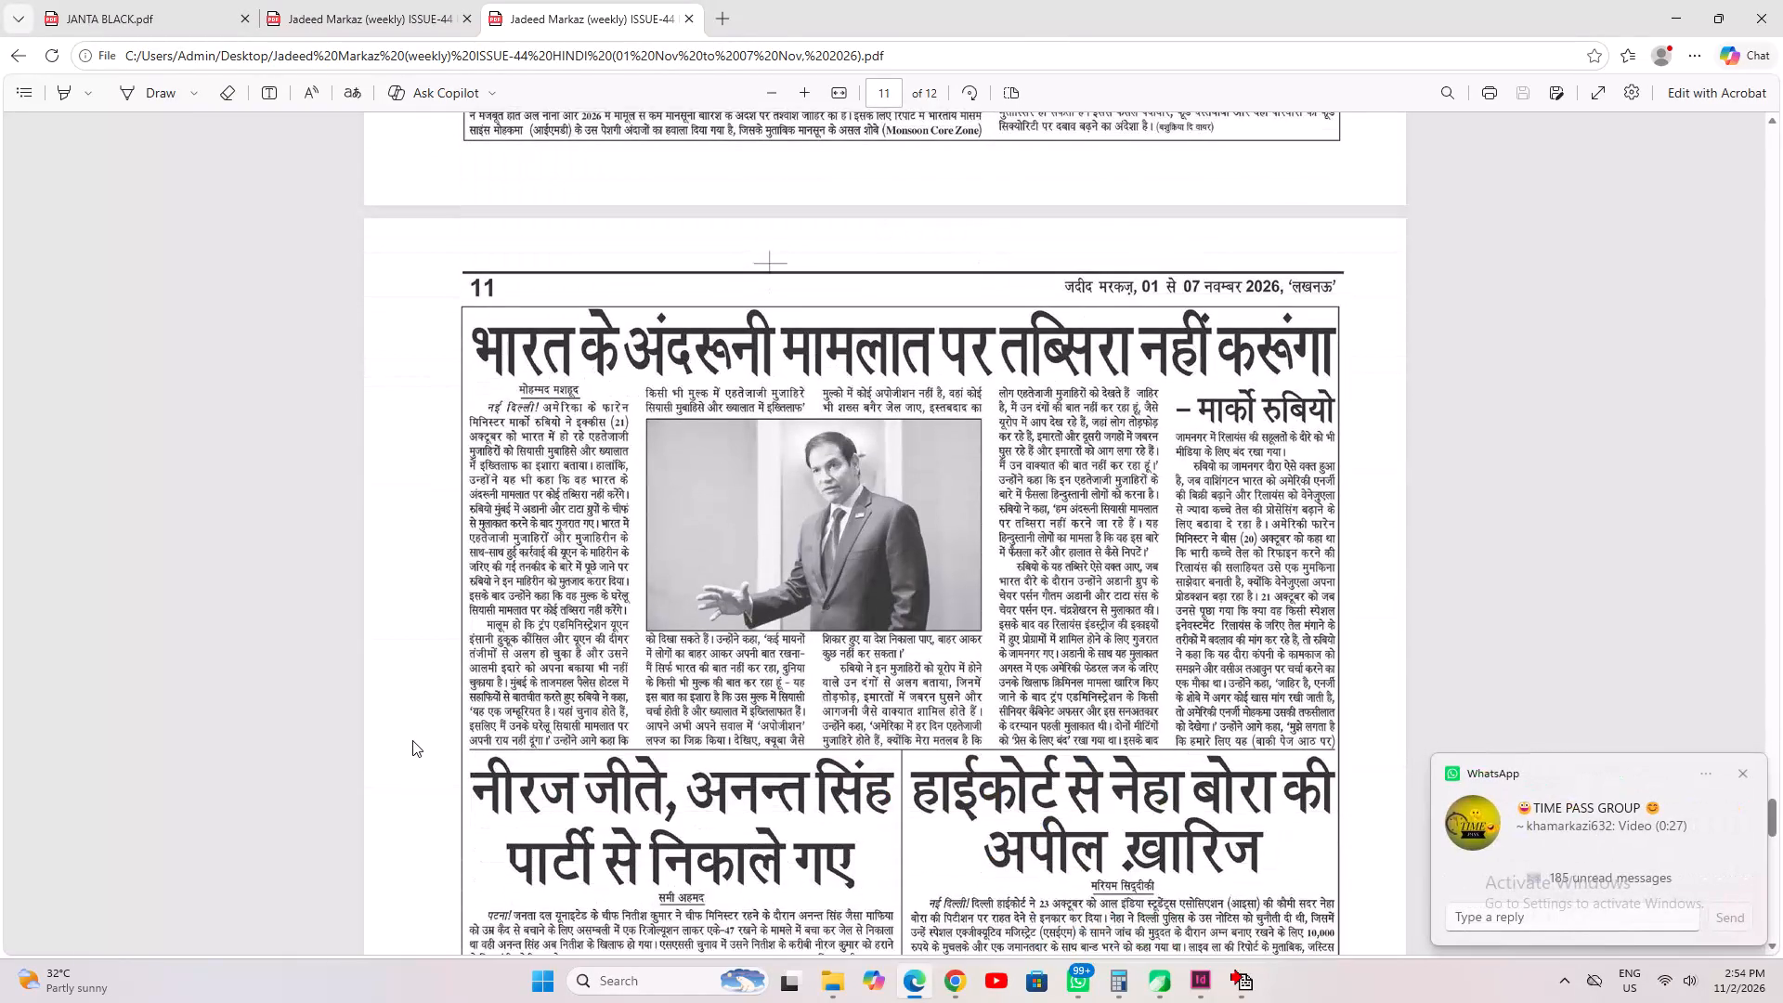
{"action": "scroll", "coordinate": [412, 740], "scroll_direction": "down", "scroll_amount": 2}
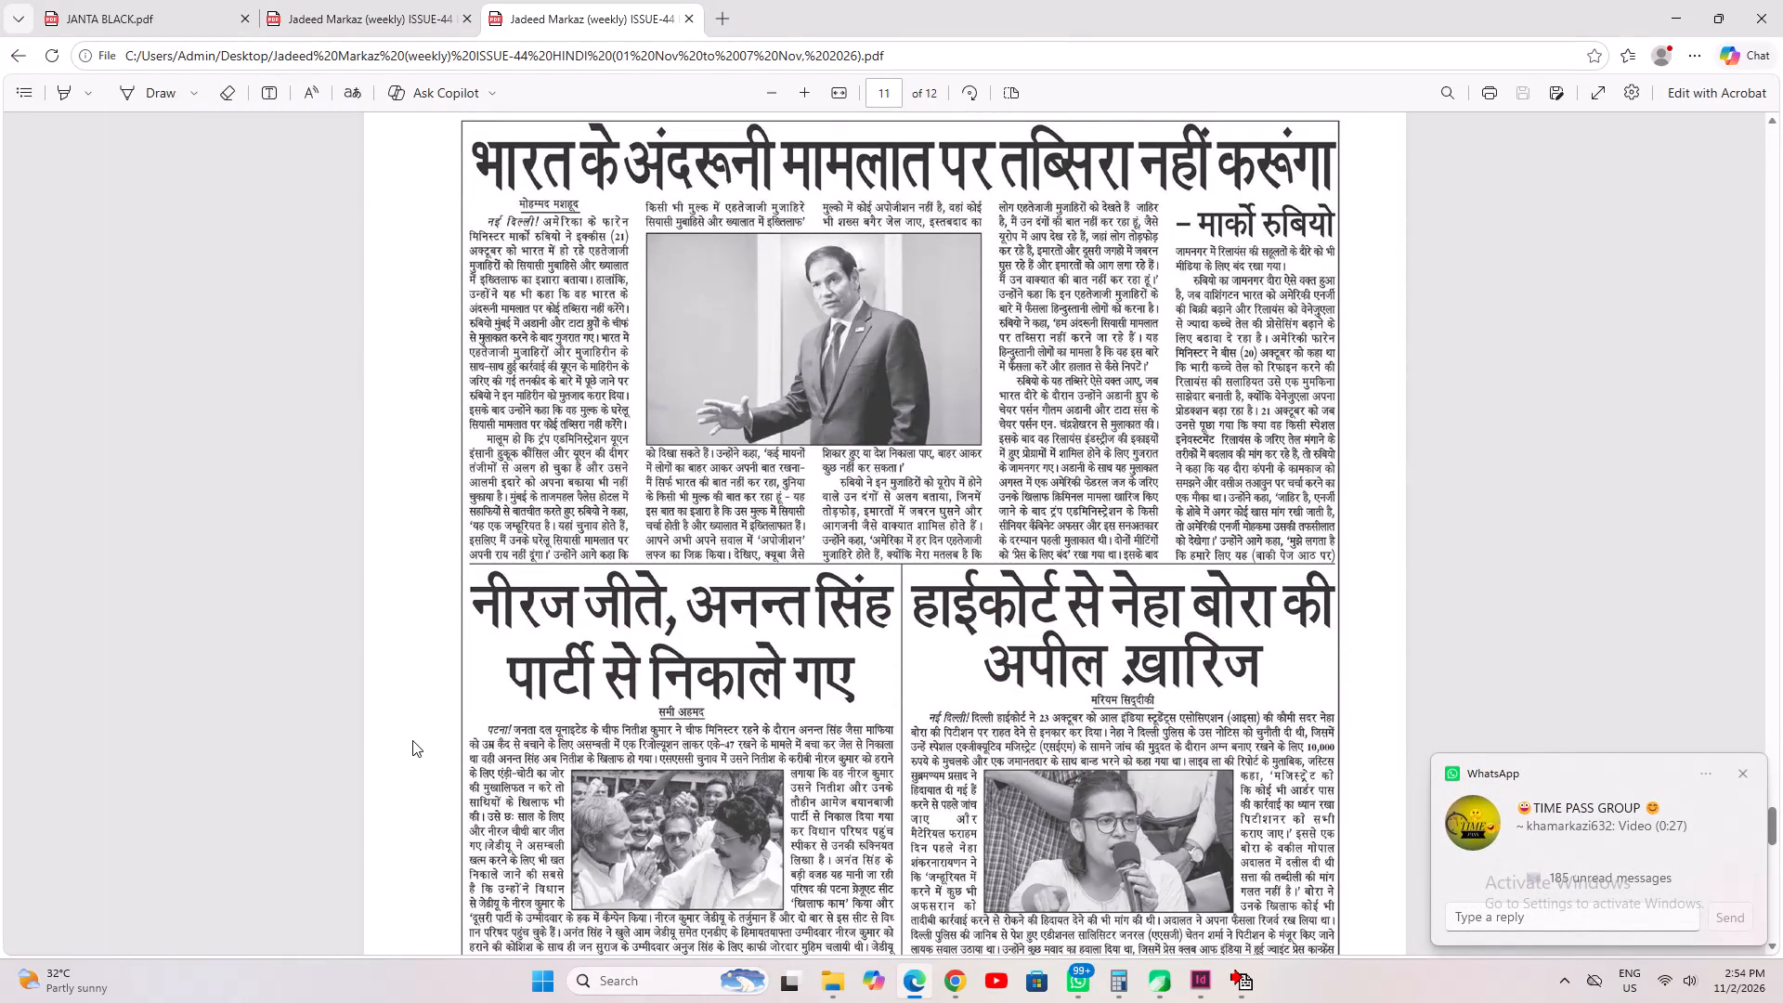
{"action": "scroll", "coordinate": [412, 740], "scroll_direction": "down", "scroll_amount": 12}
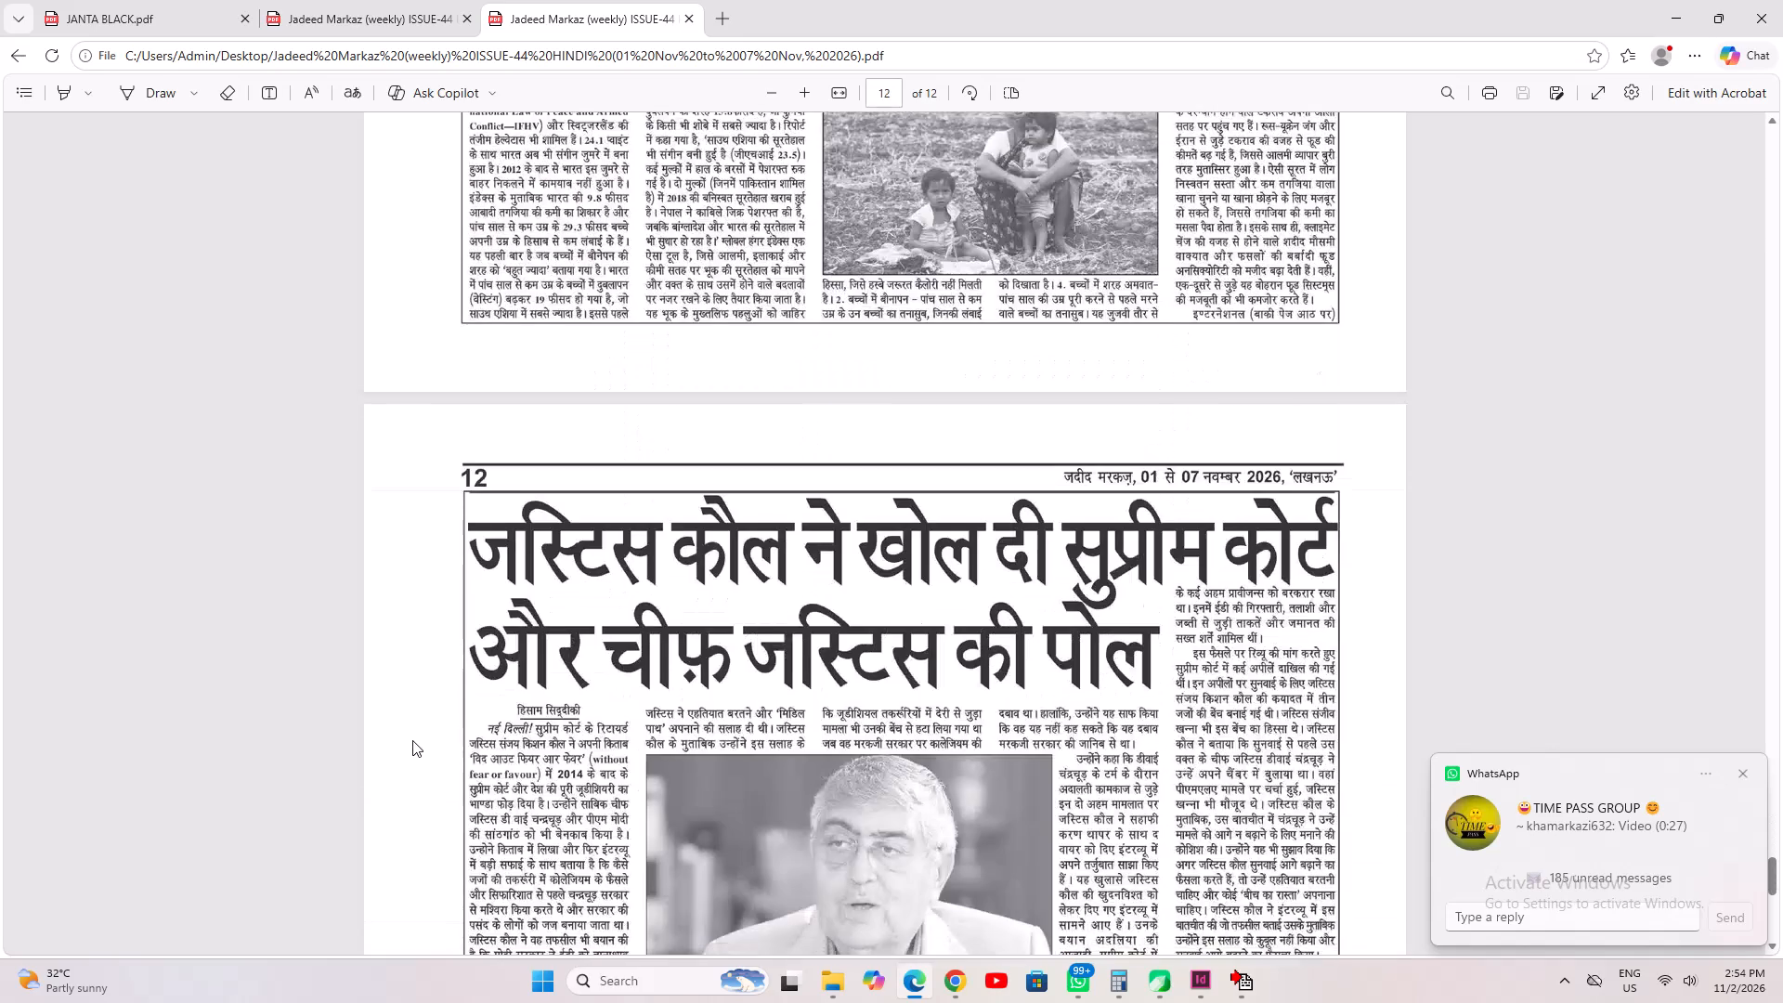
{"action": "scroll", "coordinate": [412, 740], "scroll_direction": "down", "scroll_amount": 1}
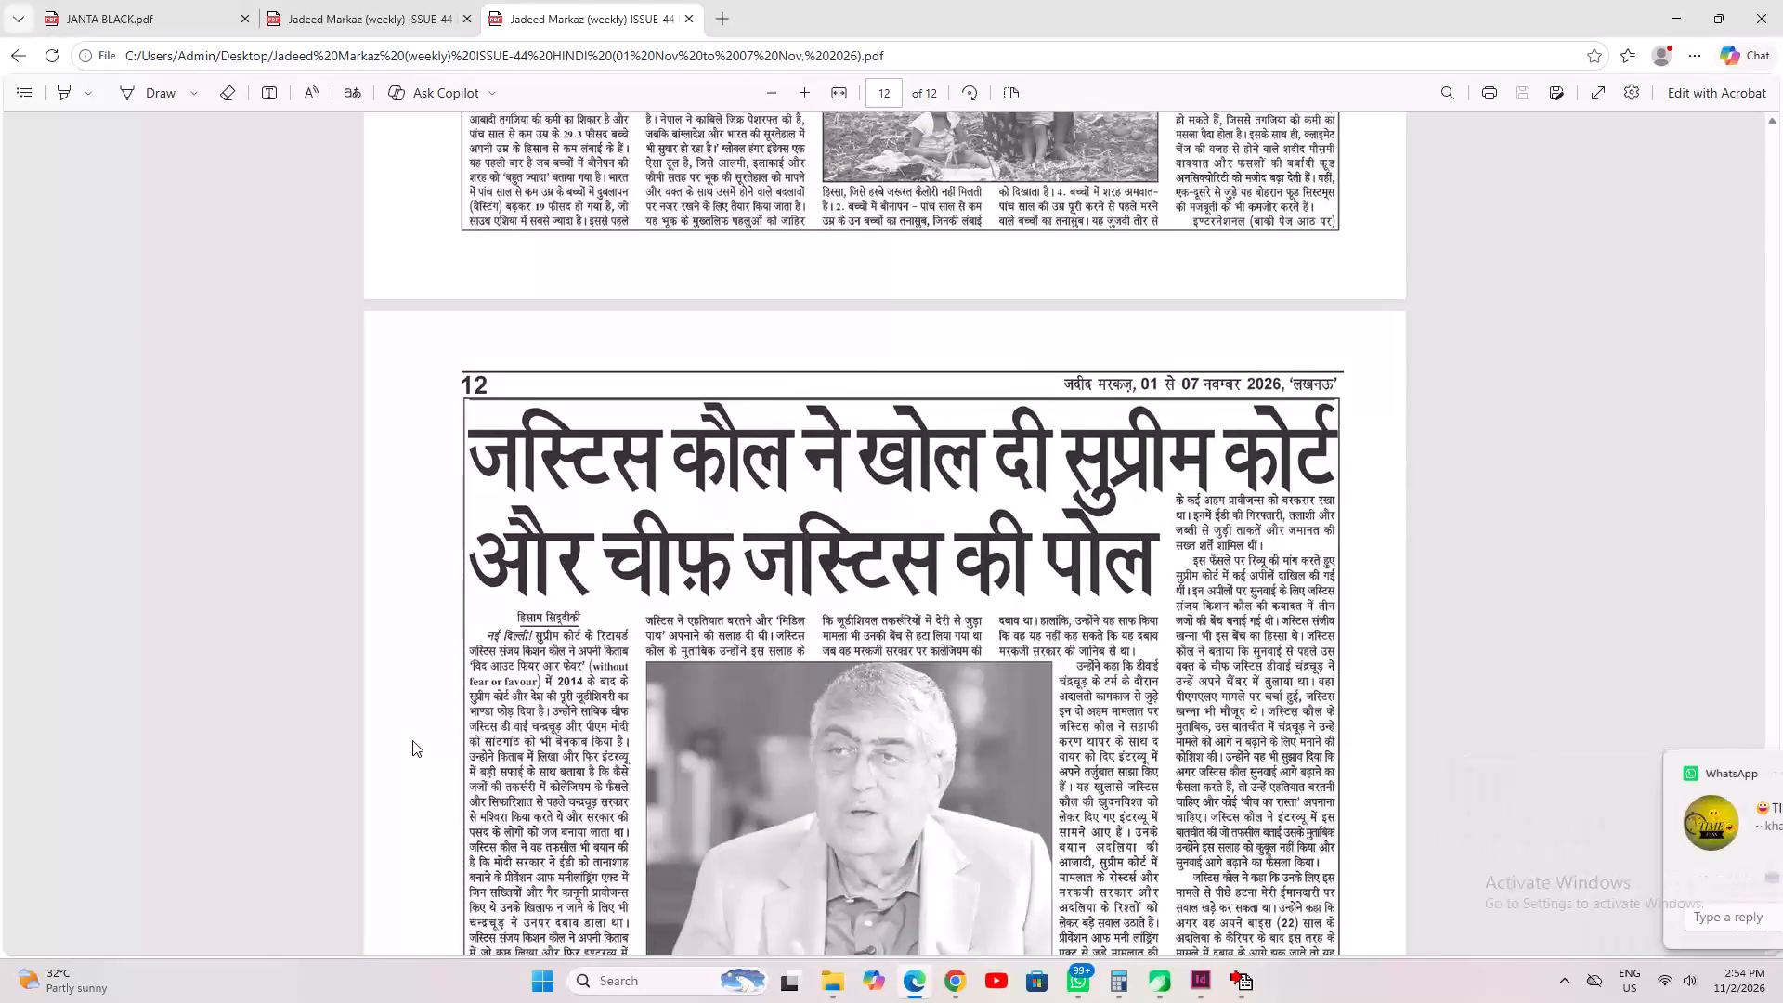
{"action": "scroll", "coordinate": [412, 740], "scroll_direction": "down", "scroll_amount": 14}
Go back to page 9's lead article about RTI and the SIR software and start a screen snip there.
{"action": "scroll", "coordinate": [412, 740], "scroll_direction": "up", "scroll_amount": 14}
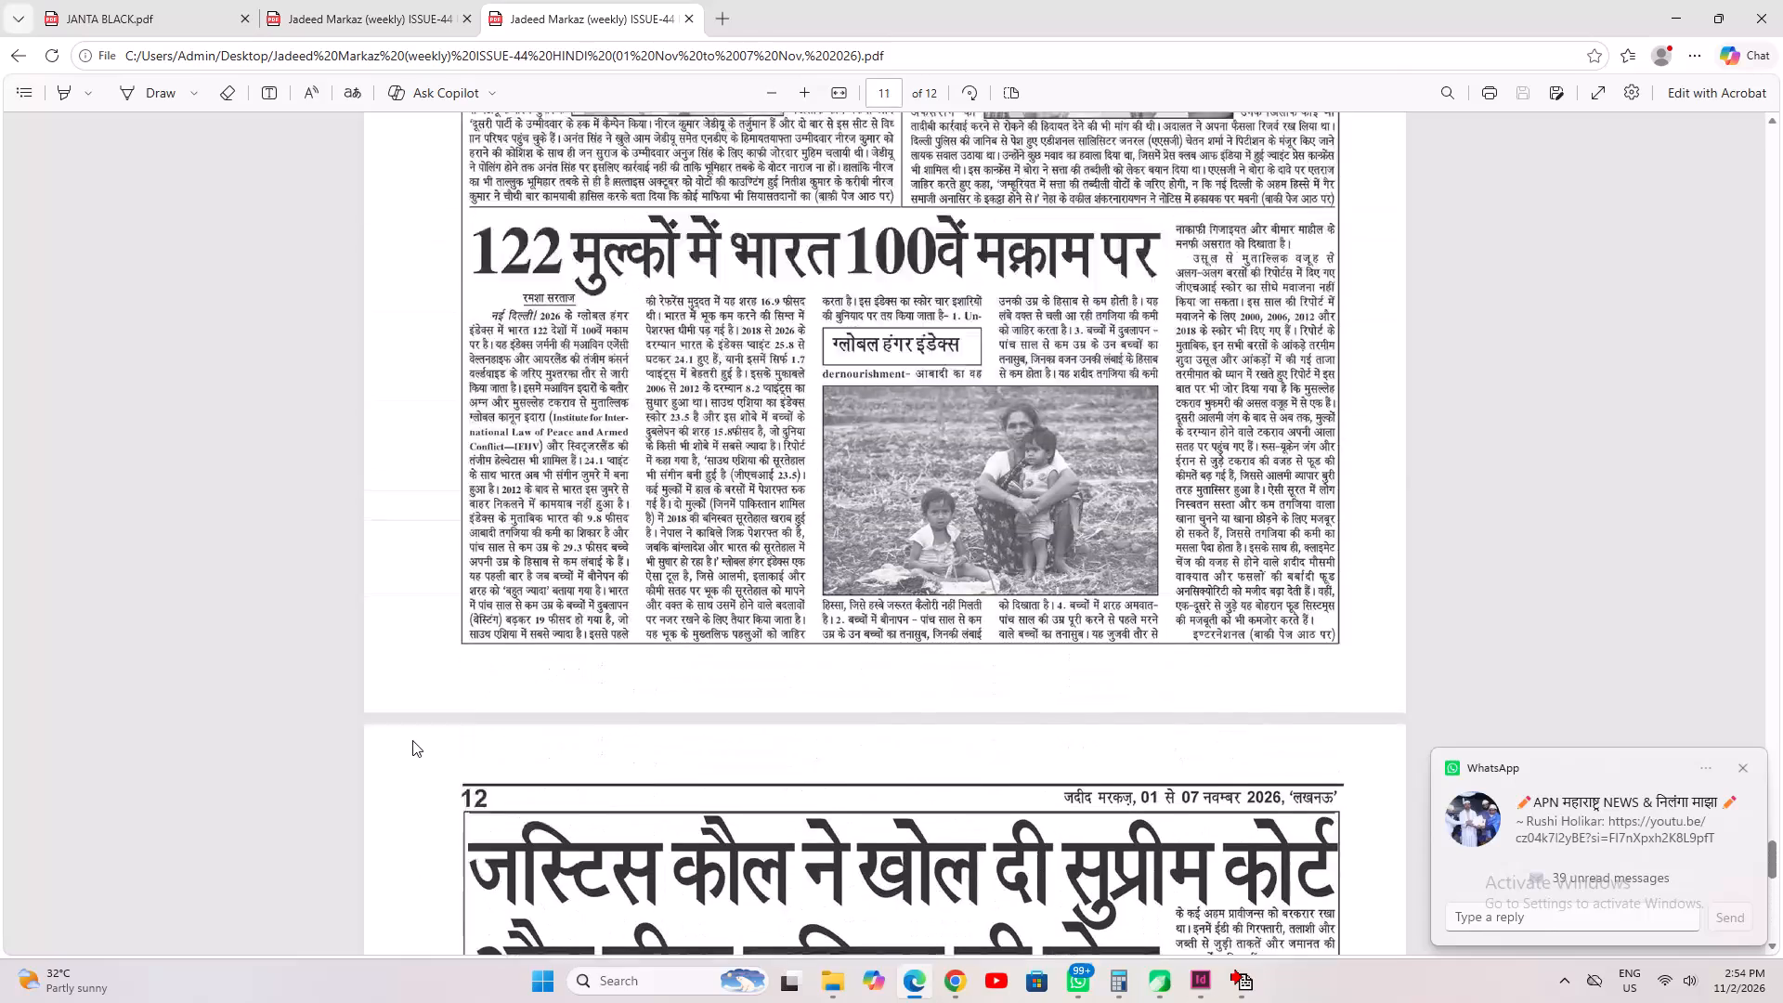
{"action": "scroll", "coordinate": [412, 740], "scroll_direction": "up", "scroll_amount": 20}
{"action": "scroll", "coordinate": [412, 740], "scroll_direction": "up", "scroll_amount": 11}
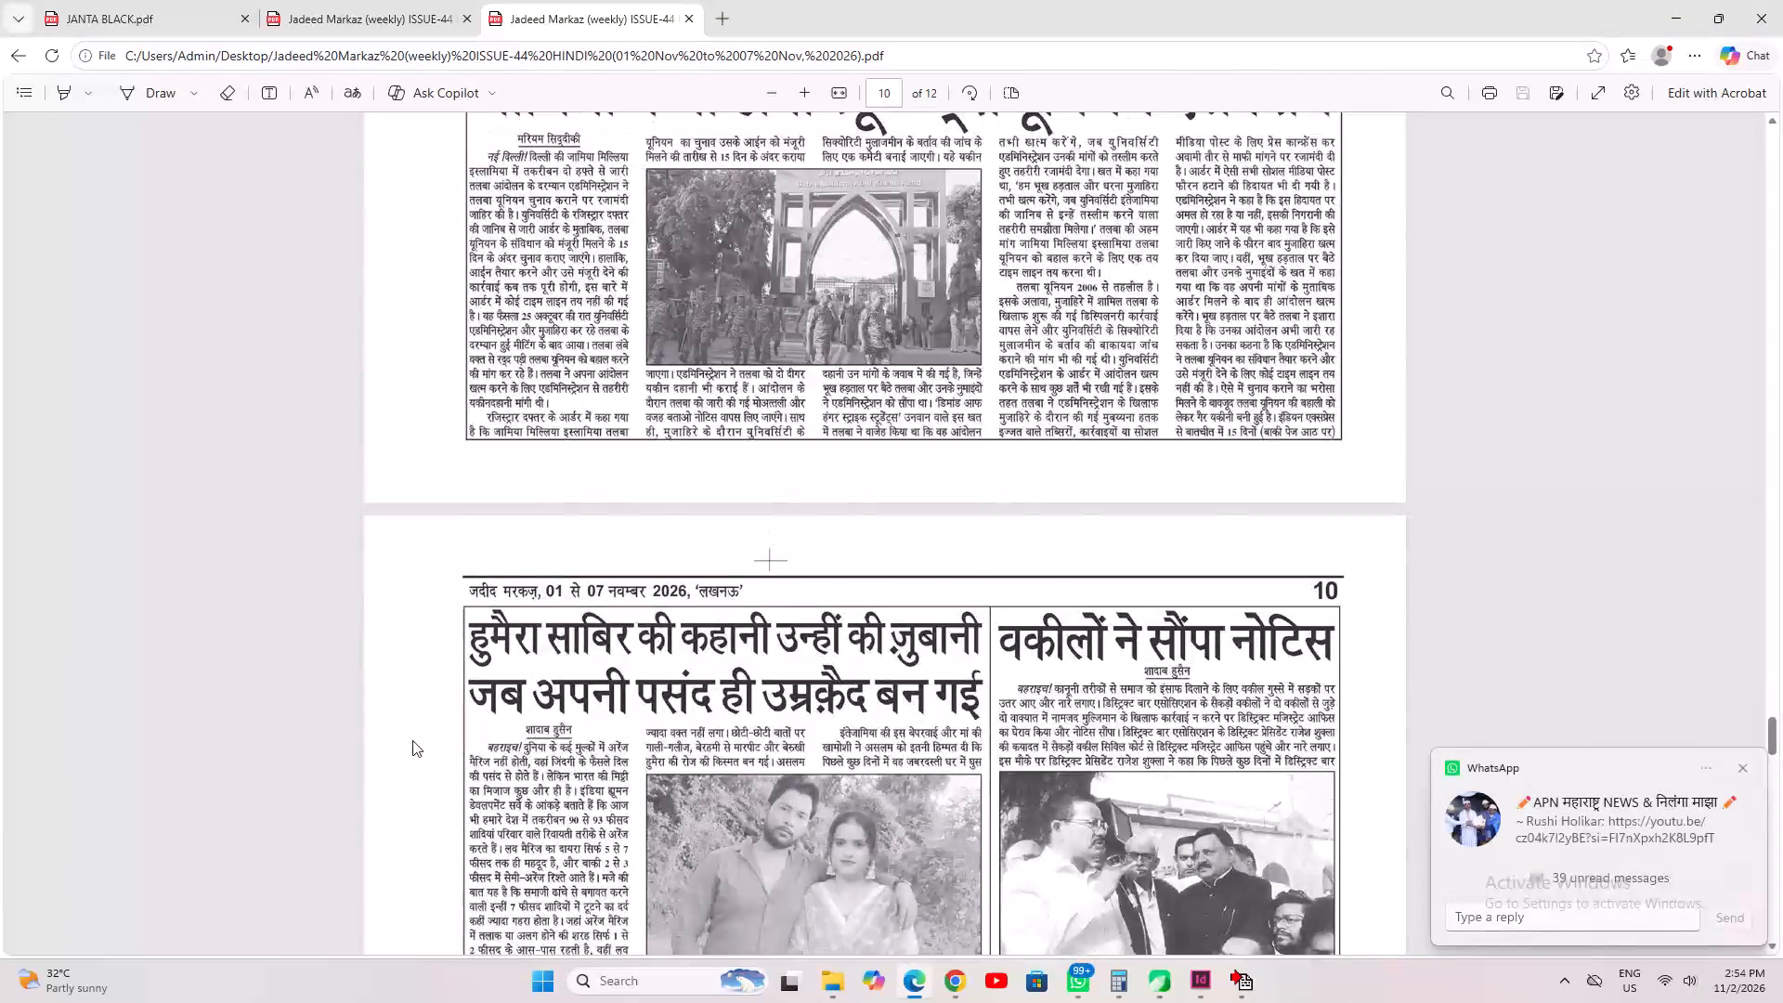
{"action": "scroll", "coordinate": [412, 740], "scroll_direction": "up", "scroll_amount": 19}
{"action": "scroll", "coordinate": [412, 740], "scroll_direction": "down", "scroll_amount": 2}
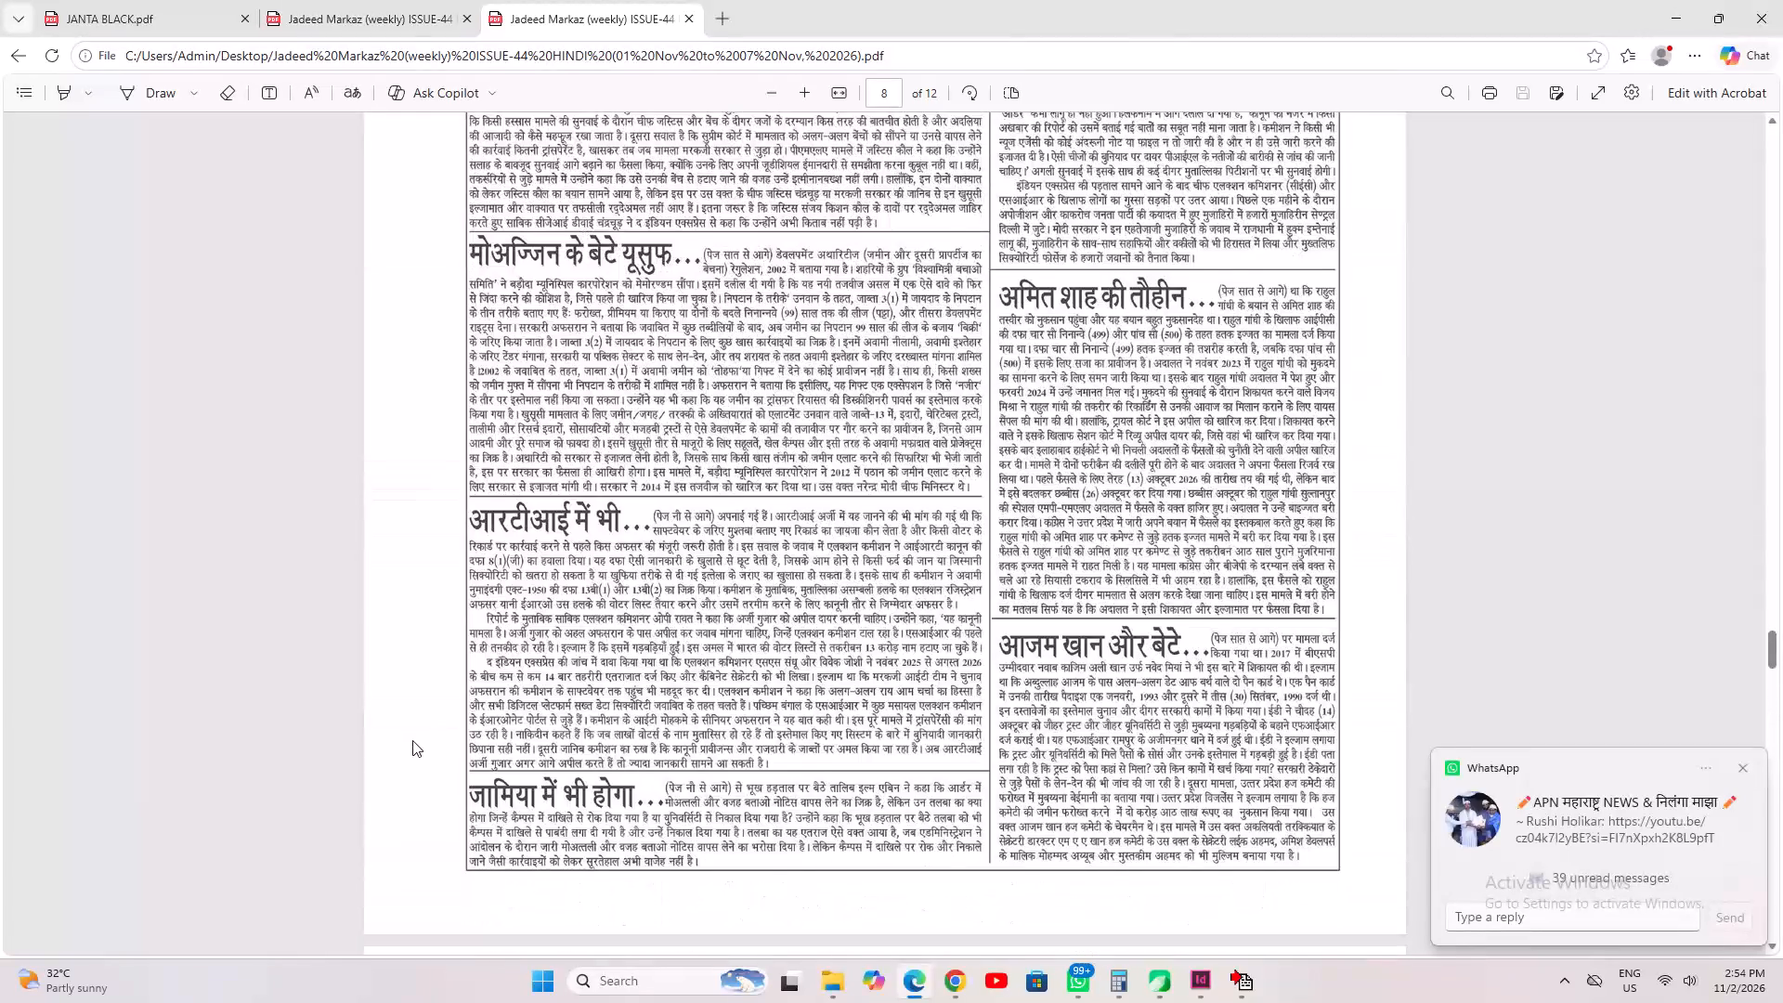
{"action": "scroll", "coordinate": [412, 740], "scroll_direction": "down", "scroll_amount": 5}
{"action": "scroll", "coordinate": [412, 740], "scroll_direction": "up", "scroll_amount": 7}
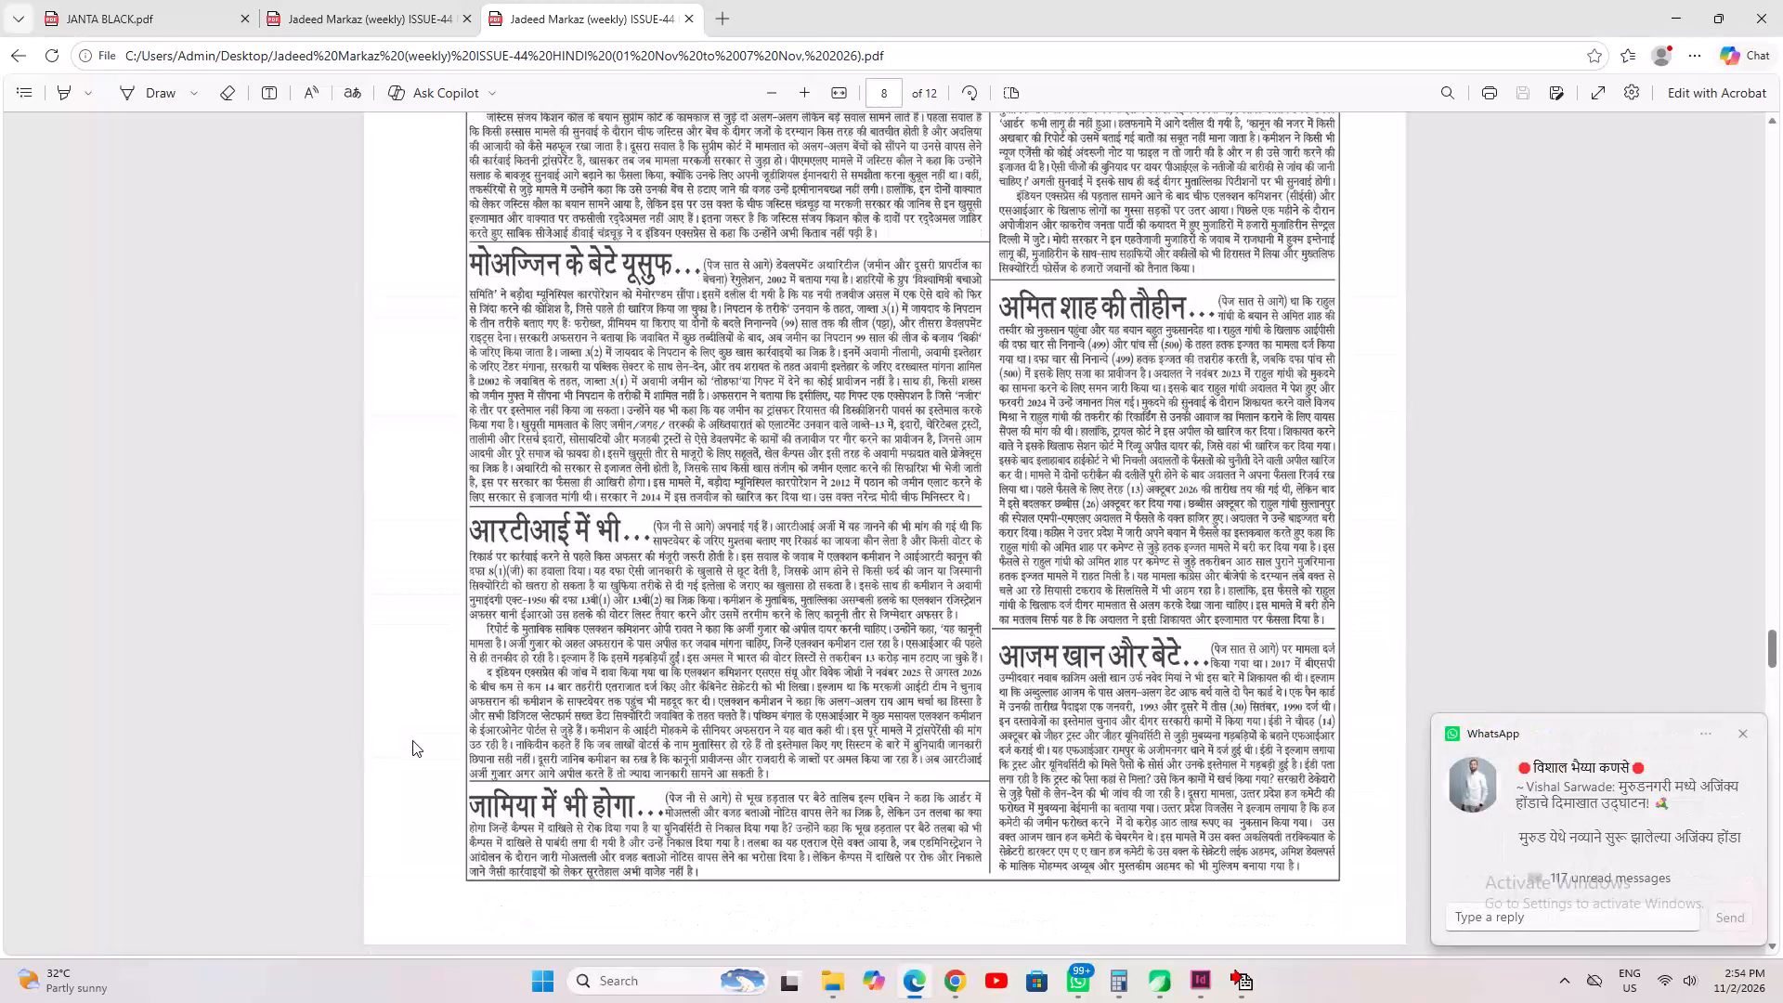
{"action": "scroll", "coordinate": [412, 740], "scroll_direction": "down", "scroll_amount": 11}
{"action": "scroll", "coordinate": [428, 701], "scroll_direction": "up", "scroll_amount": 2}
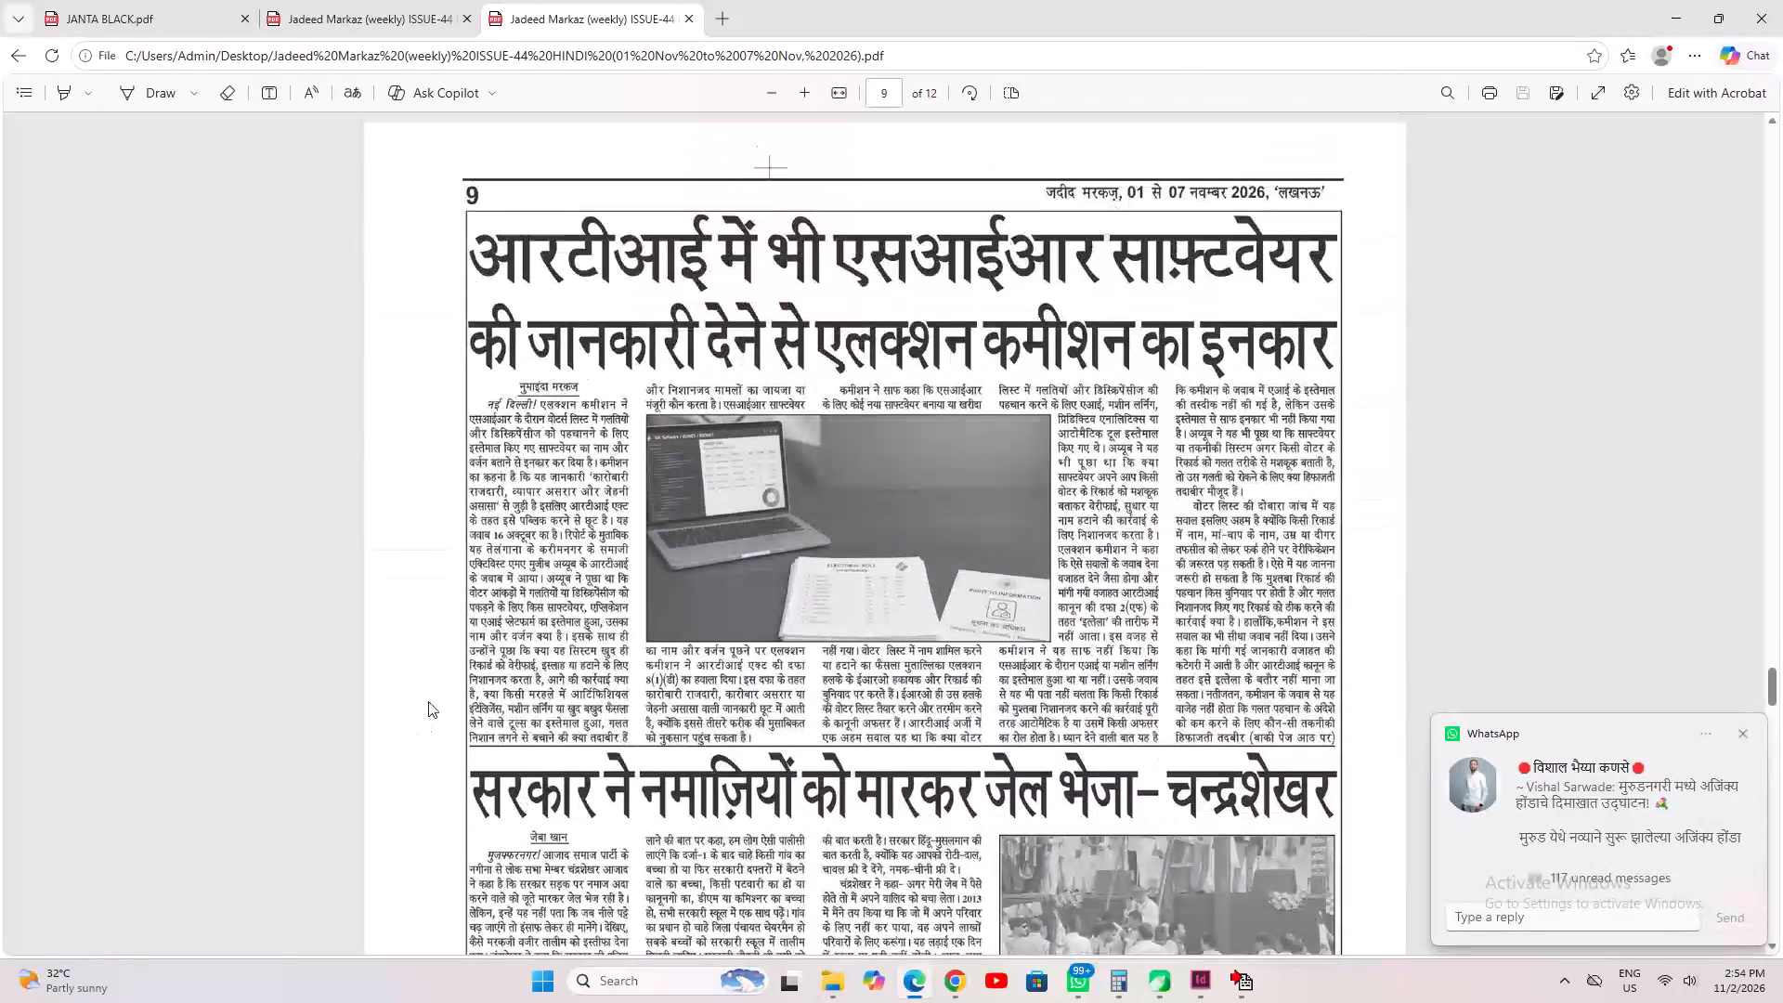
{"action": "key", "text": "shift+super+s"}
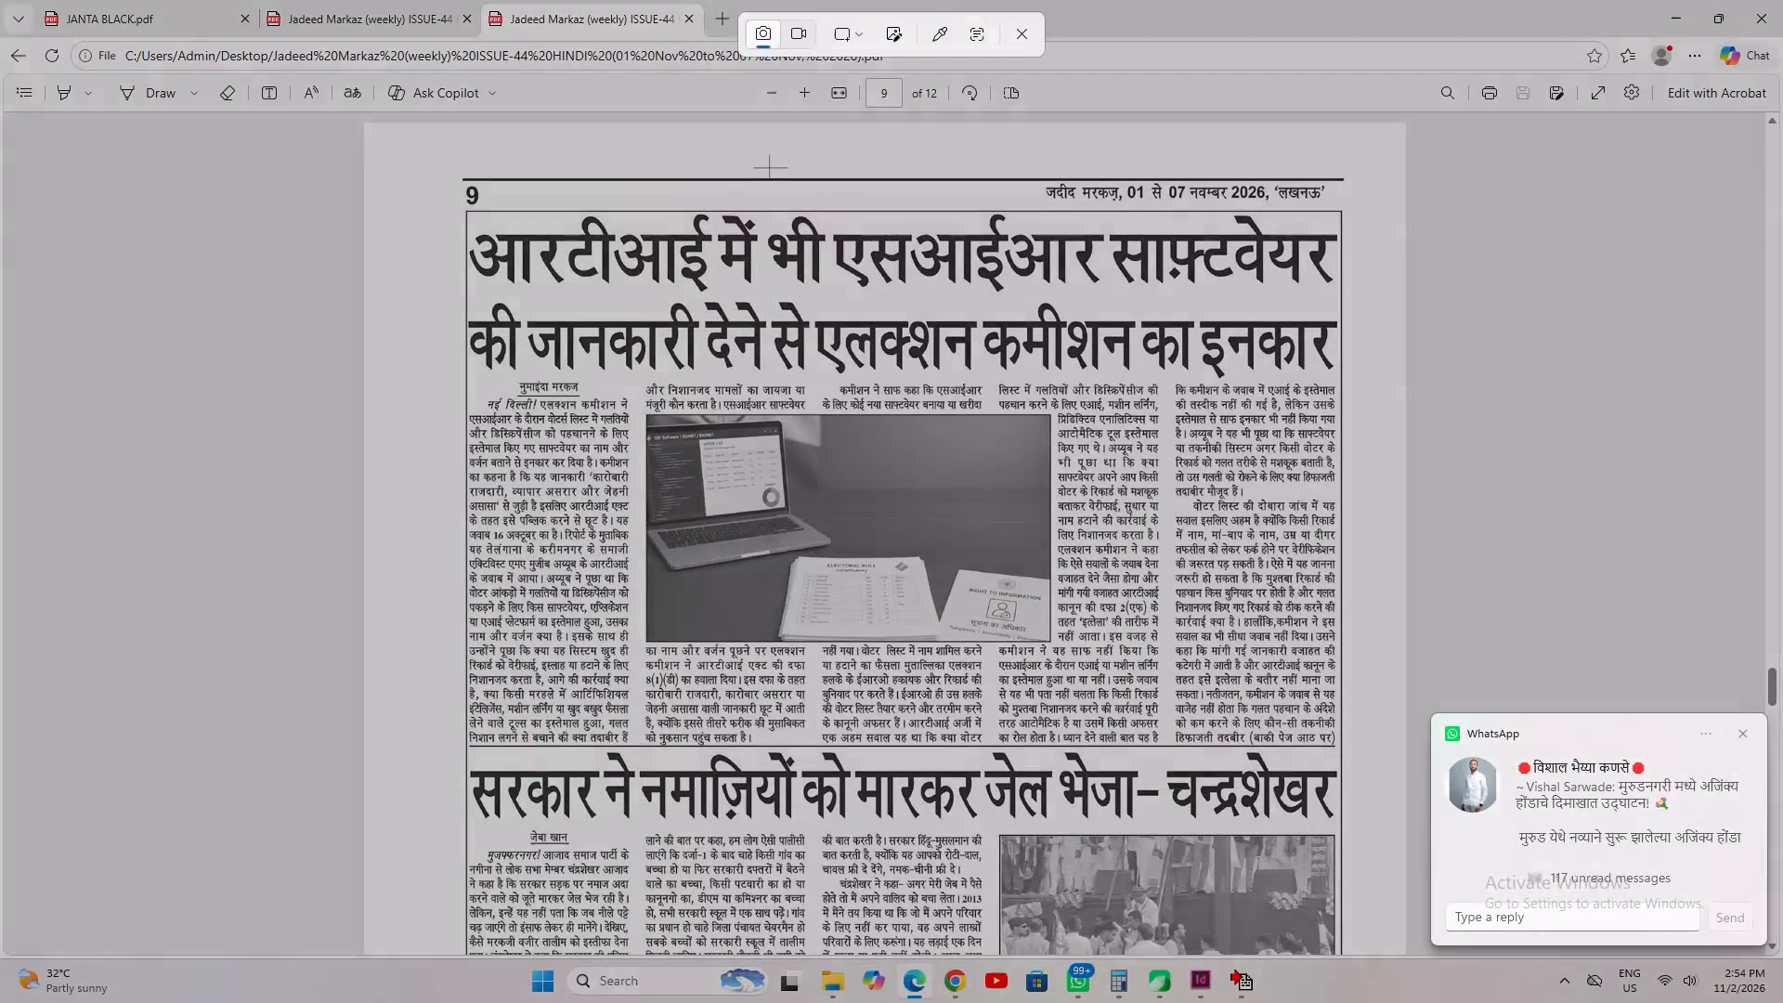
Capture a screen snip of page 9's top article, "आरटीआई में भी एसआईआर साफ़्टवेयर की जानकारी देने से एलक्शन कमीशन का इनकार", including its headline and photo.
{"action": "left_click_drag", "start_coordinate": [423, 197], "coordinate": [1368, 762]}
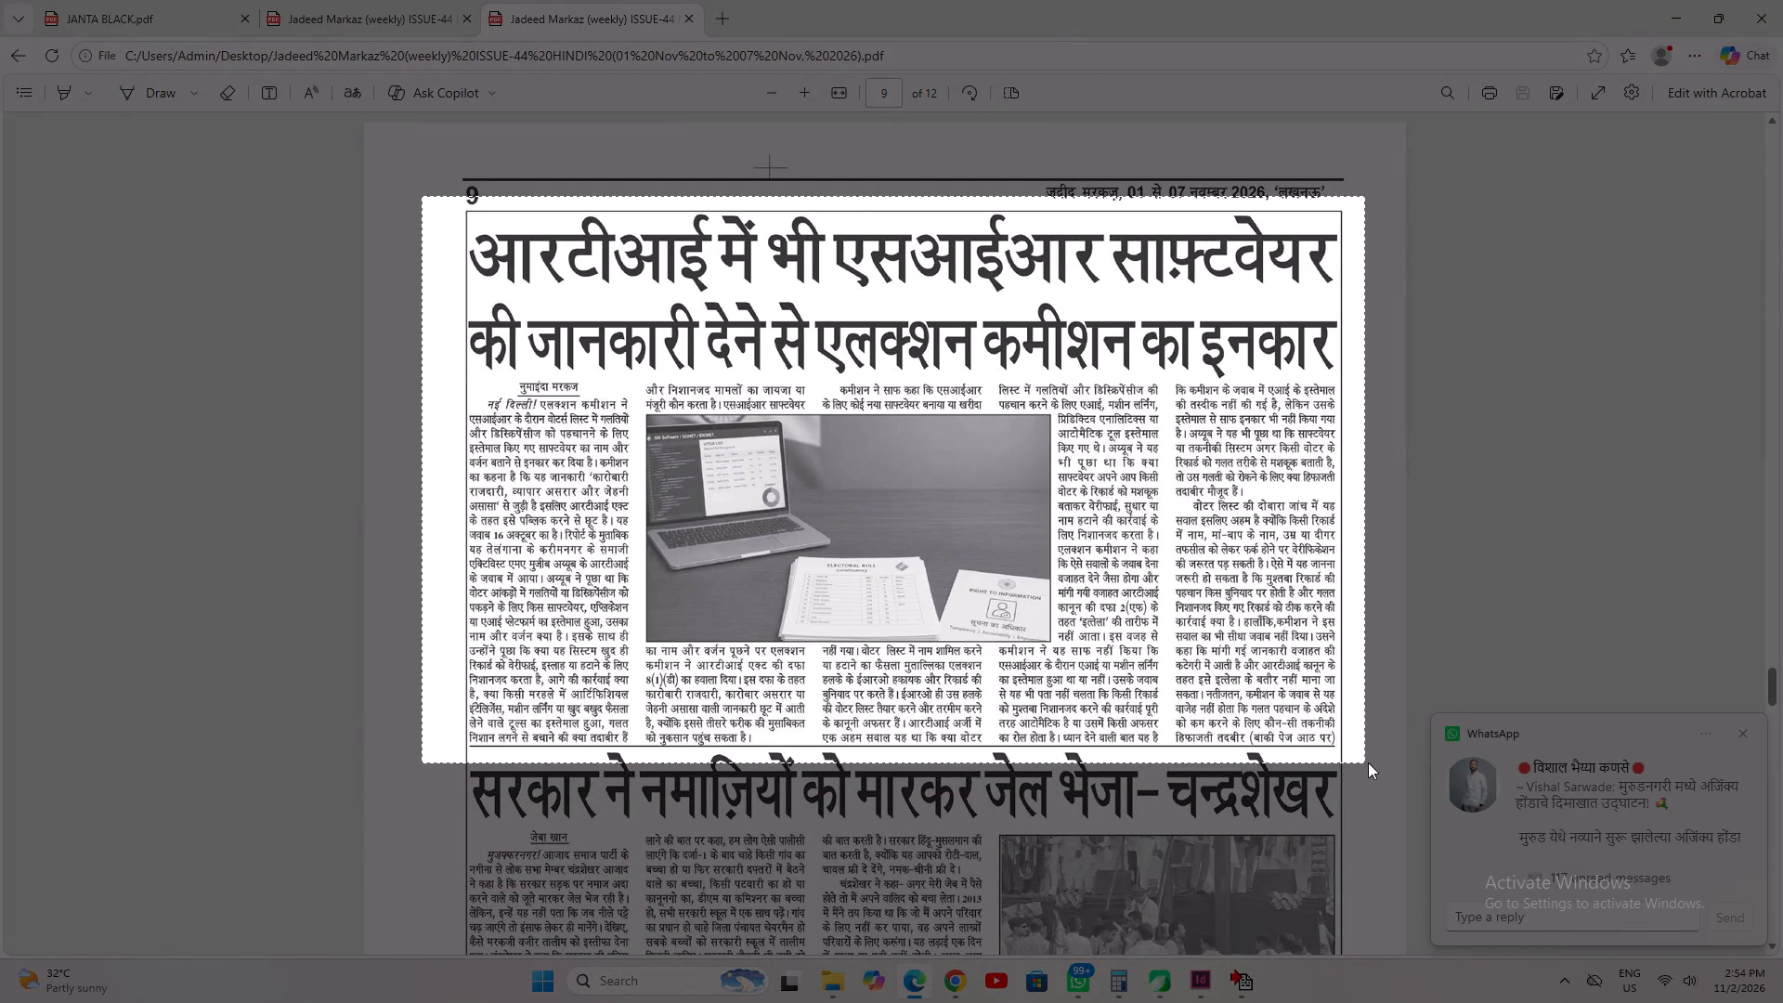
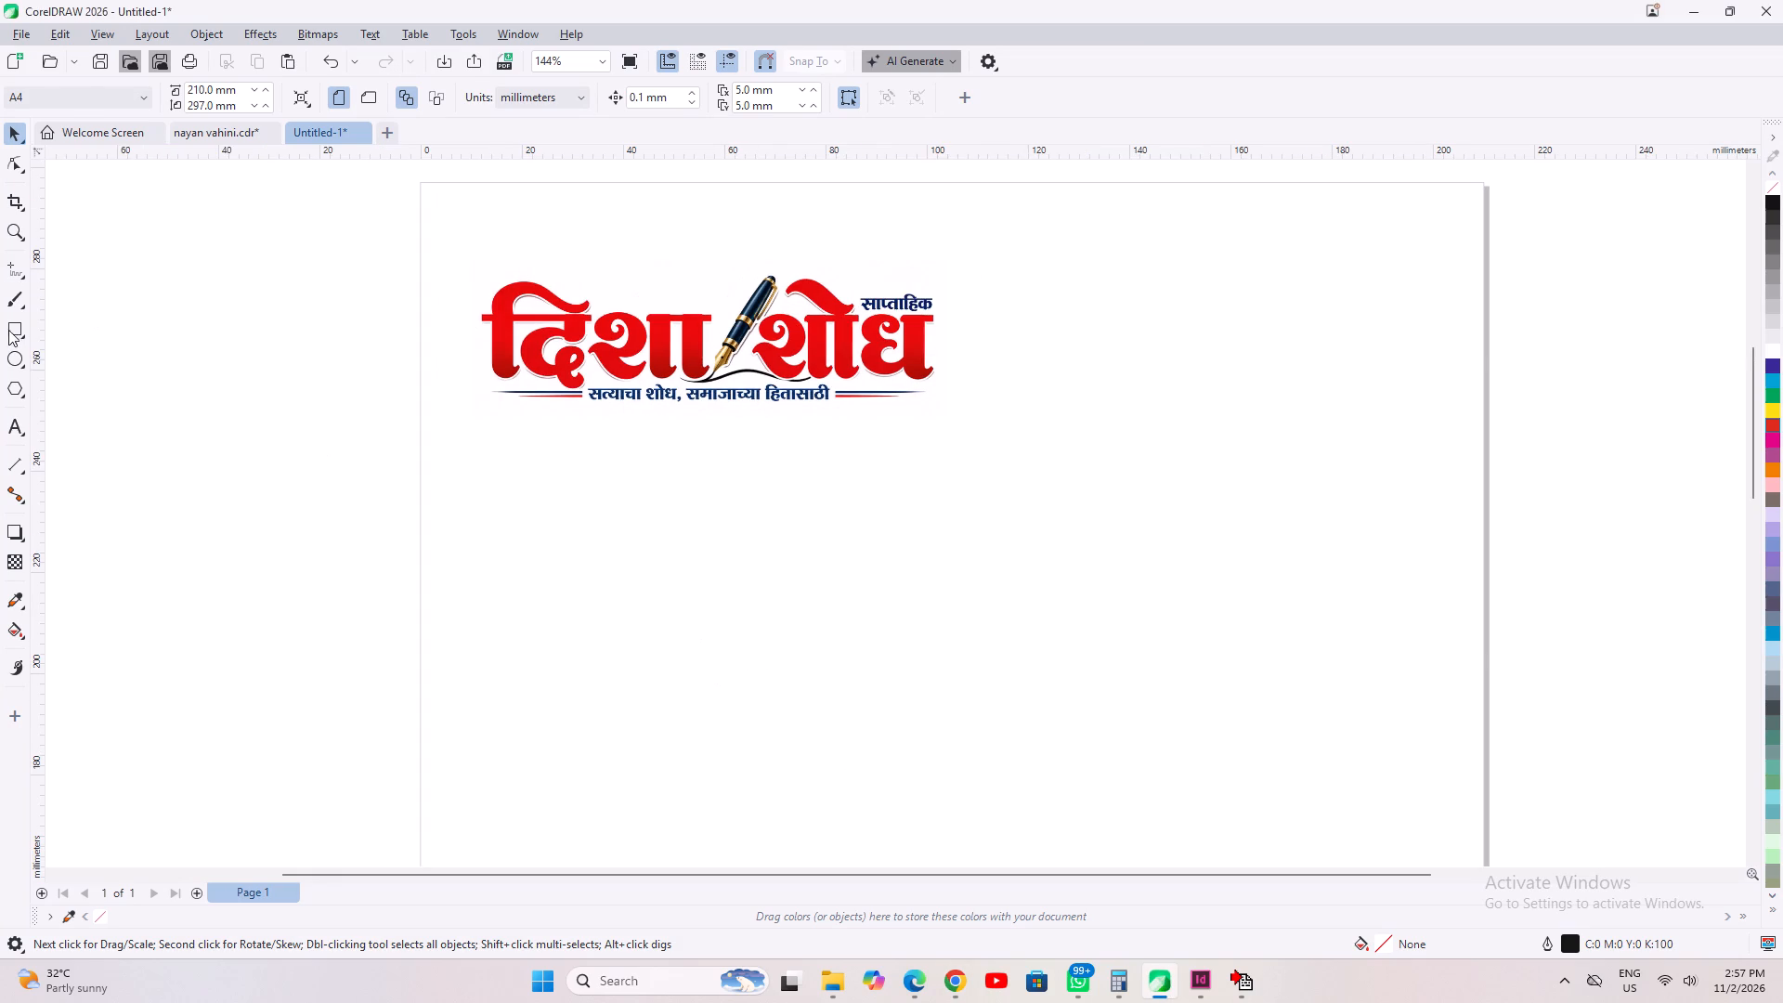
{"action": "left_click_drag", "start_coordinate": [8, 328], "coordinate": [19, 329]}
{"action": "left_click_drag", "start_coordinate": [429, 246], "coordinate": [1485, 411]}
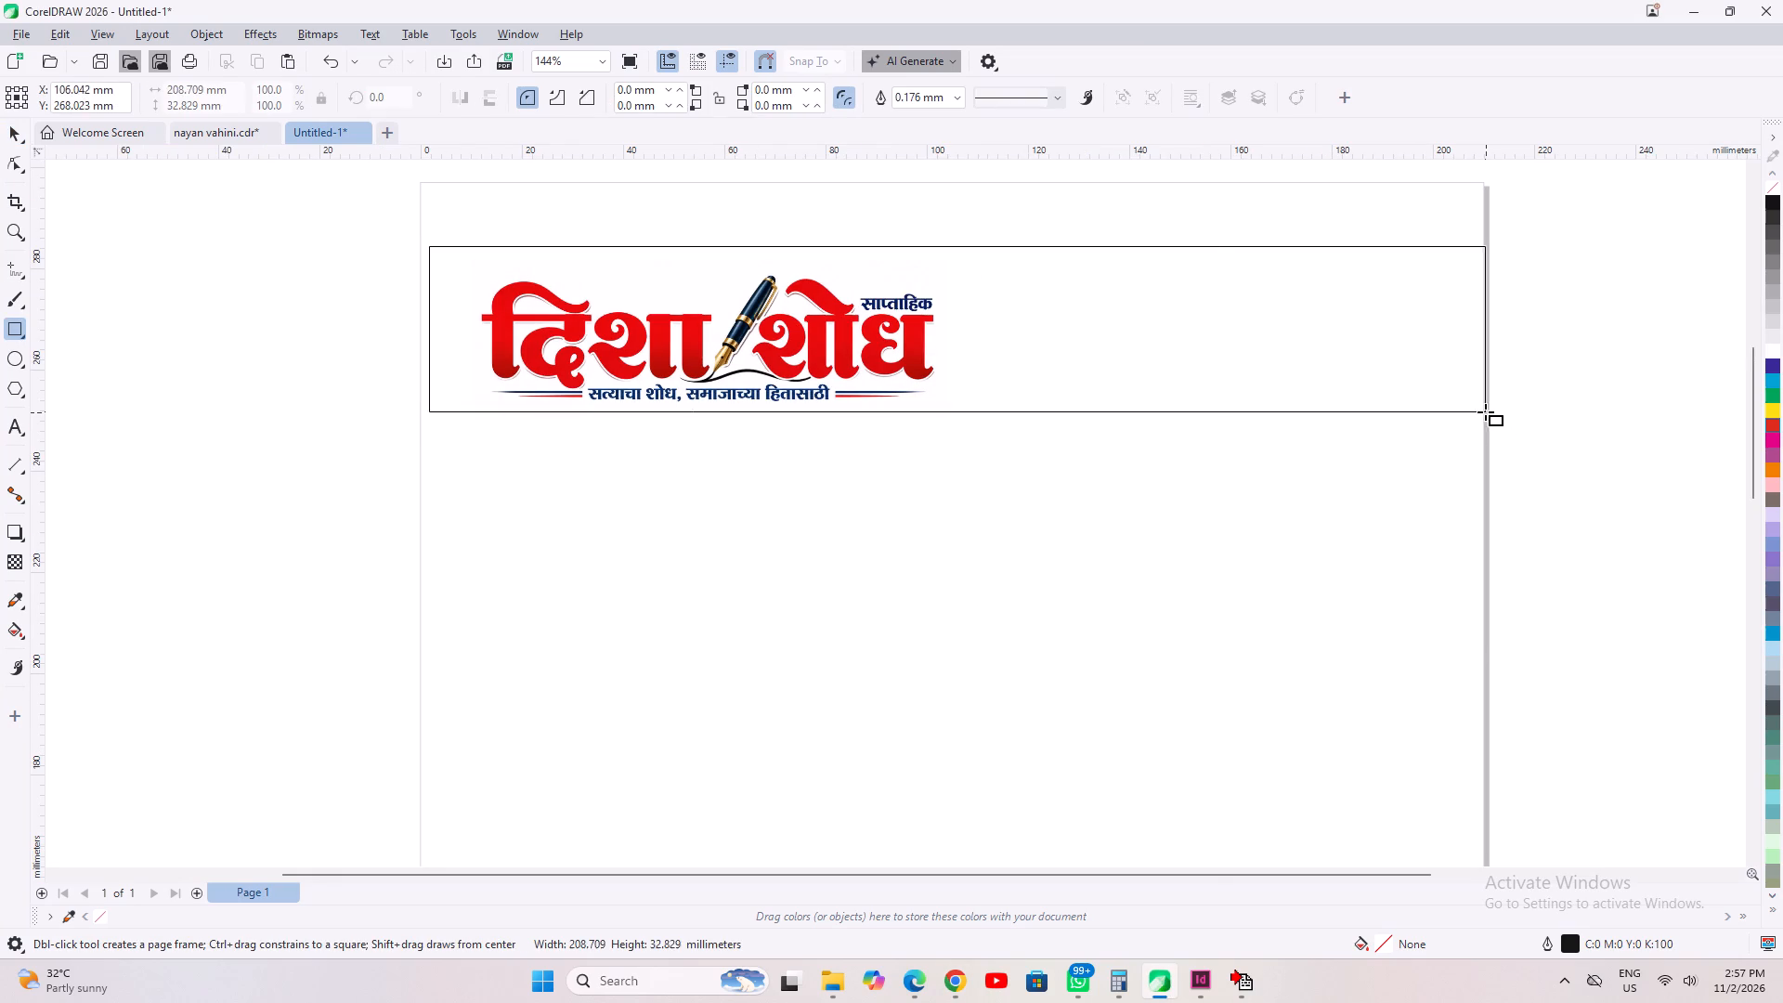
{"action": "left_click_drag", "start_coordinate": [1485, 411], "coordinate": [1473, 410]}
Fill the rectangle with 10% black and send it to the back, behind the logo.
{"action": "left_click", "coordinate": [1770, 333]}
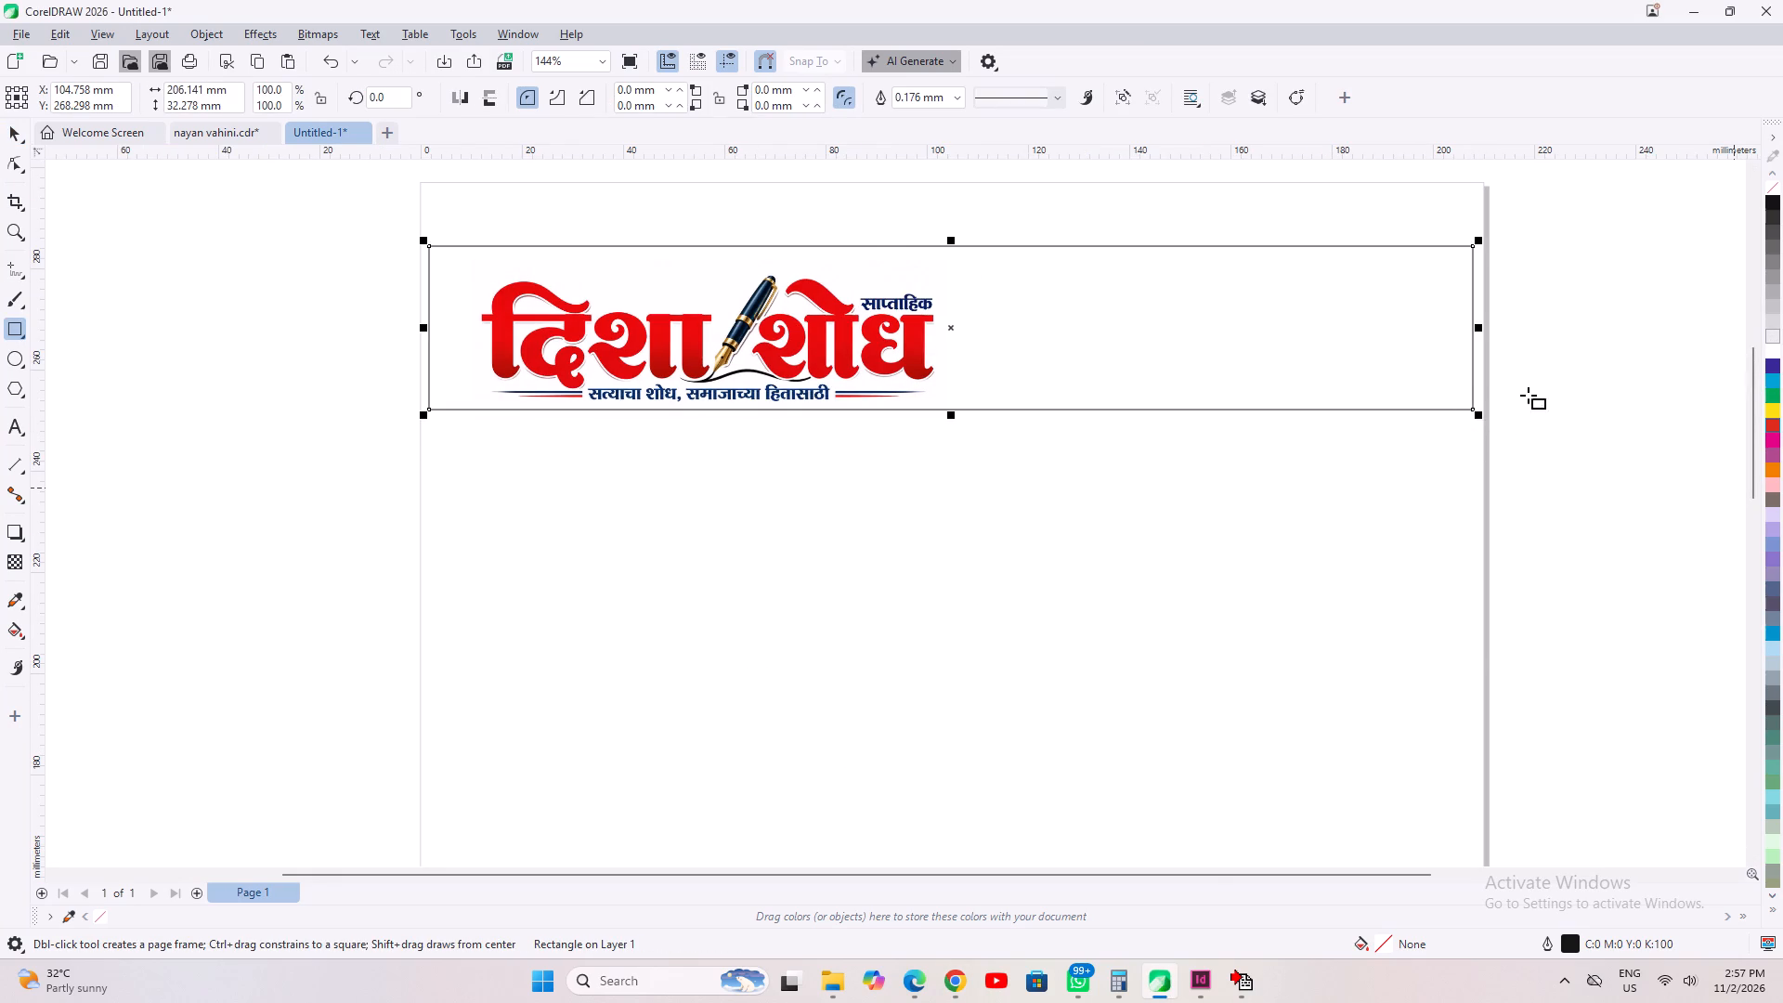
{"action": "key", "text": "shift+Page_Down"}
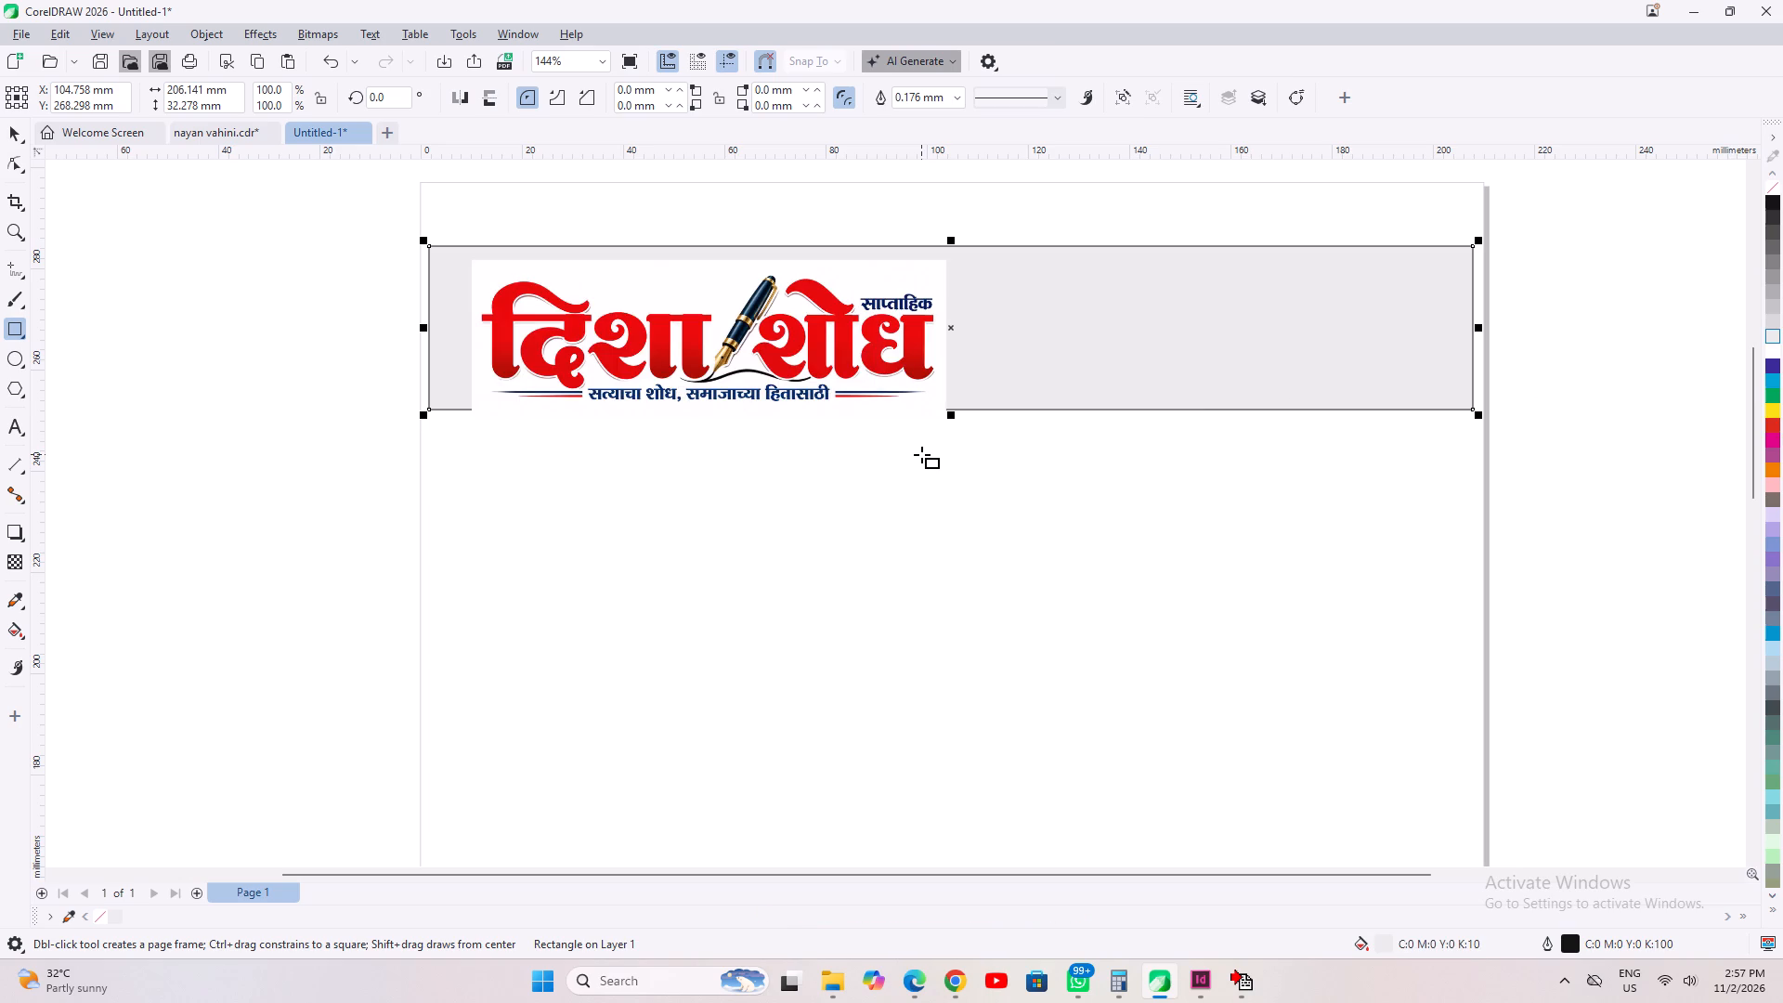
Remove the outline from the grey masthead rectangle.
{"action": "scroll", "coordinate": [586, 287], "scroll_direction": "up", "scroll_amount": 1}
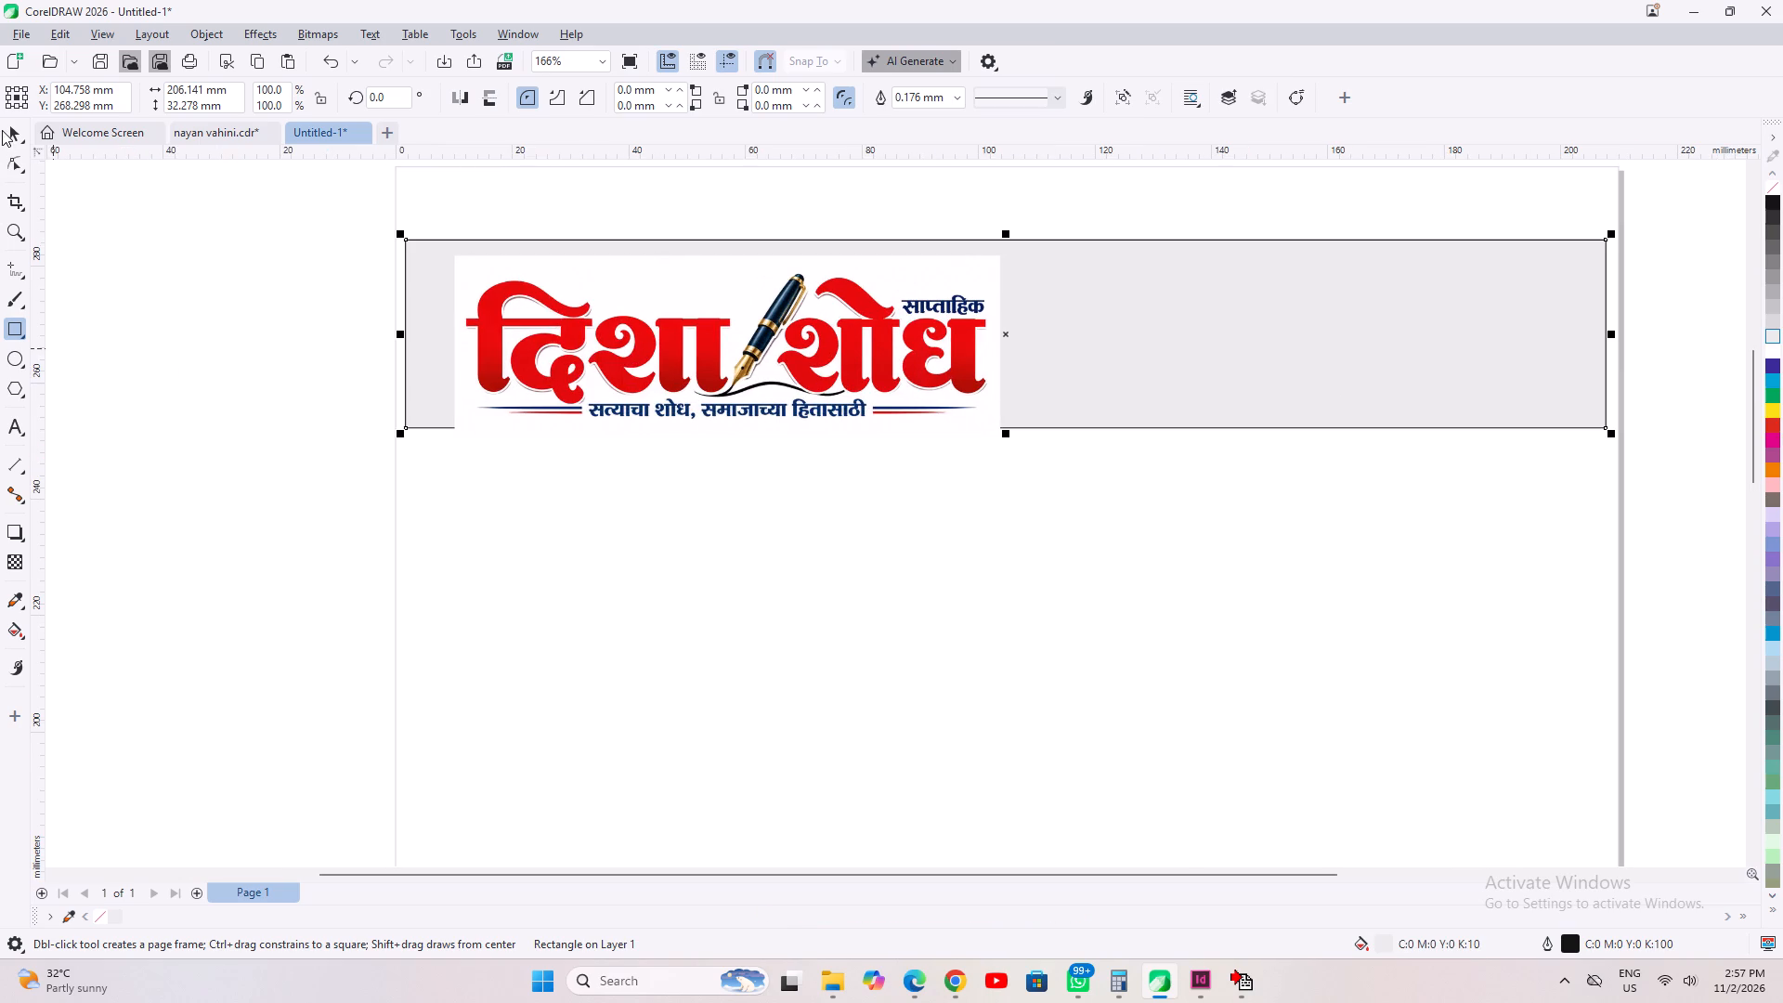
{"action": "left_click", "coordinate": [16, 137]}
{"action": "left_click", "coordinate": [436, 397]}
{"action": "left_click", "coordinate": [132, 403]}
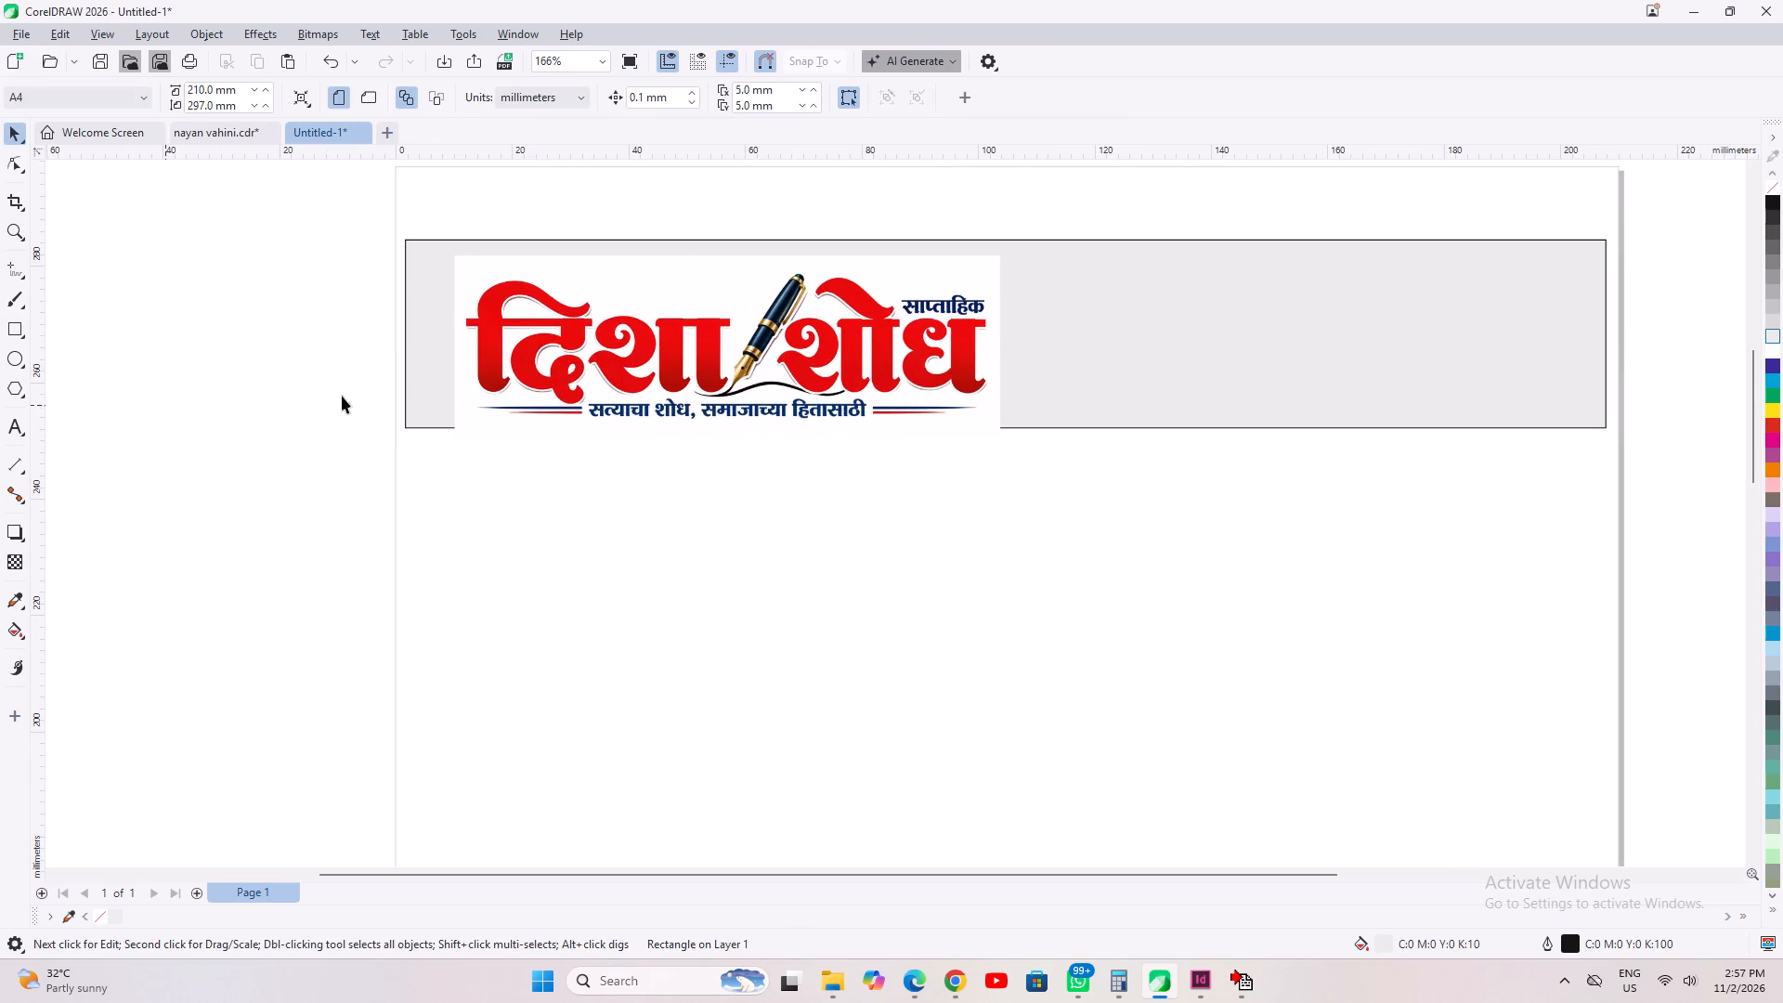
{"action": "left_click", "coordinate": [429, 377]}
{"action": "right_click", "coordinate": [1770, 191]}
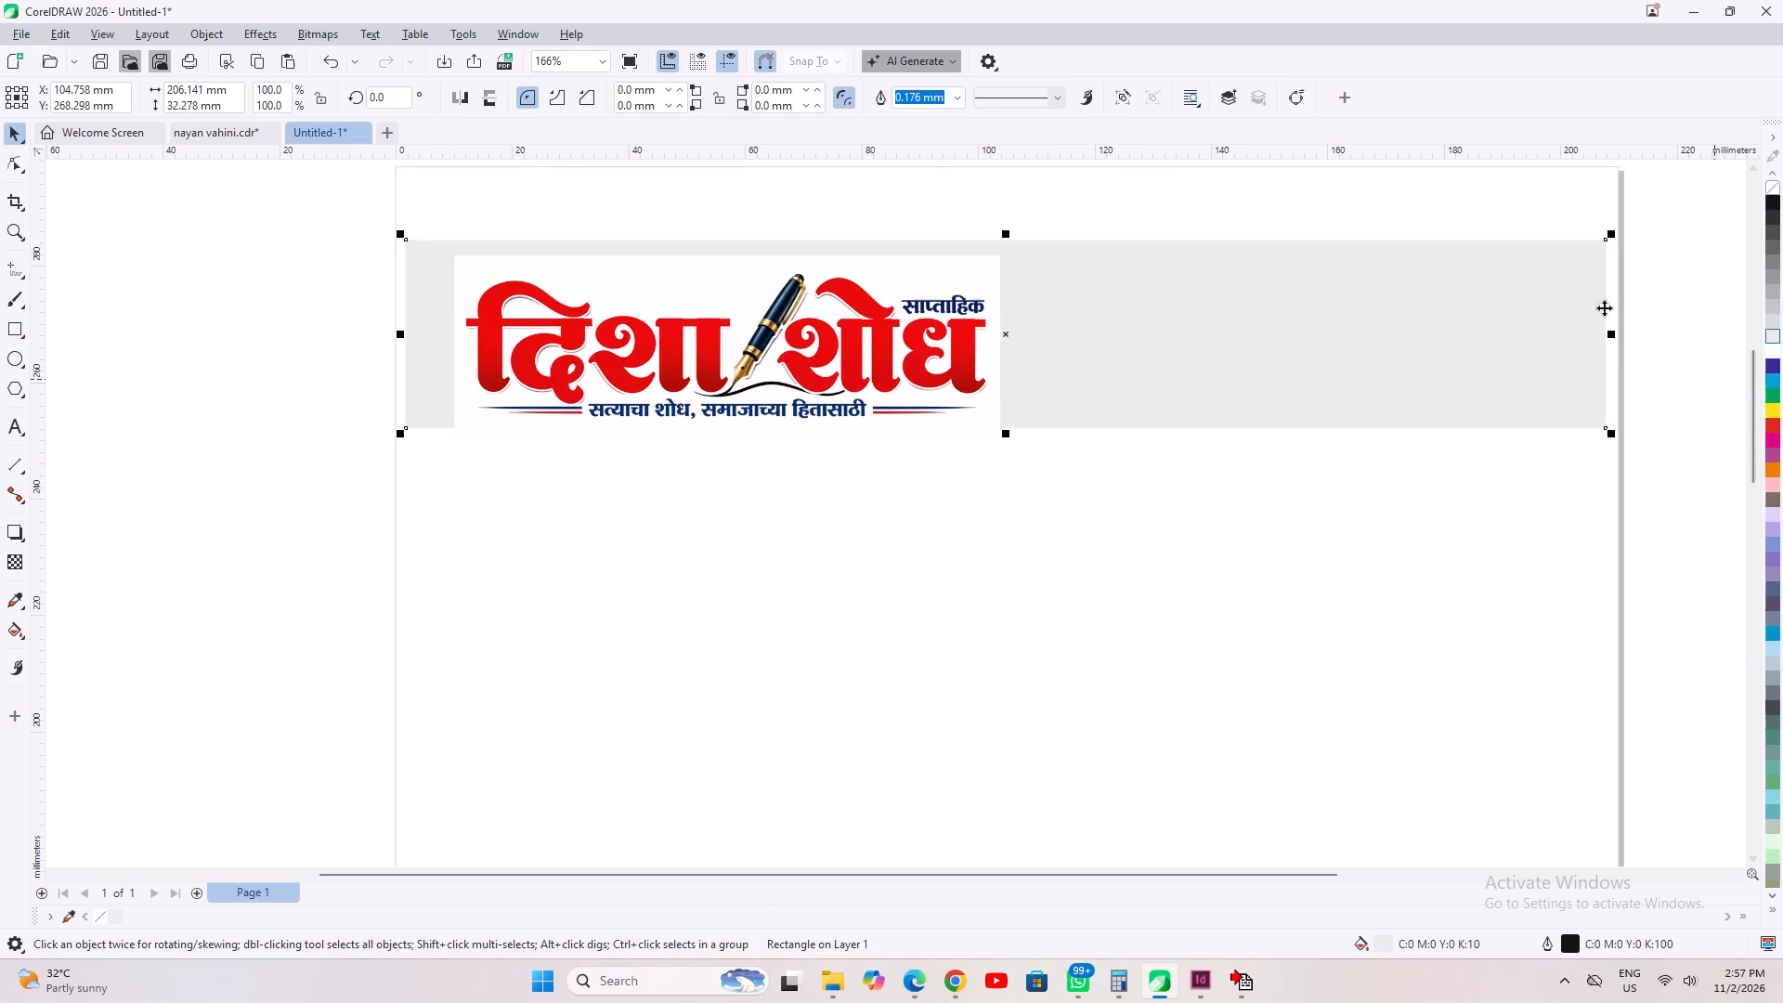
{"action": "left_click", "coordinate": [1185, 632]}
Move the दिशा शोध logo up and left onto the grey band, centred at about X 52.5, Y 268 mm.
{"action": "left_click", "coordinate": [783, 374]}
{"action": "left_click_drag", "start_coordinate": [654, 349], "coordinate": [628, 337]}
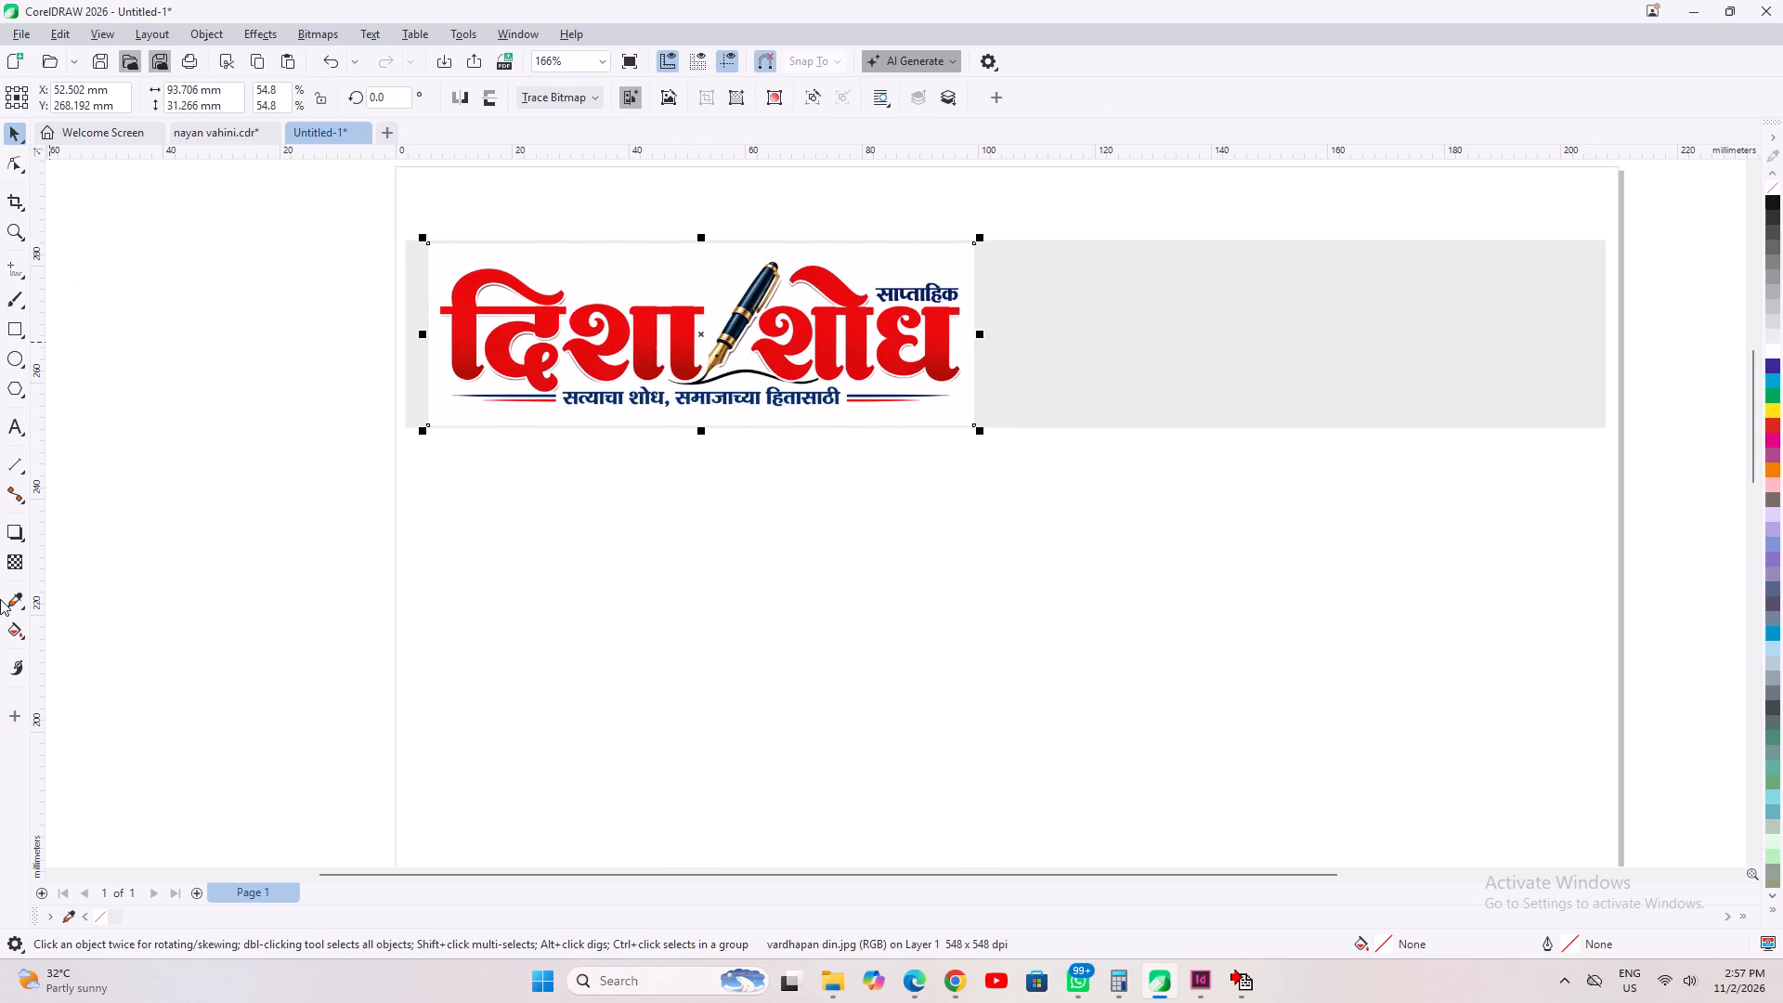
Apply a Bitmap Mask to the logo that hides the white colour sampled from its background.
{"action": "left_click", "coordinate": [5, 604]}
{"action": "left_click", "coordinate": [598, 267]}
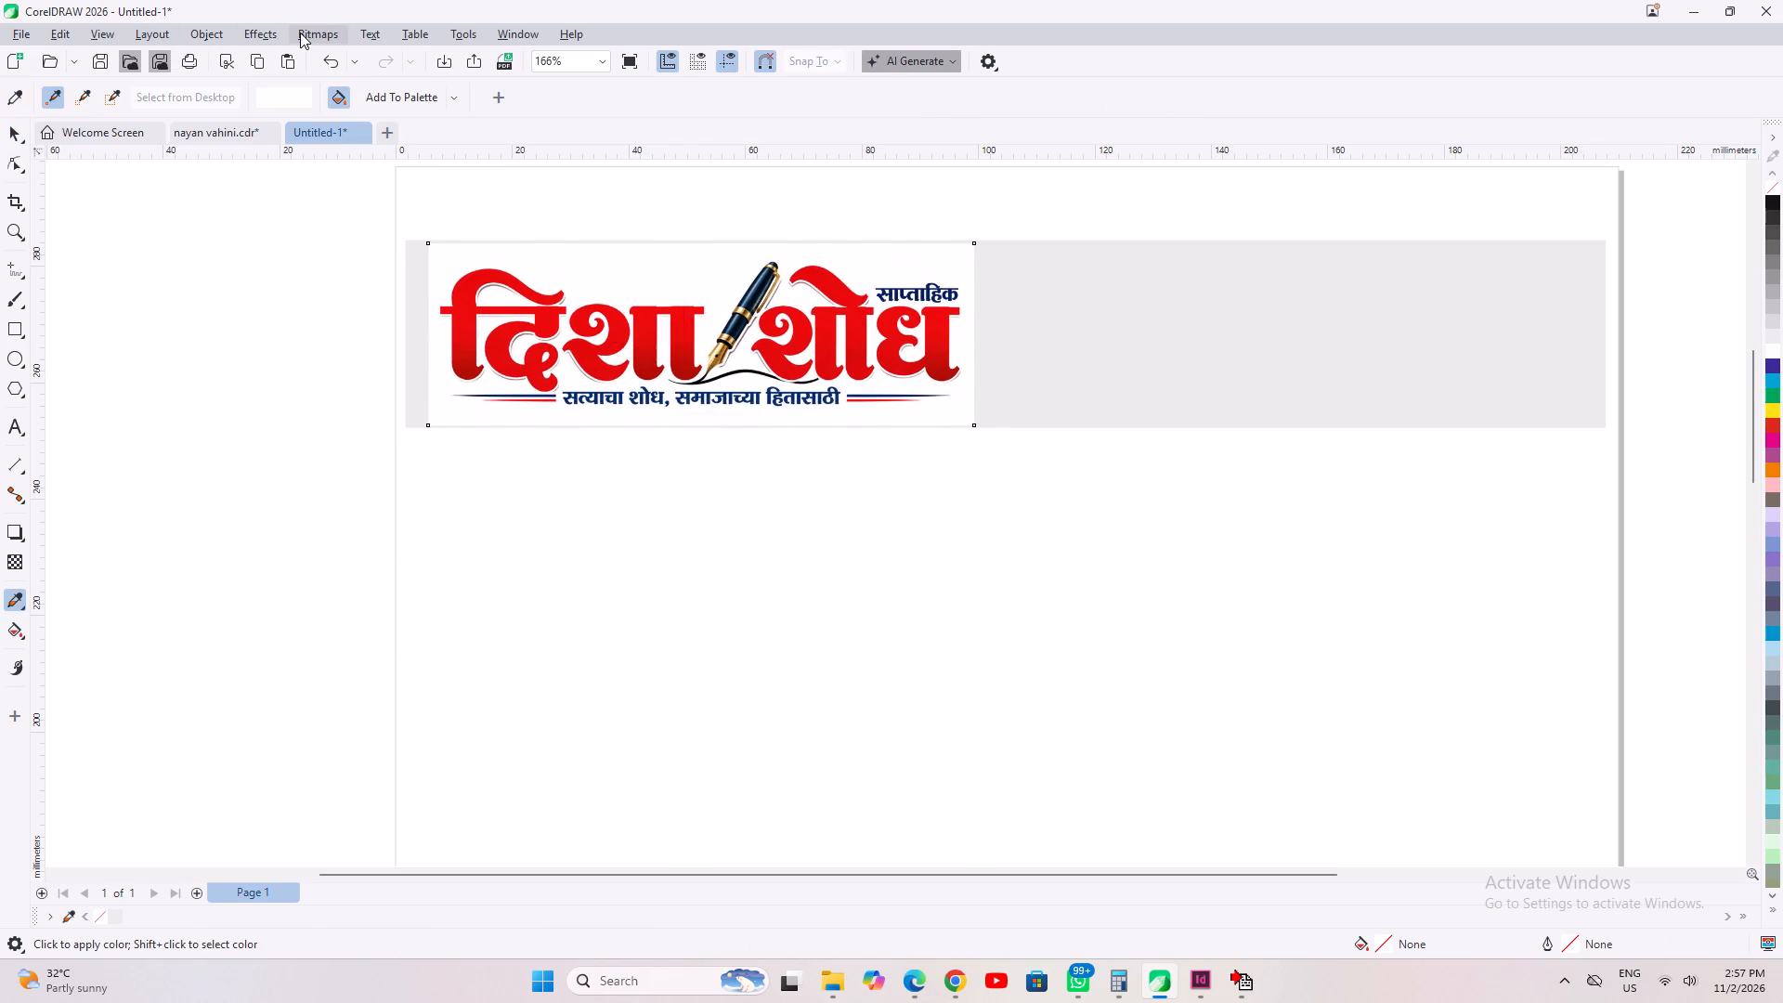
{"action": "left_click", "coordinate": [300, 33]}
{"action": "left_click", "coordinate": [370, 470]}
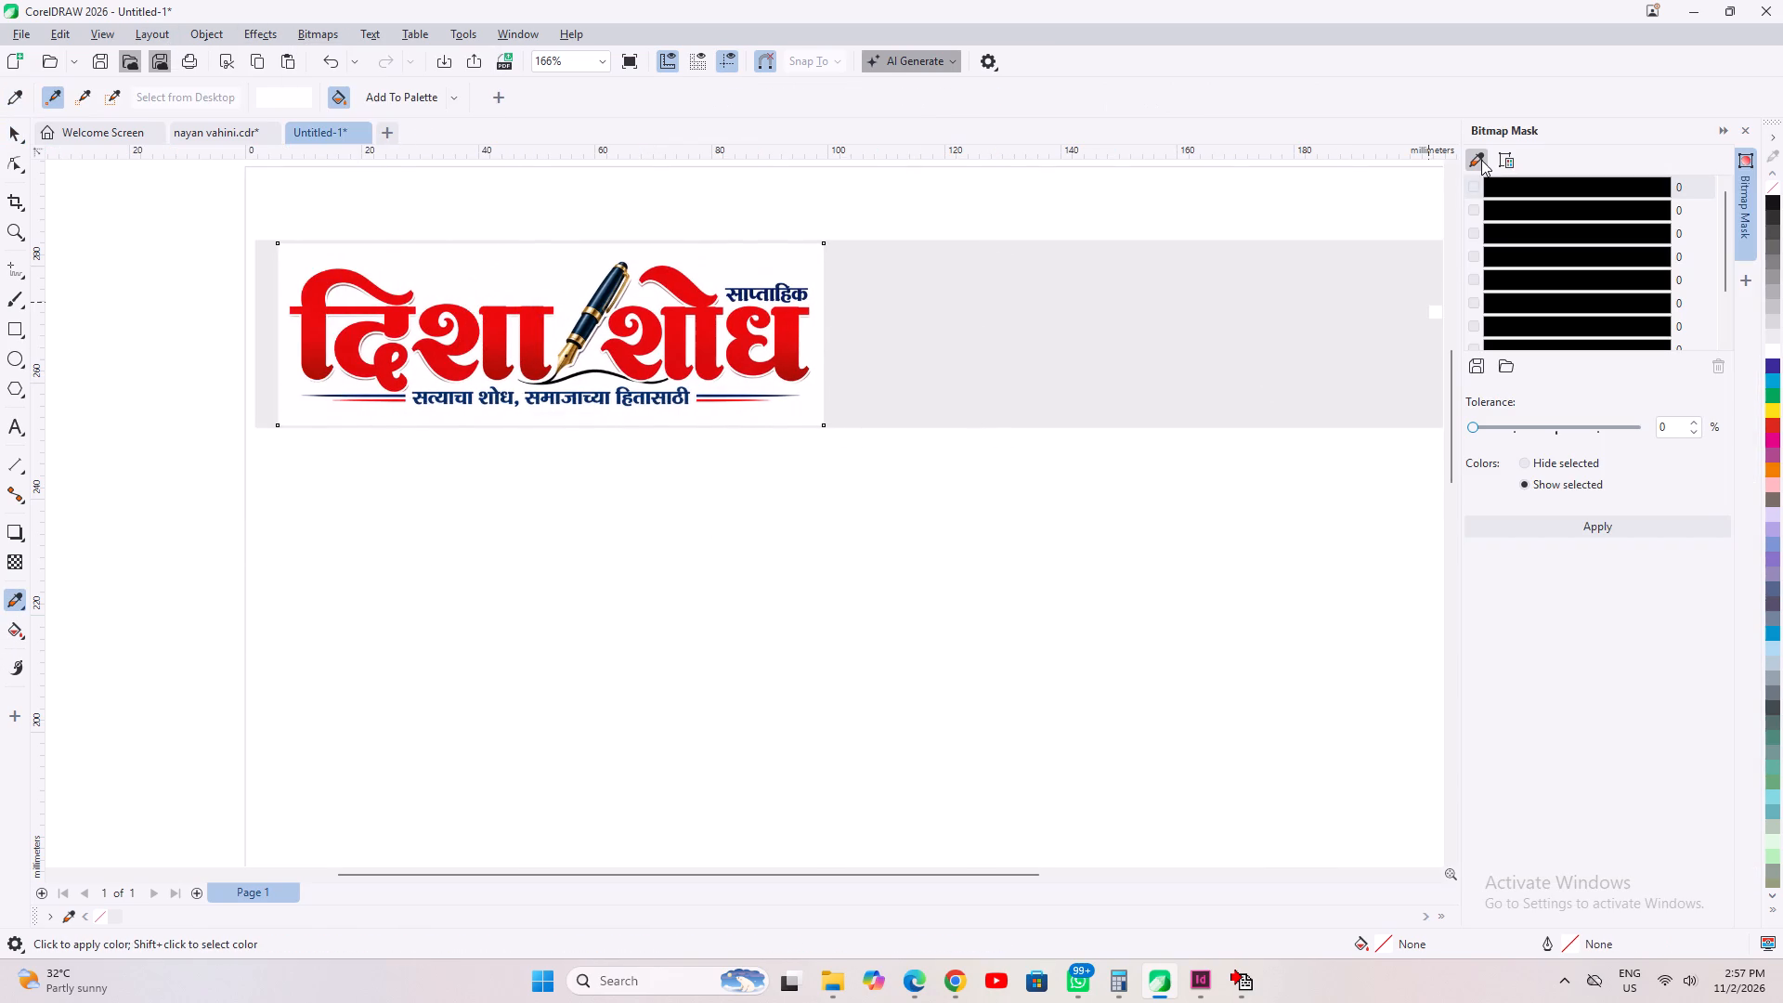
{"action": "left_click", "coordinate": [1481, 160]}
{"action": "left_click", "coordinate": [758, 262]}
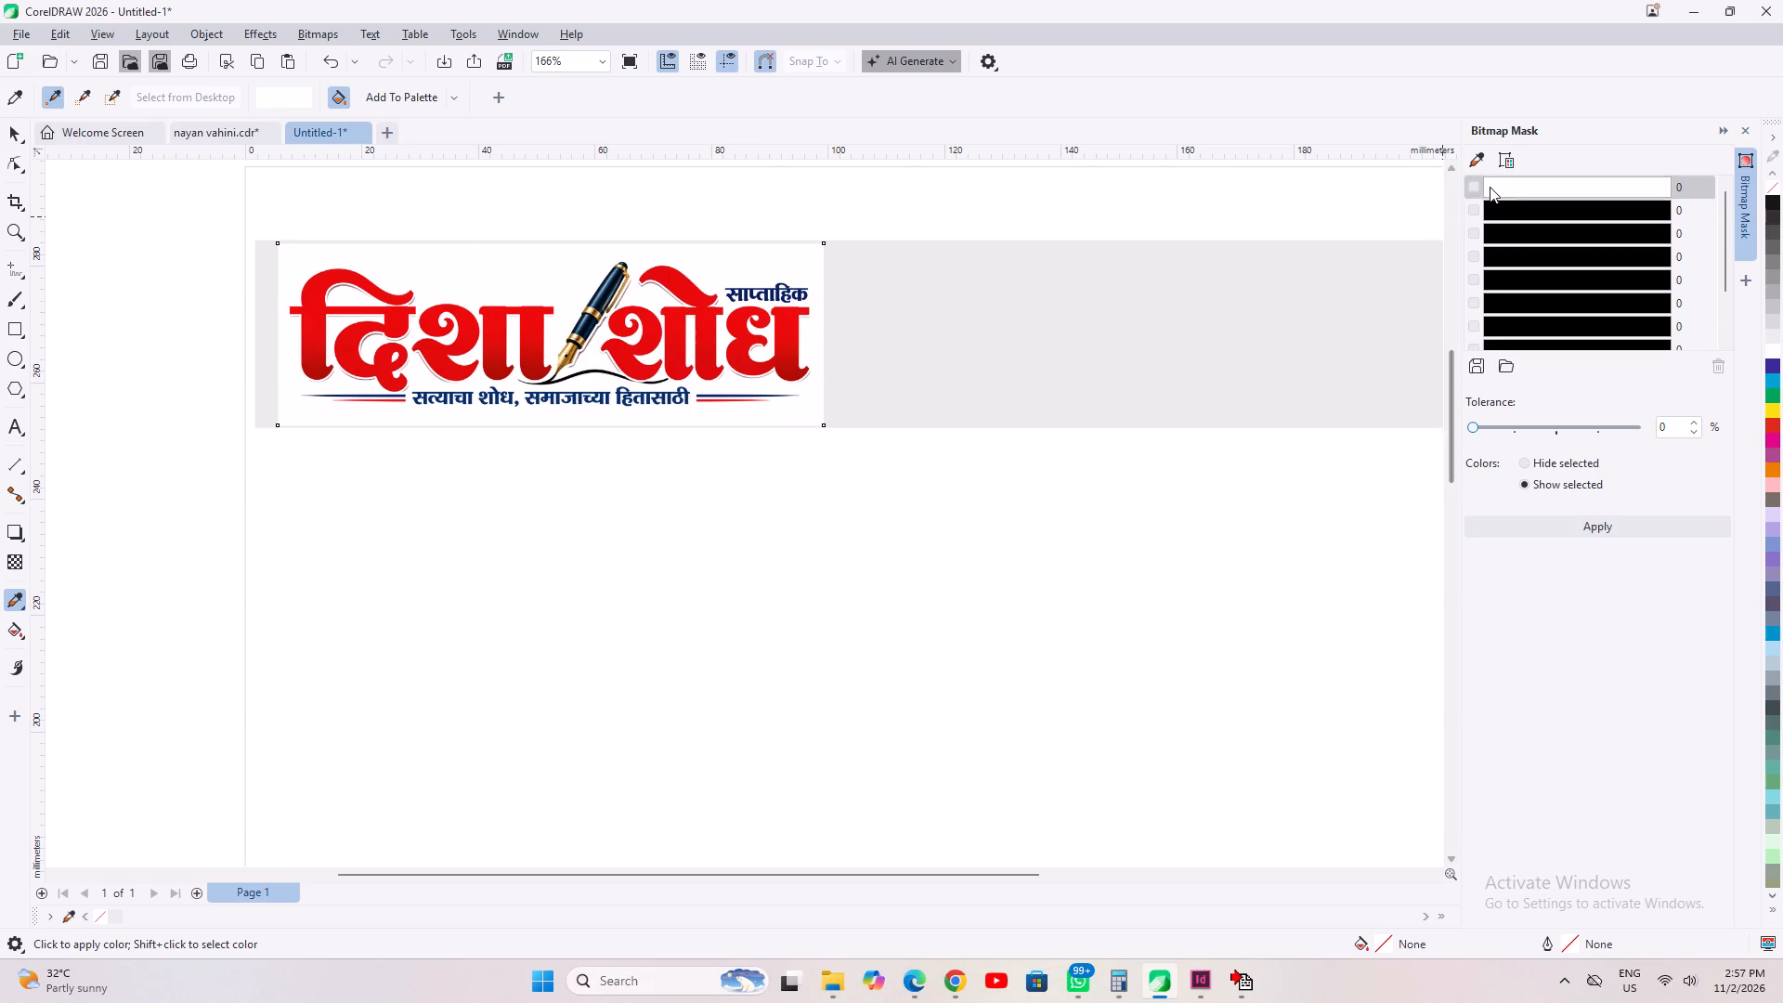
{"action": "left_click", "coordinate": [1475, 186]}
{"action": "left_click", "coordinate": [1562, 463]}
{"action": "left_click", "coordinate": [1567, 529]}
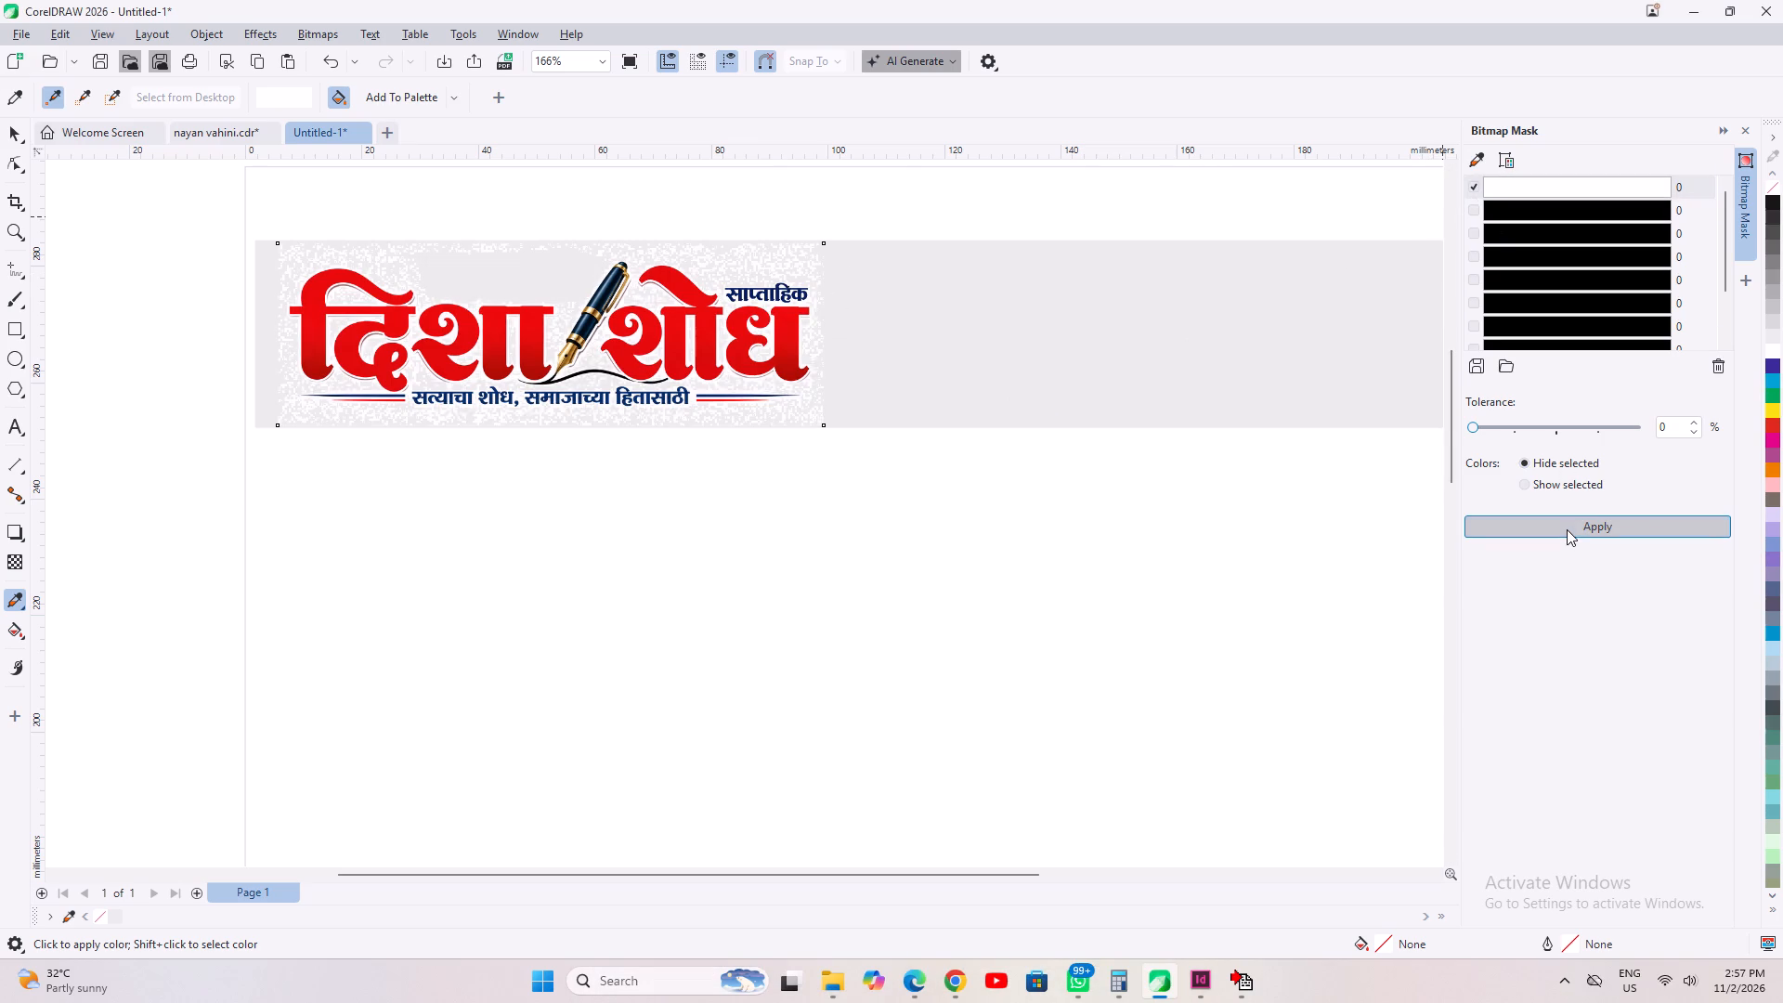
Set the white mask colour's tolerance to 11% and reapply the mask to the logo.
{"action": "left_click", "coordinate": [1491, 431]}
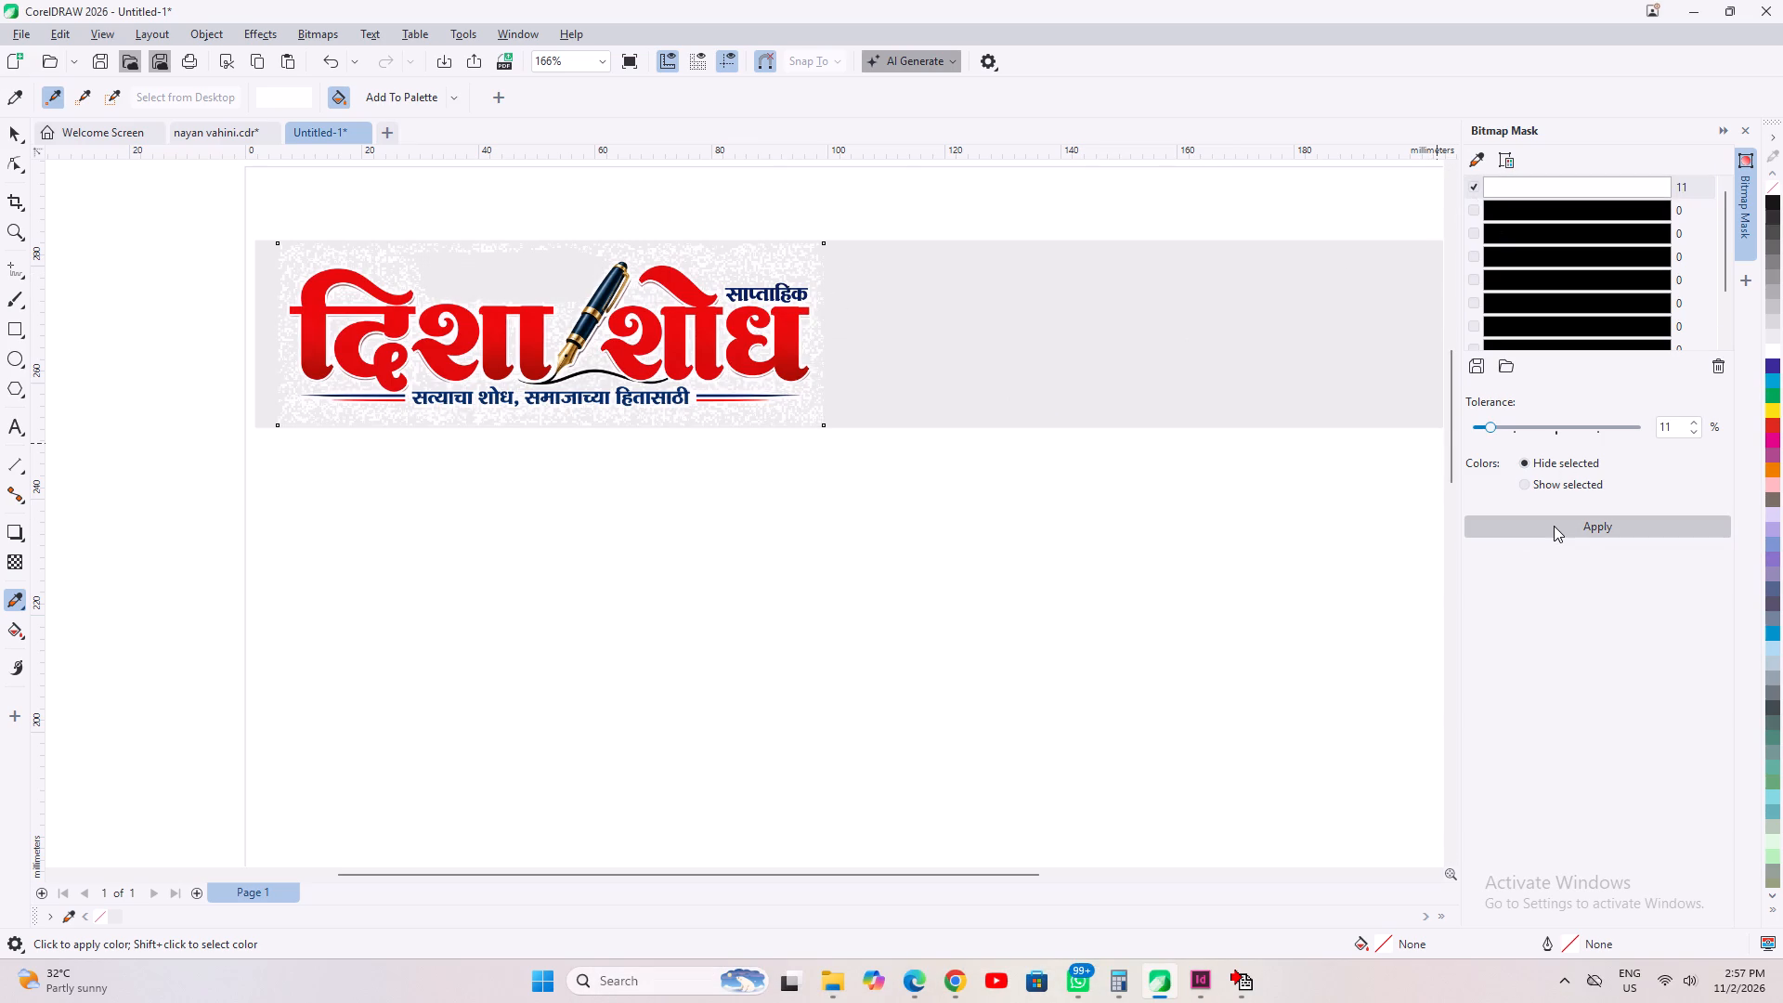
{"action": "left_click", "coordinate": [1554, 526]}
{"action": "left_click", "coordinate": [652, 629]}
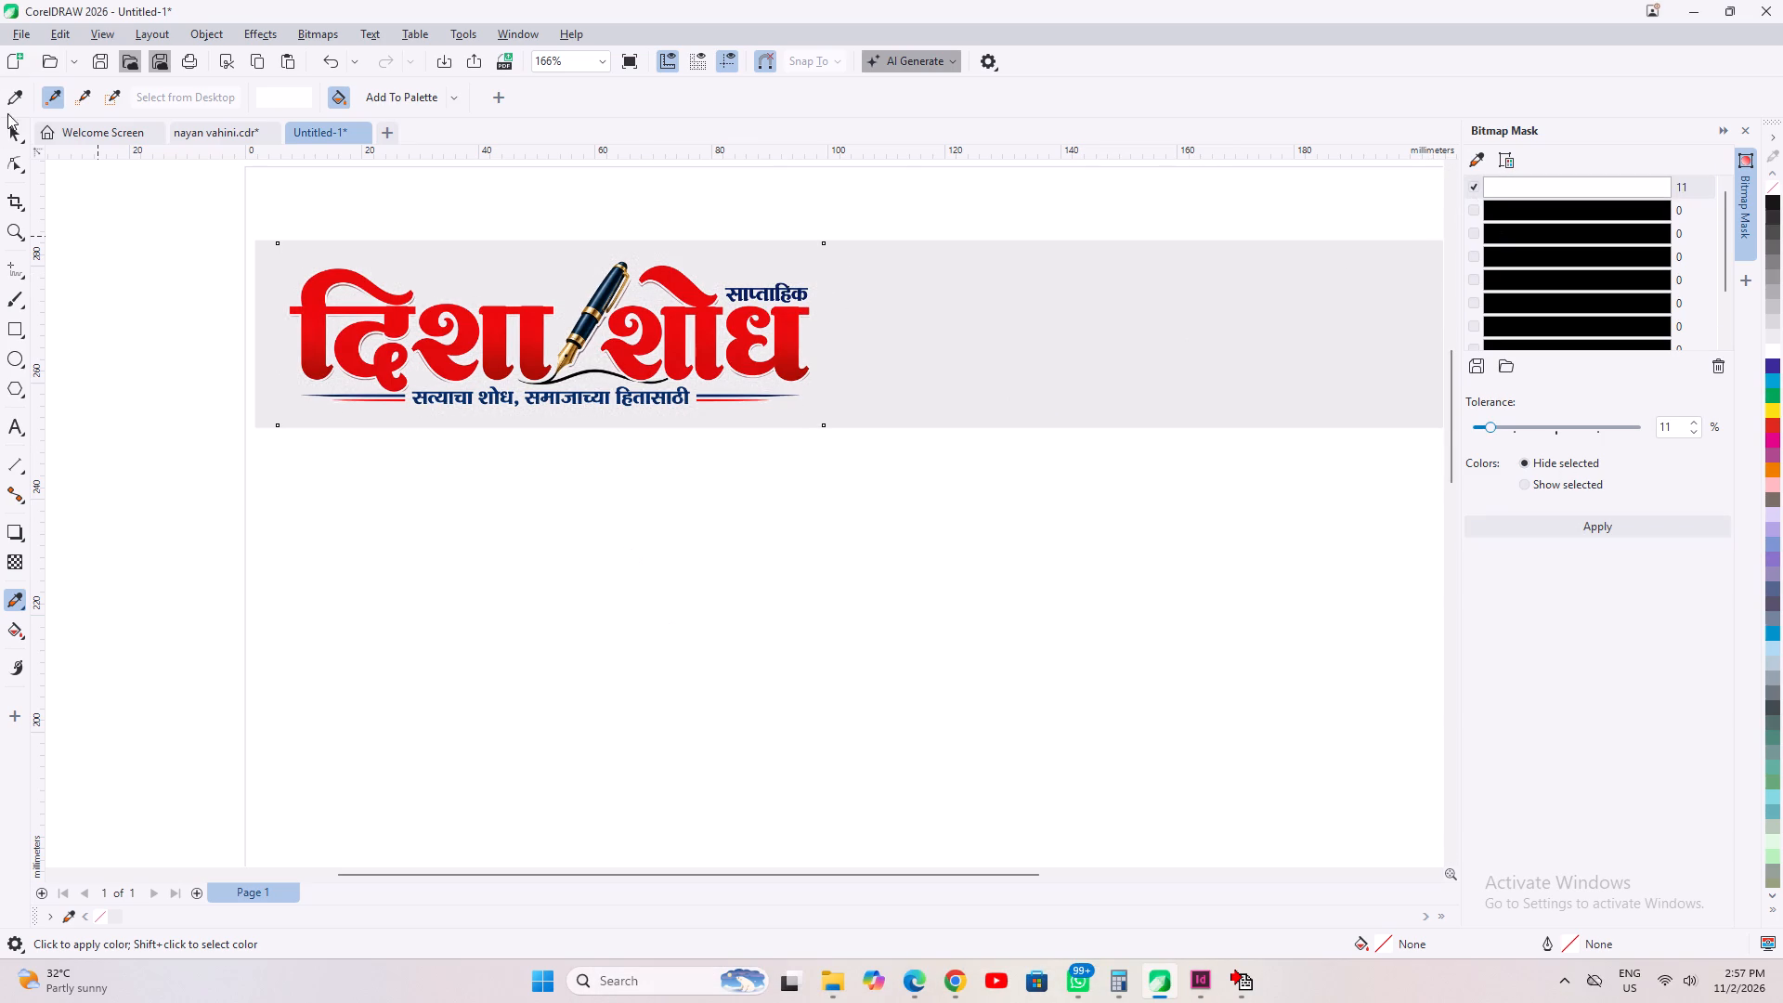
{"action": "left_click", "coordinate": [24, 142]}
{"action": "left_click", "coordinate": [390, 585]}
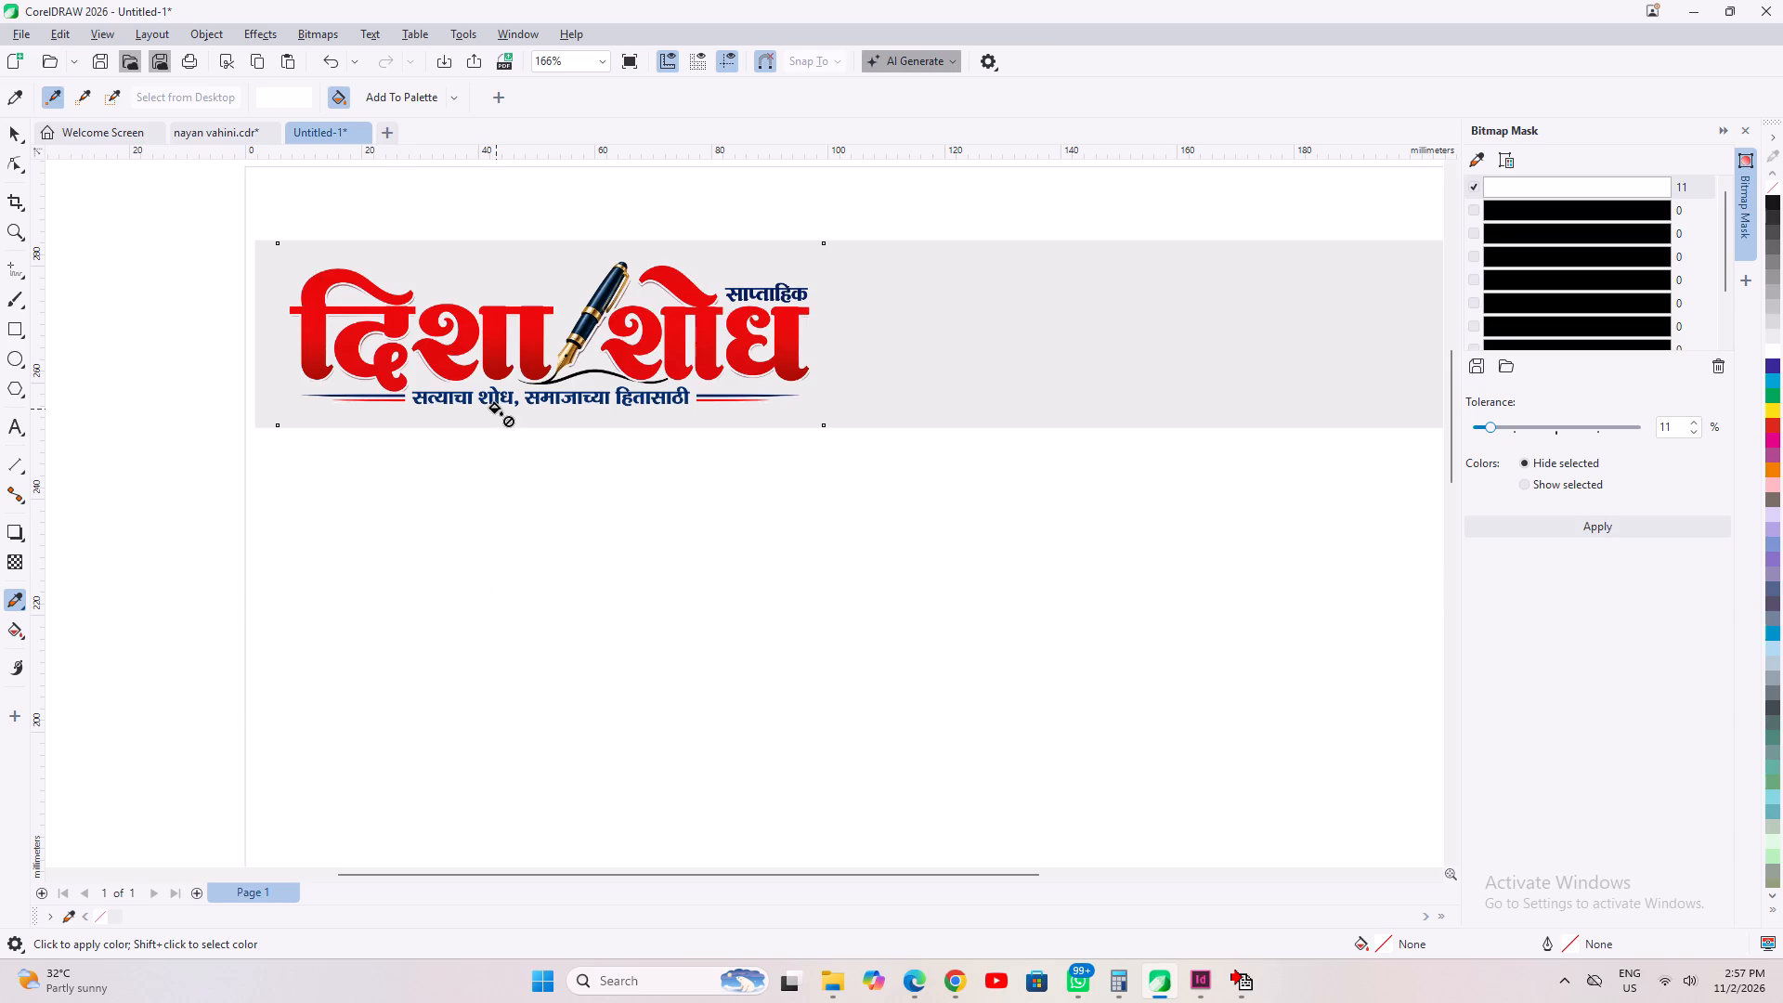
{"action": "left_click", "coordinate": [496, 409]}
{"action": "left_click", "coordinate": [7, 134]}
{"action": "left_click", "coordinate": [198, 491]}
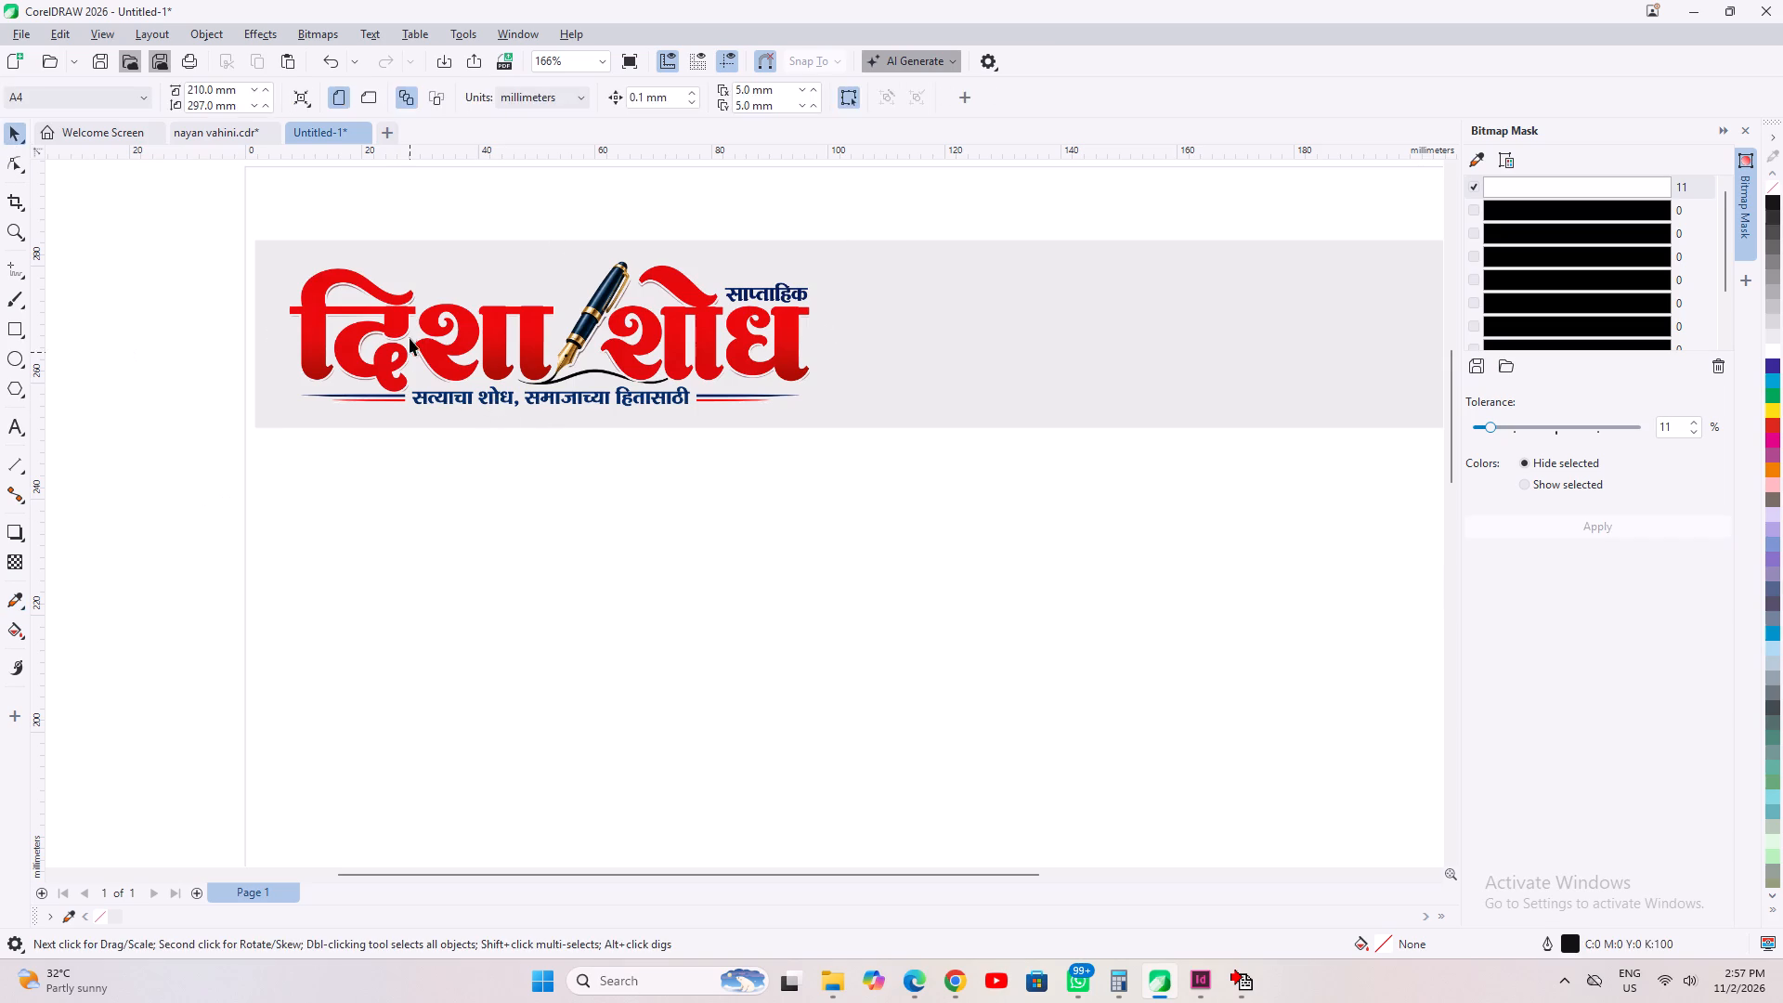
Convert the masked logo to an RGB Color (24-bit) bitmap at 599 dpi with anti-aliasing and a transparent background.
{"action": "left_click", "coordinate": [410, 332]}
{"action": "left_click", "coordinate": [302, 28]}
{"action": "double_click", "coordinate": [312, 77]}
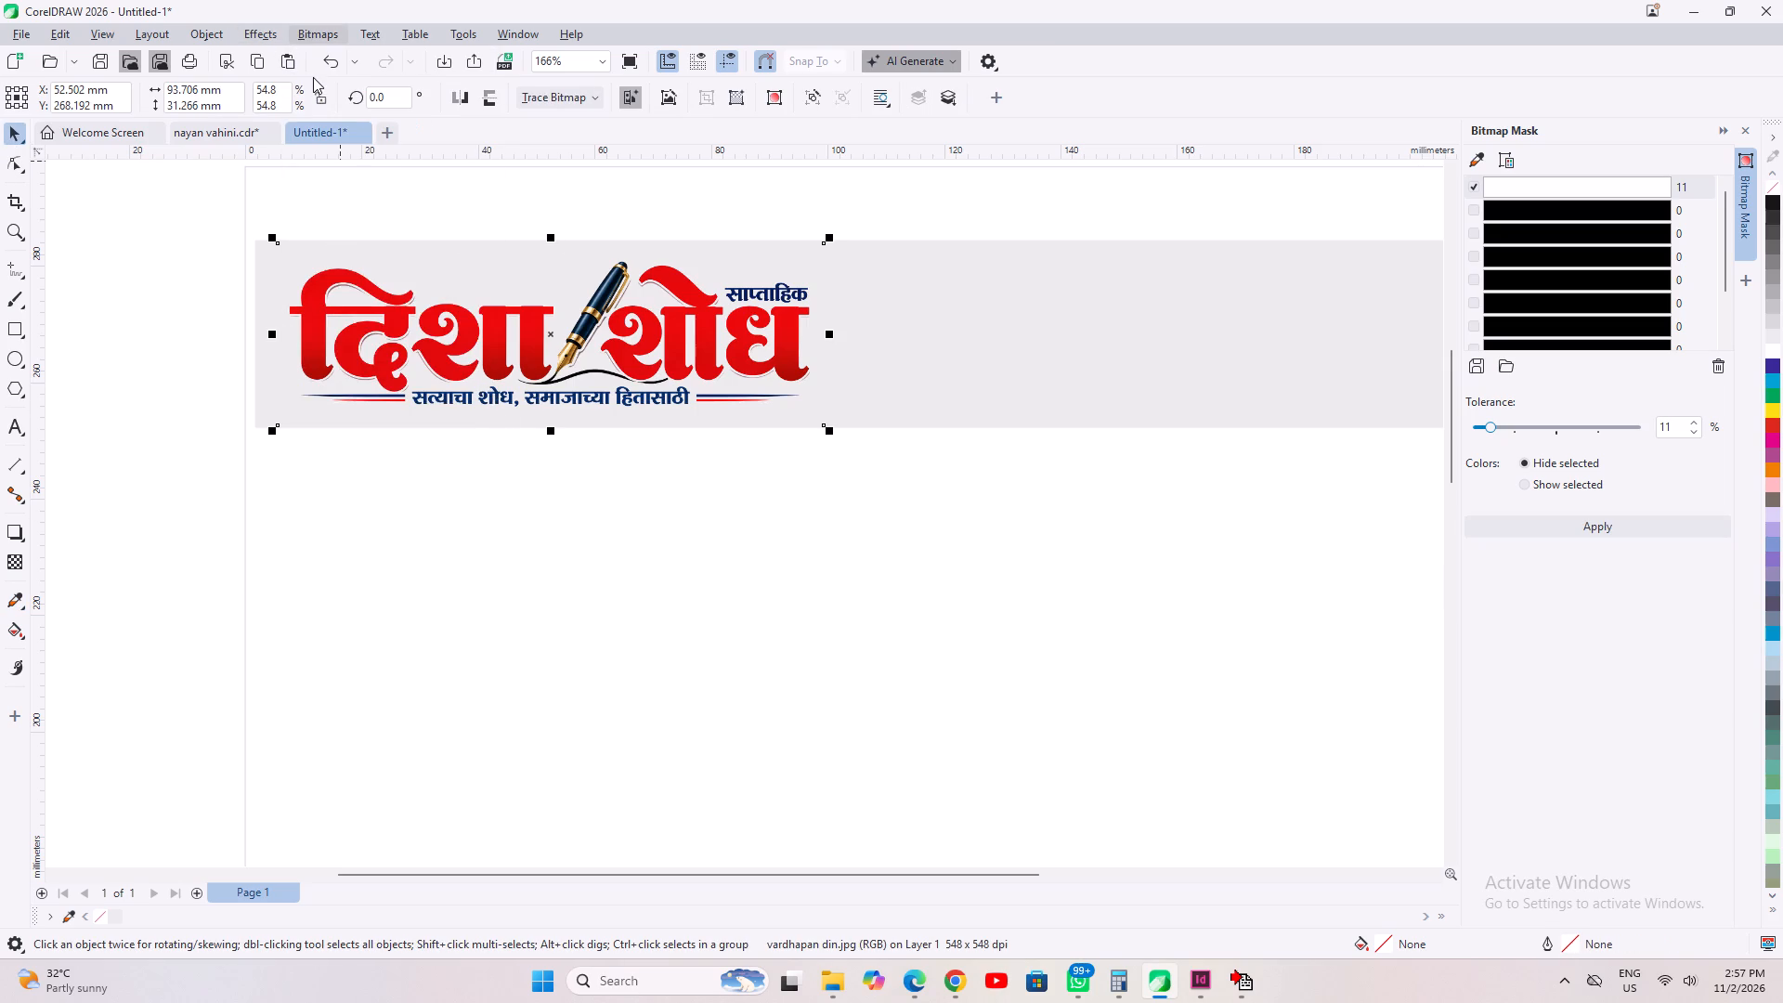
{"action": "left_click", "coordinate": [1252, 697]}
{"action": "left_click", "coordinate": [310, 24]}
{"action": "left_click", "coordinate": [313, 50]}
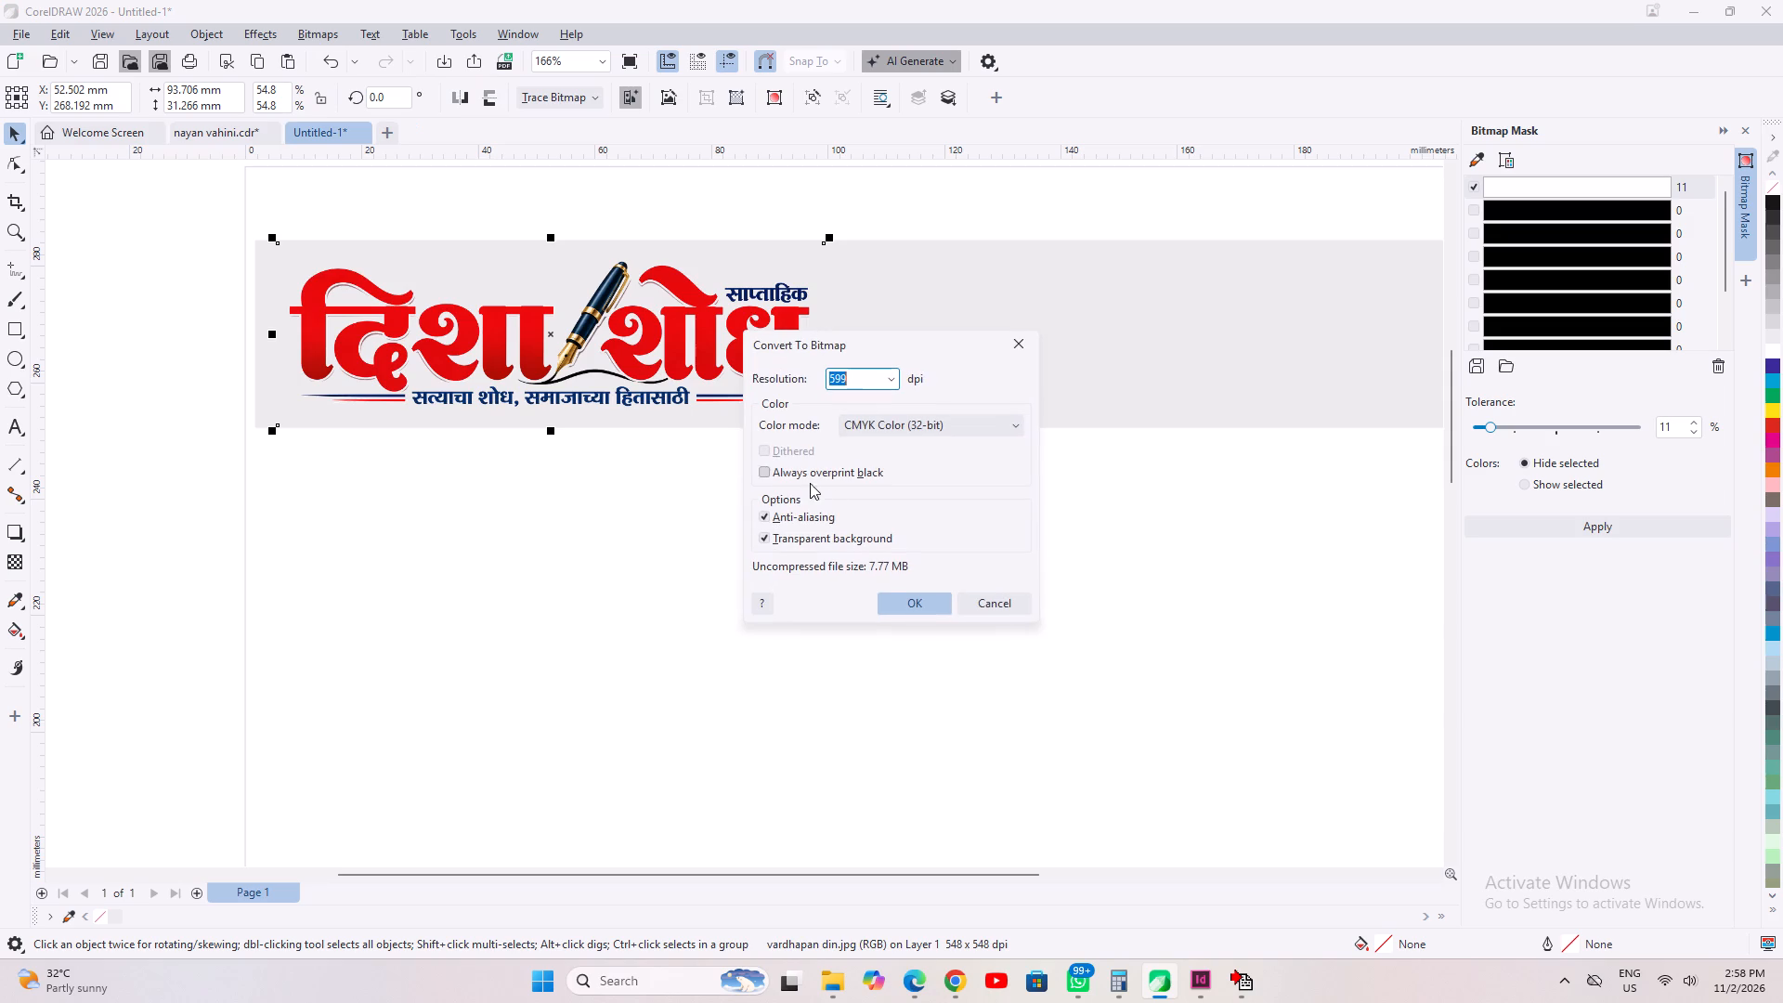
{"action": "left_click_drag", "start_coordinate": [883, 600], "coordinate": [918, 423]}
{"action": "left_click", "coordinate": [918, 422]}
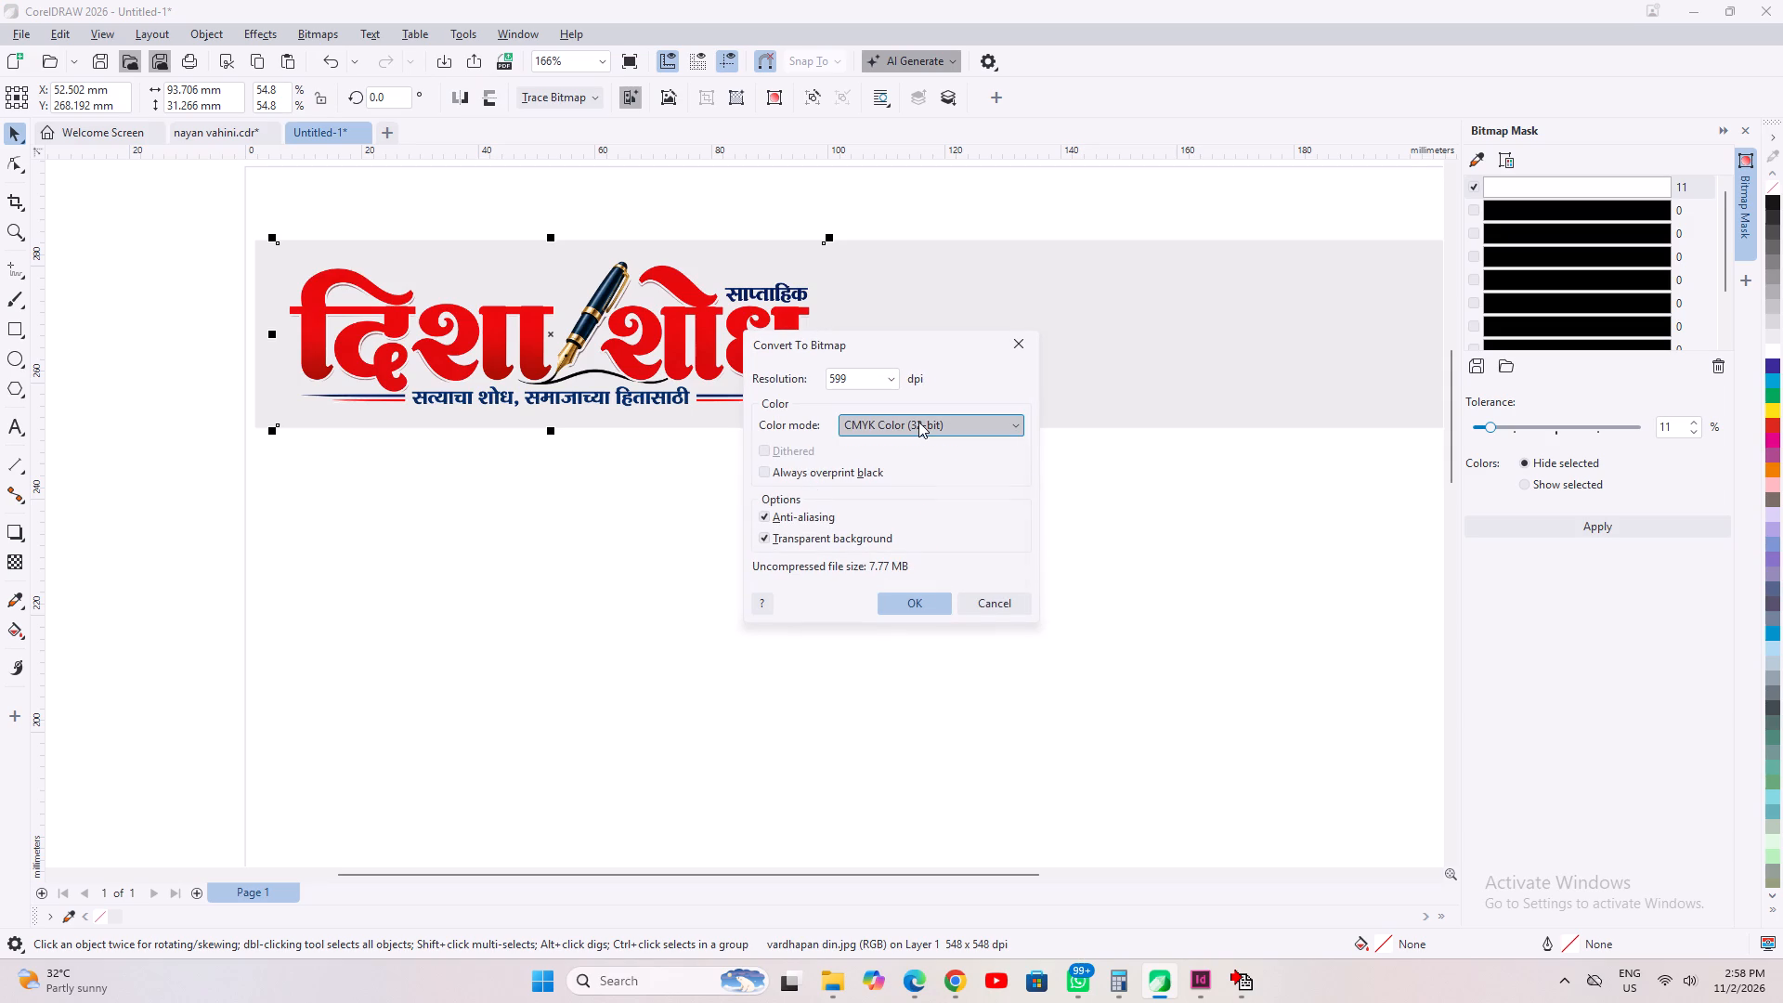
{"action": "left_click", "coordinate": [917, 542]}
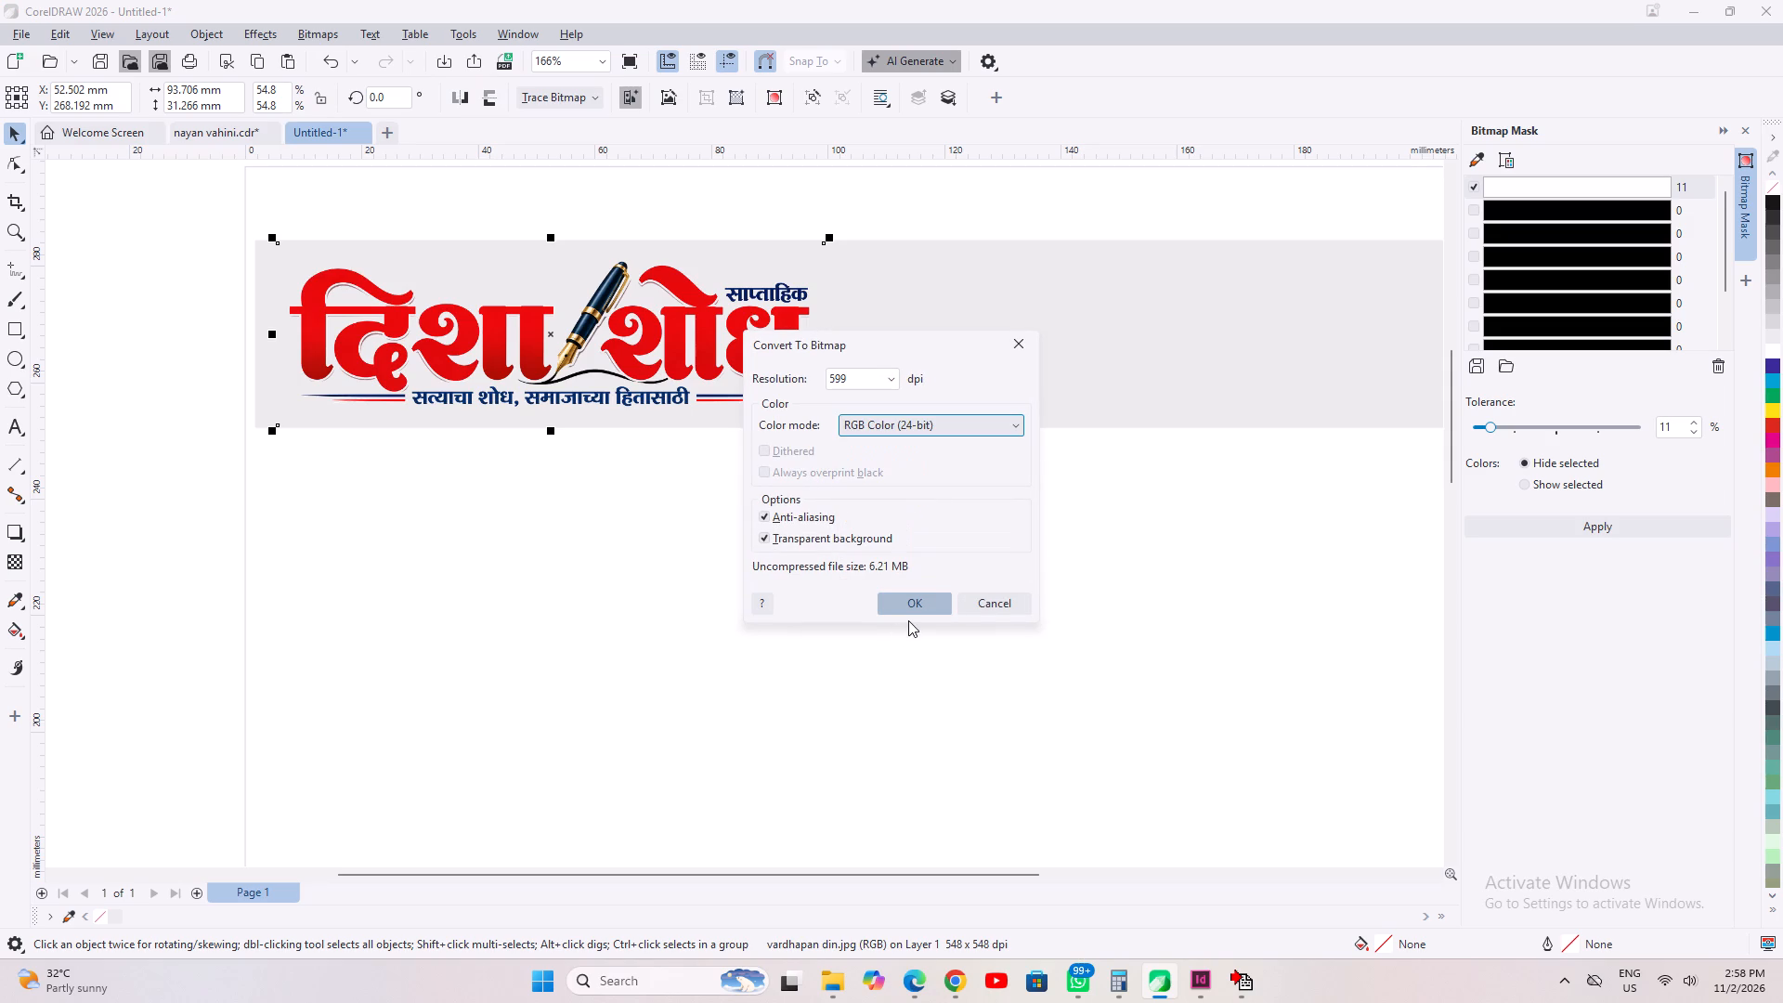
{"action": "left_click", "coordinate": [906, 617]}
{"action": "left_click", "coordinate": [902, 606]}
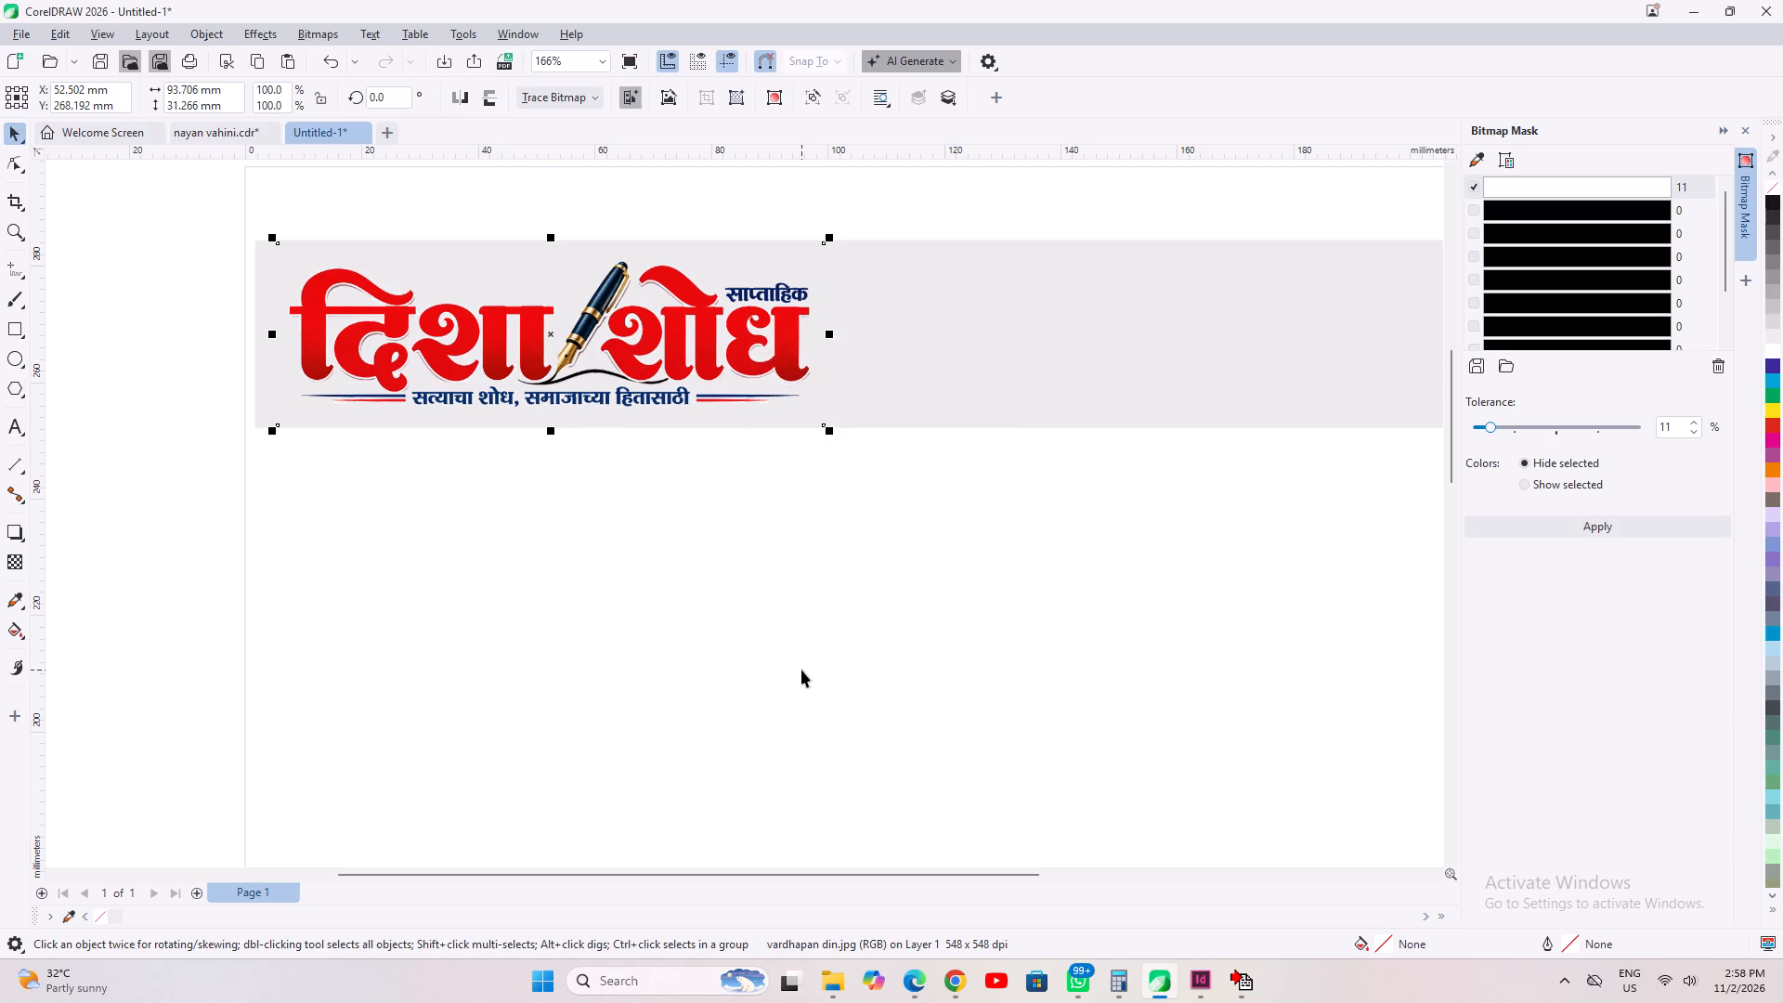
Examine the masked दिशा शोध logo's edges against the grey band, close up and at page scale.
{"action": "left_click", "coordinate": [801, 670]}
{"action": "scroll", "coordinate": [535, 246], "scroll_direction": "up", "scroll_amount": 7}
{"action": "left_click", "coordinate": [526, 456]}
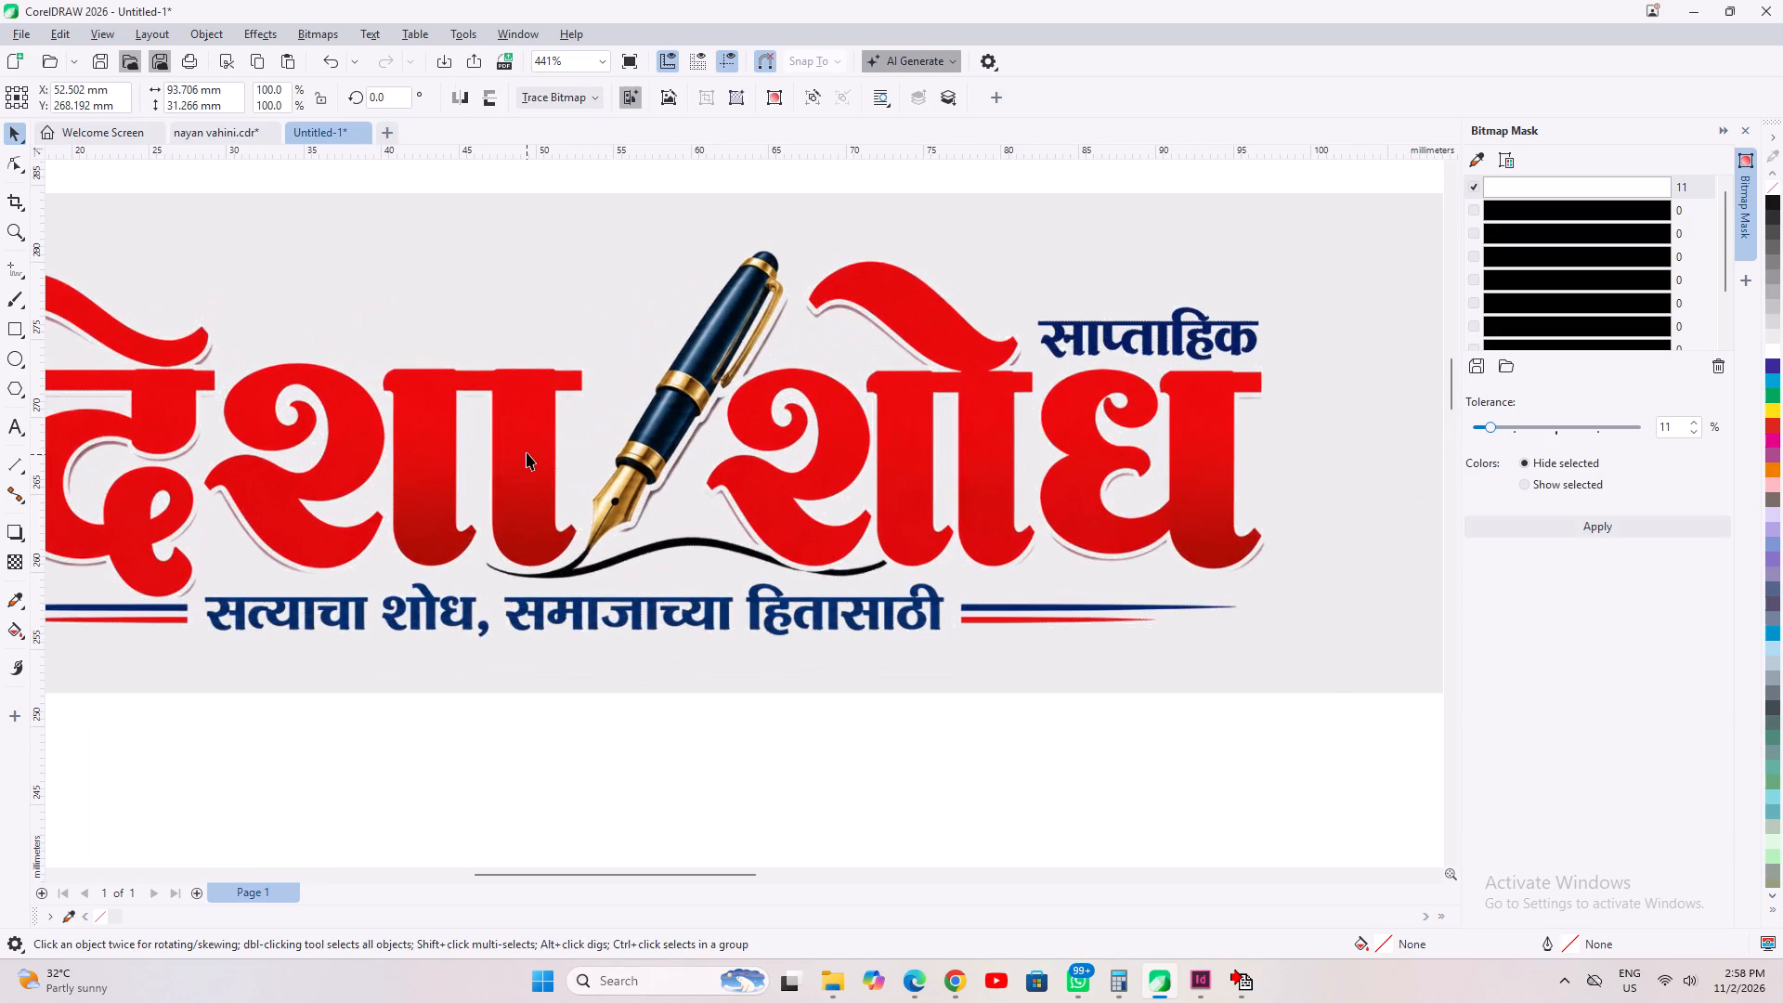
{"action": "scroll", "coordinate": [527, 451], "scroll_direction": "down", "scroll_amount": 12}
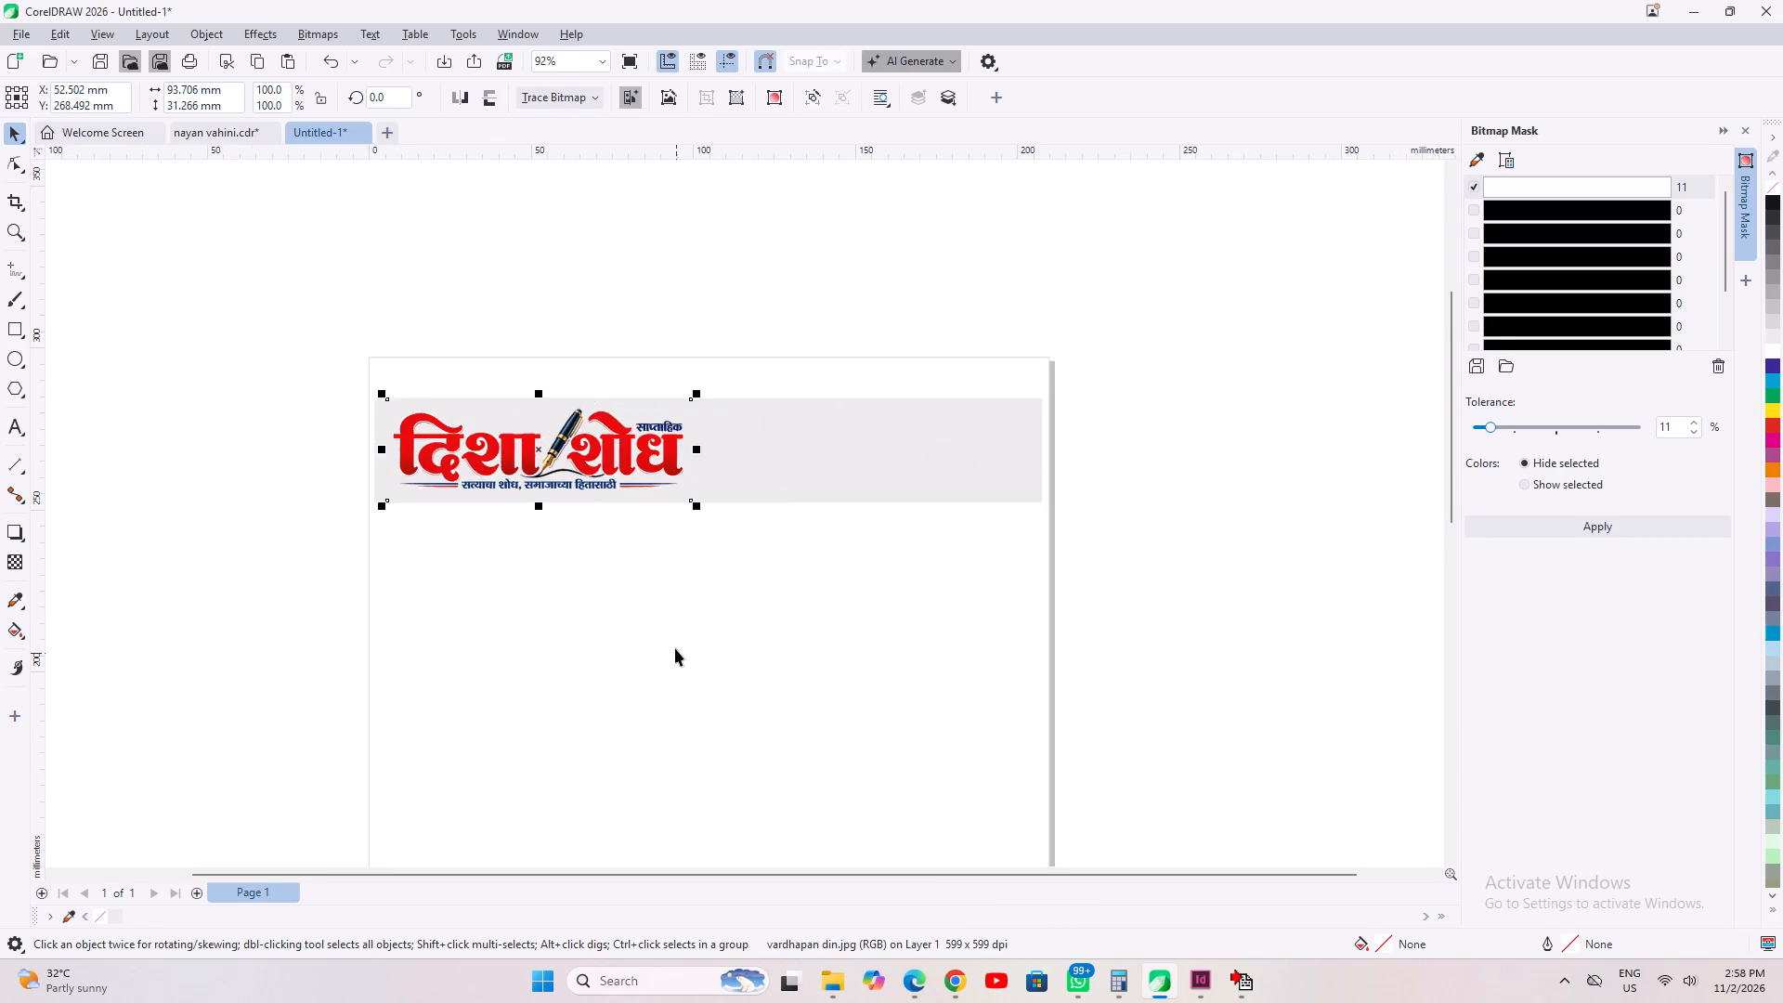
{"action": "left_click", "coordinate": [674, 647]}
{"action": "scroll", "coordinate": [446, 494], "scroll_direction": "down", "scroll_amount": 2}
{"action": "left_click", "coordinate": [1054, 631]}
Draw a circle about 40 mm in diameter over the grey band, beyond the logo, centred at about X 149.5, Y 268.2 mm.
{"action": "scroll", "coordinate": [788, 353], "scroll_direction": "up", "scroll_amount": 2}
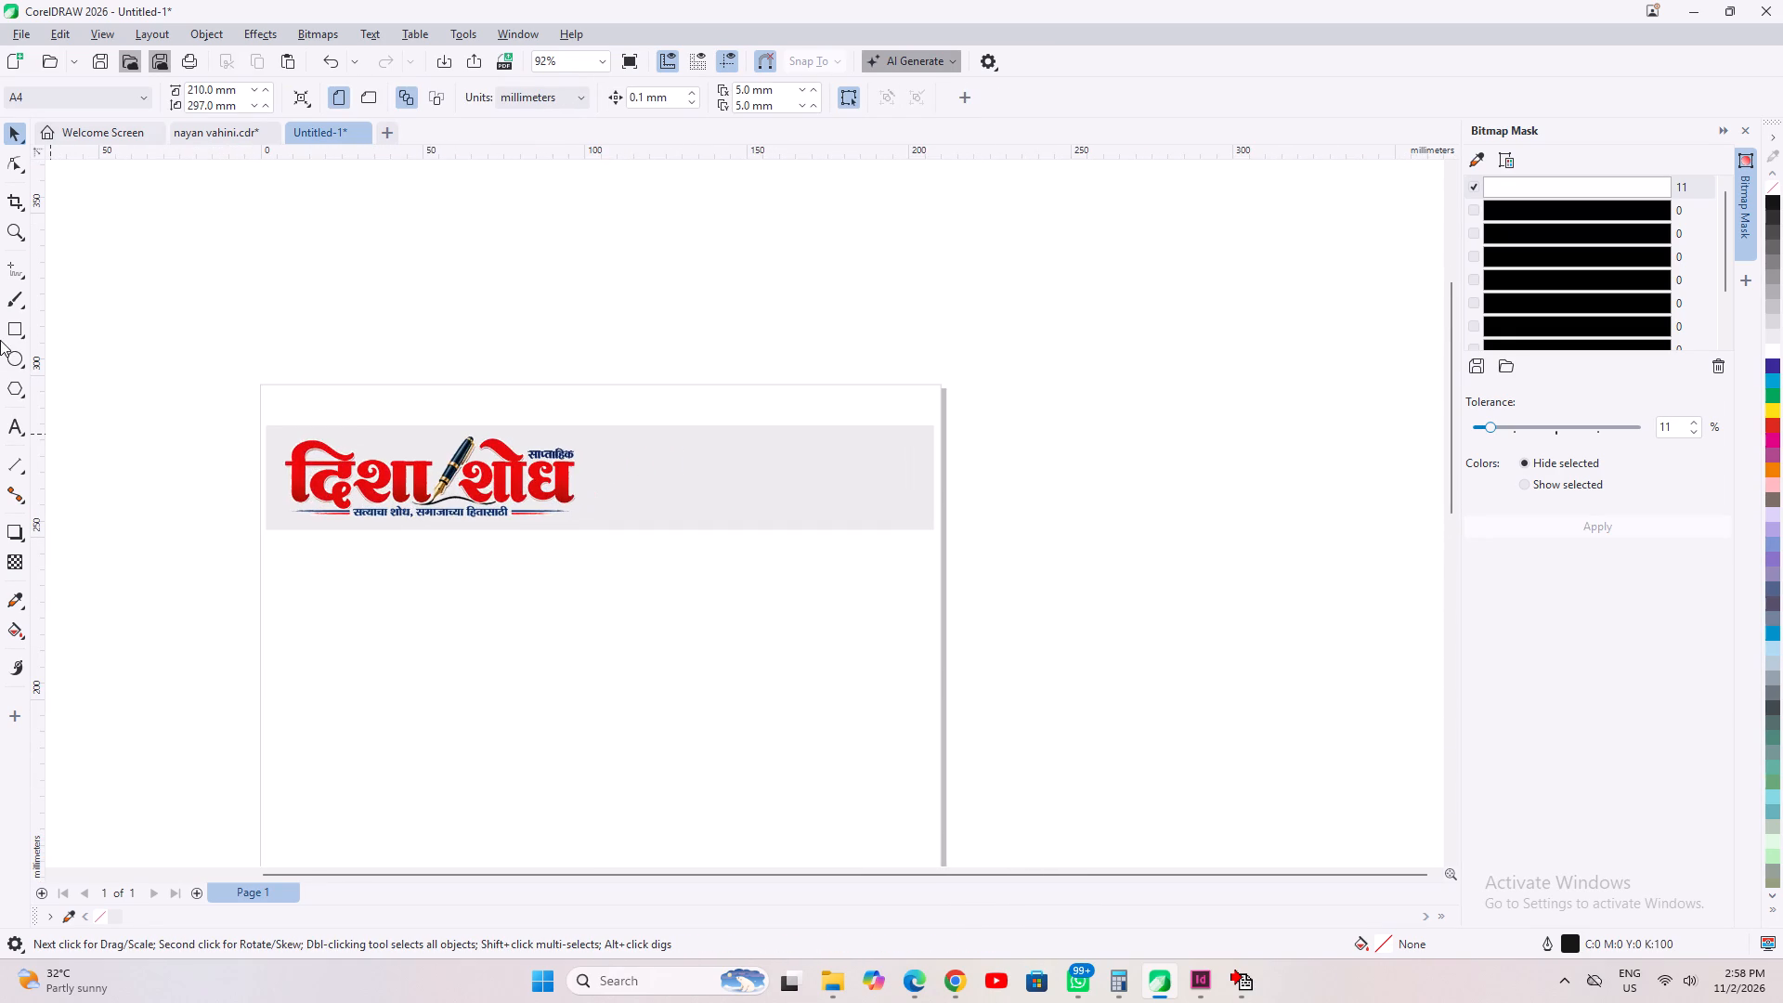
{"action": "left_click", "coordinate": [9, 358]}
{"action": "scroll", "coordinate": [798, 546], "scroll_direction": "up", "scroll_amount": 1}
{"action": "left_click_drag", "start_coordinate": [662, 393], "coordinate": [791, 542]}
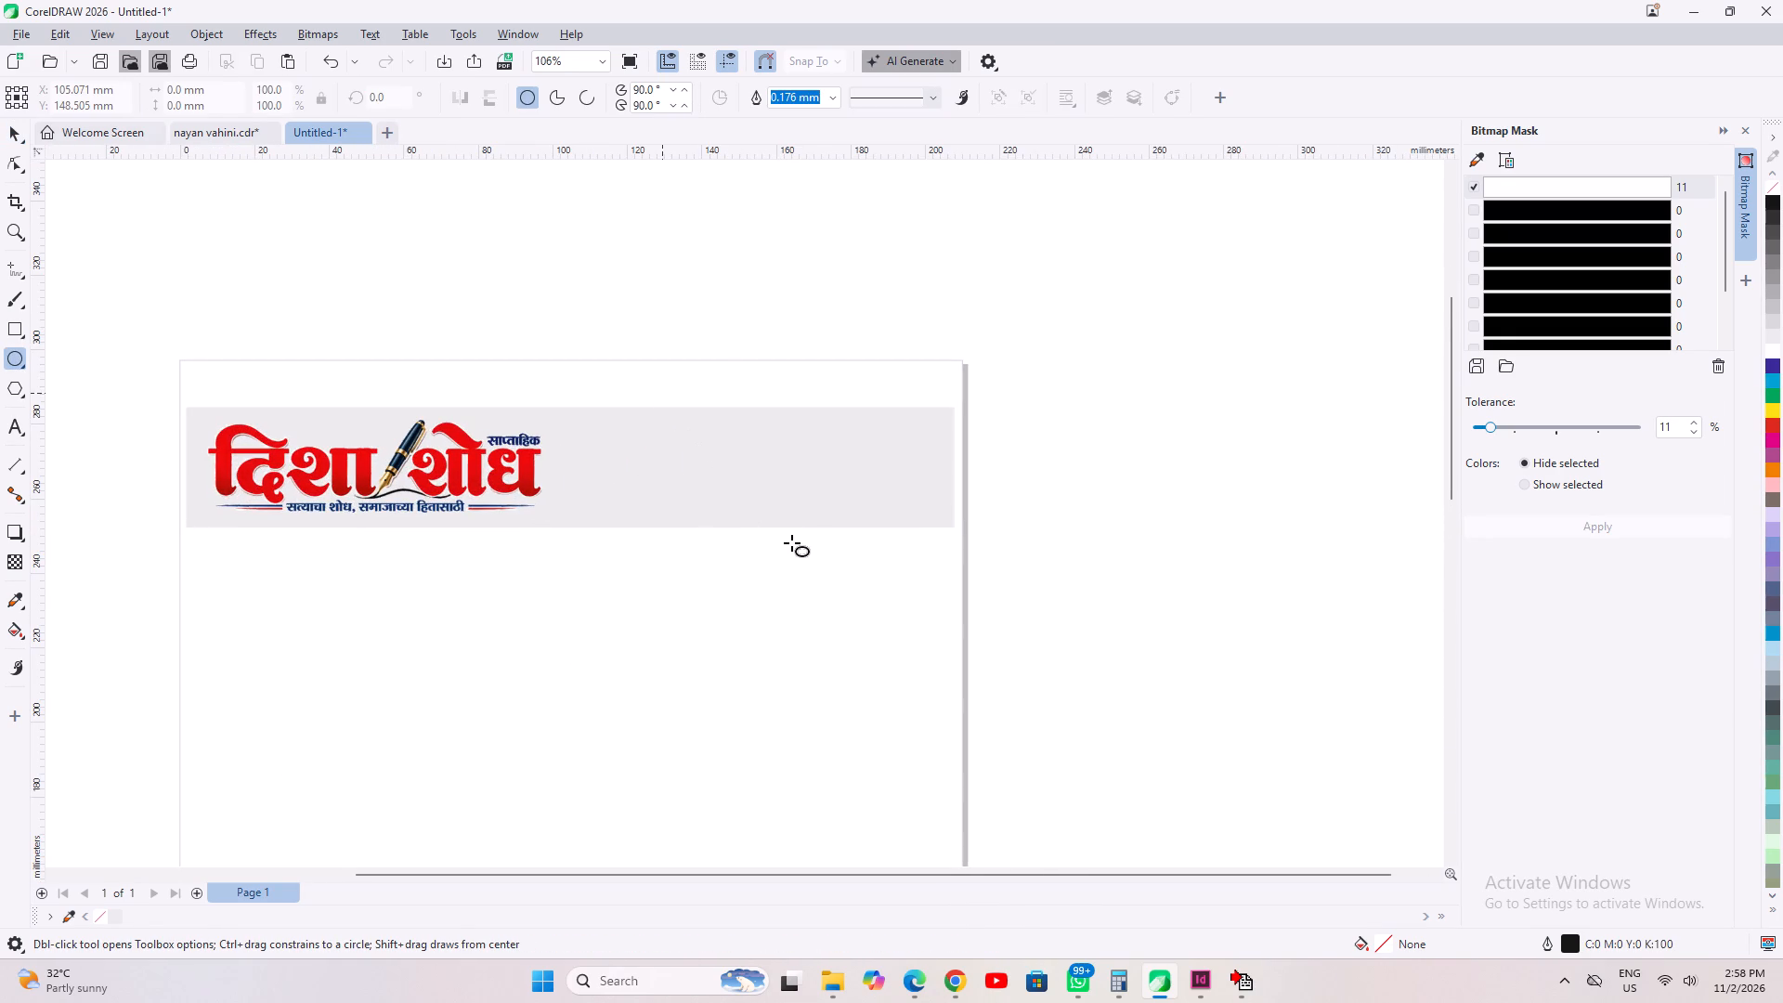
{"action": "left_click_drag", "start_coordinate": [791, 542], "coordinate": [812, 540]}
{"action": "left_click", "coordinate": [12, 126]}
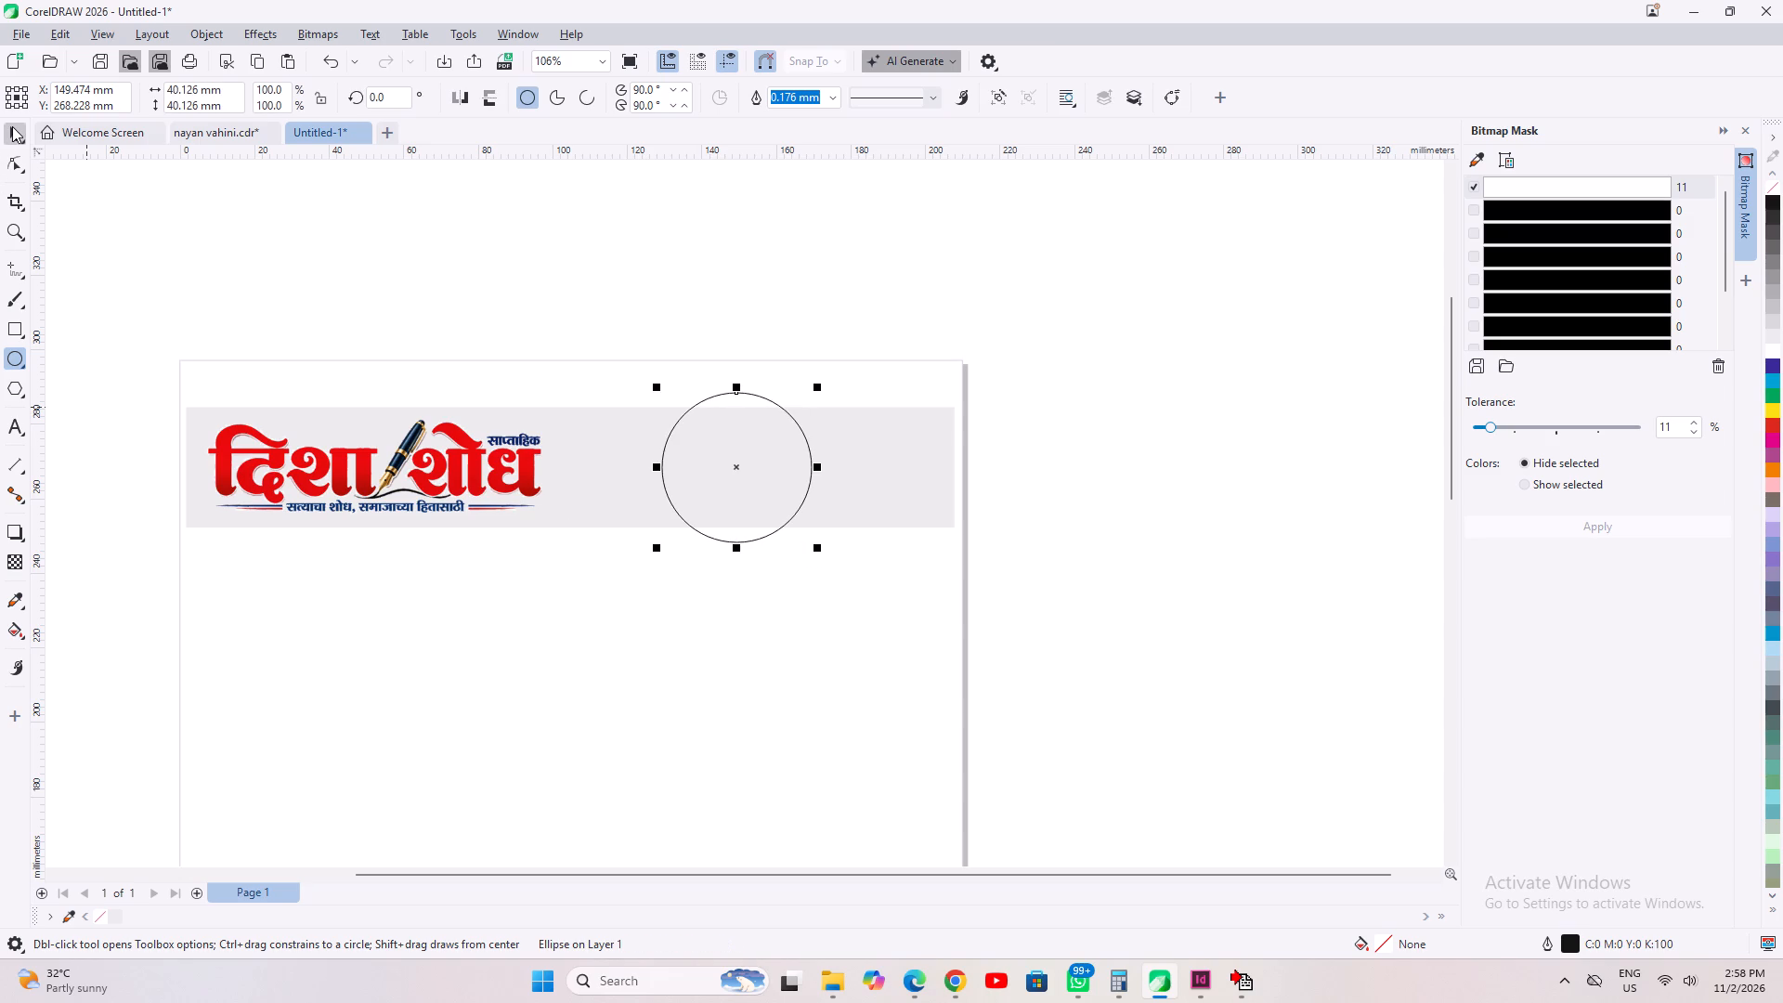
Move the circle along the grey band toward the logo, centred at about X 137.4, Y 268.2 mm.
{"action": "scroll", "coordinate": [772, 510], "scroll_direction": "up", "scroll_amount": 2}
{"action": "left_click_drag", "start_coordinate": [730, 459], "coordinate": [726, 458]}
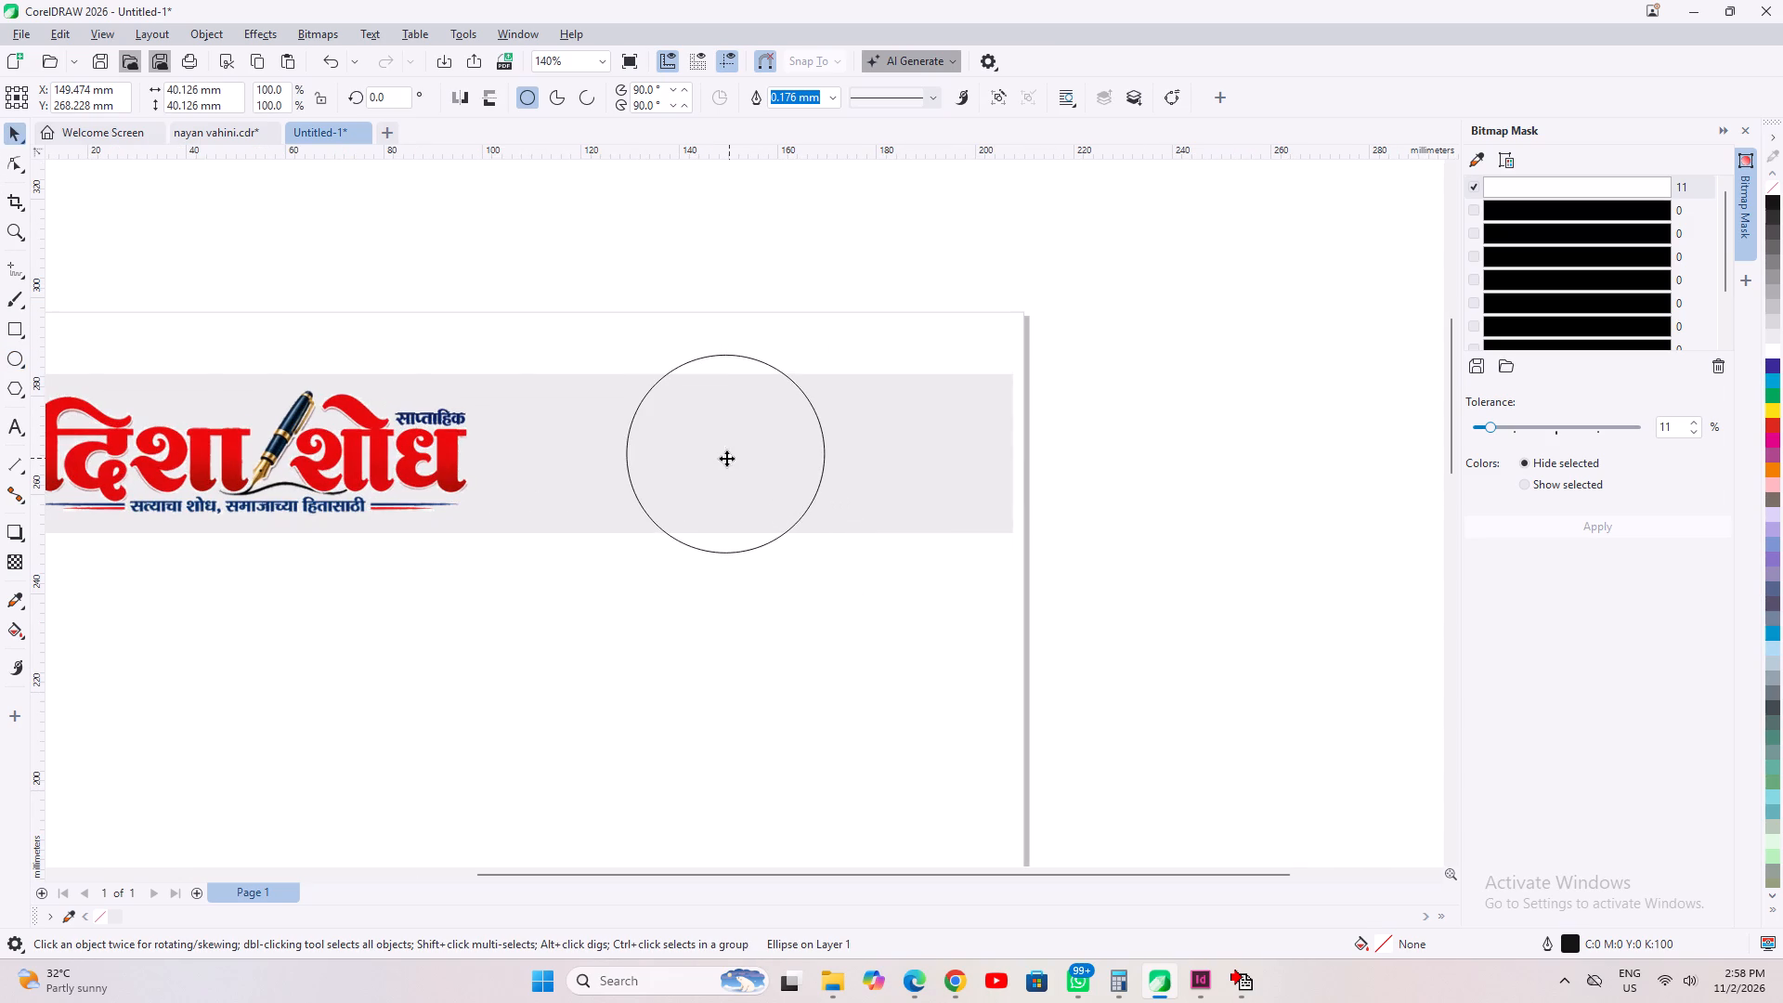
{"action": "left_click_drag", "start_coordinate": [726, 458], "coordinate": [676, 461]}
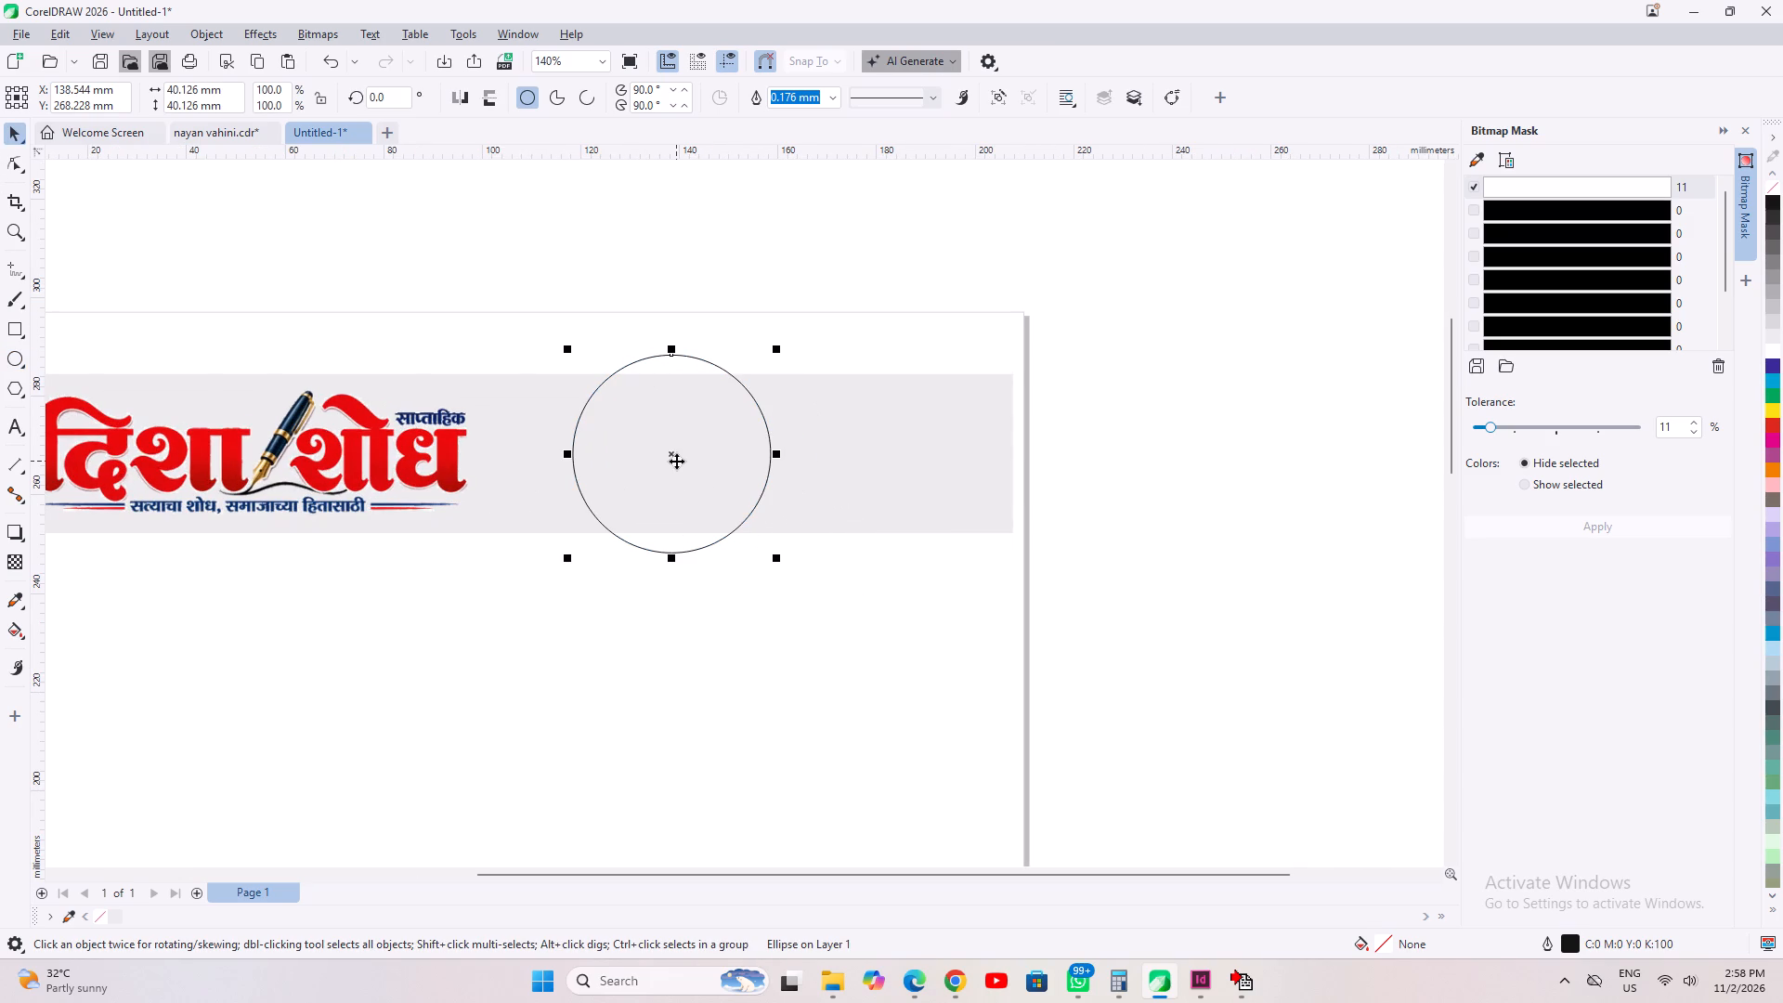
{"action": "left_click_drag", "start_coordinate": [679, 656], "coordinate": [678, 646]}
{"action": "left_click", "coordinate": [640, 469]}
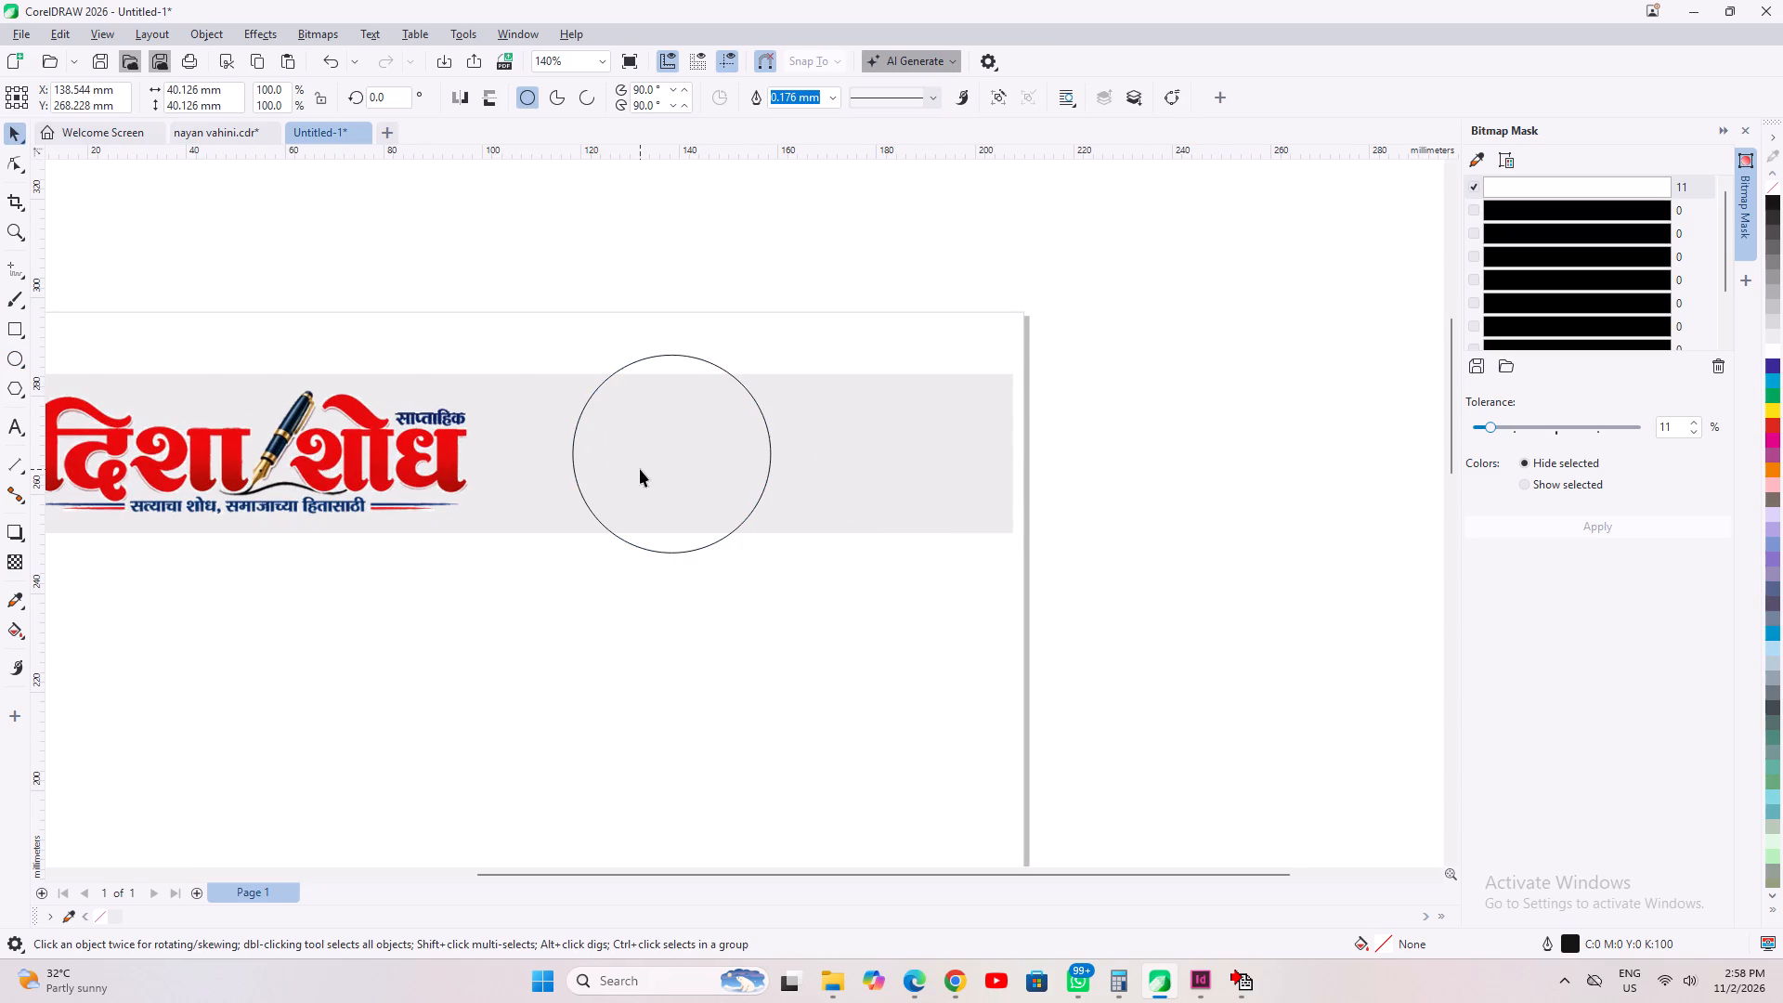
{"action": "left_click", "coordinate": [641, 424]}
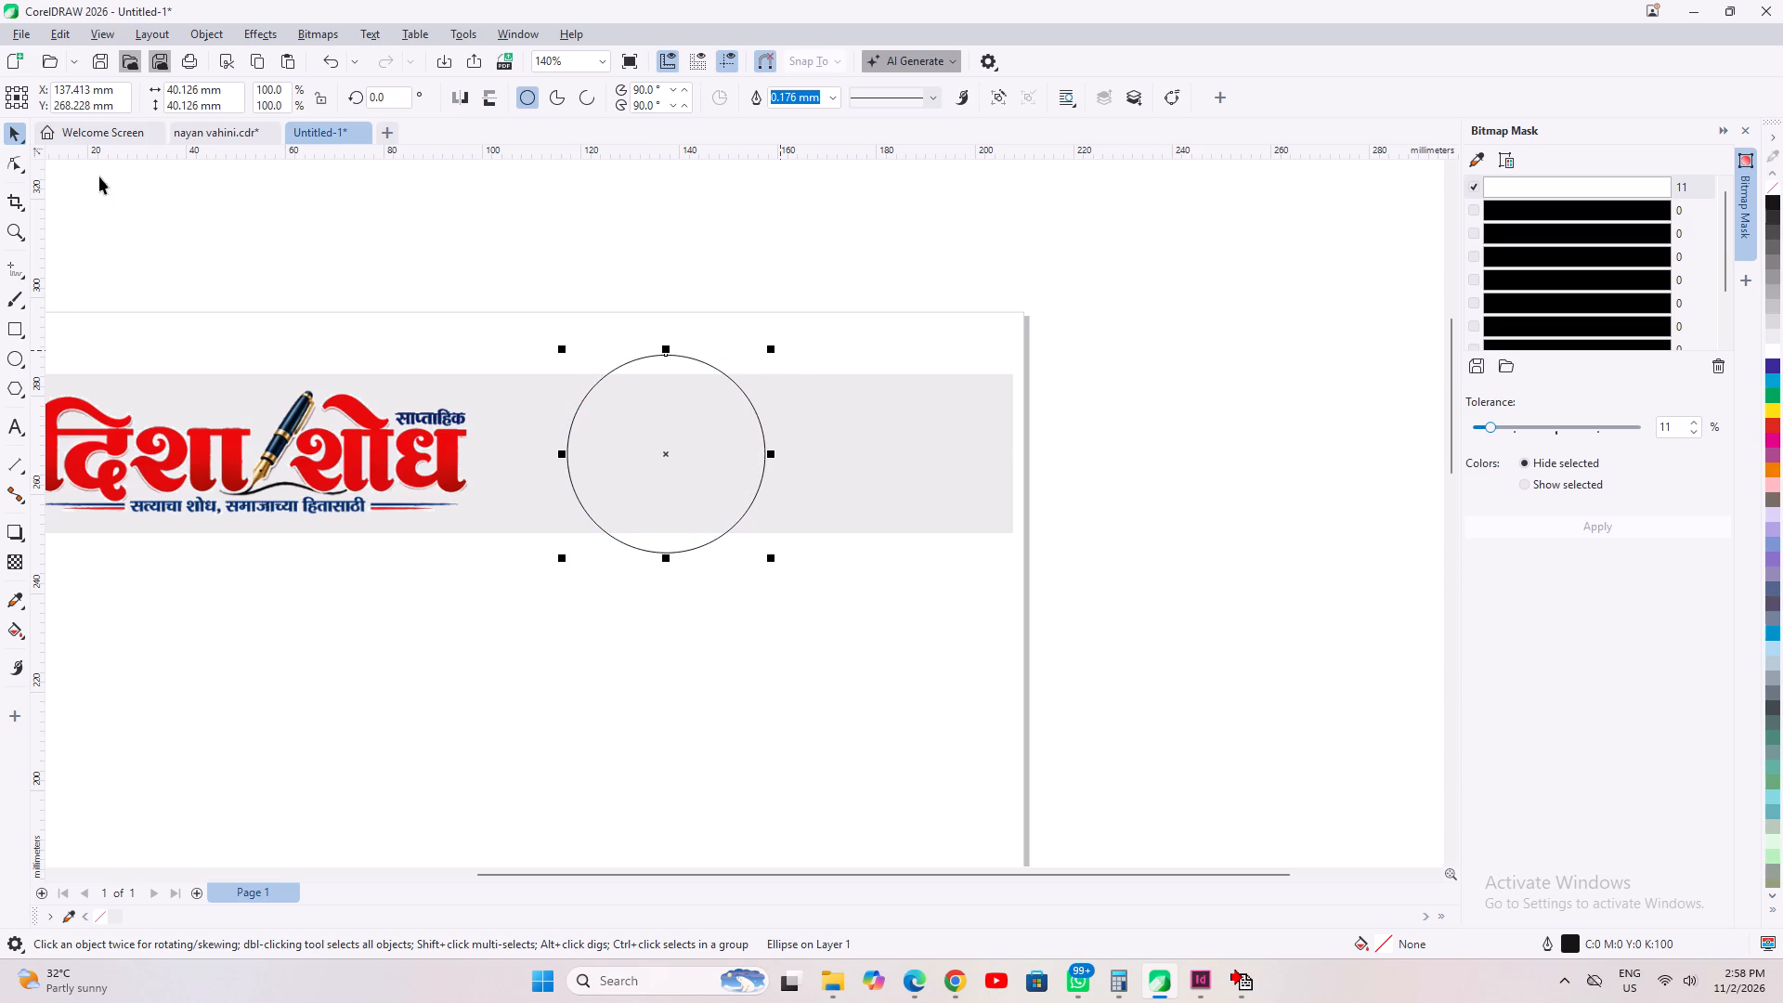
Colour the circle's outline red (C0 M100 Y100 K0).
{"action": "left_click", "coordinate": [8, 131]}
{"action": "left_click", "coordinate": [18, 135]}
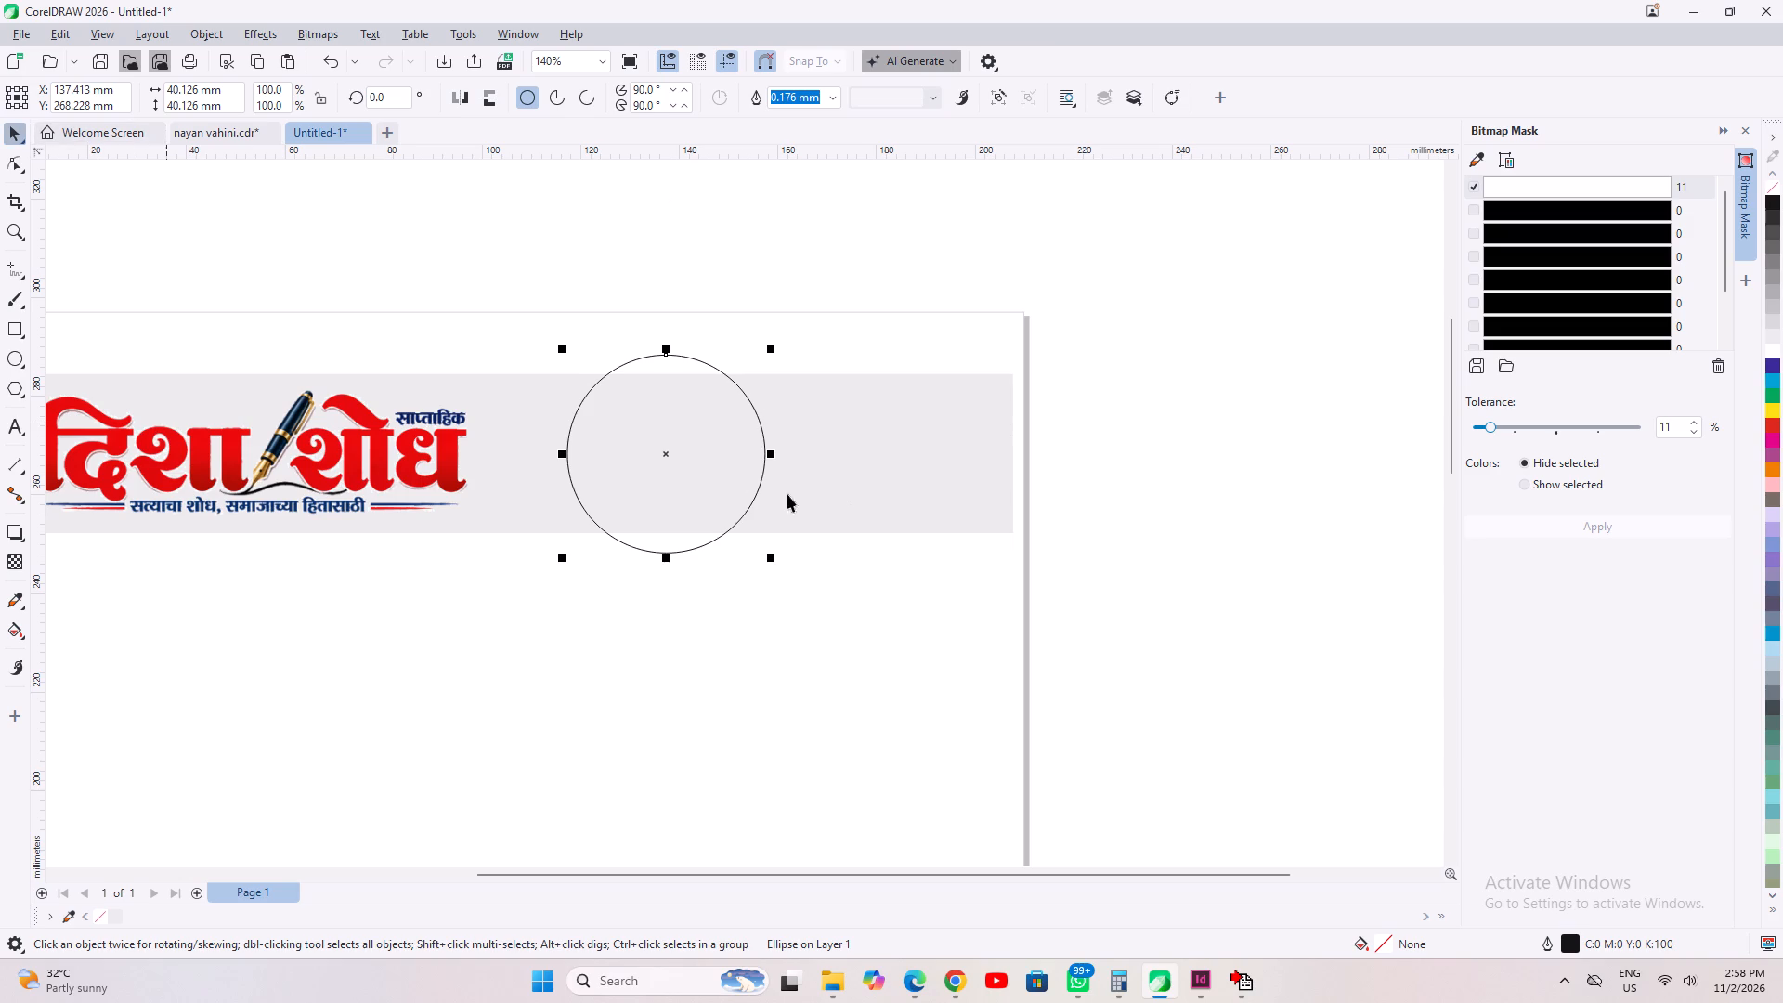
{"action": "right_click", "coordinate": [1772, 423]}
Create a concentric copy of the red circle scaled down to about 32.6 mm in diameter.
{"action": "left_click_drag", "start_coordinate": [769, 563], "coordinate": [765, 563], "text": "shift"}
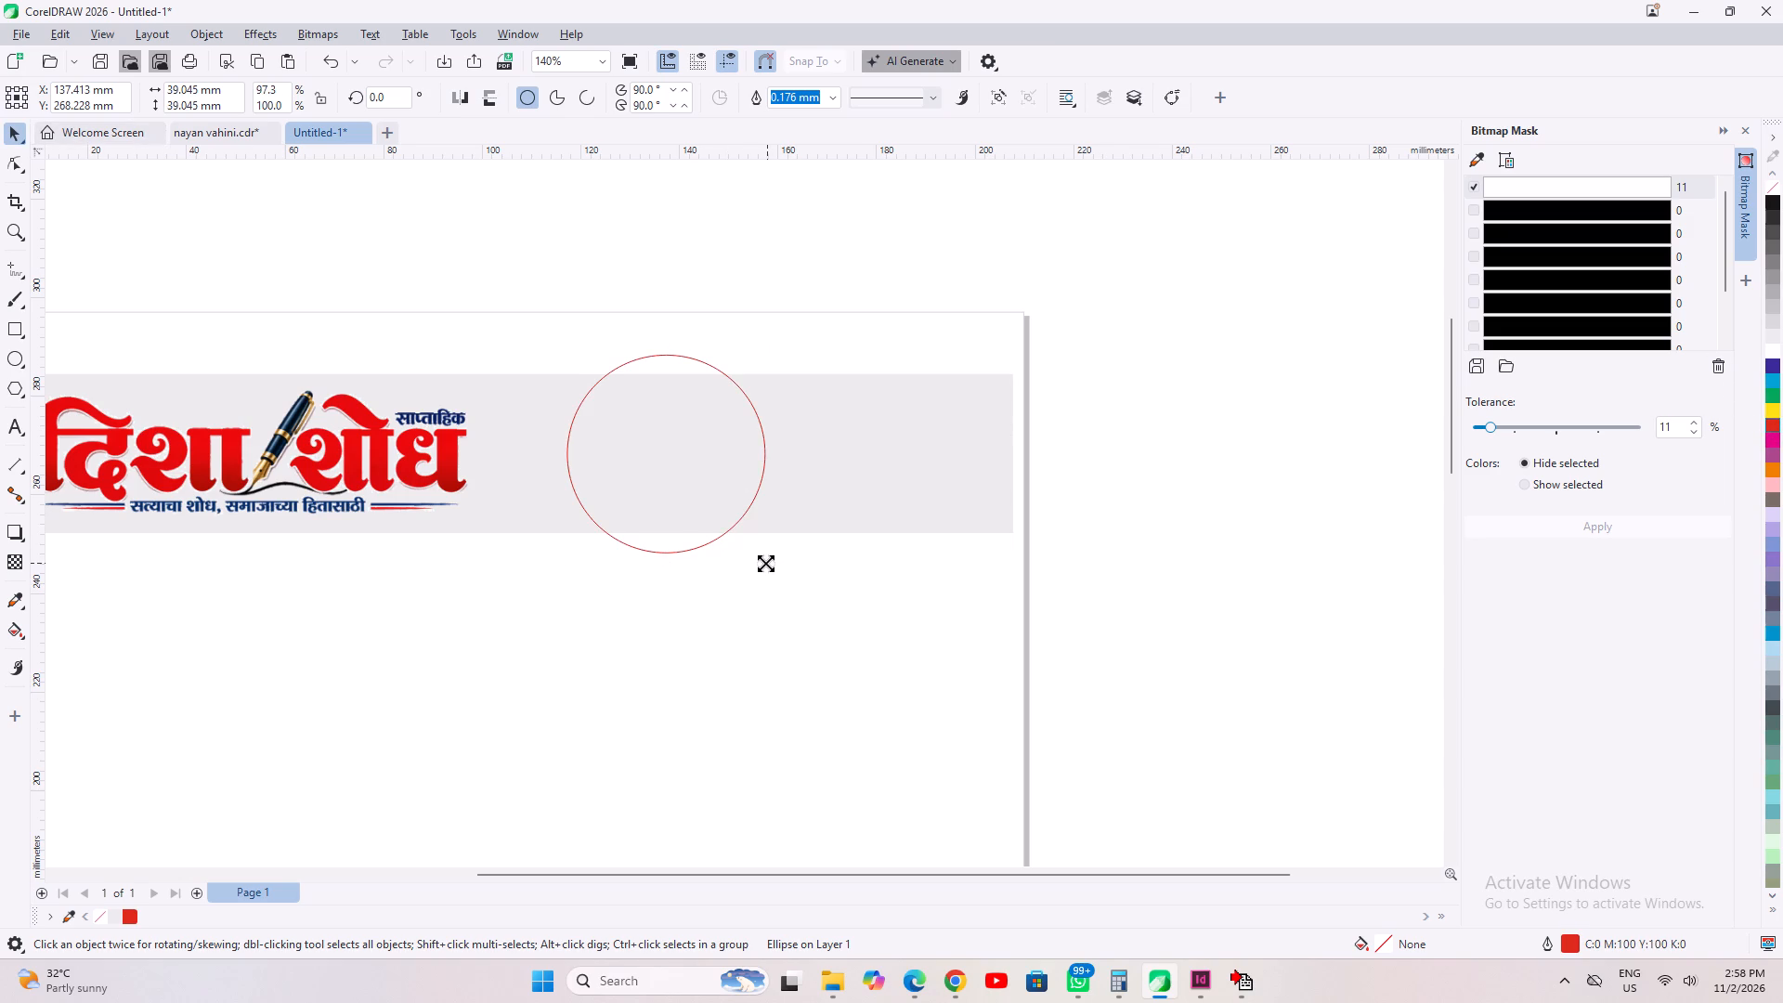
{"action": "left_click_drag", "start_coordinate": [765, 563], "coordinate": [750, 563], "text": "shift"}
{"action": "right_click", "coordinate": [750, 563], "text": "shift"}
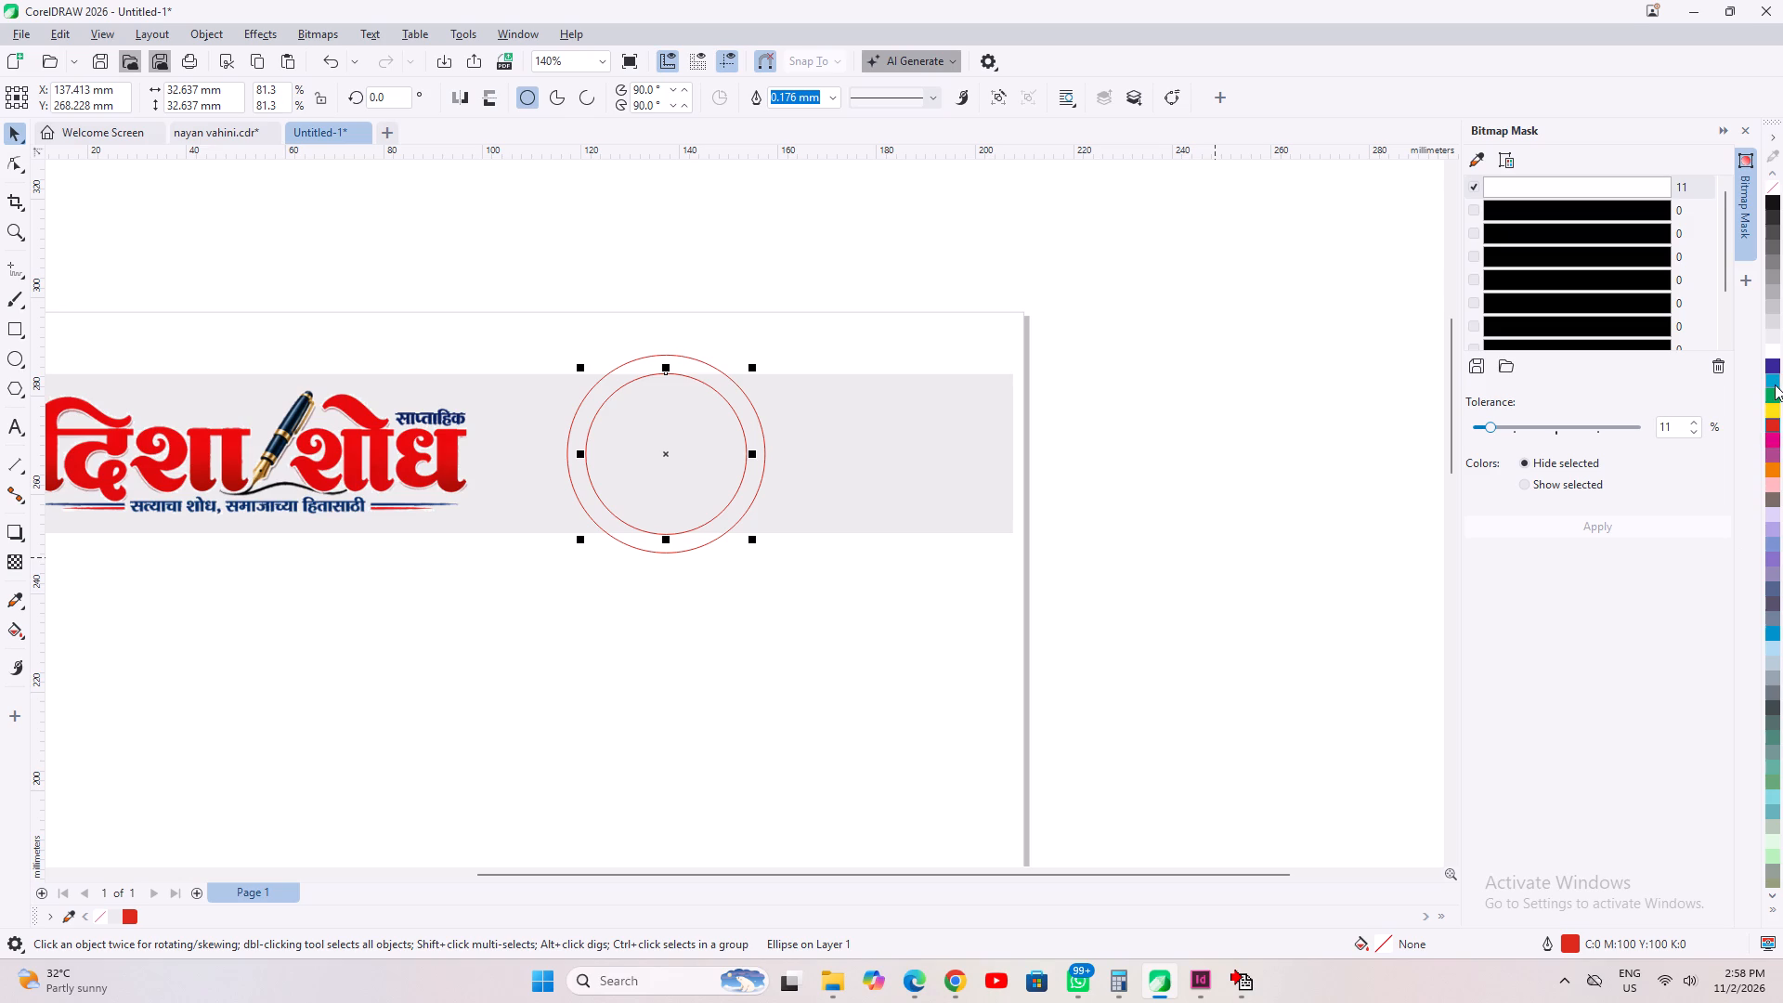
{"action": "left_click", "coordinate": [1775, 384]}
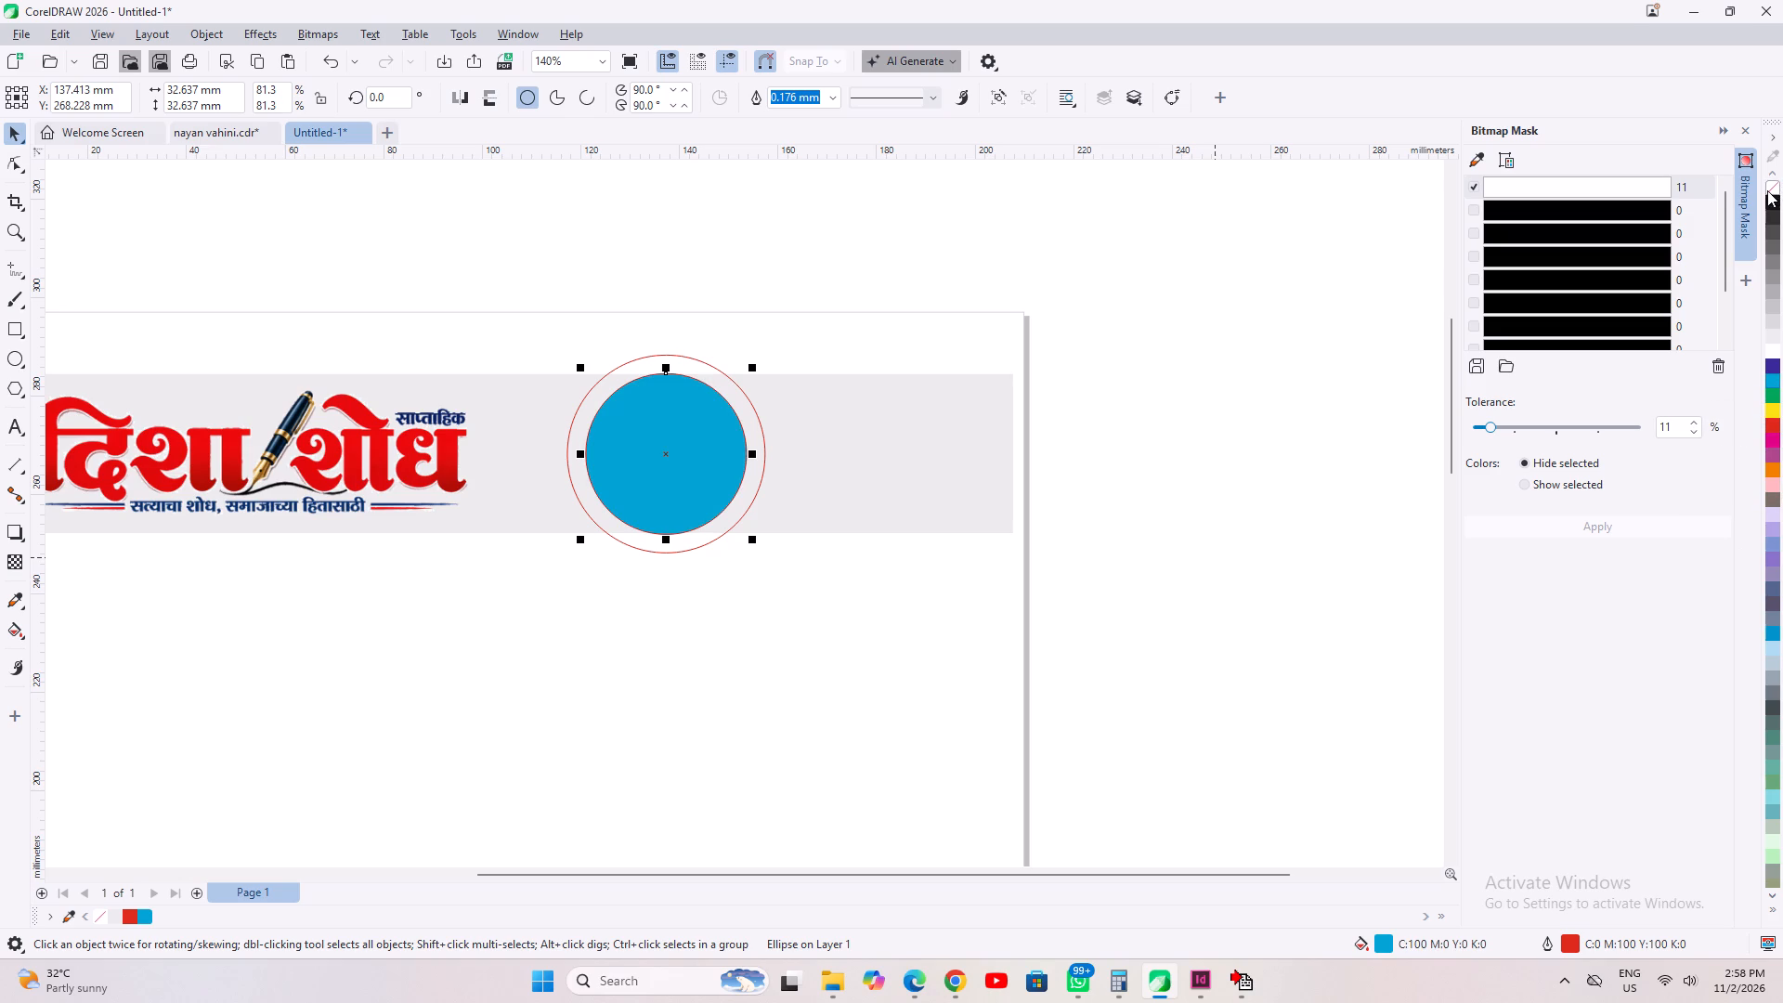
{"action": "right_click", "coordinate": [1765, 190]}
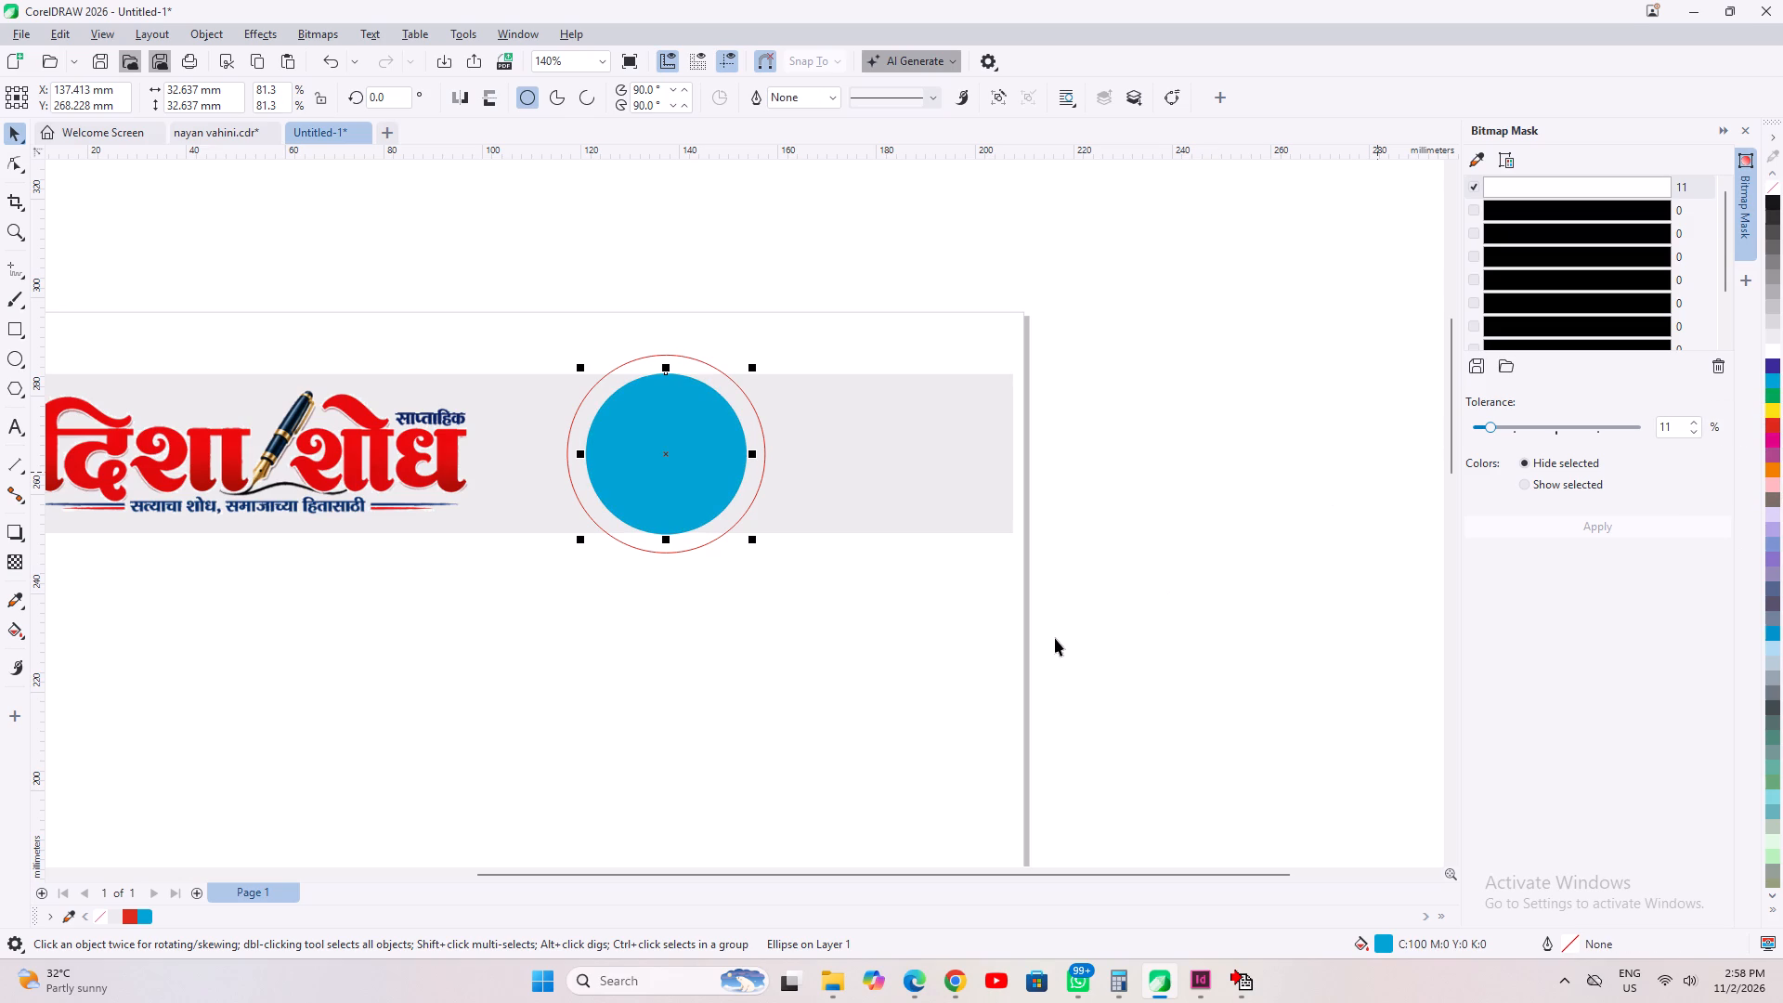
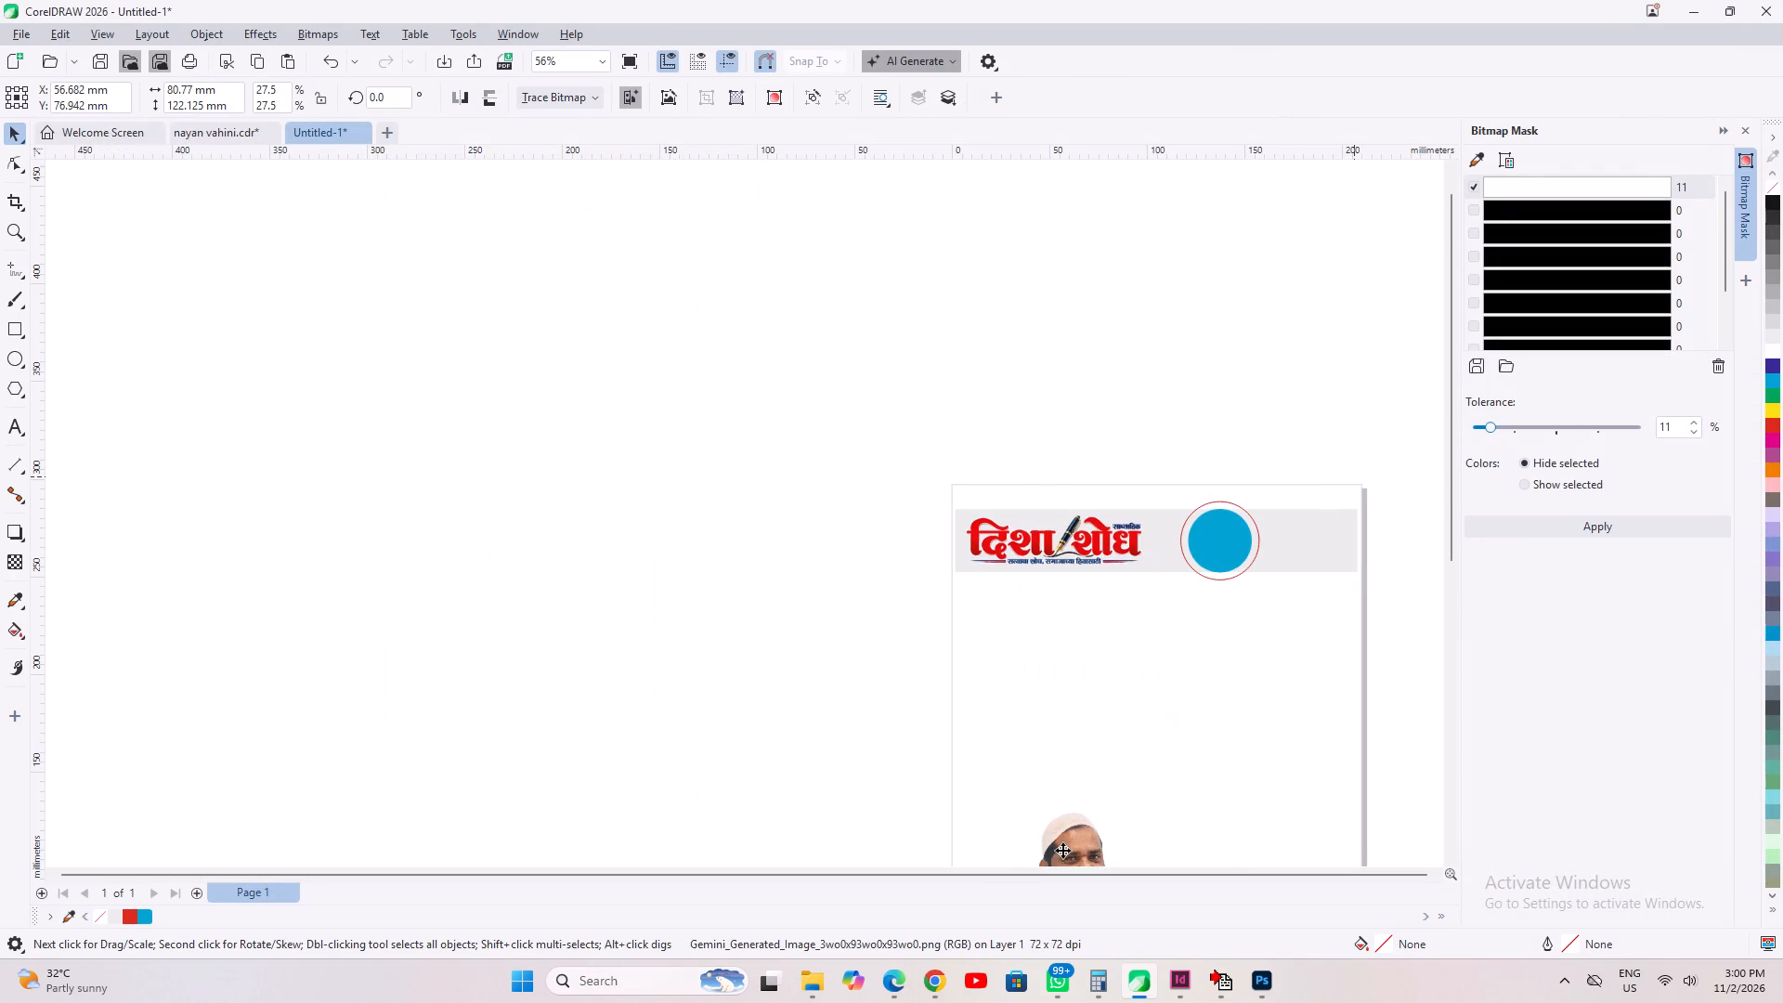
{"action": "left_click_drag", "start_coordinate": [1062, 850], "coordinate": [1224, 461]}
{"action": "scroll", "coordinate": [1224, 460], "scroll_direction": "up", "scroll_amount": 4}
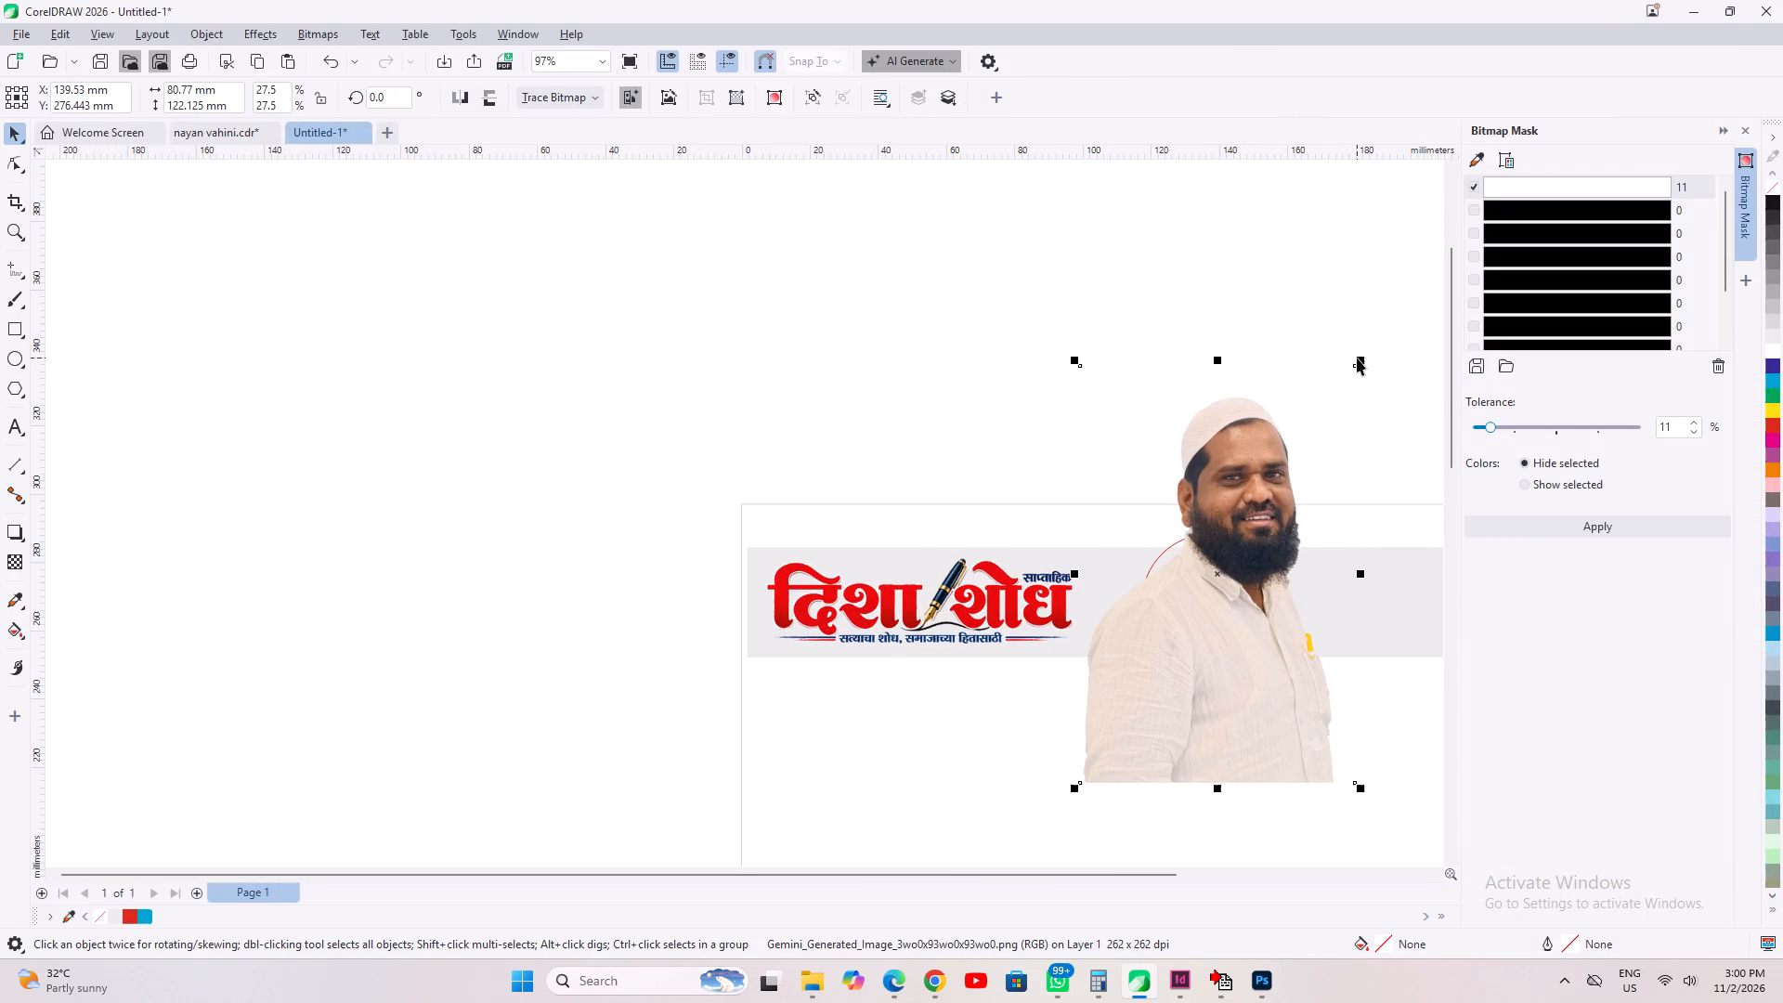
{"action": "left_click", "coordinate": [1357, 358], "text": "shift"}
{"action": "left_click_drag", "start_coordinate": [1365, 360], "coordinate": [1306, 482], "text": "shift"}
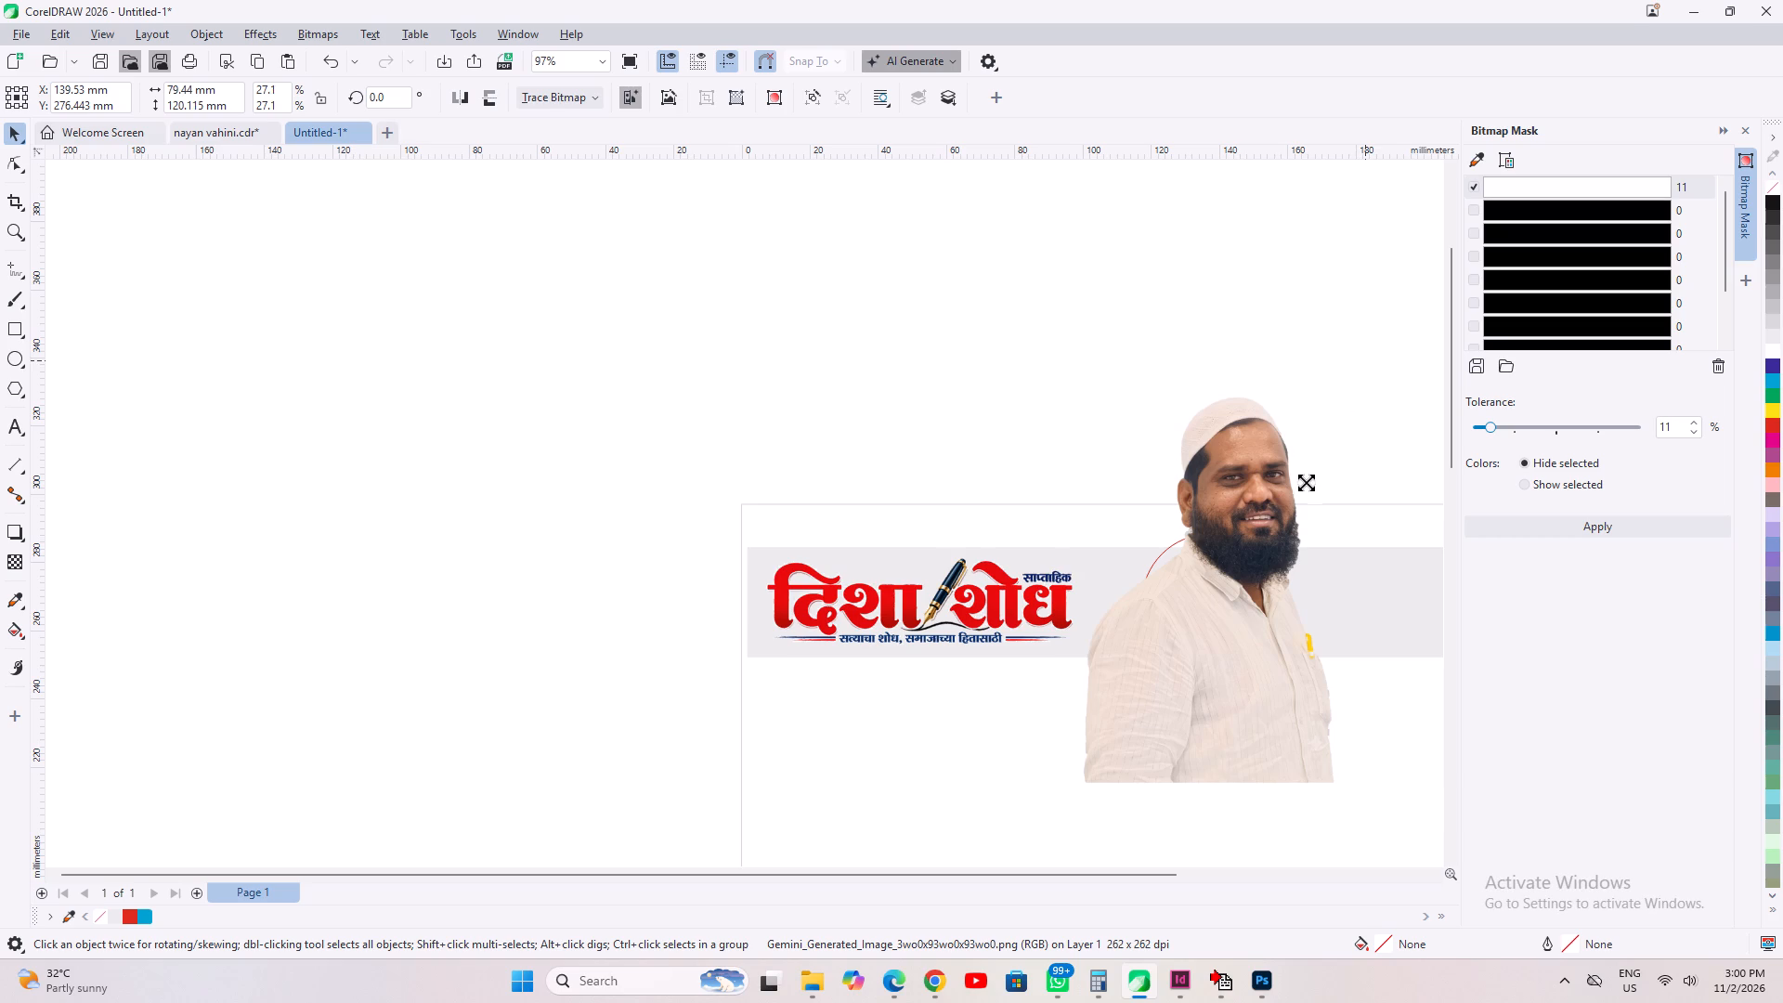
{"action": "scroll", "coordinate": [1239, 619], "scroll_direction": "up", "scroll_amount": 3}
{"action": "left_click_drag", "start_coordinate": [1198, 589], "coordinate": [1177, 643]}
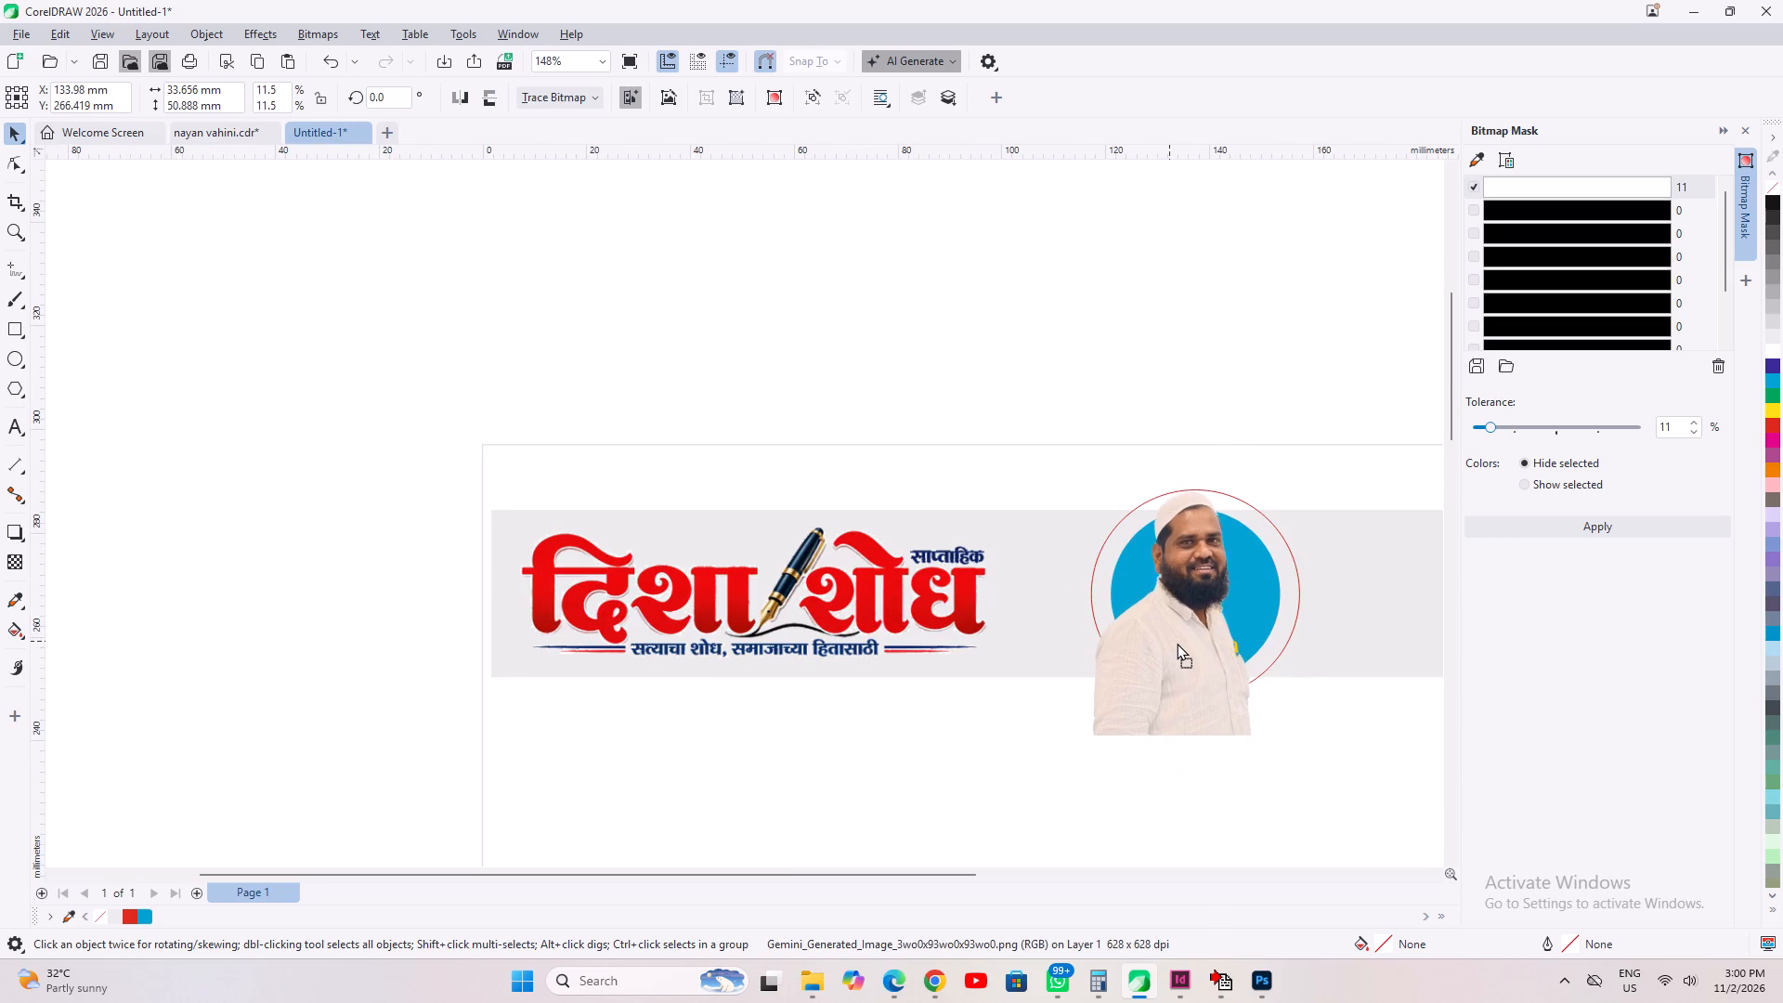
{"action": "left_click_drag", "start_coordinate": [1177, 643], "coordinate": [1172, 641]}
{"action": "scroll", "coordinate": [1172, 641], "scroll_direction": "up", "scroll_amount": 4}
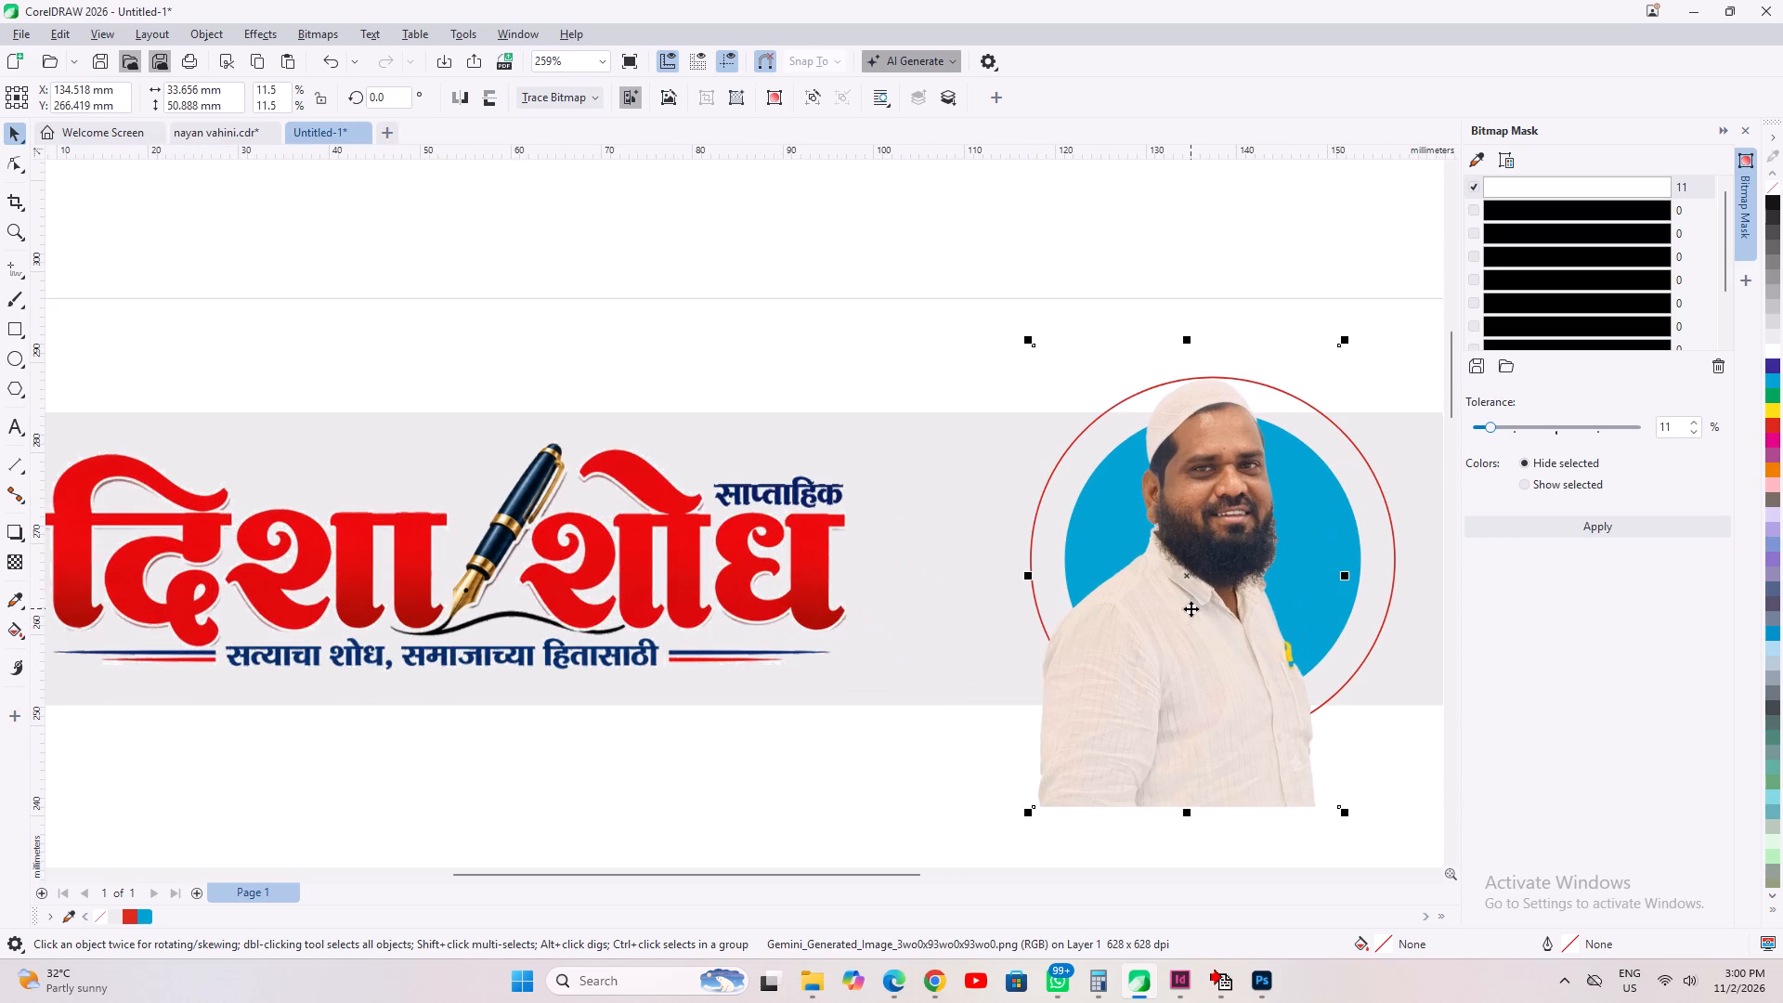
Move the portrait off the circle to just below the masthead logo and PowerClip it inside the cyan circle.
{"action": "scroll", "coordinate": [1191, 608], "scroll_direction": "down", "scroll_amount": 2}
{"action": "left_click_drag", "start_coordinate": [1222, 507], "coordinate": [917, 697]}
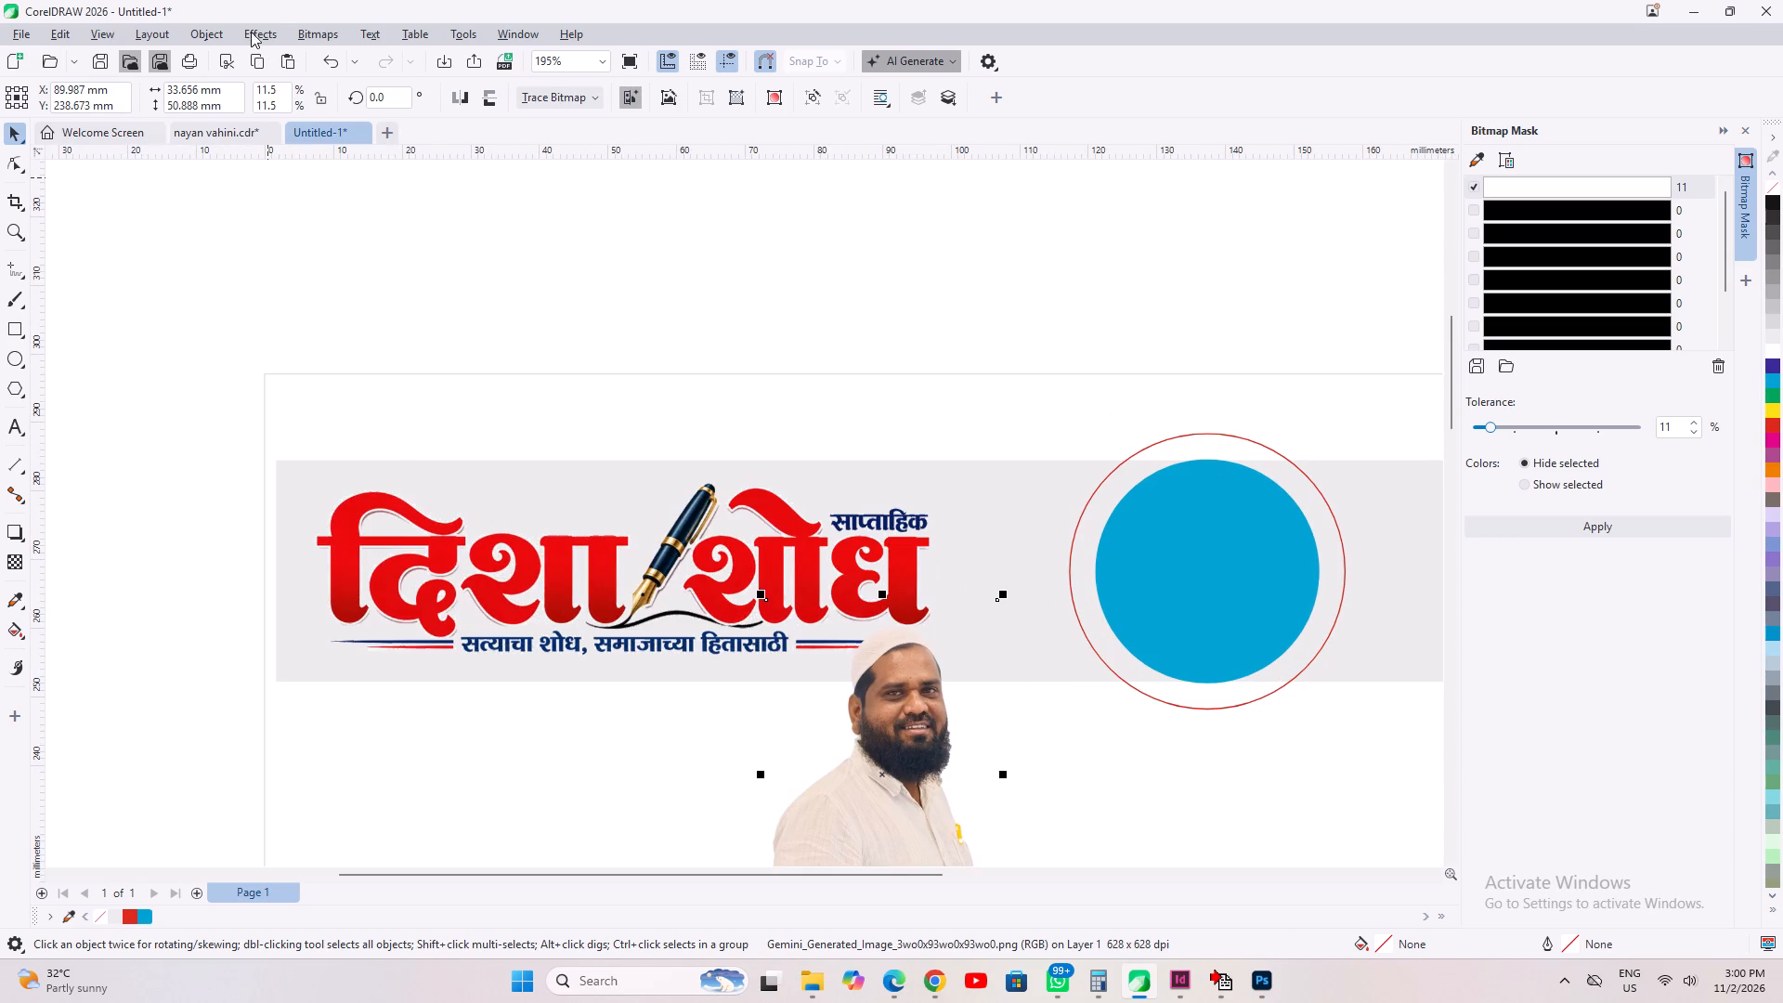
{"action": "left_click", "coordinate": [250, 28]}
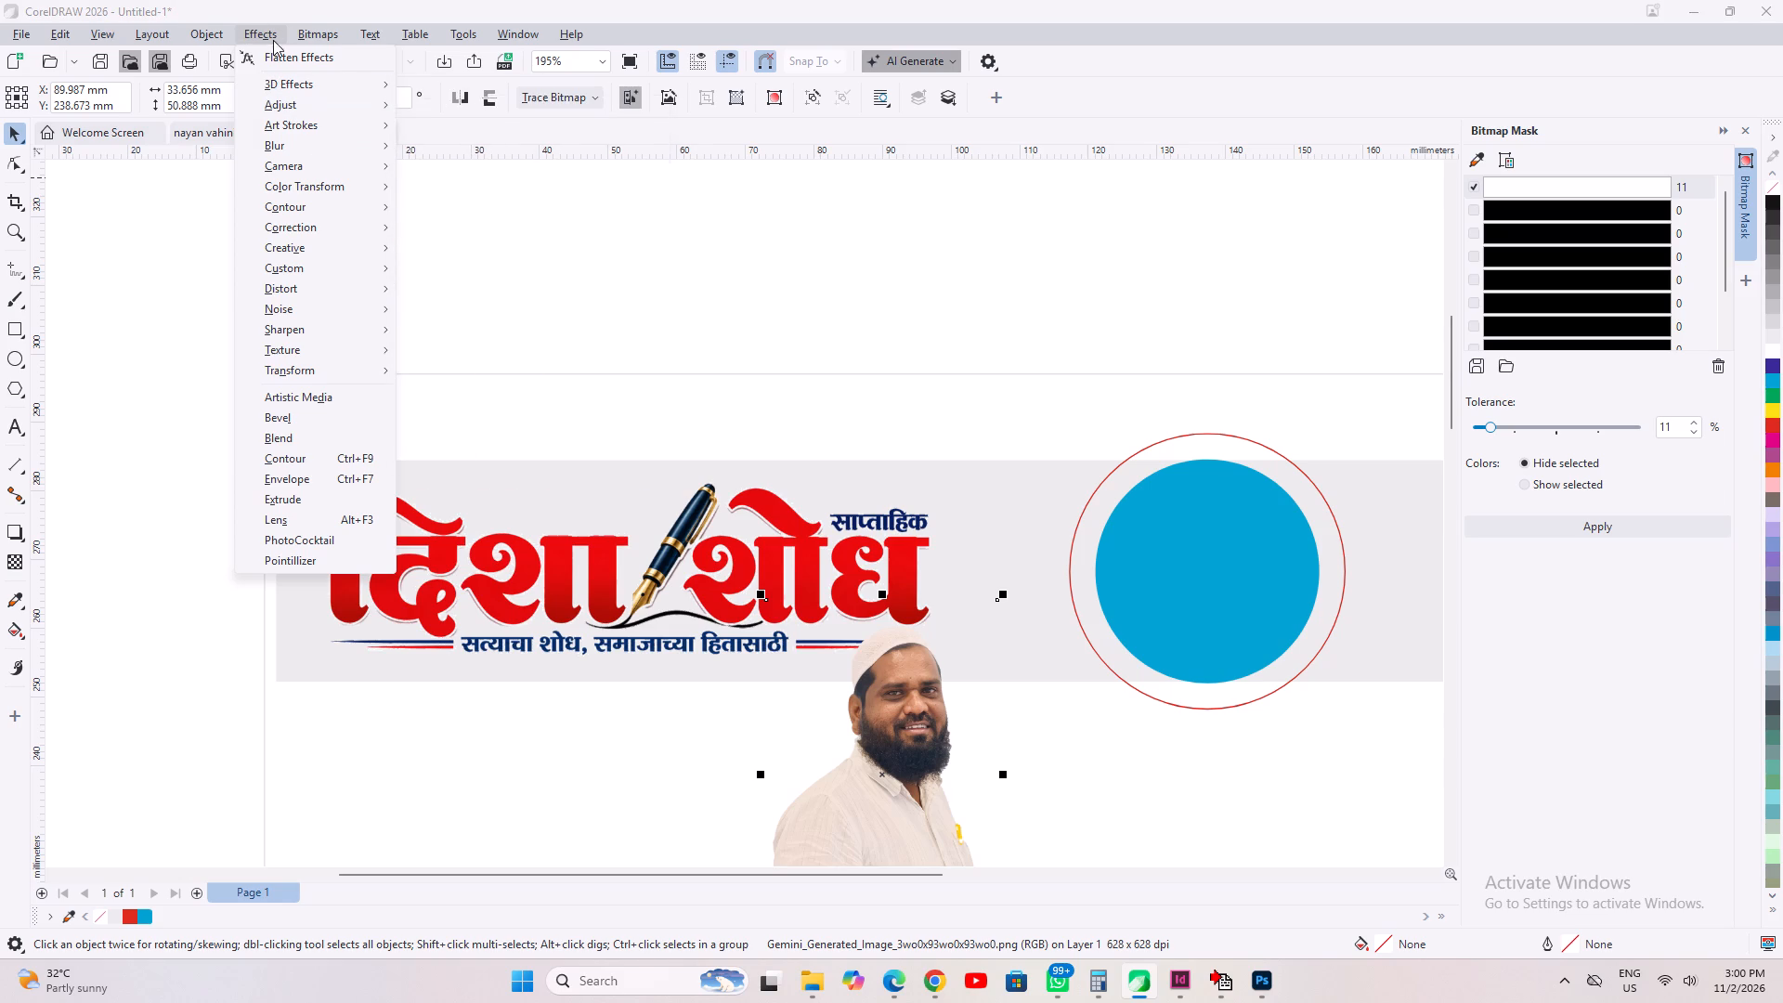
{"action": "left_click", "coordinate": [291, 130]}
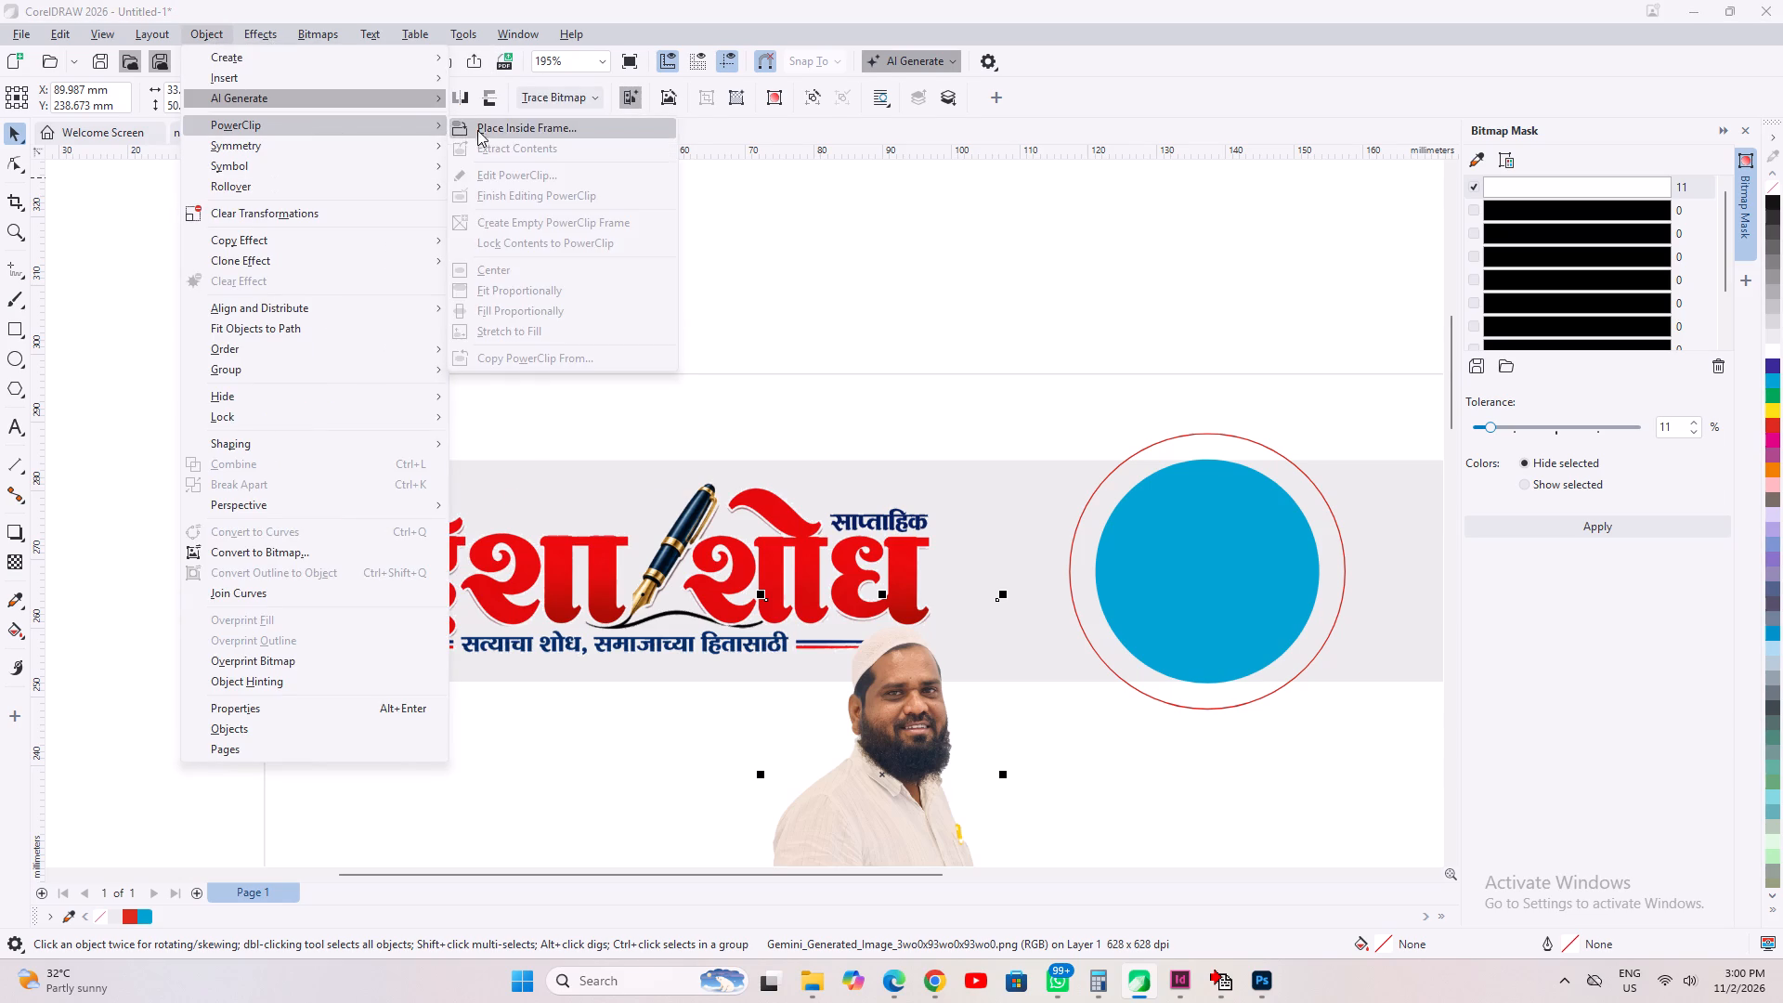
{"action": "left_click", "coordinate": [493, 129]}
{"action": "left_click", "coordinate": [1241, 579]}
{"action": "left_click", "coordinate": [1241, 579], "text": "ctrl"}
Within the circle's PowerClip contents, rotate the portrait about 3.1° counter-clockwise and centre it at about X 134.1, Y 265.9 mm.
{"action": "left_click", "coordinate": [1183, 656]}
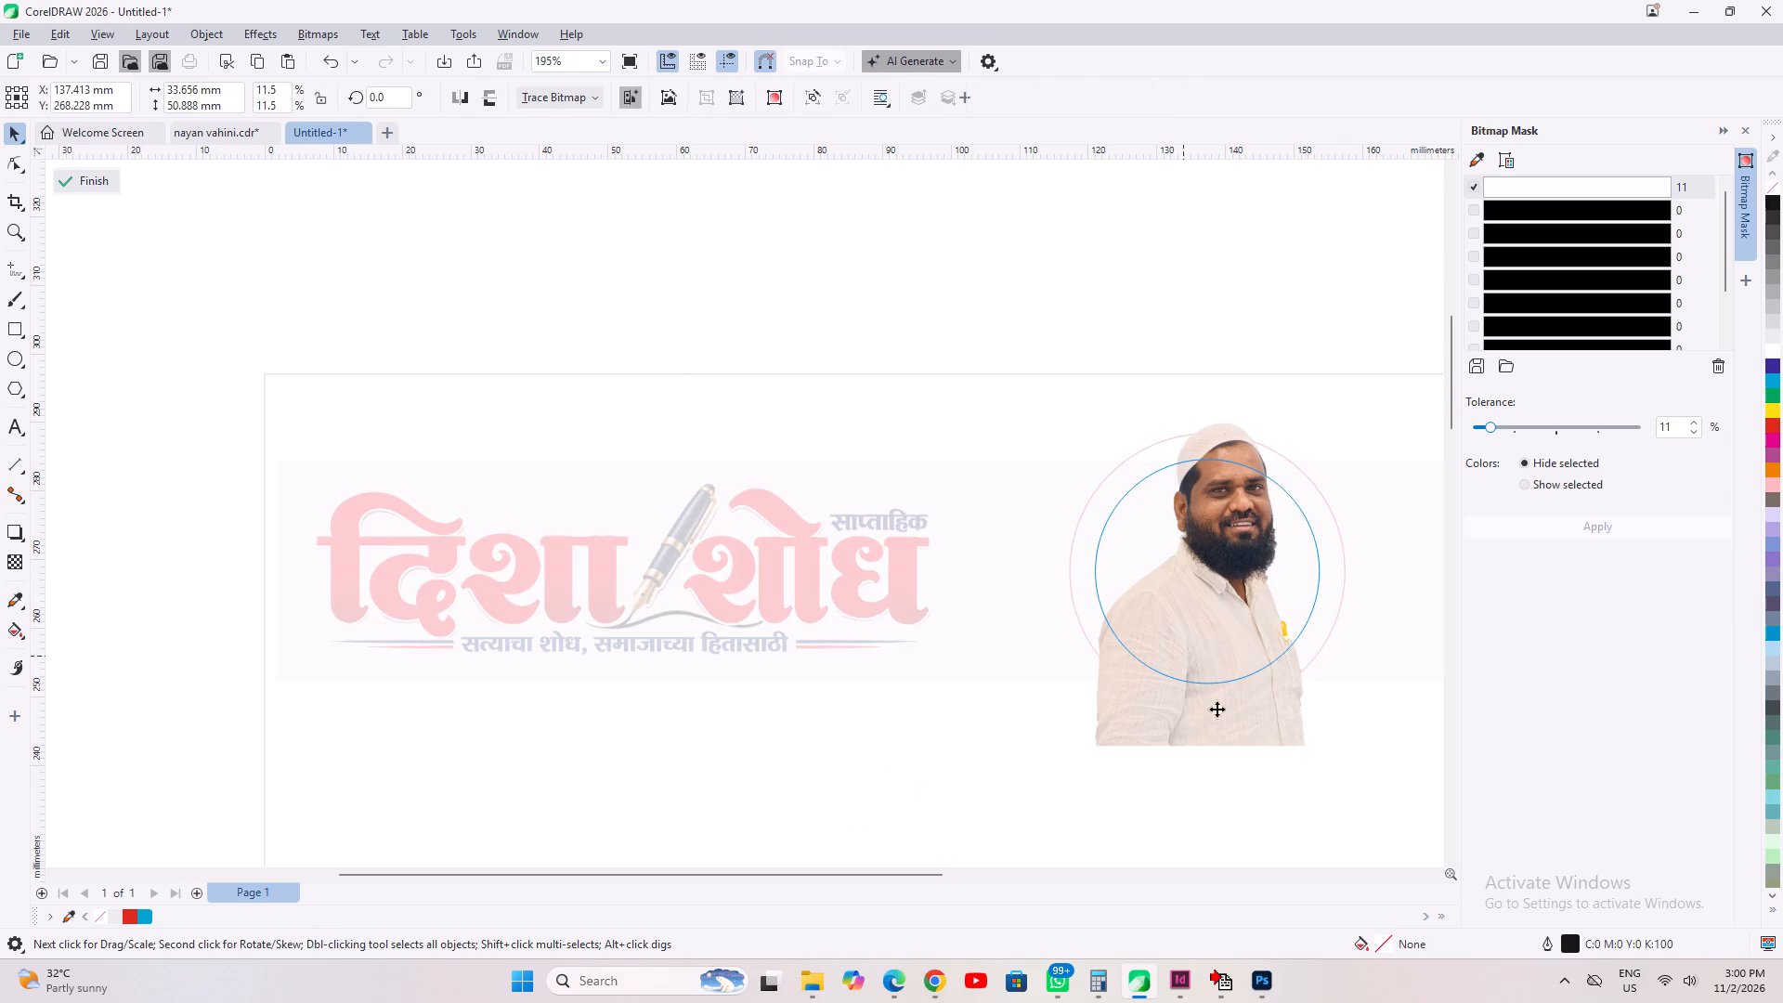
{"action": "scroll", "coordinate": [1245, 719], "scroll_direction": "up", "scroll_amount": 1}
{"action": "left_click_drag", "start_coordinate": [1206, 565], "coordinate": [1185, 568]}
{"action": "scroll", "coordinate": [1185, 575], "scroll_direction": "up", "scroll_amount": 2}
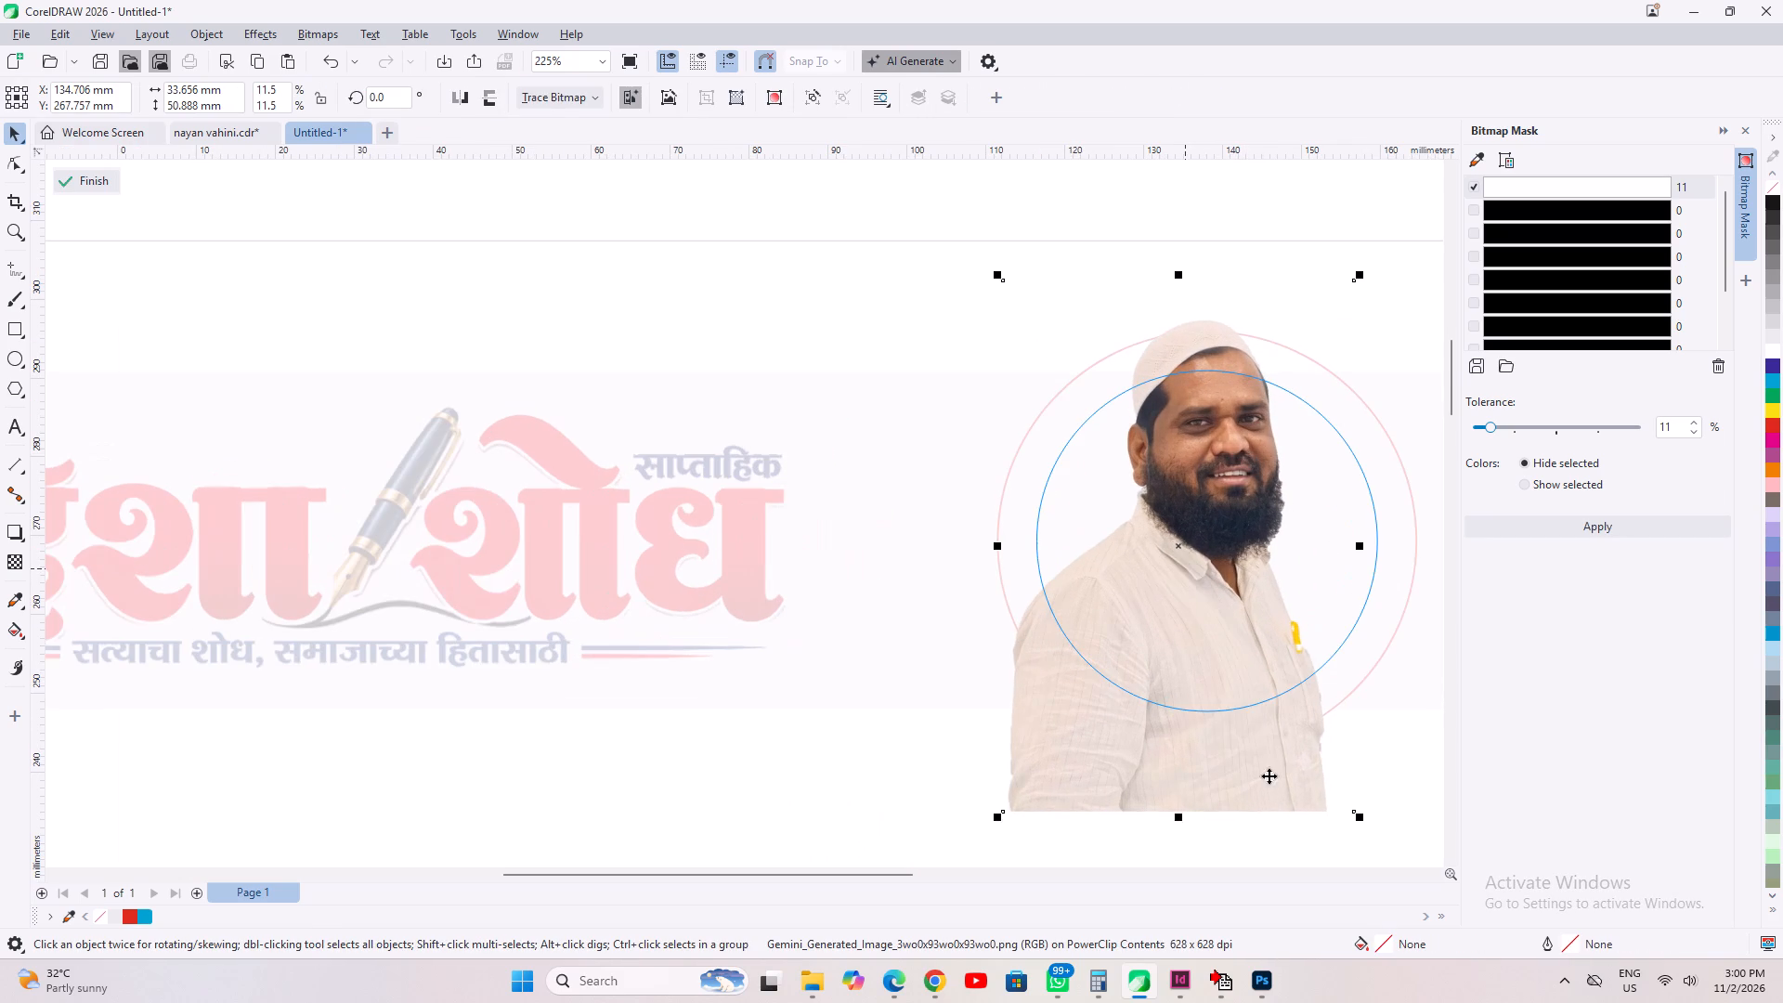
{"action": "left_click", "coordinate": [1200, 652]}
{"action": "scroll", "coordinate": [1189, 652], "scroll_direction": "down", "scroll_amount": 1}
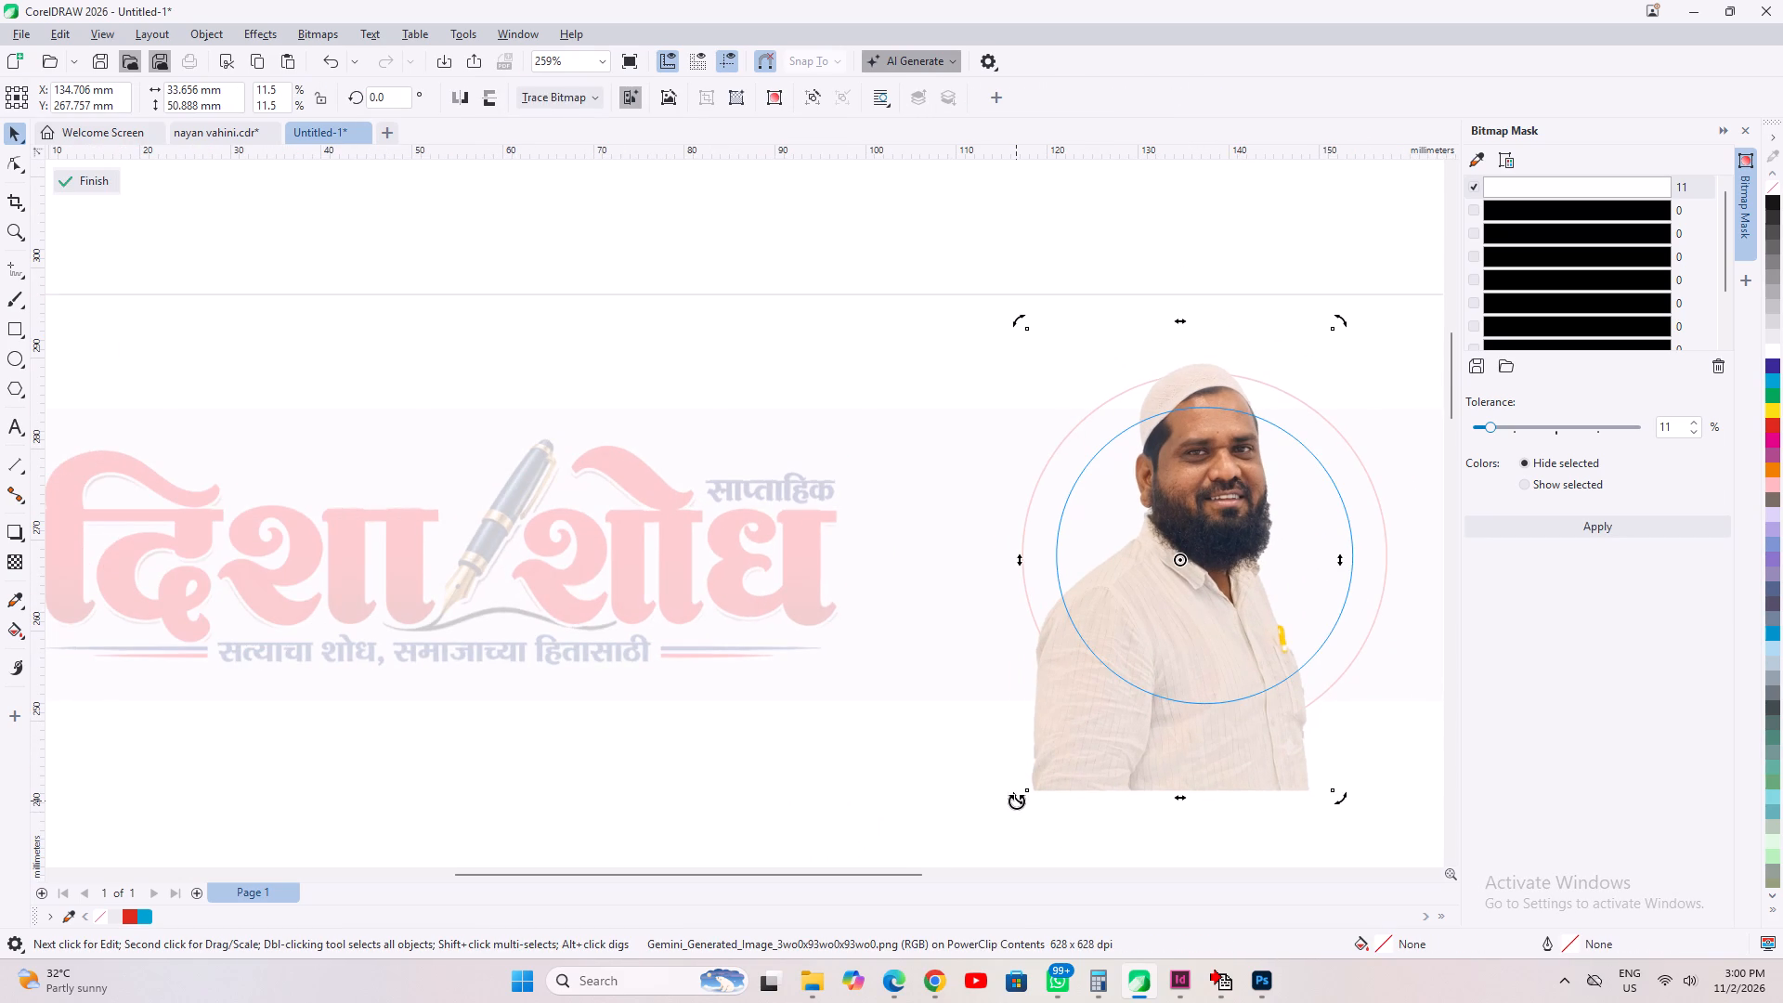
{"action": "left_click_drag", "start_coordinate": [1016, 801], "coordinate": [1032, 809]}
{"action": "left_click", "coordinate": [1225, 679]}
{"action": "left_click", "coordinate": [1217, 766]}
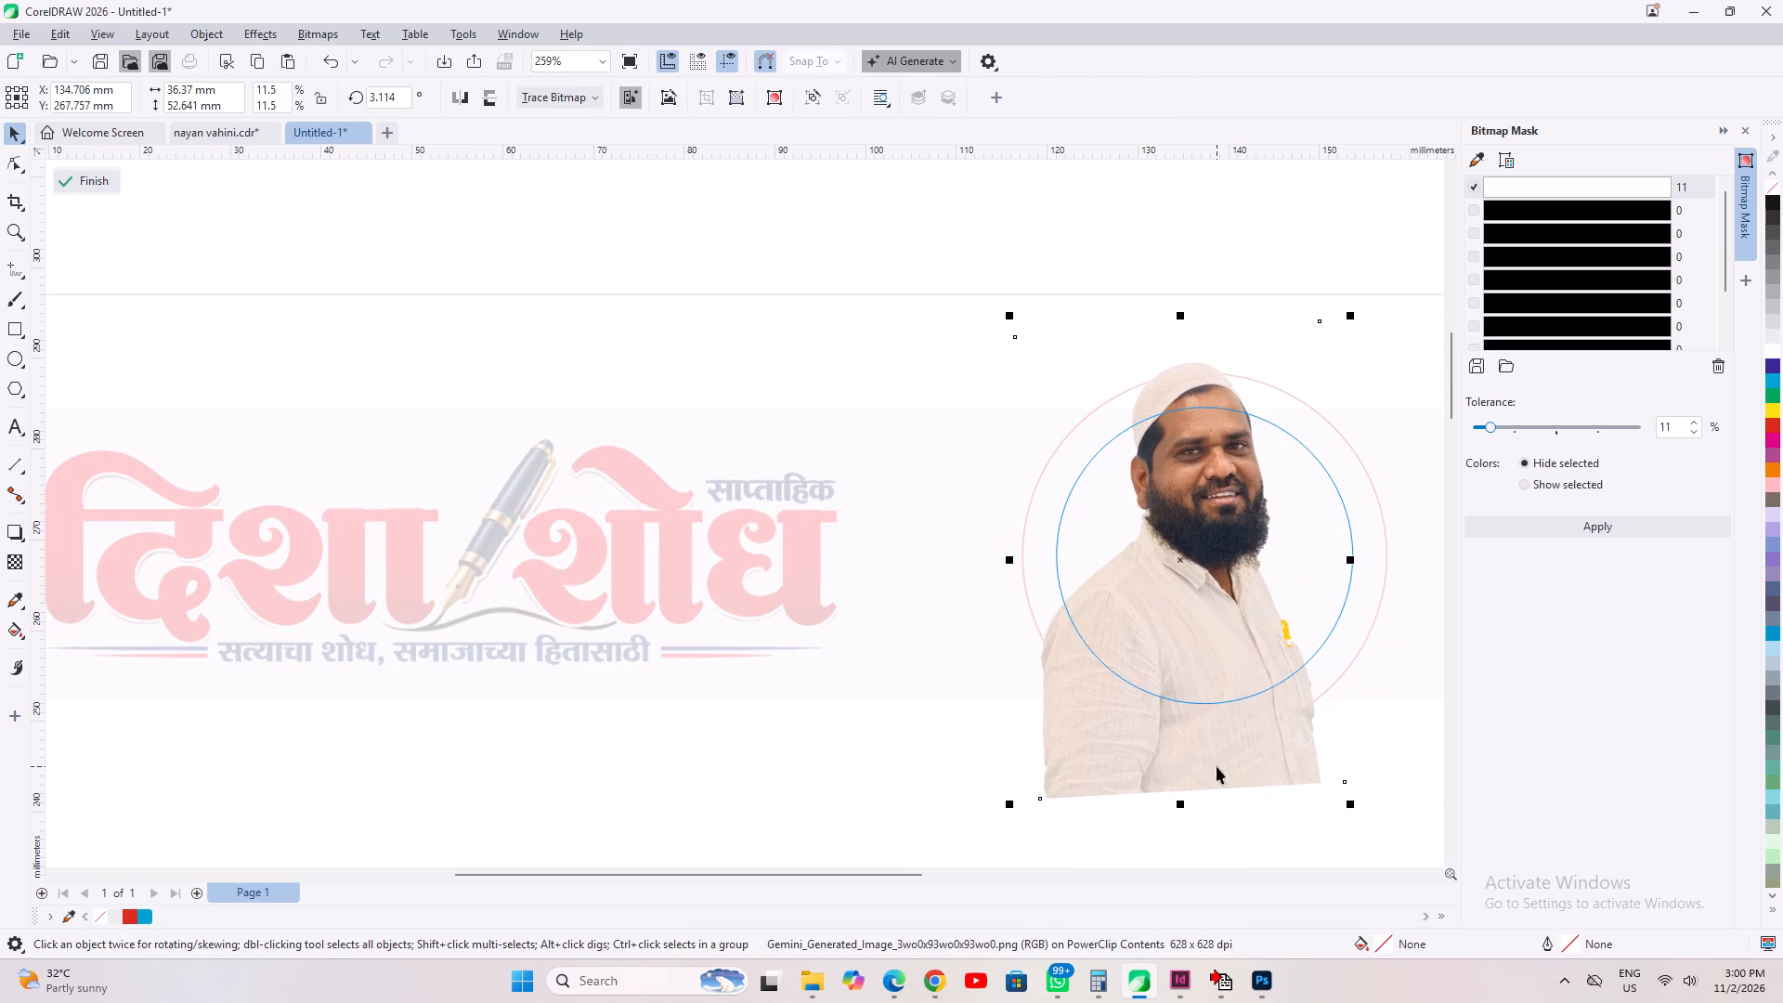
{"action": "left_click_drag", "start_coordinate": [1232, 627], "coordinate": [1234, 633]}
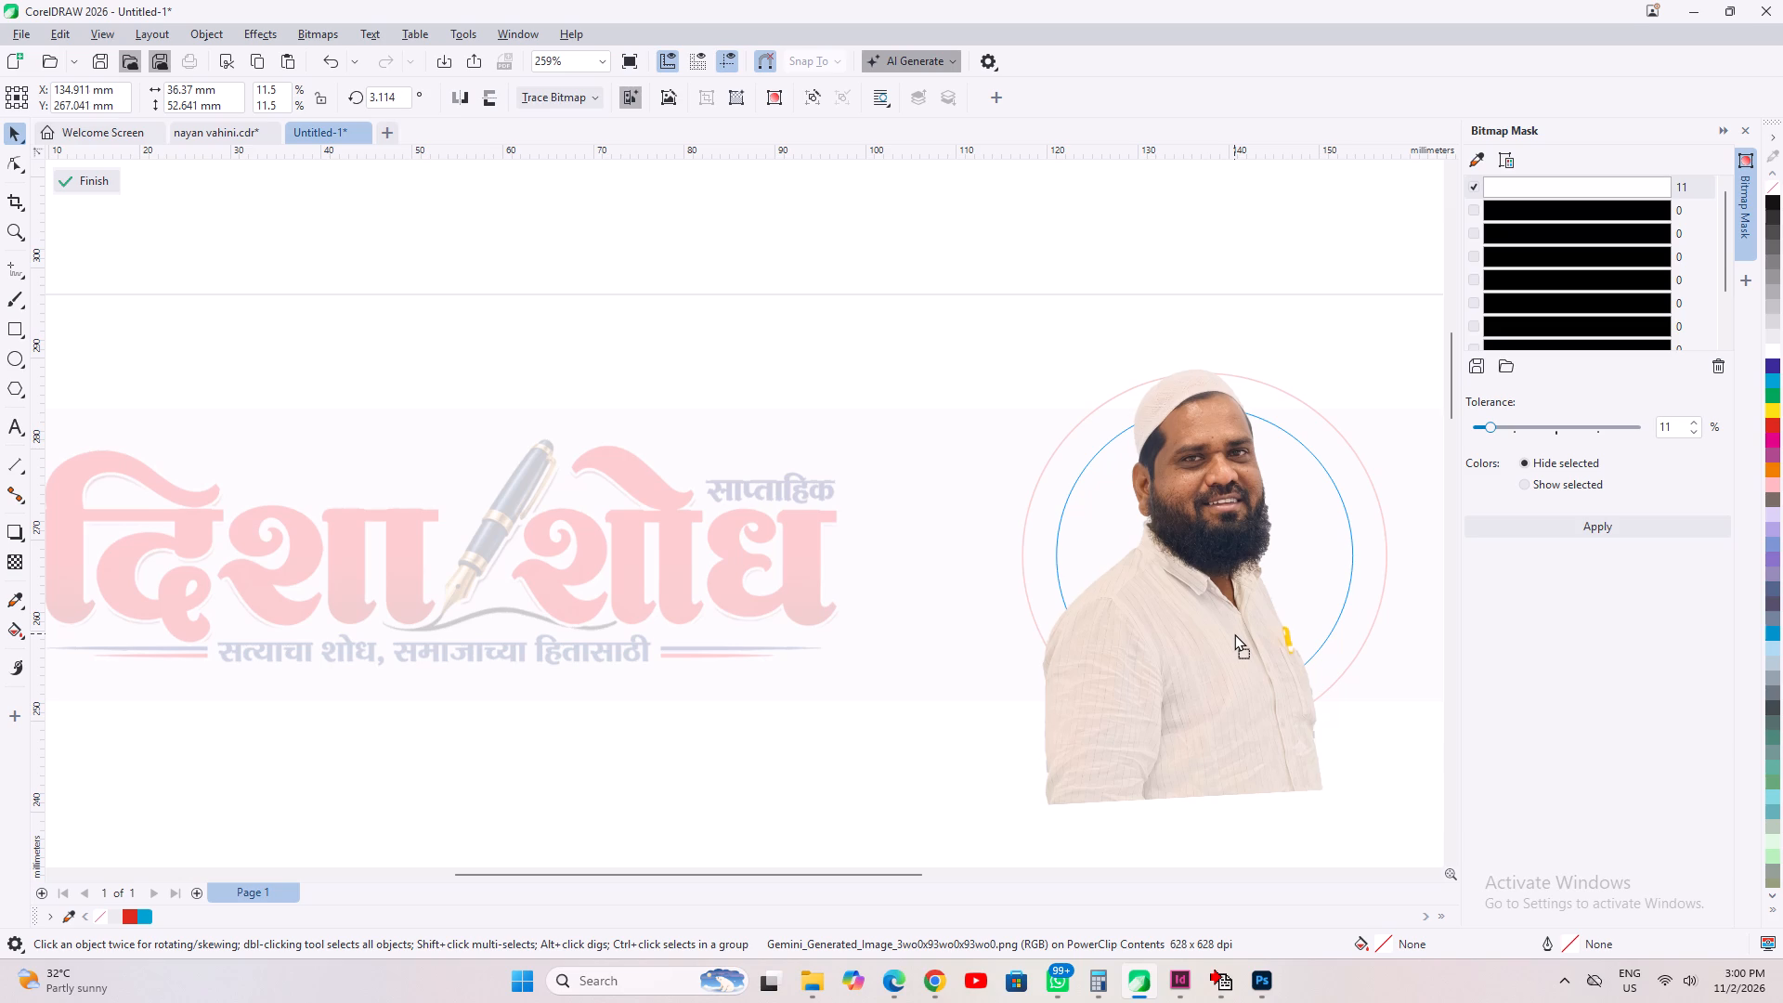
{"action": "left_click_drag", "start_coordinate": [1234, 633], "coordinate": [1235, 639]}
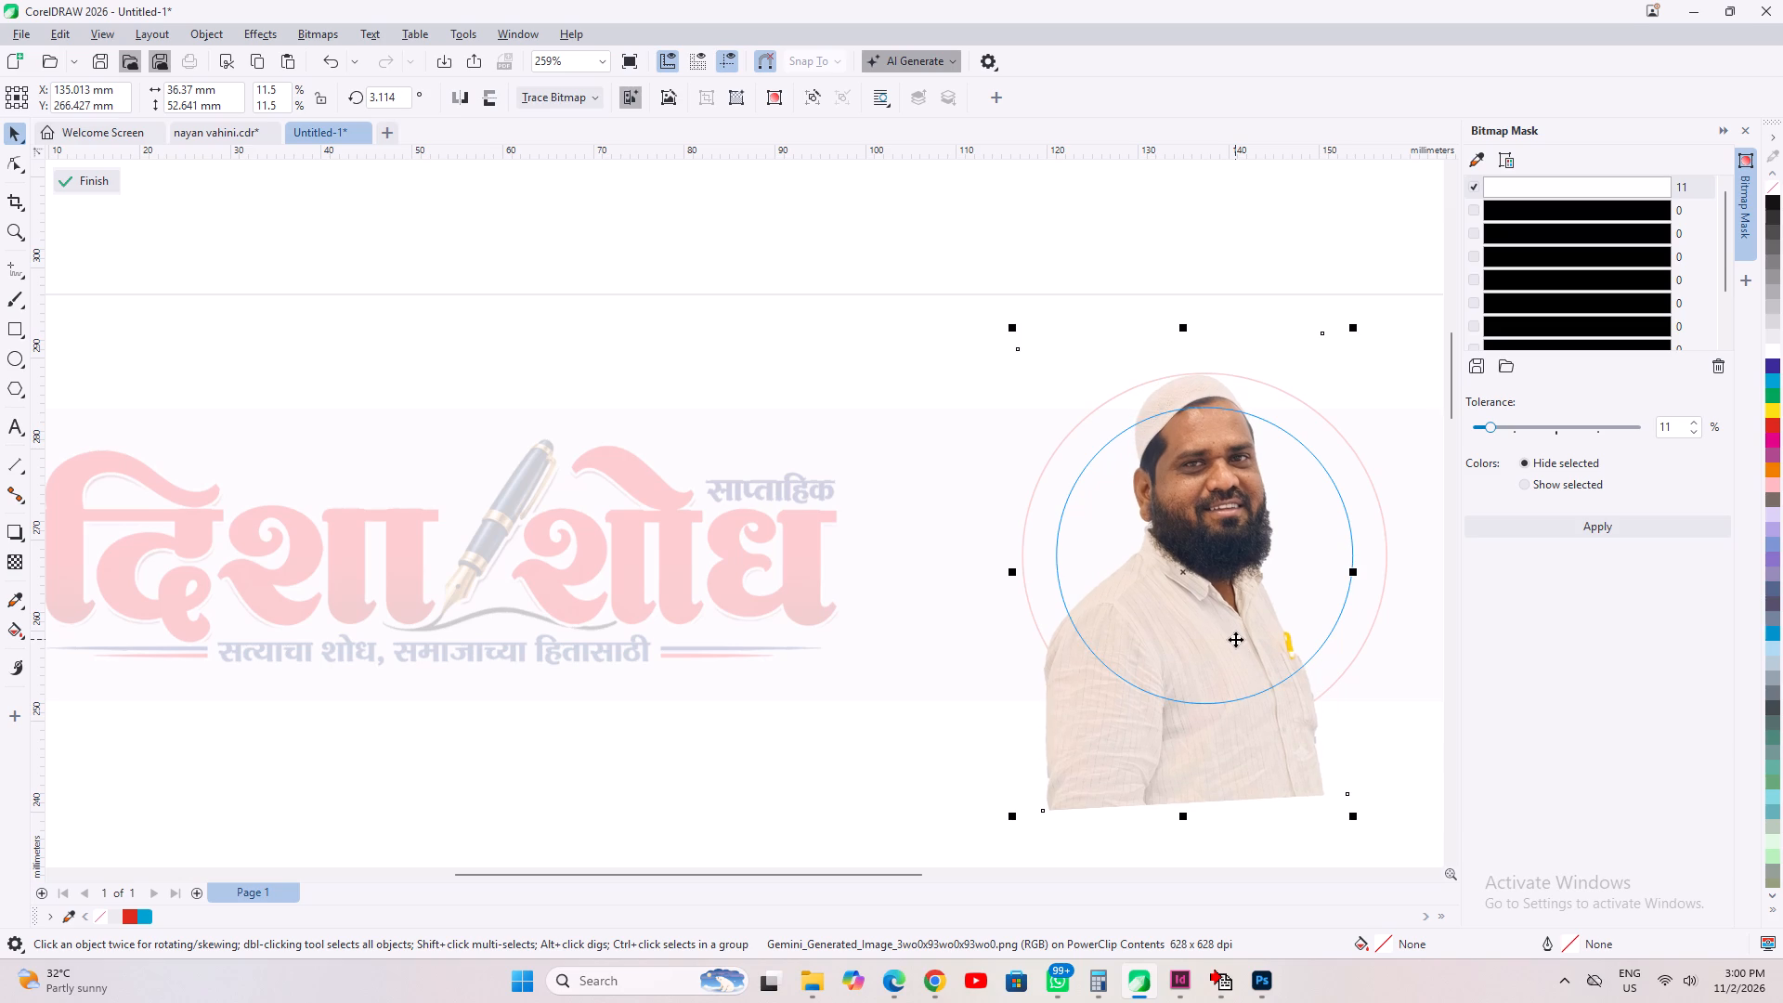
{"action": "left_click_drag", "start_coordinate": [1242, 623], "coordinate": [1243, 625]}
{"action": "left_click_drag", "start_coordinate": [1243, 625], "coordinate": [1233, 628]}
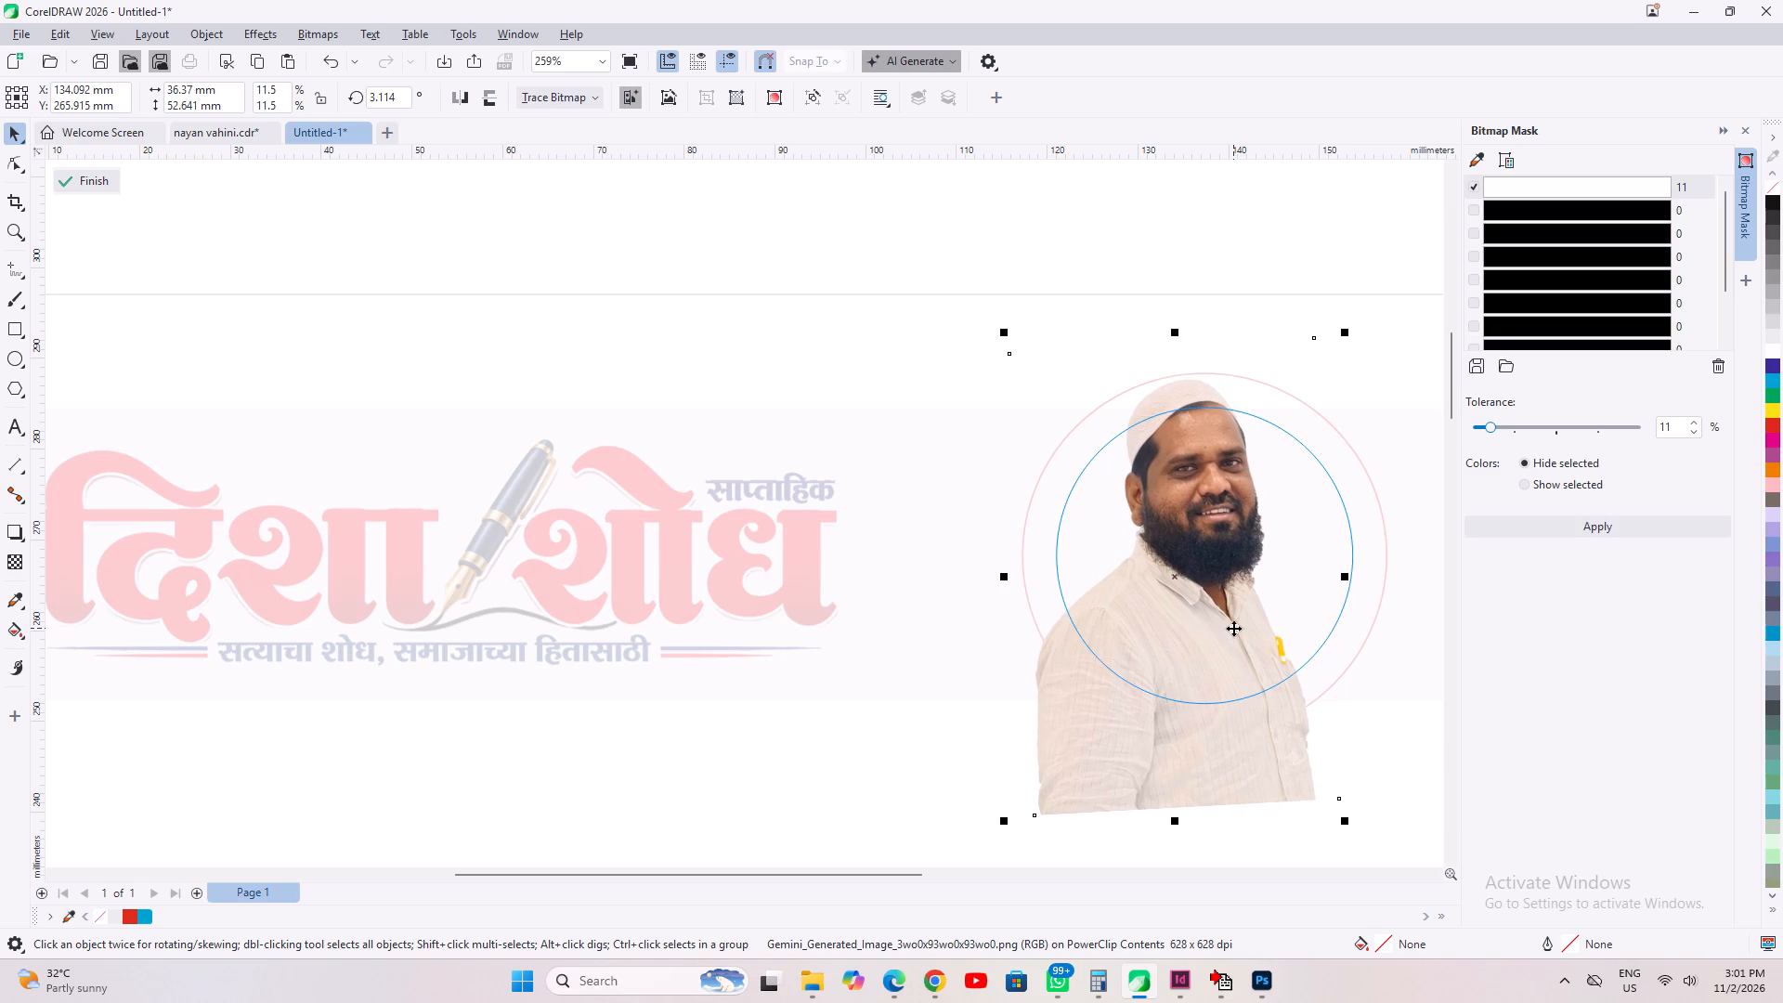
Apply a Light adjustment to the portrait with brightness 18, contrast 15, intensity 6, highlights 13 and midtones 19, and finish editing the PowerClip.
{"action": "left_click", "coordinate": [1747, 134]}
{"action": "left_click", "coordinate": [320, 28]}
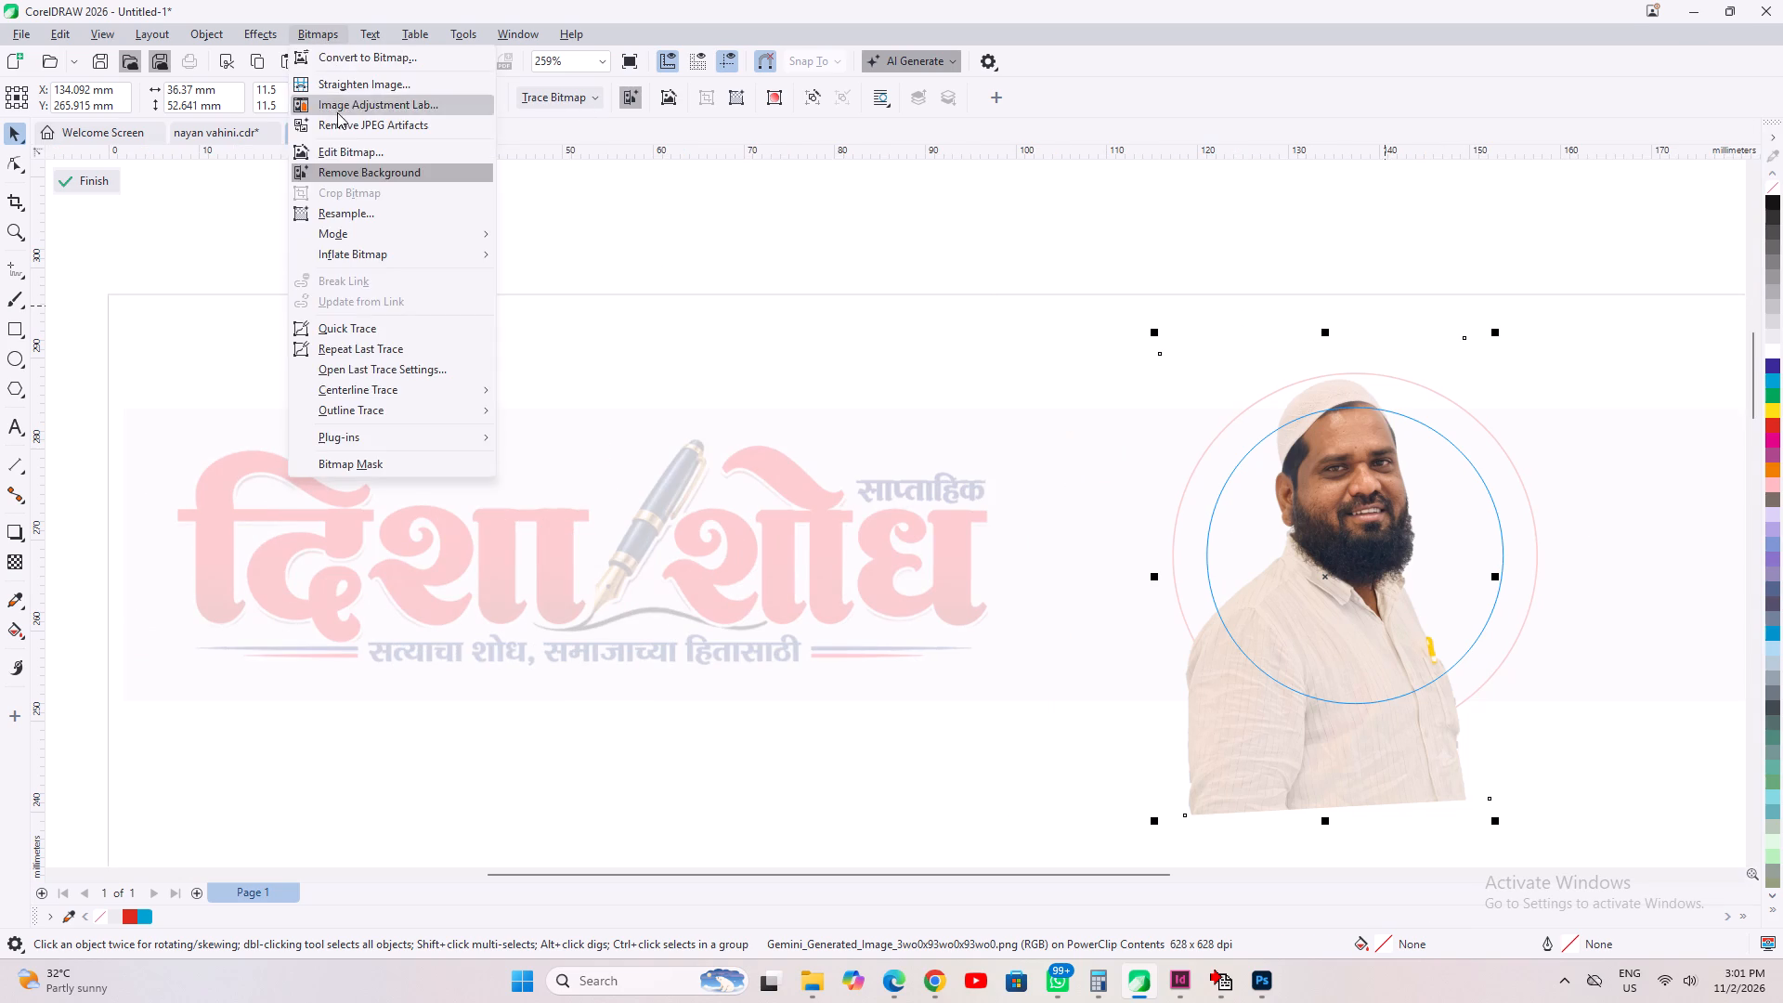
{"action": "left_click", "coordinate": [287, 110]}
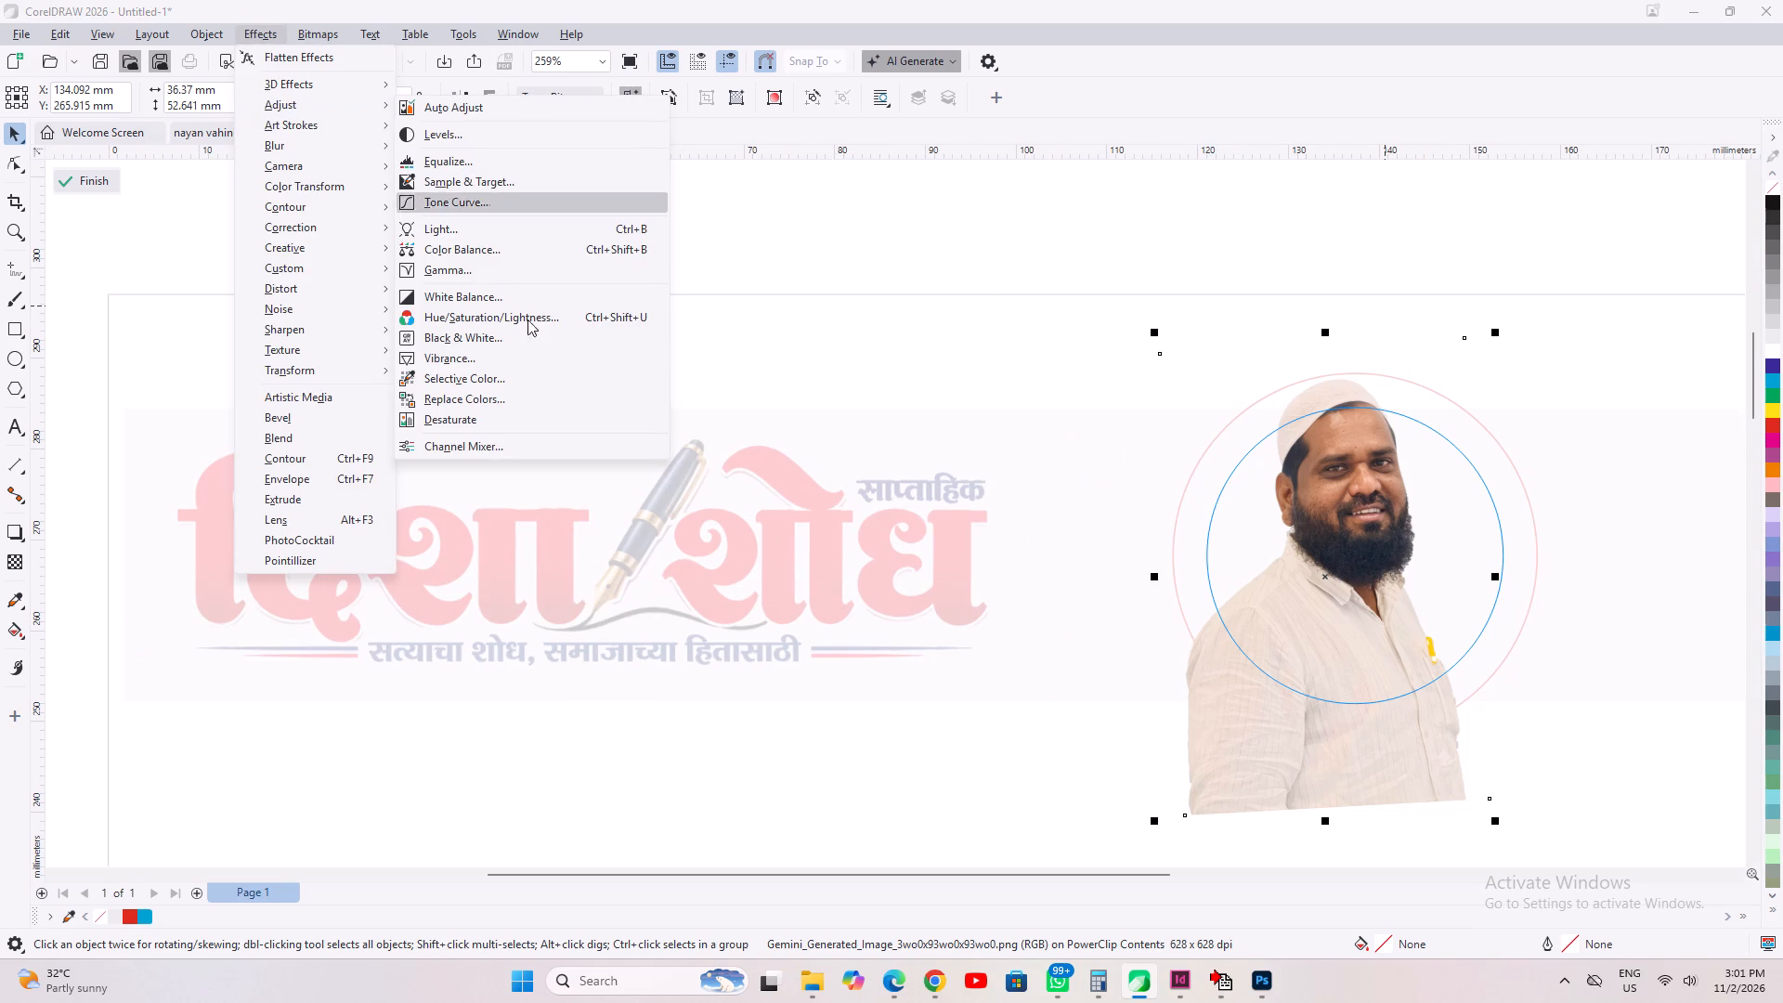
{"action": "left_click", "coordinate": [523, 224]}
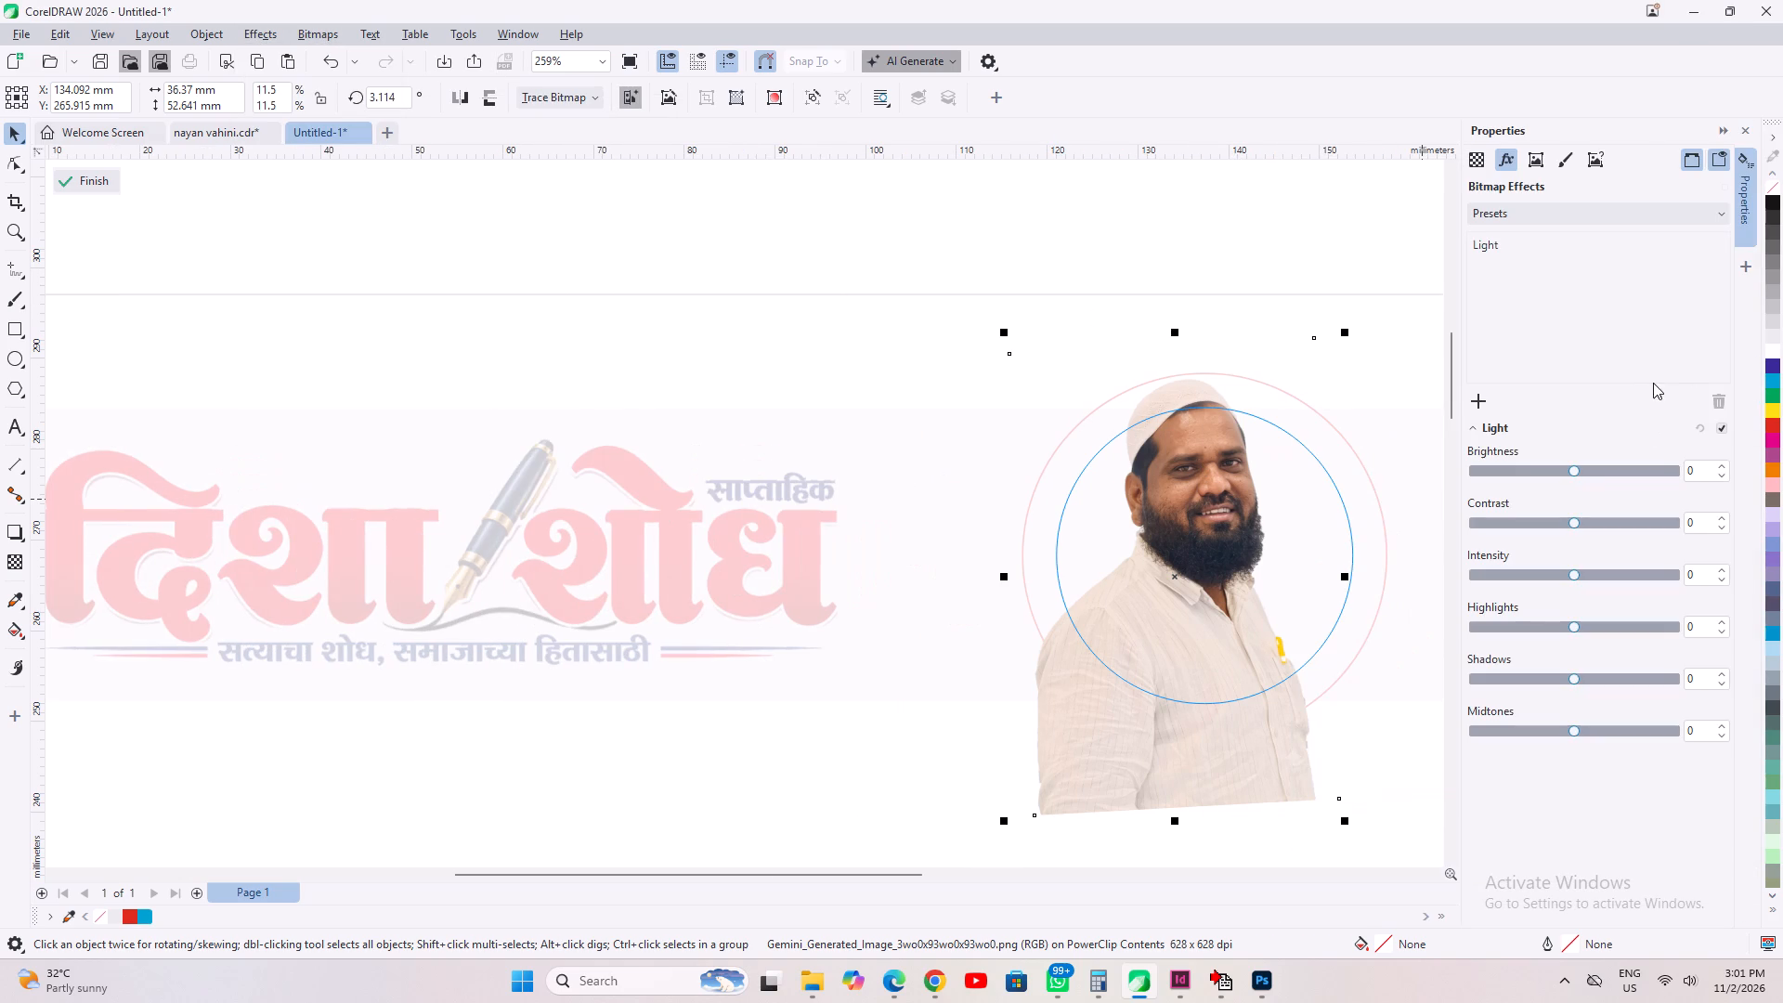
{"action": "left_click", "coordinate": [1605, 471]}
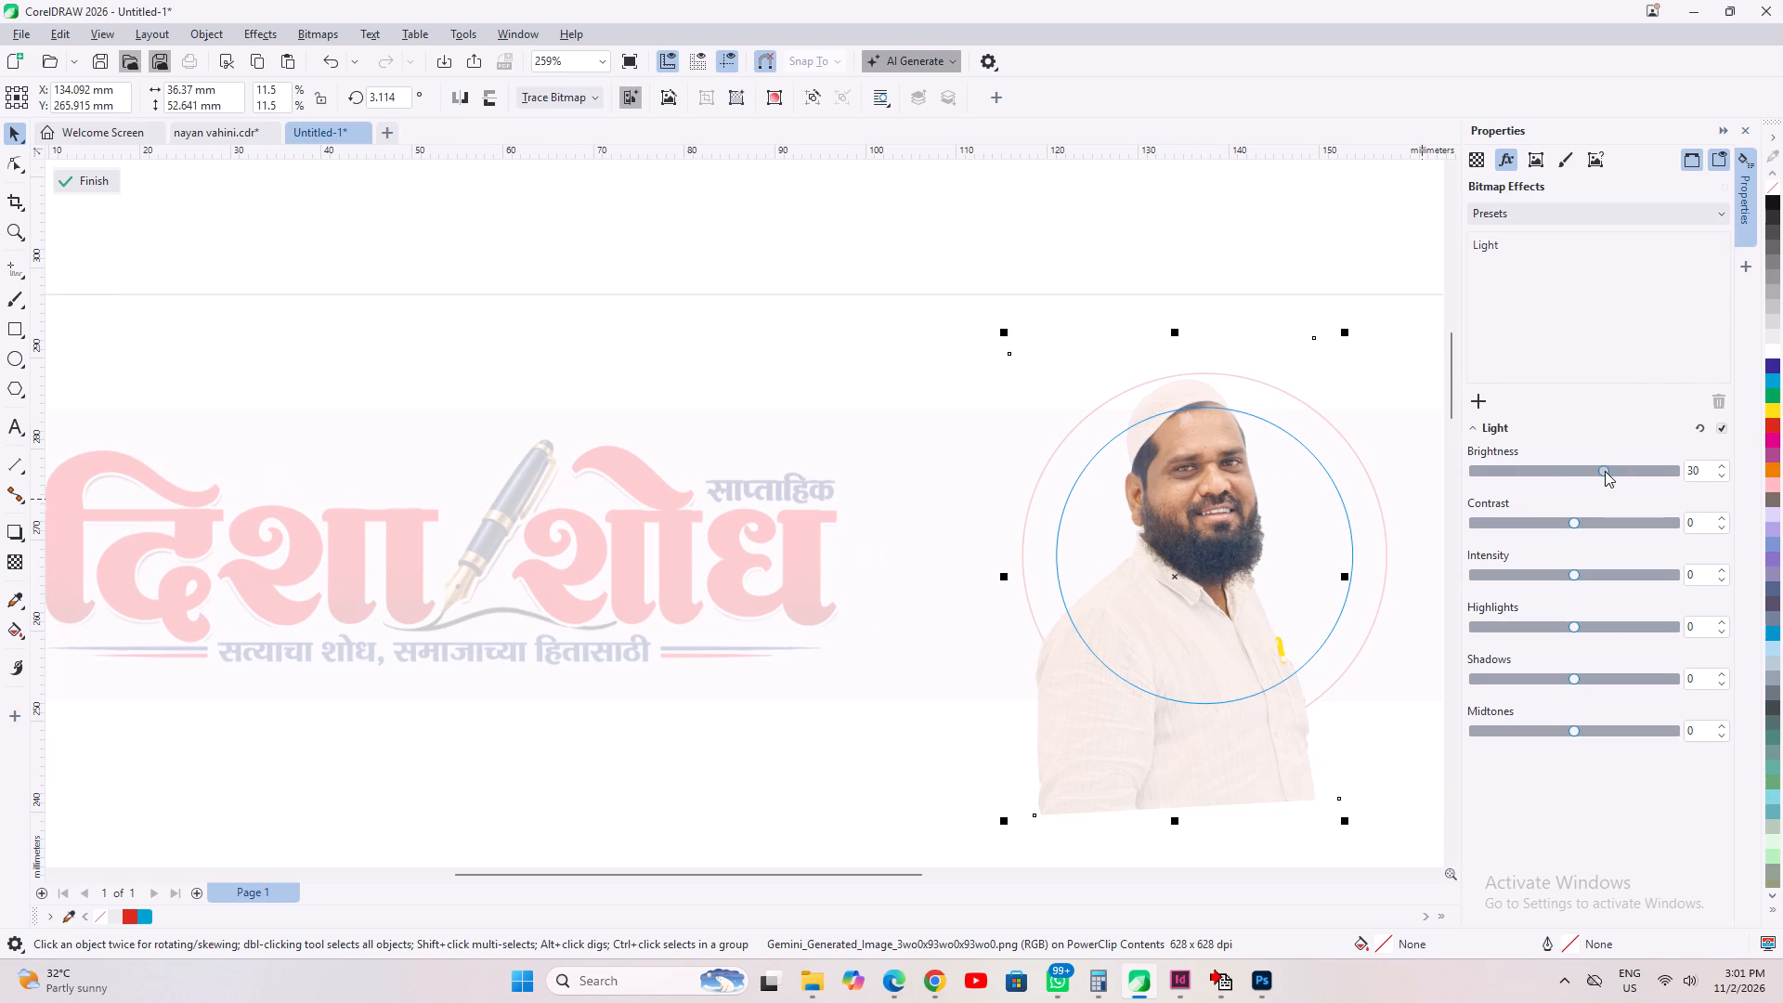
{"action": "left_click", "coordinate": [1599, 472]}
{"action": "left_click", "coordinate": [1593, 476]}
{"action": "left_click", "coordinate": [1590, 524]}
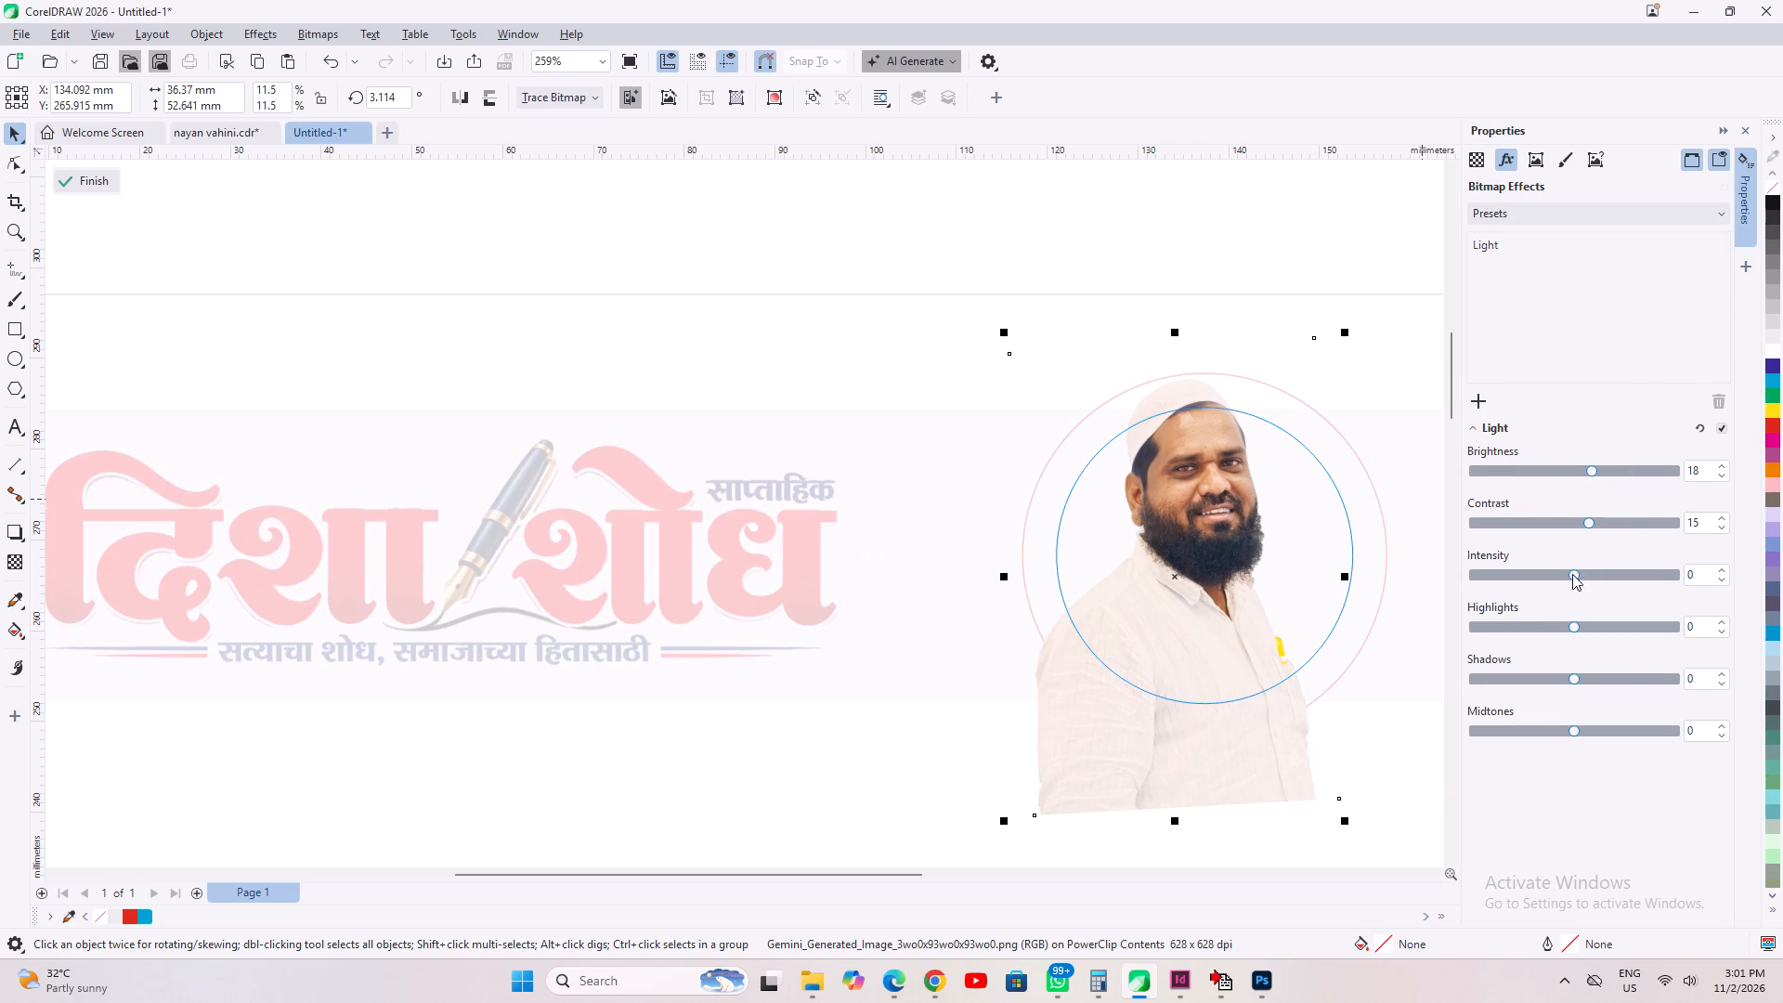
{"action": "left_click", "coordinate": [1591, 573]}
{"action": "left_click", "coordinate": [1581, 577]}
{"action": "left_click", "coordinate": [1587, 631]}
{"action": "left_click", "coordinate": [1587, 732]}
{"action": "left_click", "coordinate": [1594, 731]}
{"action": "left_click", "coordinate": [768, 757], "text": "ctrl"}
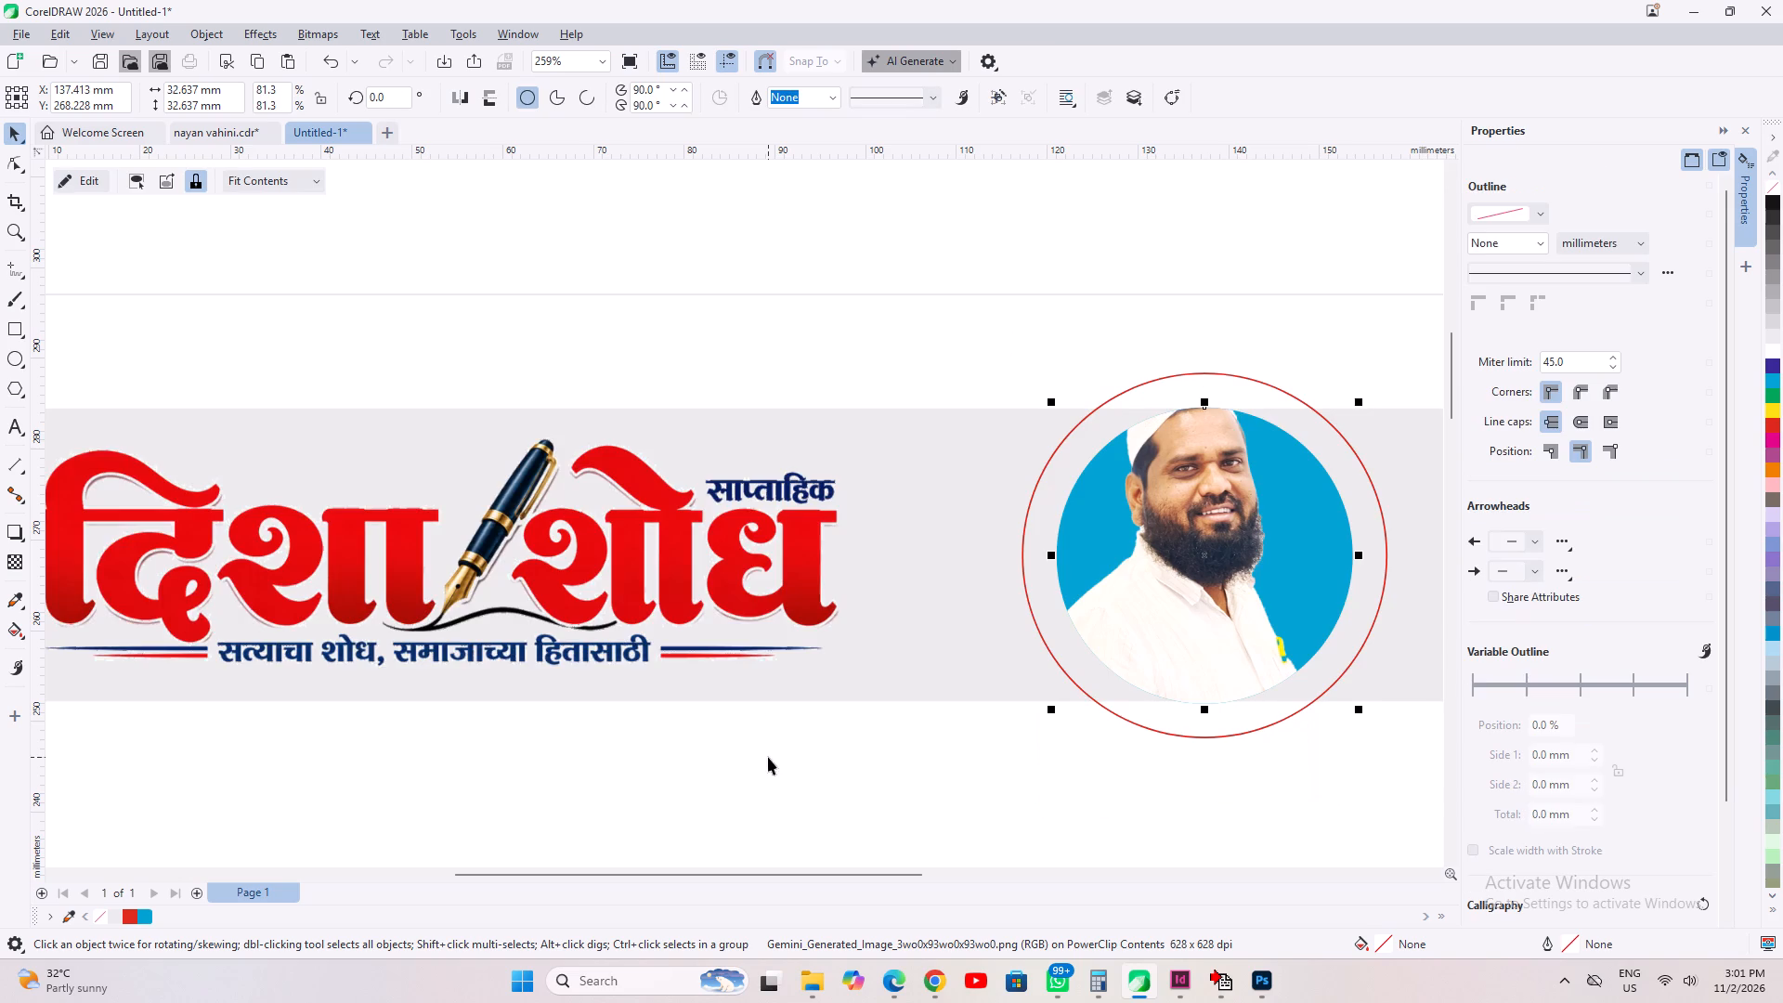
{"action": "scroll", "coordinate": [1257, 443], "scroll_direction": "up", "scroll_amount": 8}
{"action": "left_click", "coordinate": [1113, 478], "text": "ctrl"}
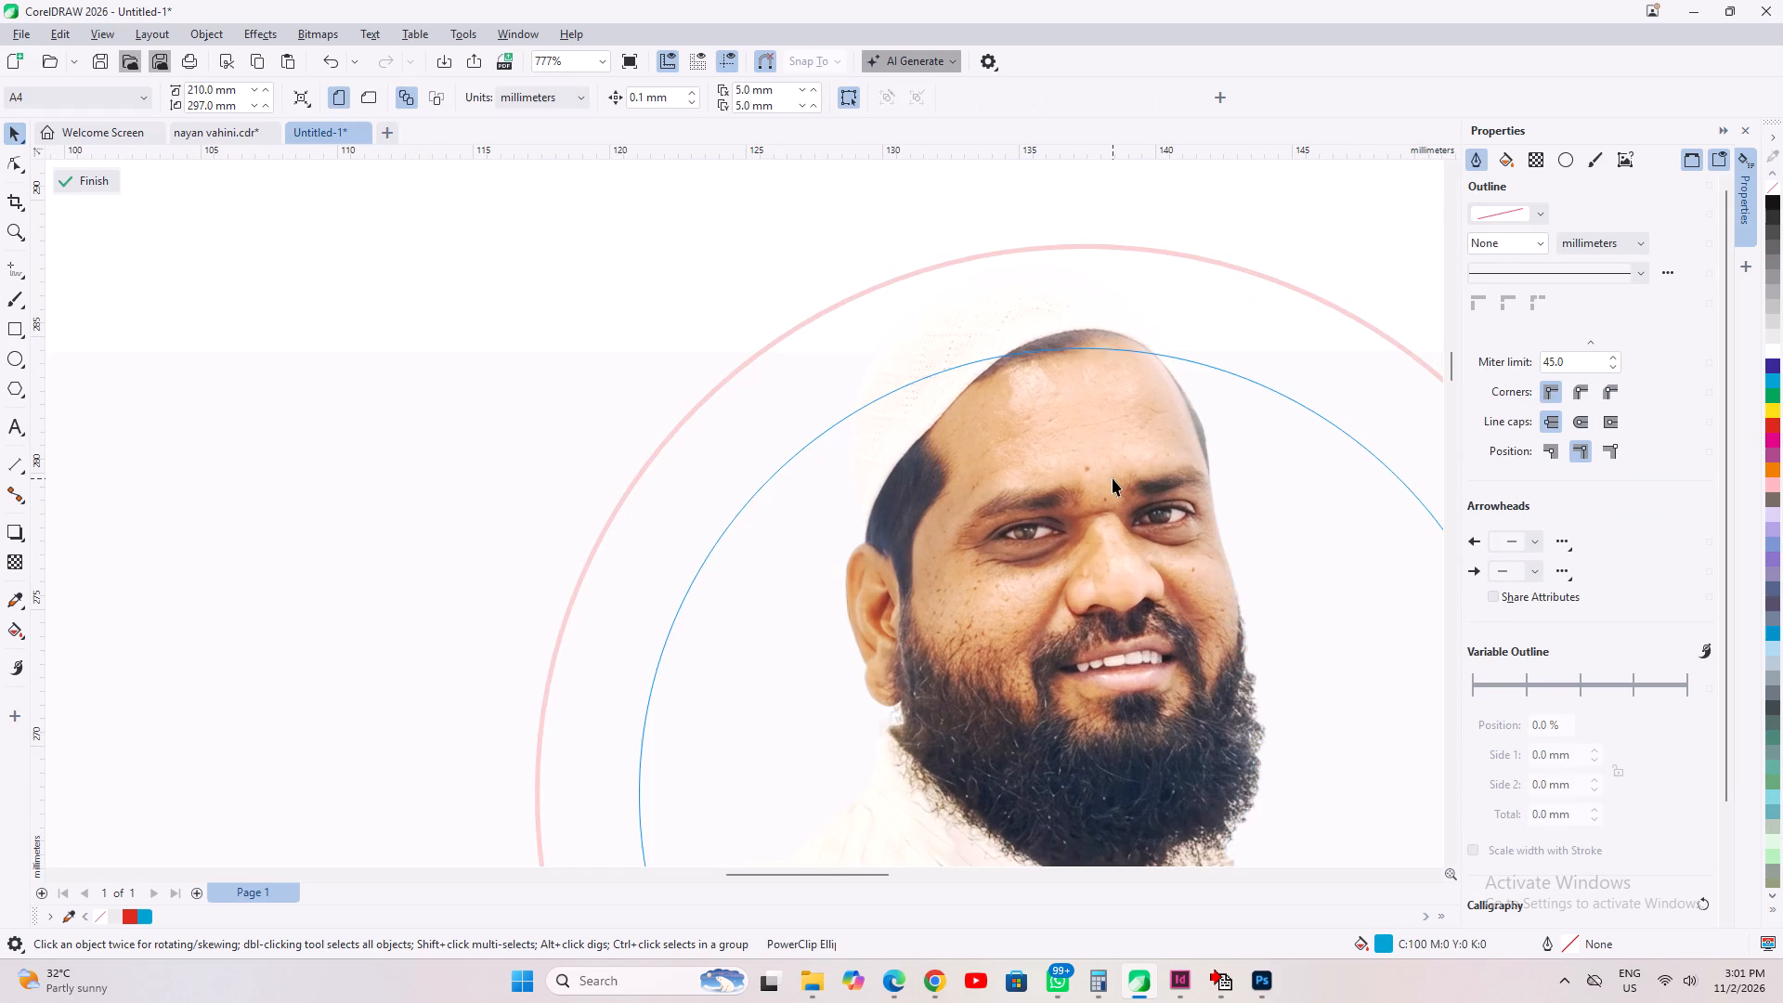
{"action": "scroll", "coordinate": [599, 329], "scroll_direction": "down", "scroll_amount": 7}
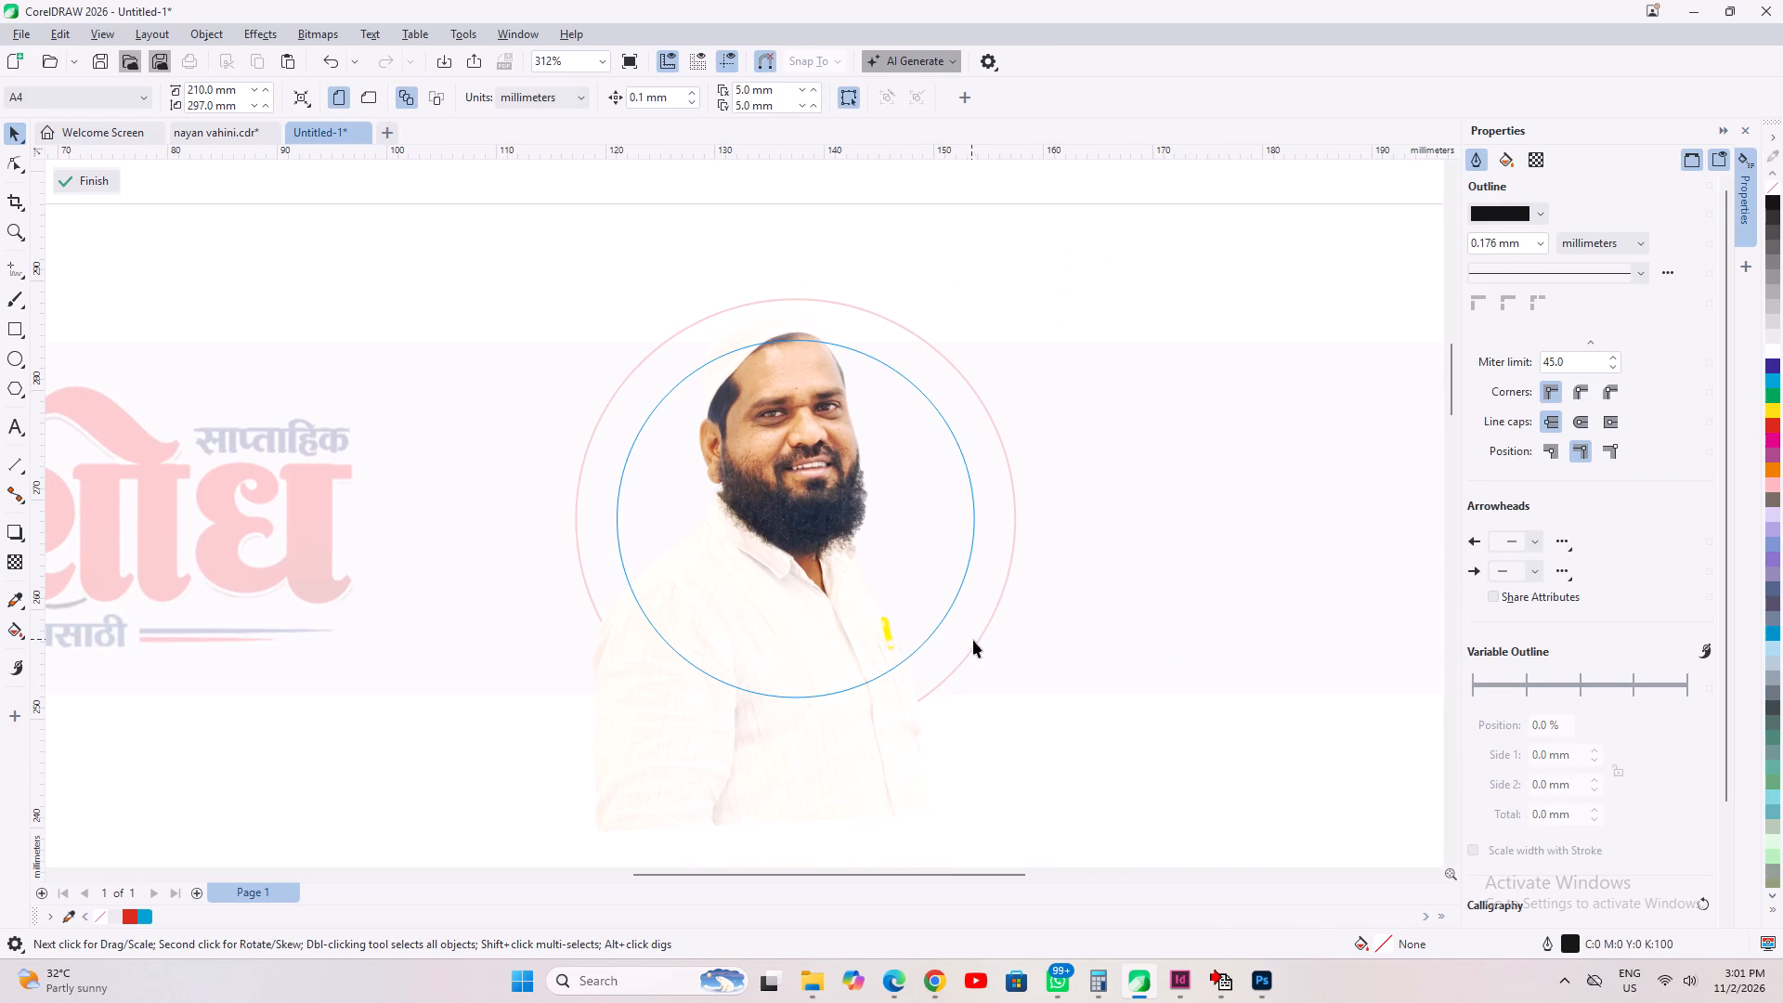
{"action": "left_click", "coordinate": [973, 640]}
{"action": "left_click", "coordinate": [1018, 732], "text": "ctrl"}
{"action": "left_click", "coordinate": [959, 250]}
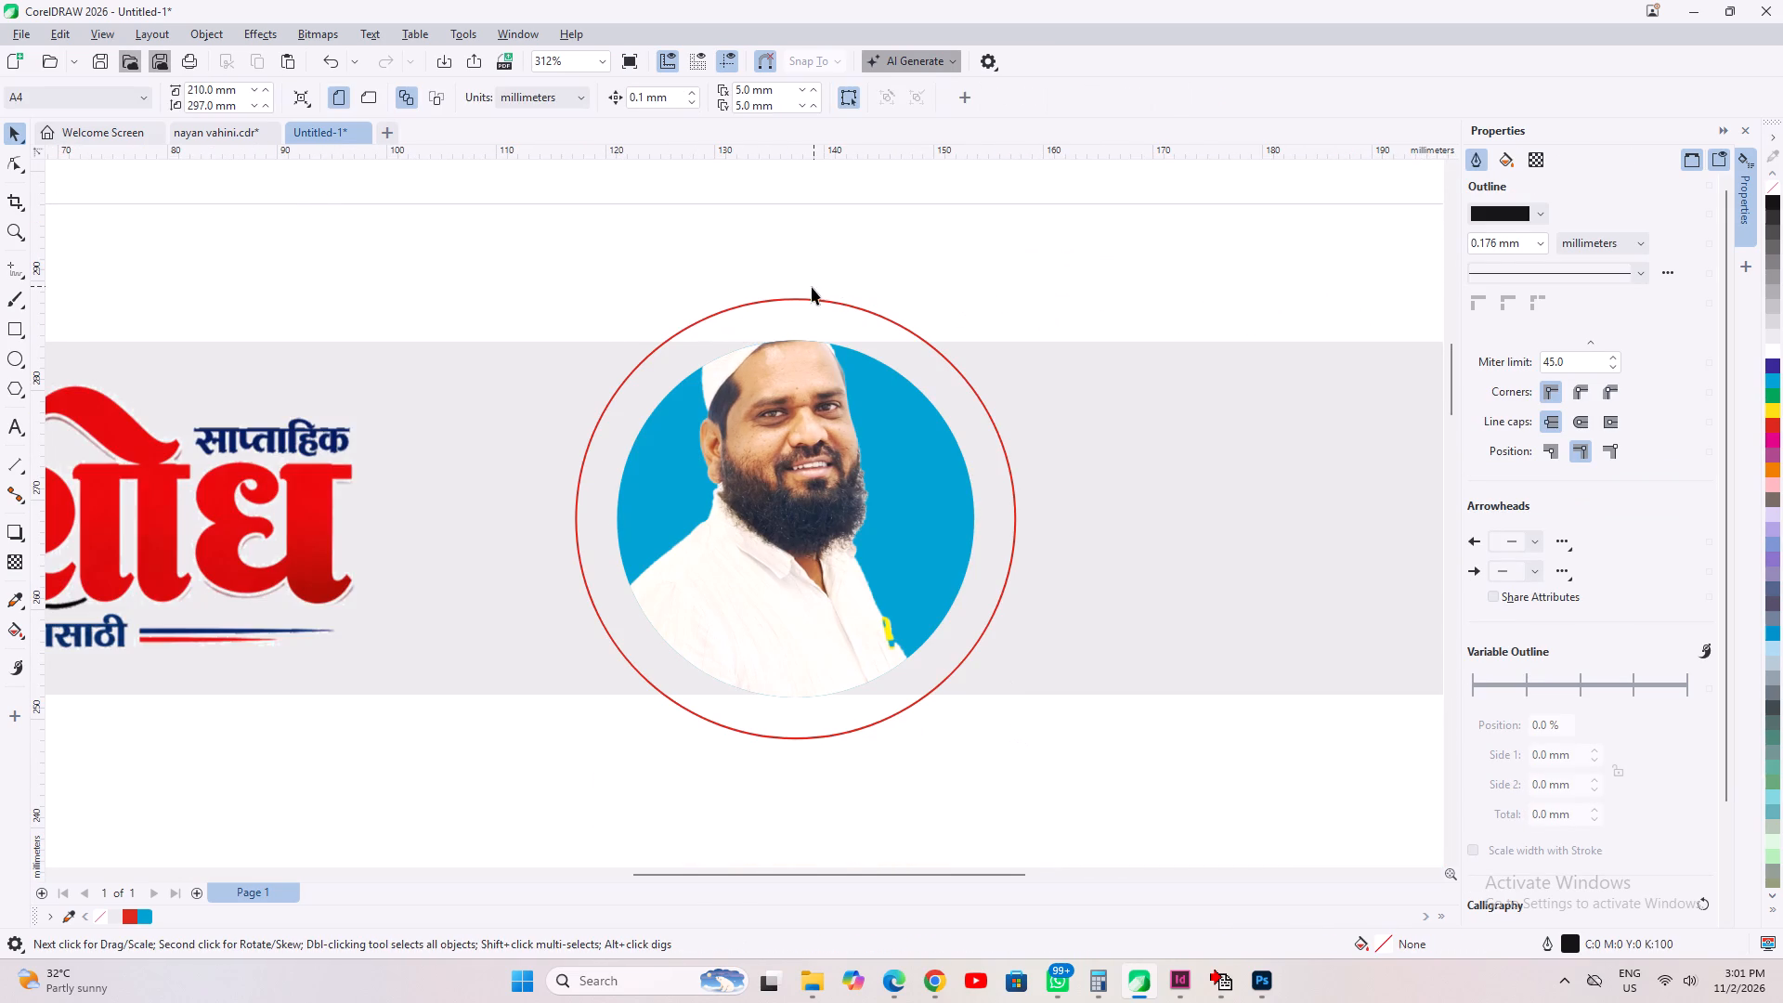
Fill the red-outlined outer circle with the light grey (K 10) sampled from the masthead band.
{"action": "left_click", "coordinate": [809, 299]}
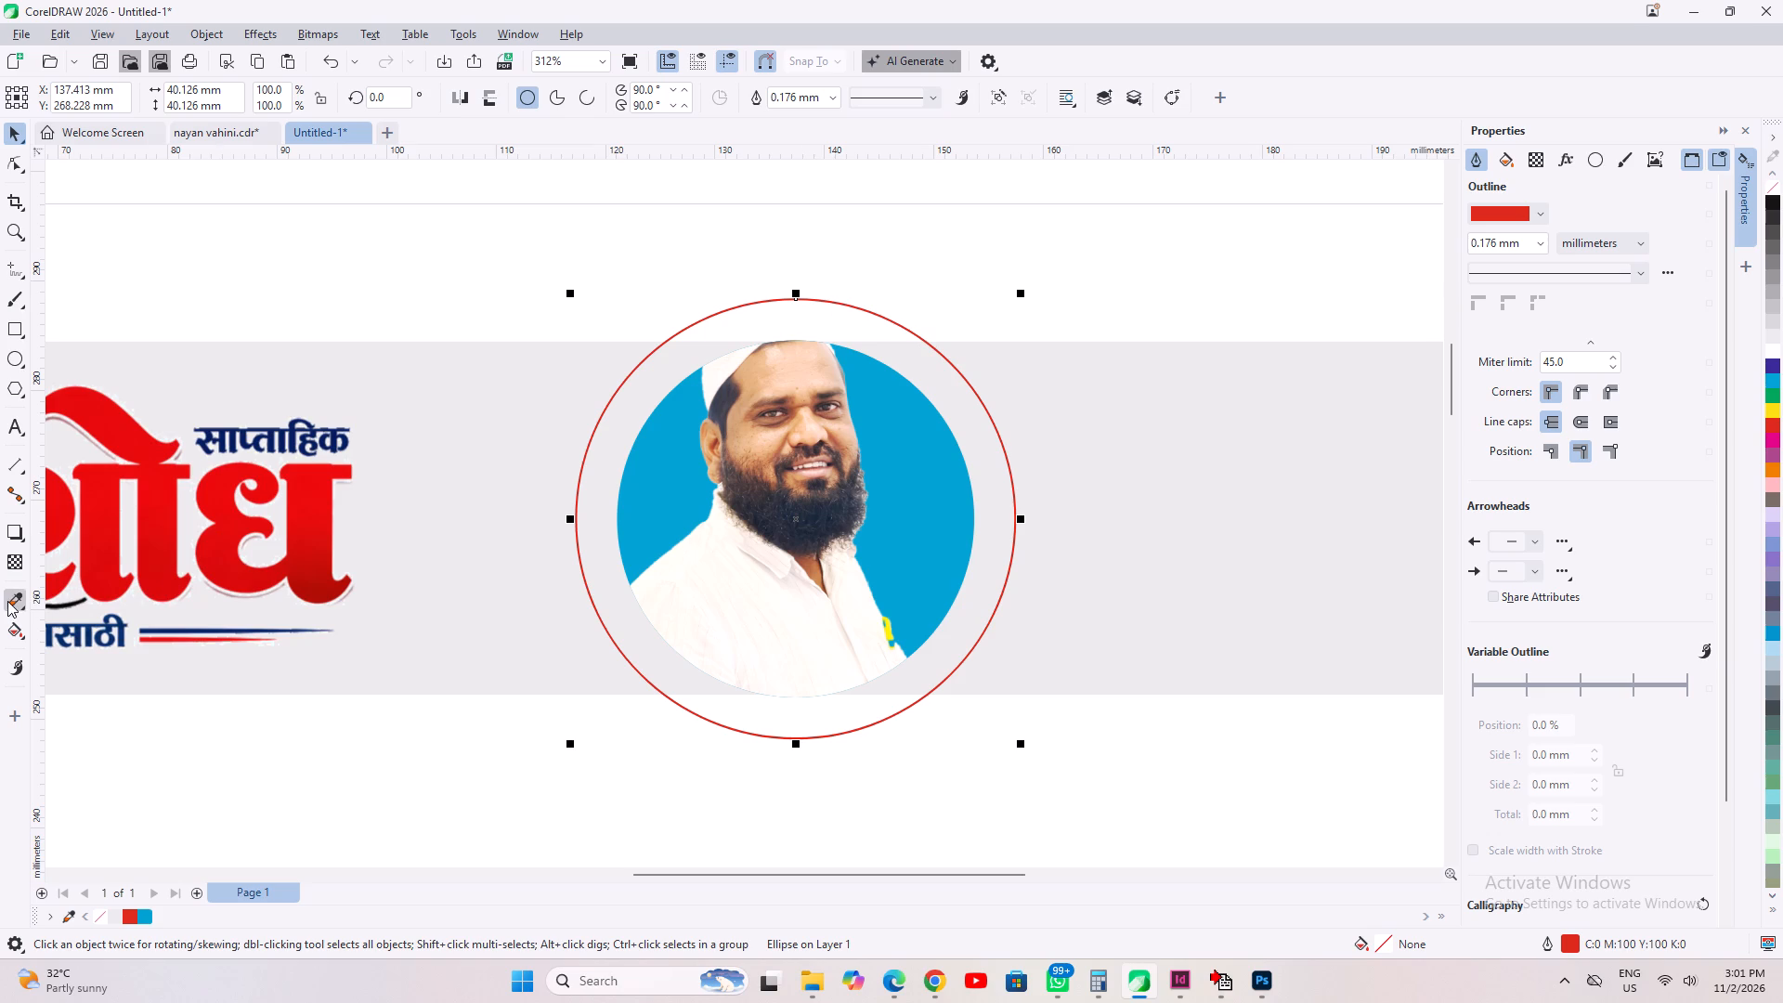
{"action": "left_click", "coordinate": [7, 601]}
{"action": "left_click_drag", "start_coordinate": [1115, 519], "coordinate": [830, 323]}
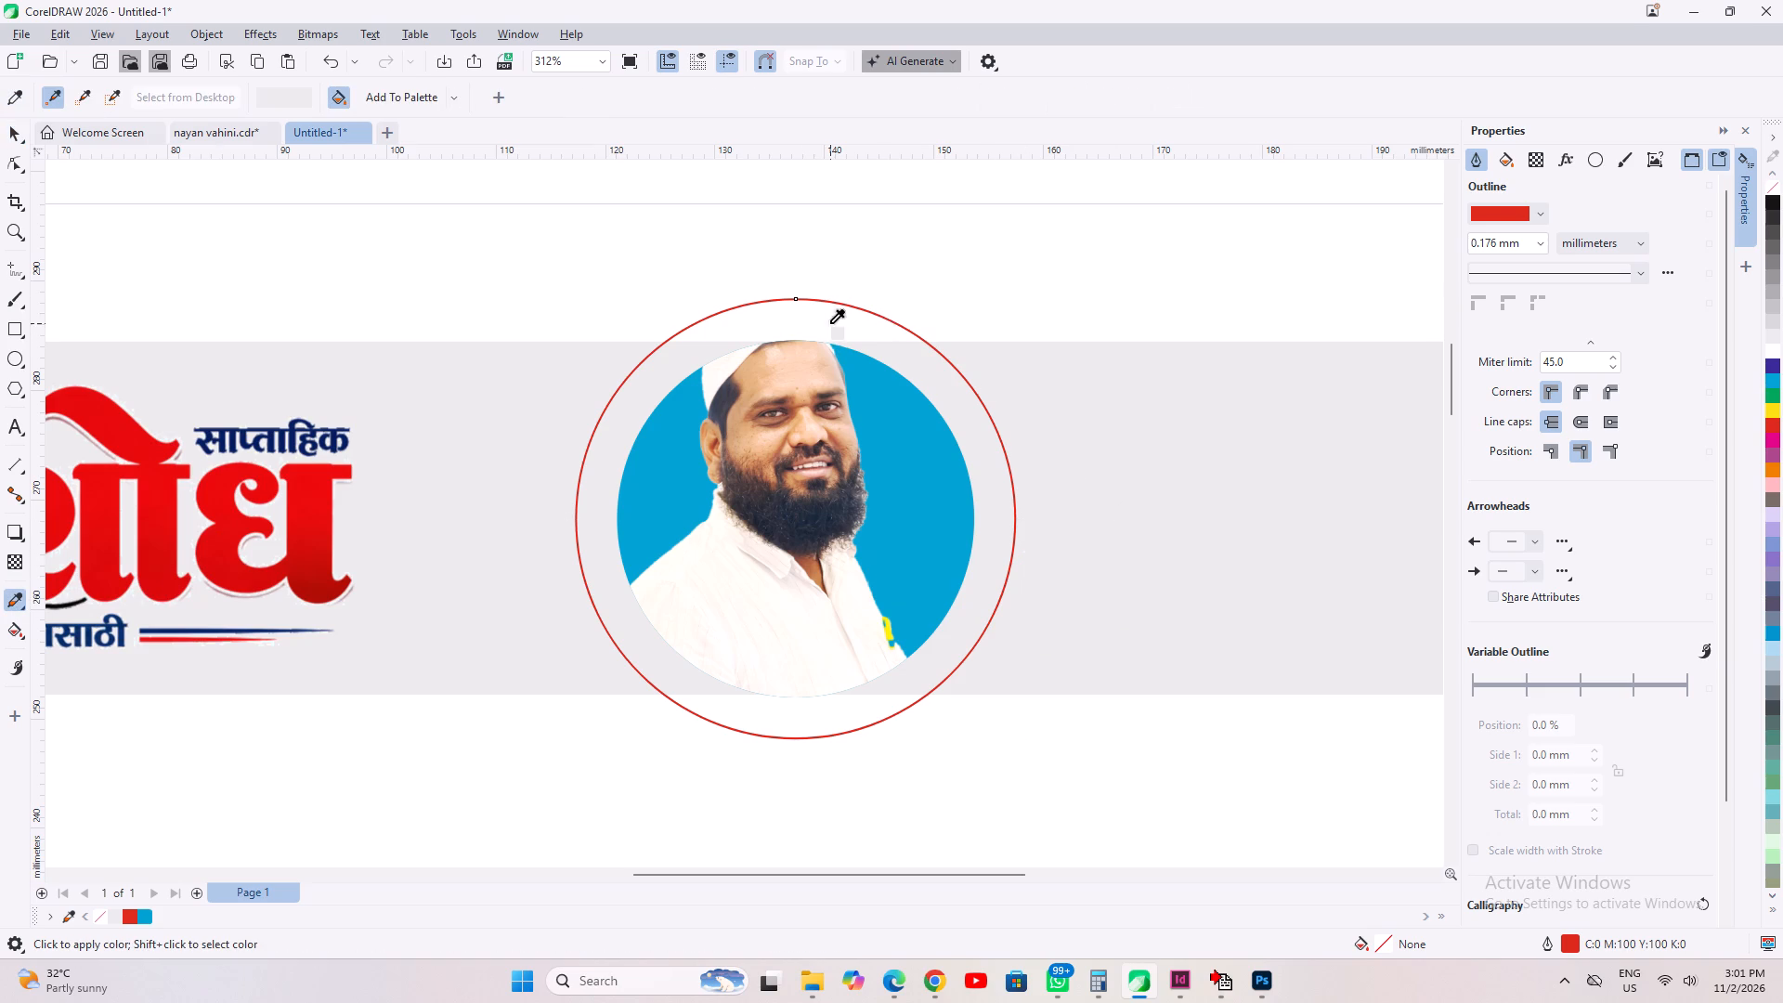
{"action": "left_click", "coordinate": [5, 127]}
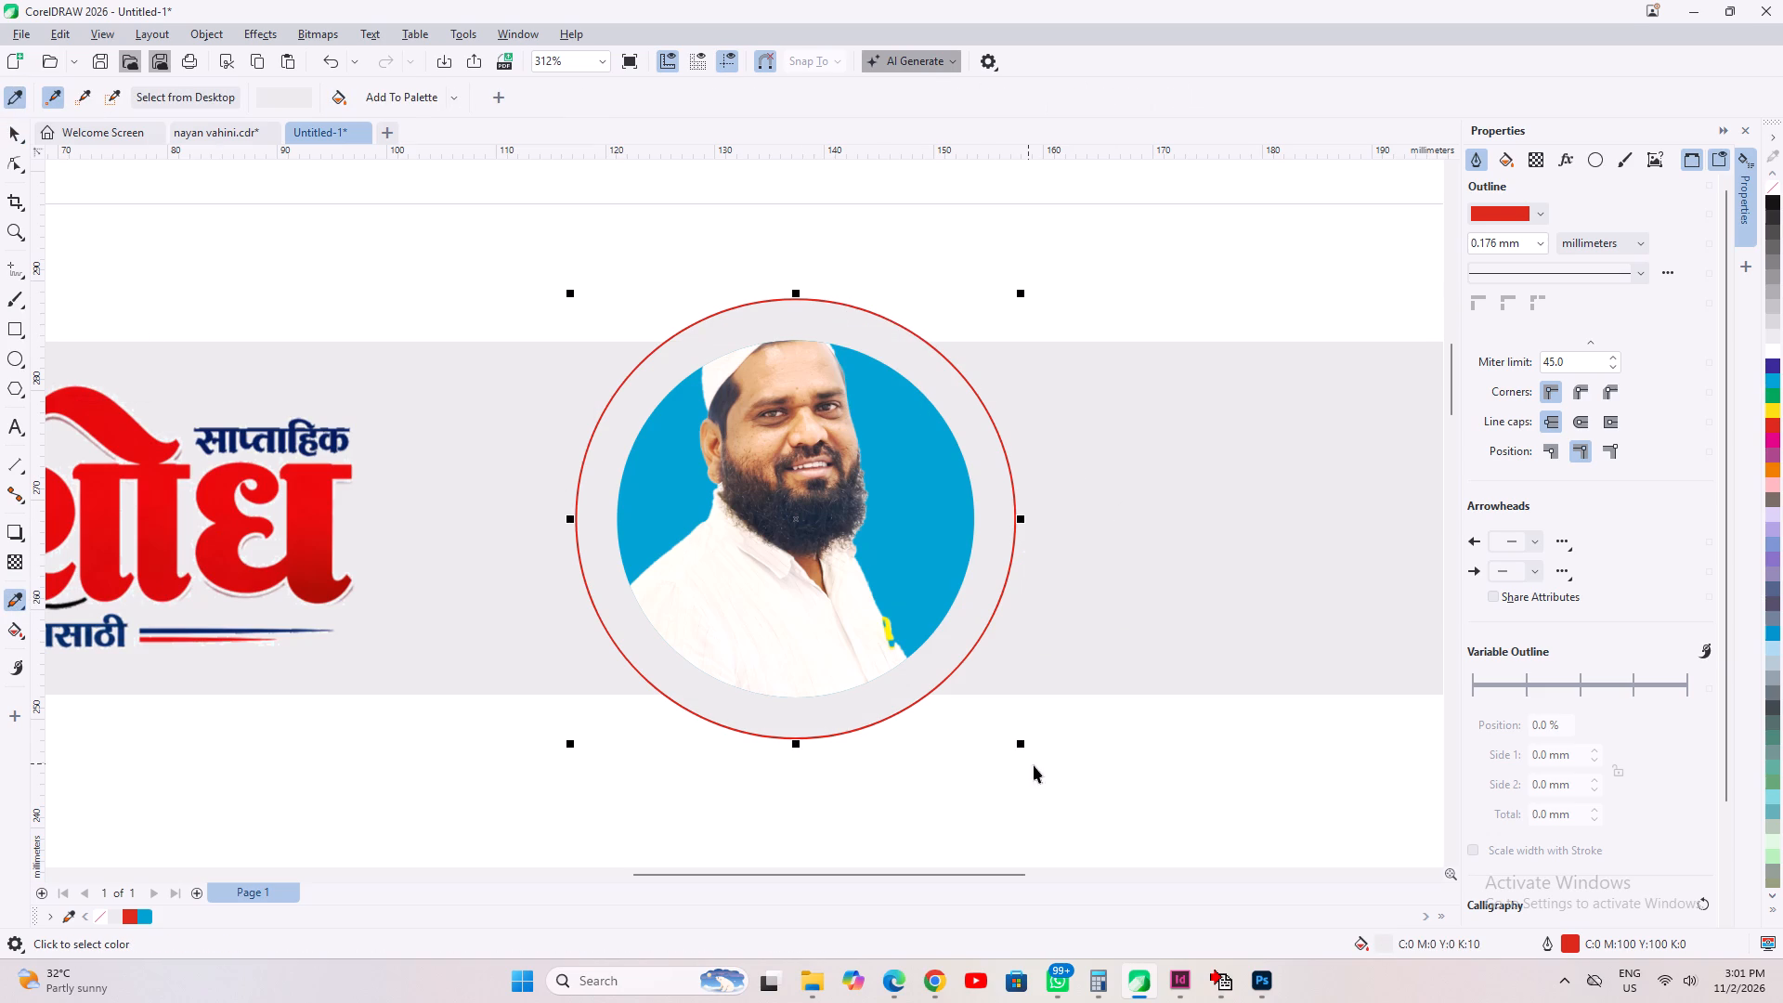
{"action": "left_click", "coordinate": [1121, 821]}
Copy the portrait from inside the circle's PowerClip and paste the copy onto the page, directly over the circle.
{"action": "left_click", "coordinate": [799, 705], "text": "ctrl"}
{"action": "left_click", "coordinate": [786, 684], "text": "ctrl"}
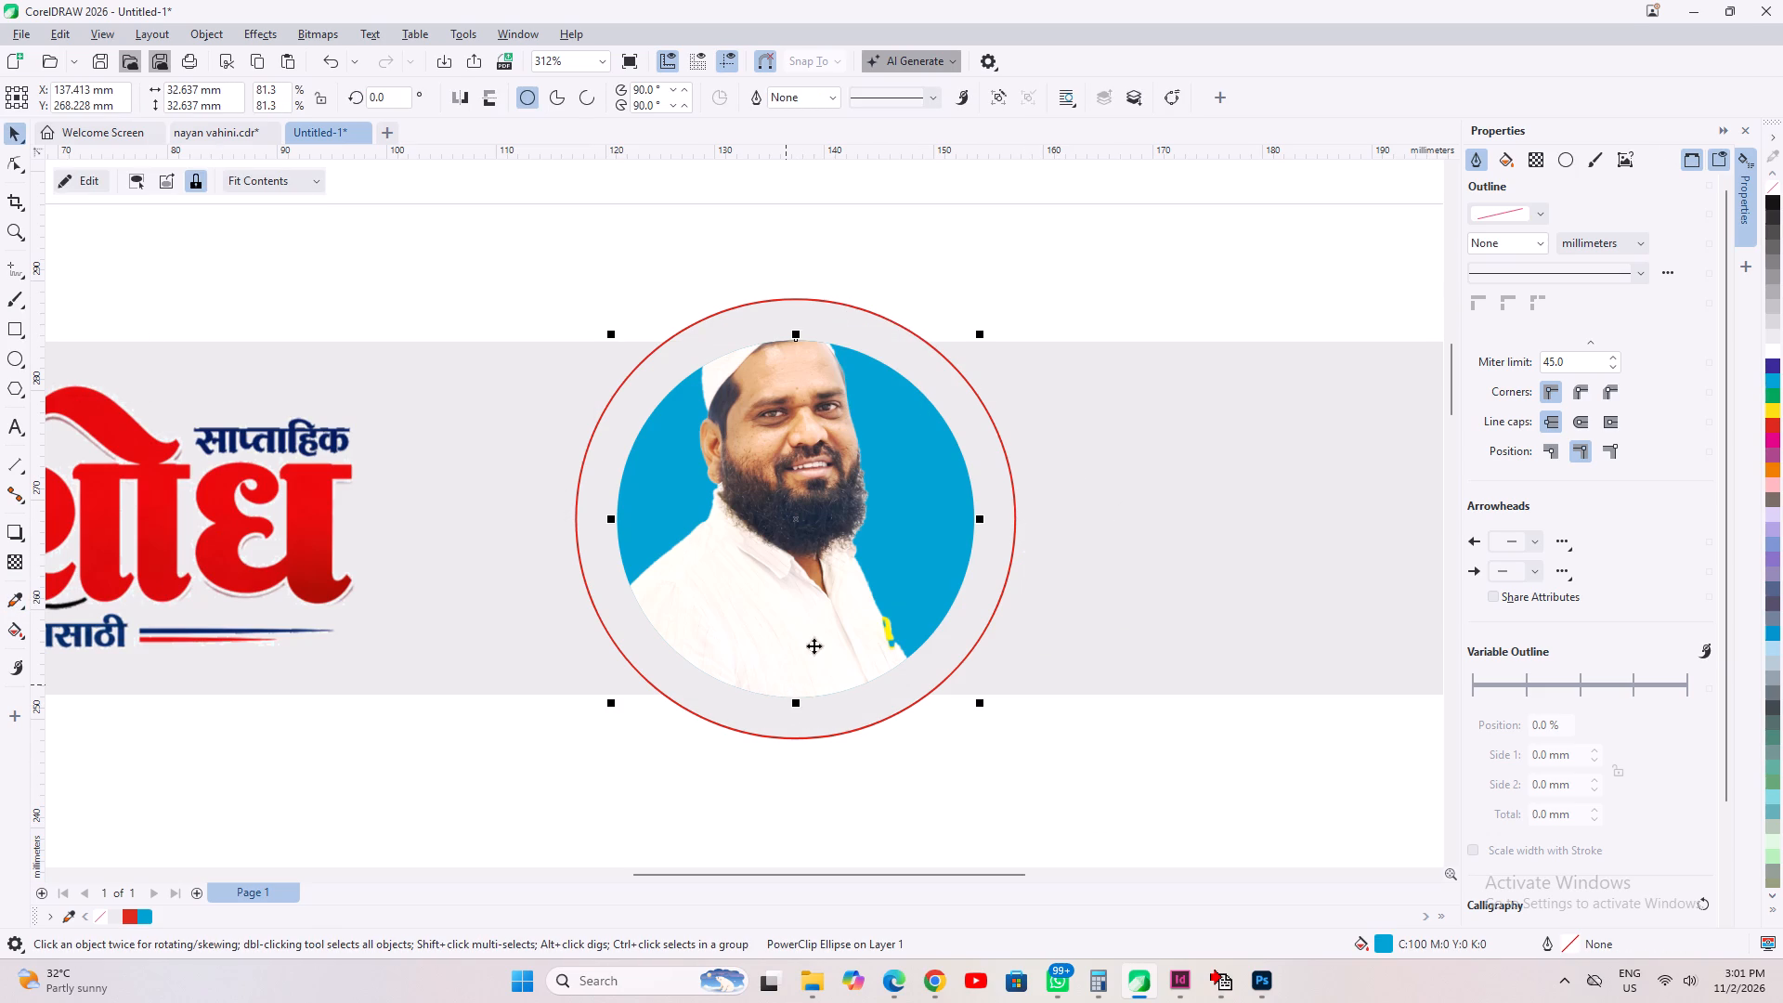
{"action": "left_click", "coordinate": [804, 620], "text": "ctrl"}
{"action": "left_click", "coordinate": [795, 528]}
{"action": "key", "text": "ctrl+c"}
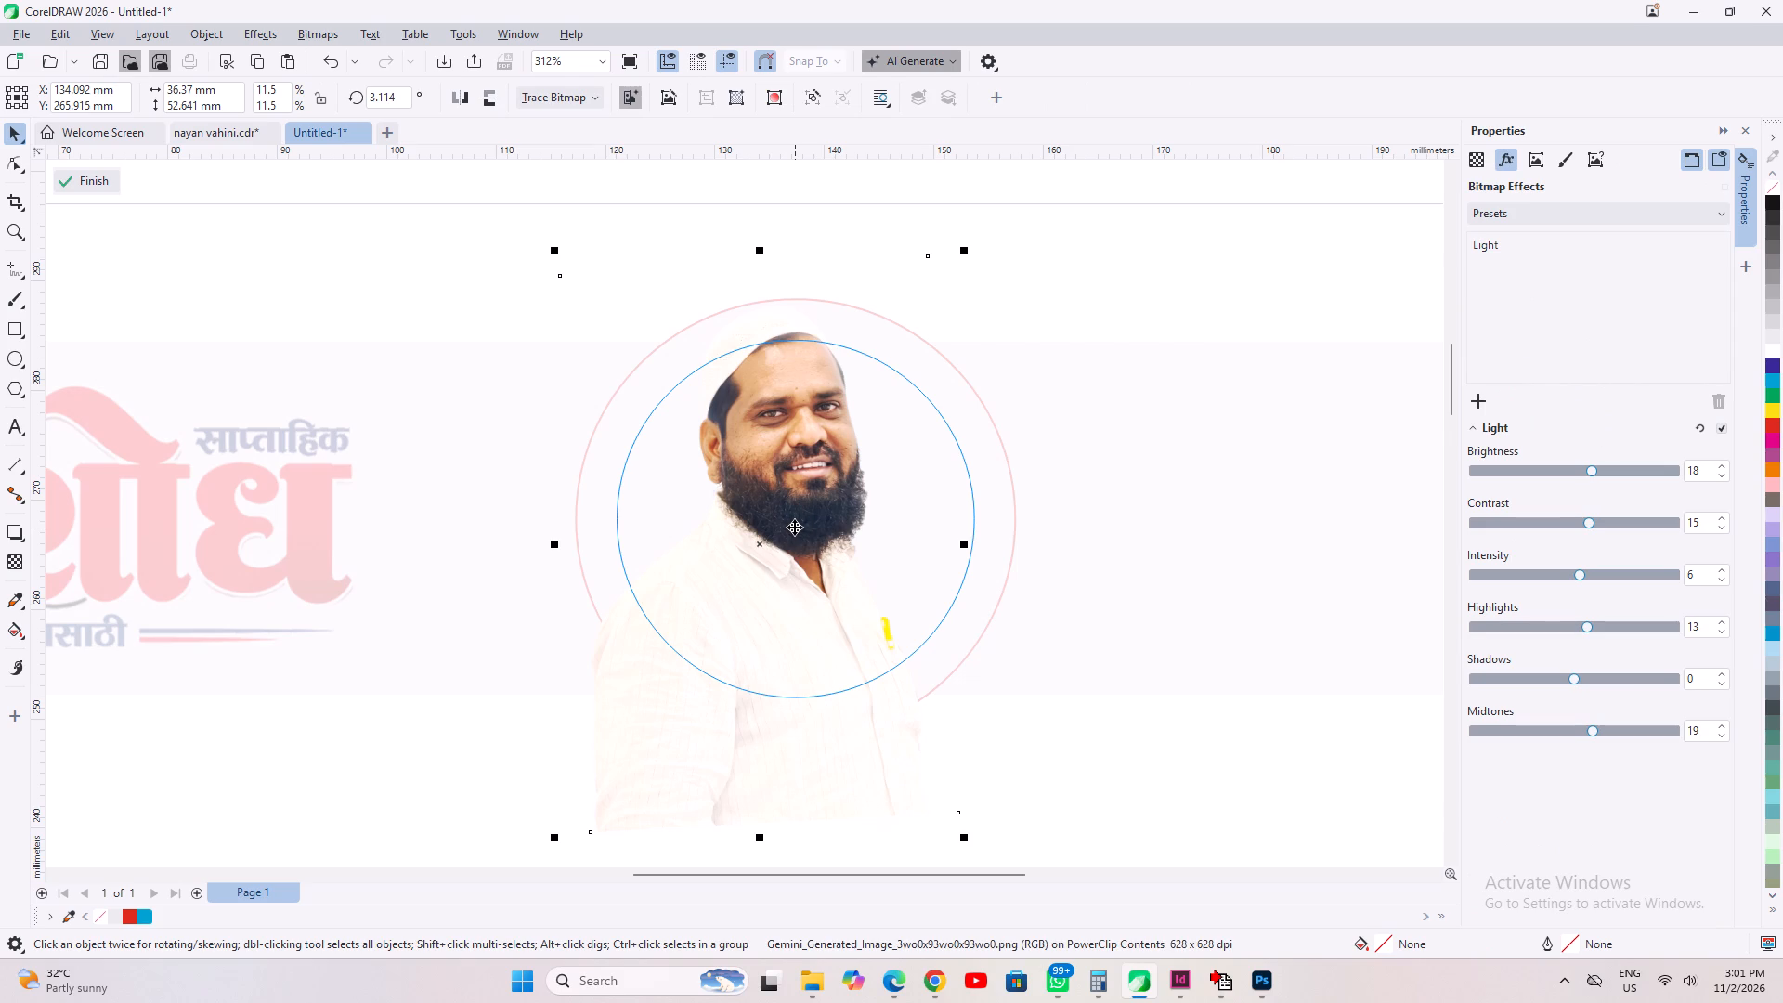
{"action": "left_click", "coordinate": [1148, 258], "text": "ctrl"}
{"action": "key", "text": "ctrl+v"}
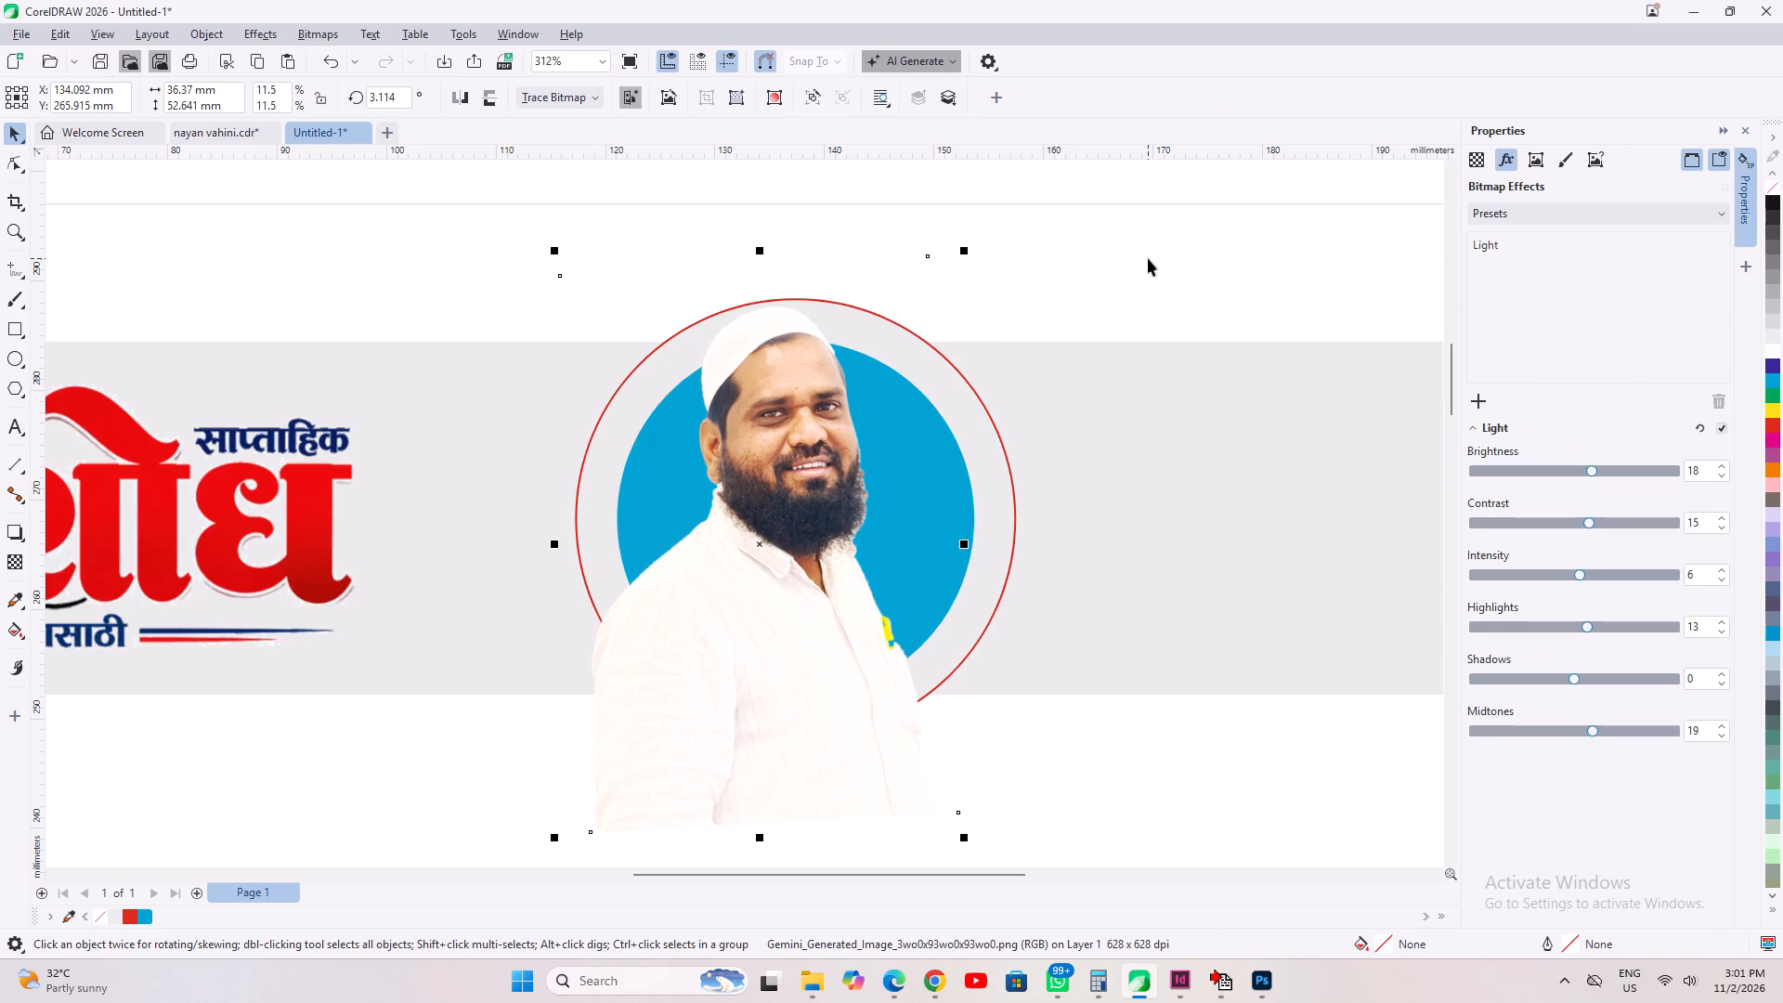
Crop the pasted portrait with the Shape tool by raising its bottom edge about 24.8 mm to the upper chest, within the cyan circle.
{"action": "left_click", "coordinate": [10, 164]}
{"action": "scroll", "coordinate": [518, 324], "scroll_direction": "down", "scroll_amount": 3}
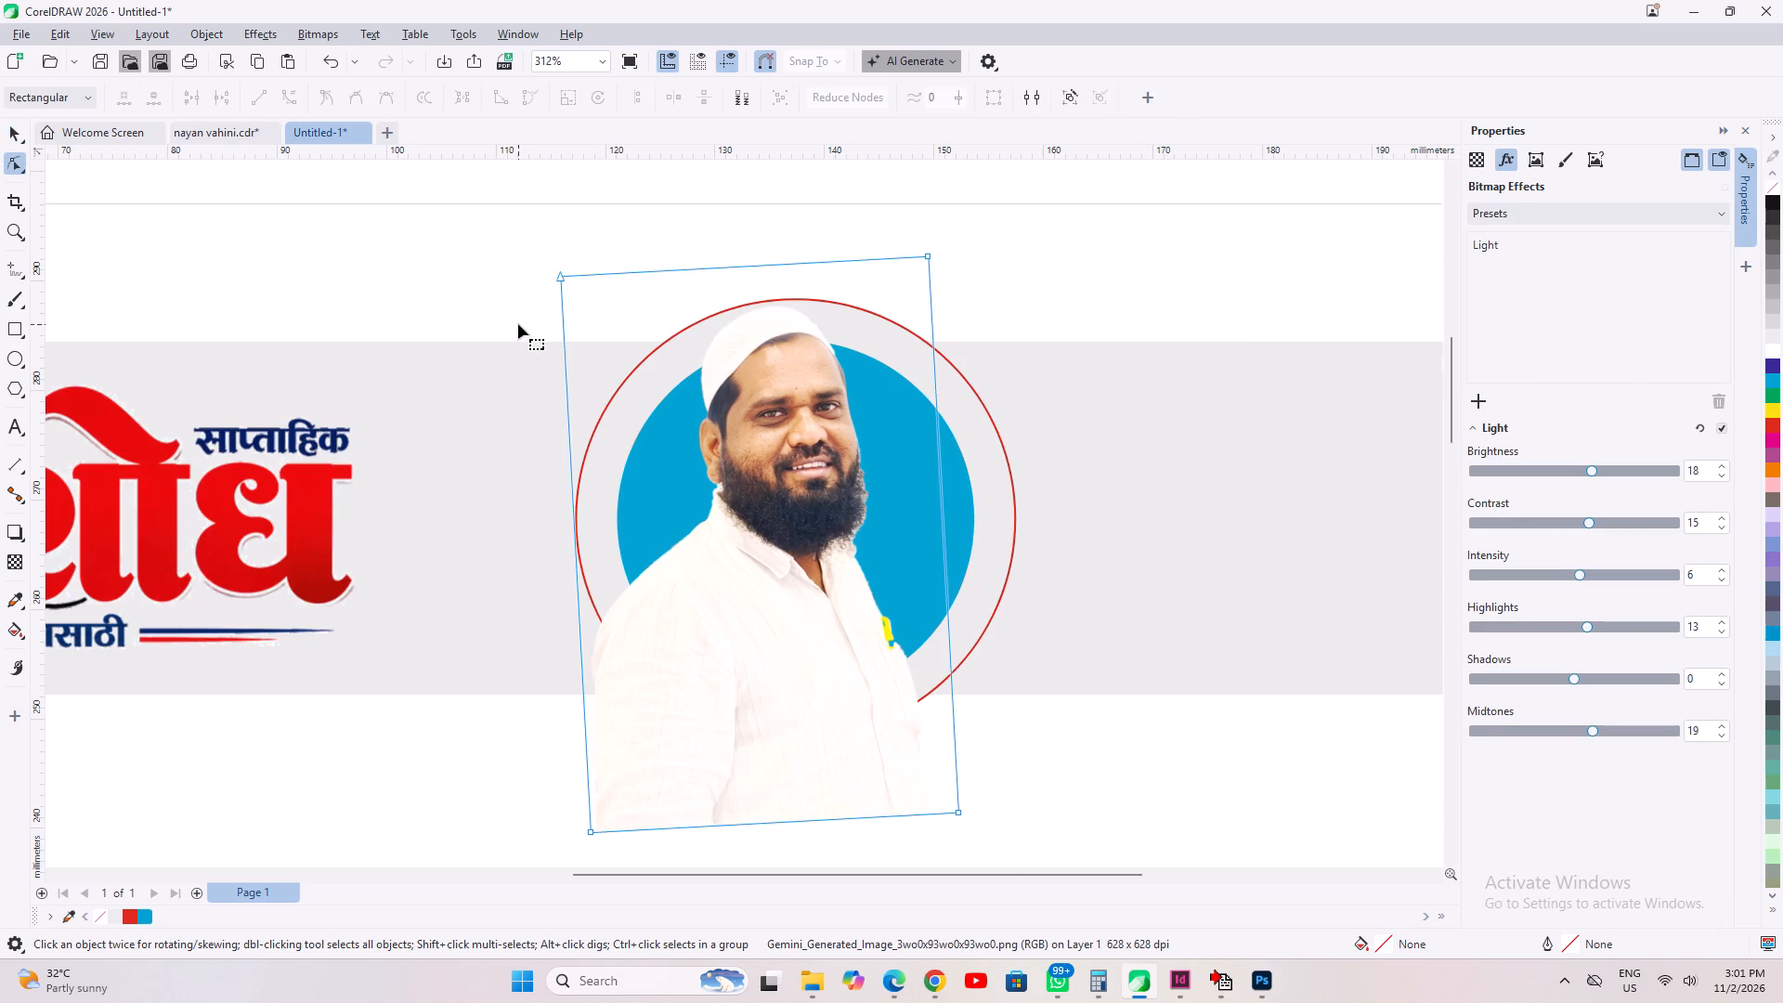
{"action": "left_click_drag", "start_coordinate": [432, 580], "coordinate": [1243, 773]}
{"action": "scroll", "coordinate": [744, 646], "scroll_direction": "up", "scroll_amount": 1}
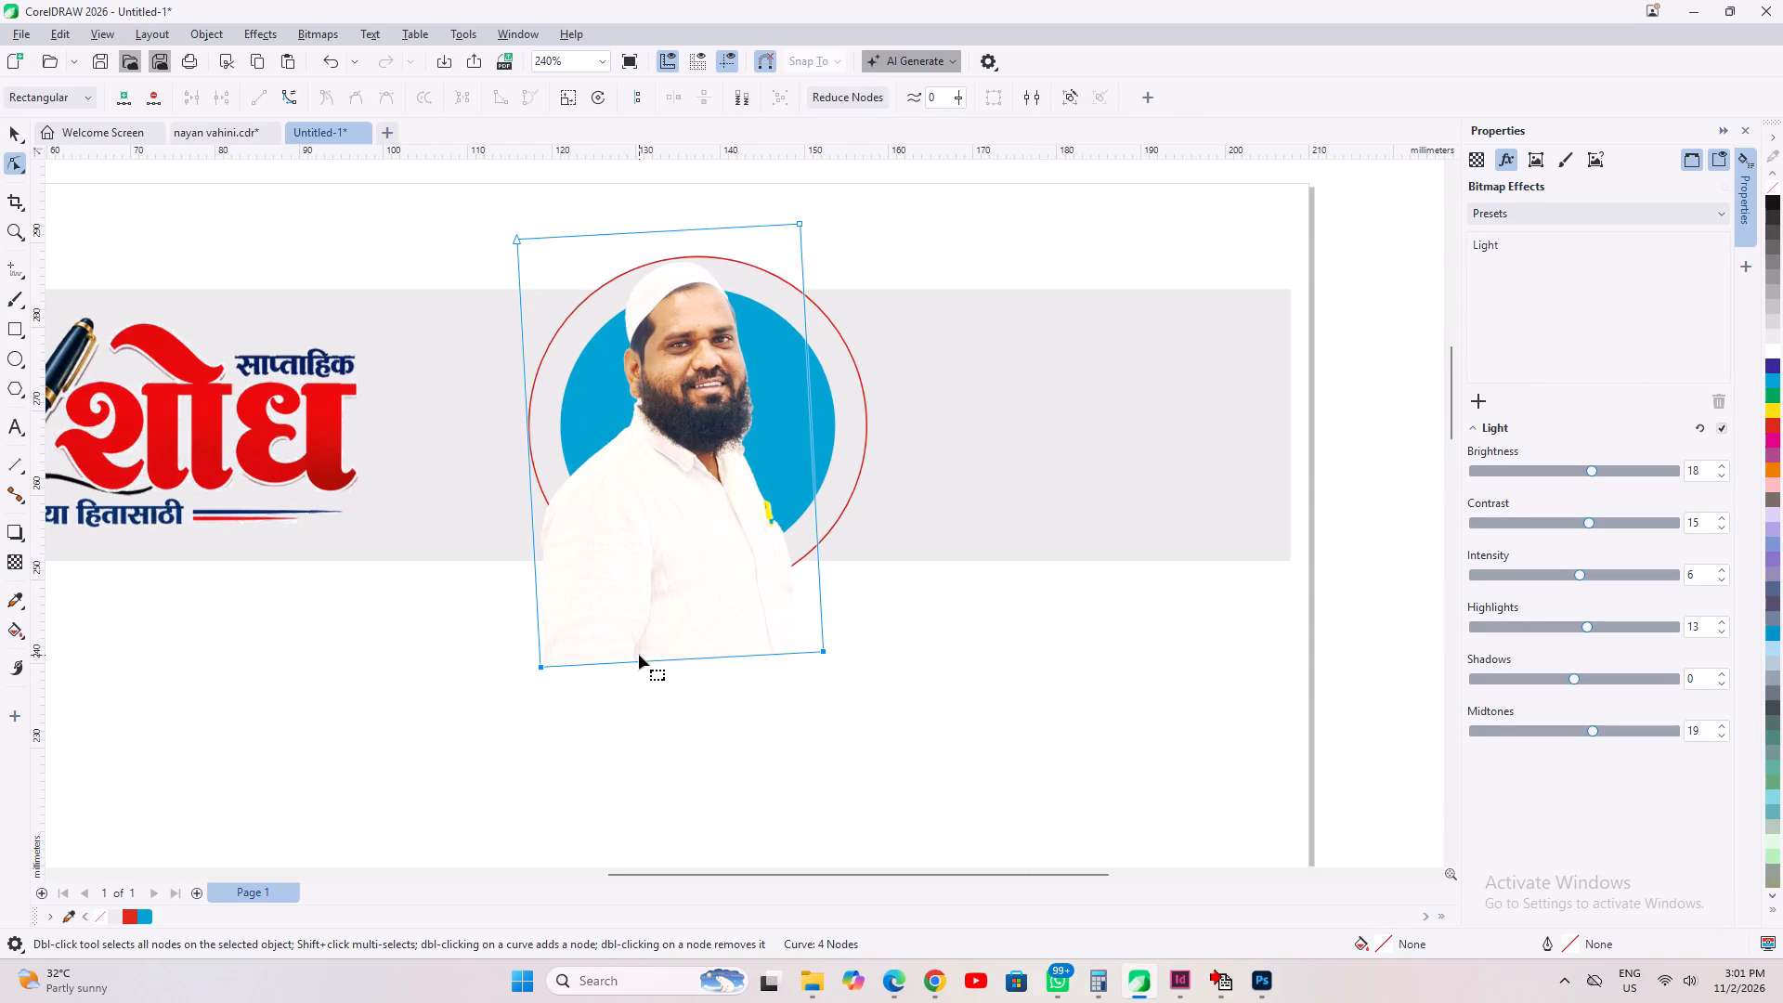
{"action": "left_click_drag", "start_coordinate": [639, 658], "coordinate": [641, 554], "text": "shift"}
{"action": "left_click_drag", "start_coordinate": [634, 661], "coordinate": [627, 452], "text": "shift"}
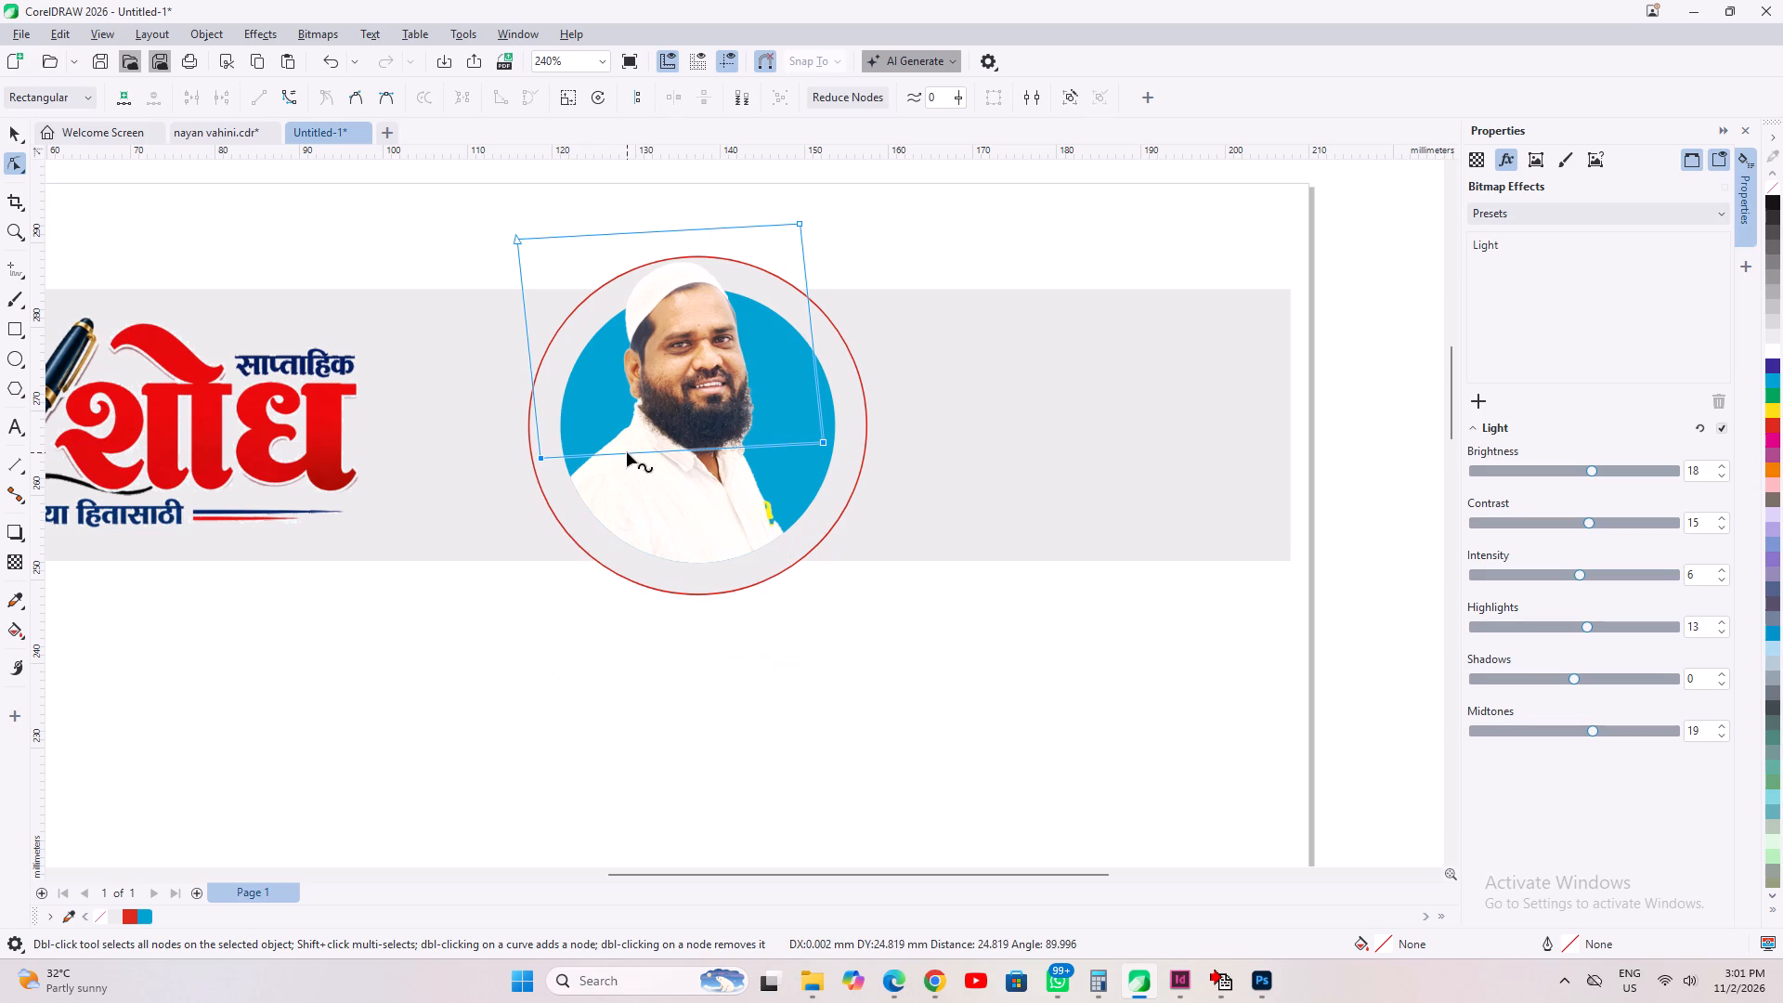
{"action": "left_click", "coordinate": [8, 130]}
{"action": "left_click", "coordinate": [926, 226], "text": "ctrl"}
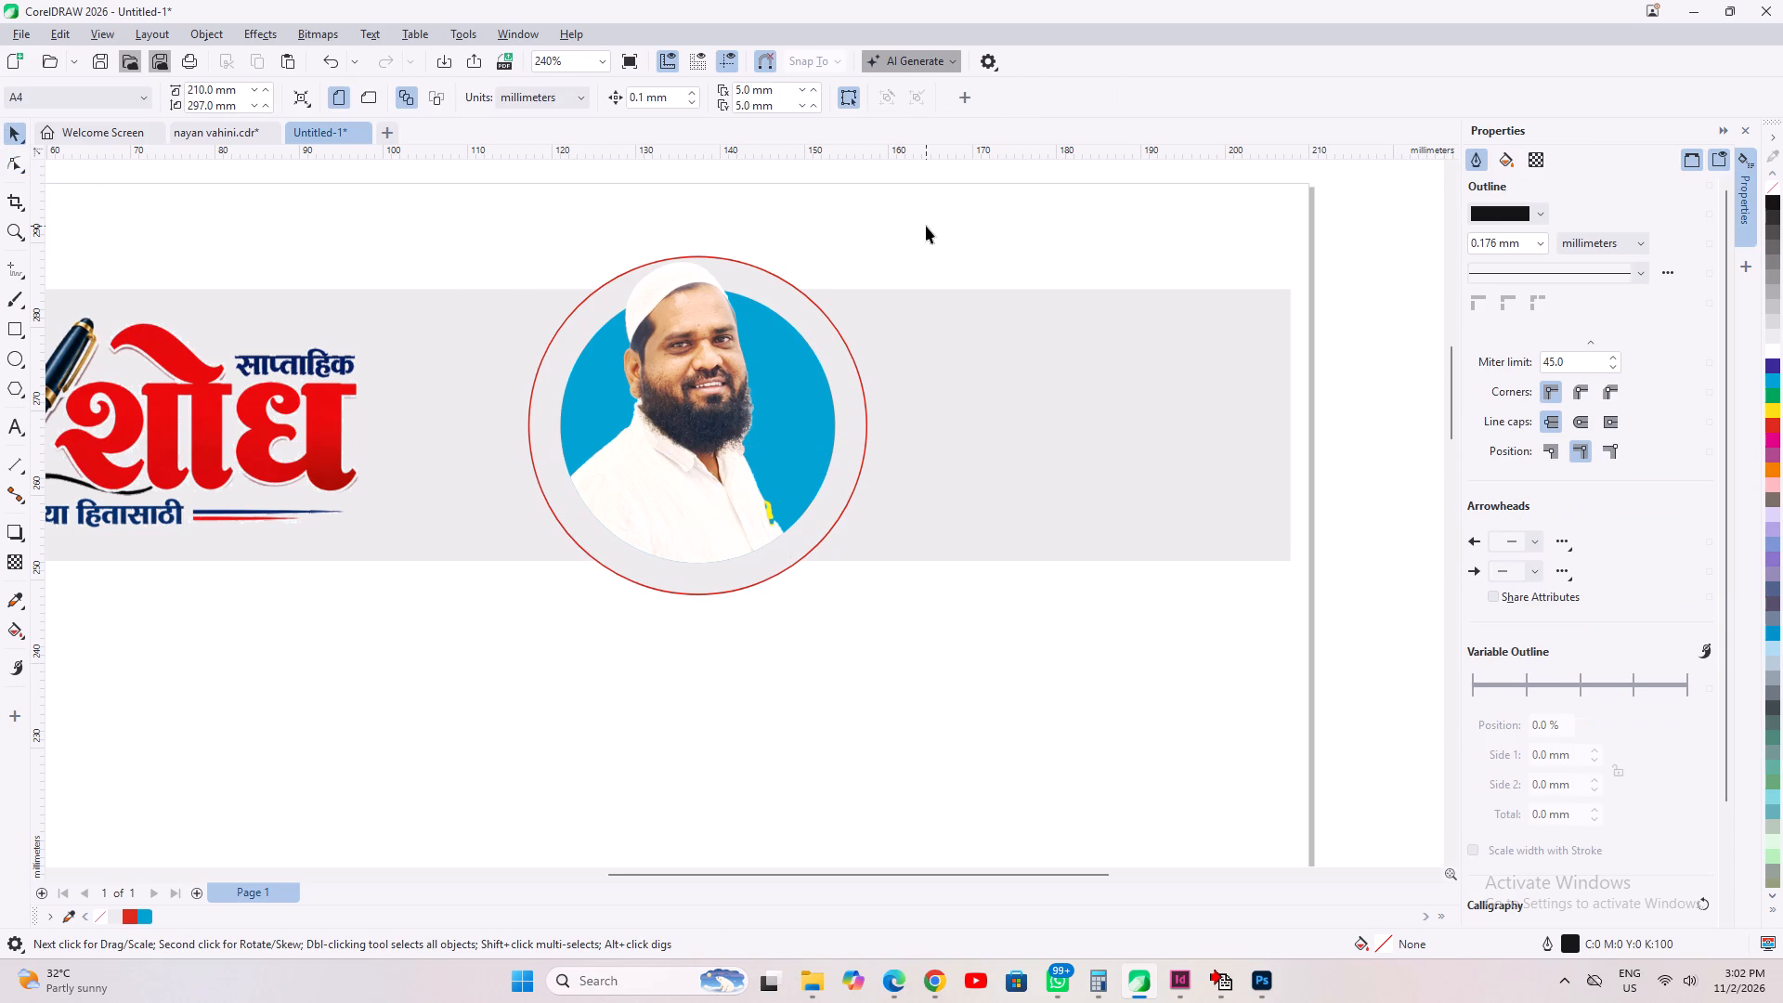
Remove the red outline from the grey outer circle around the portrait.
{"action": "left_click", "coordinate": [667, 590]}
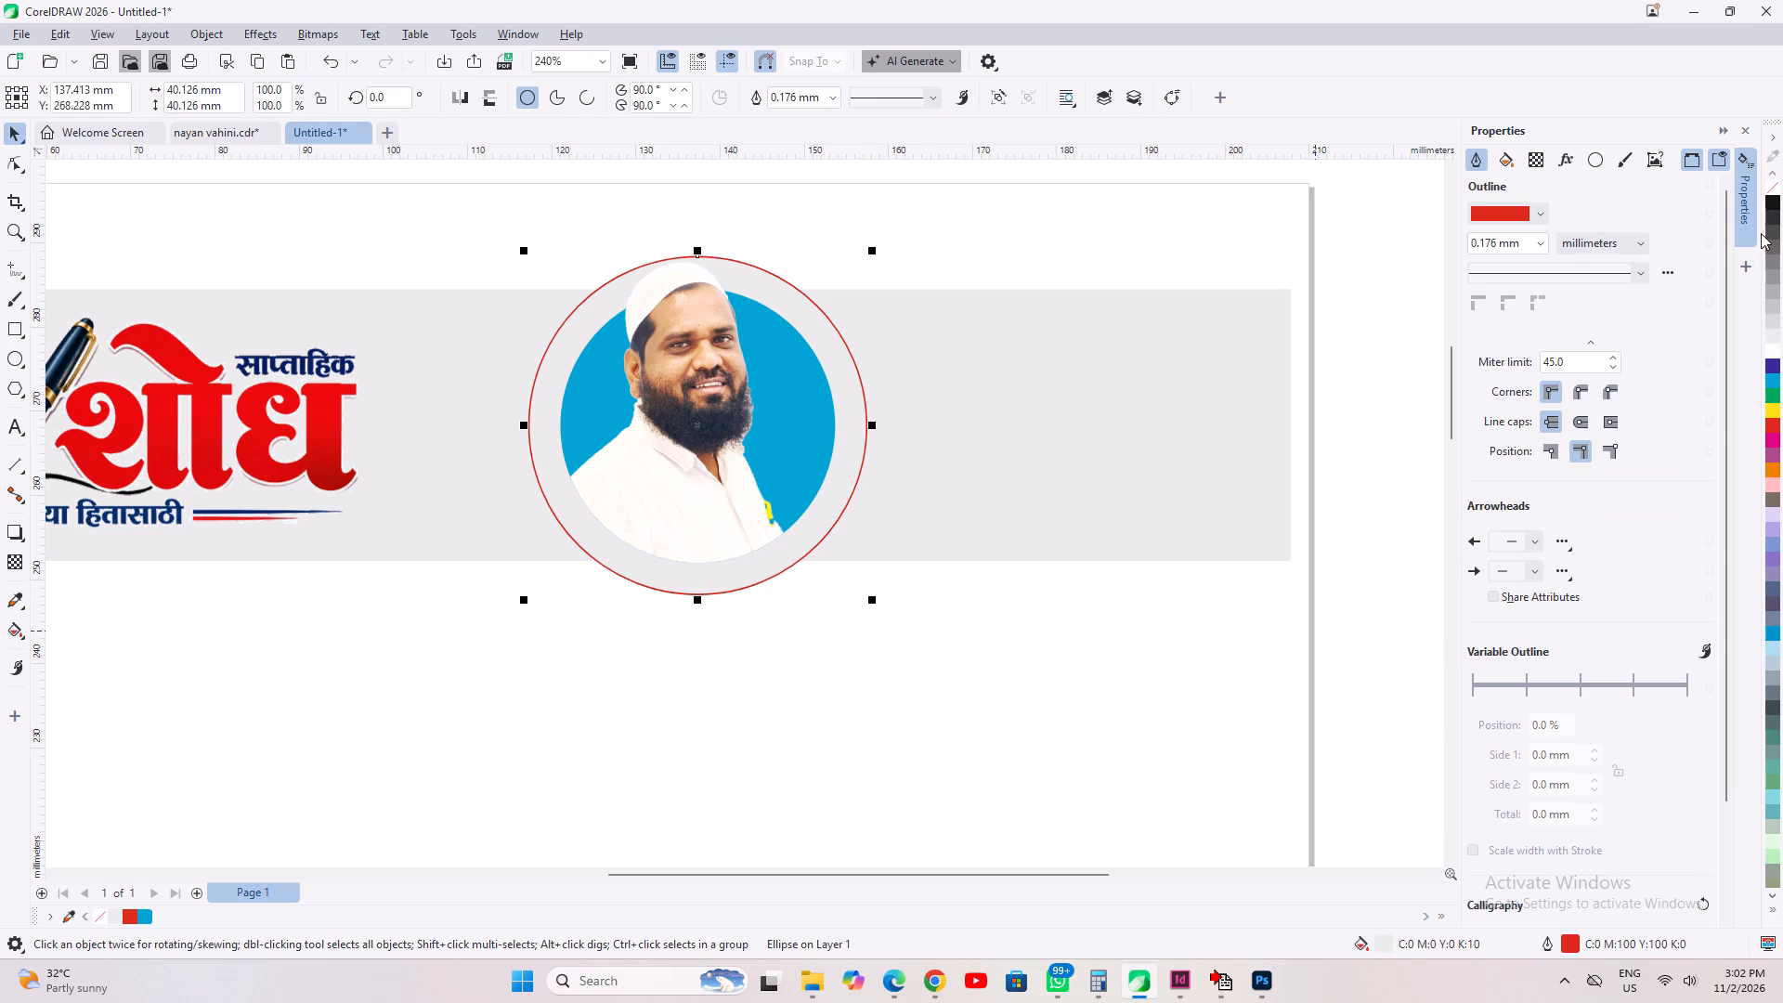
{"action": "right_click", "coordinate": [1771, 193]}
{"action": "left_click", "coordinate": [1148, 739]}
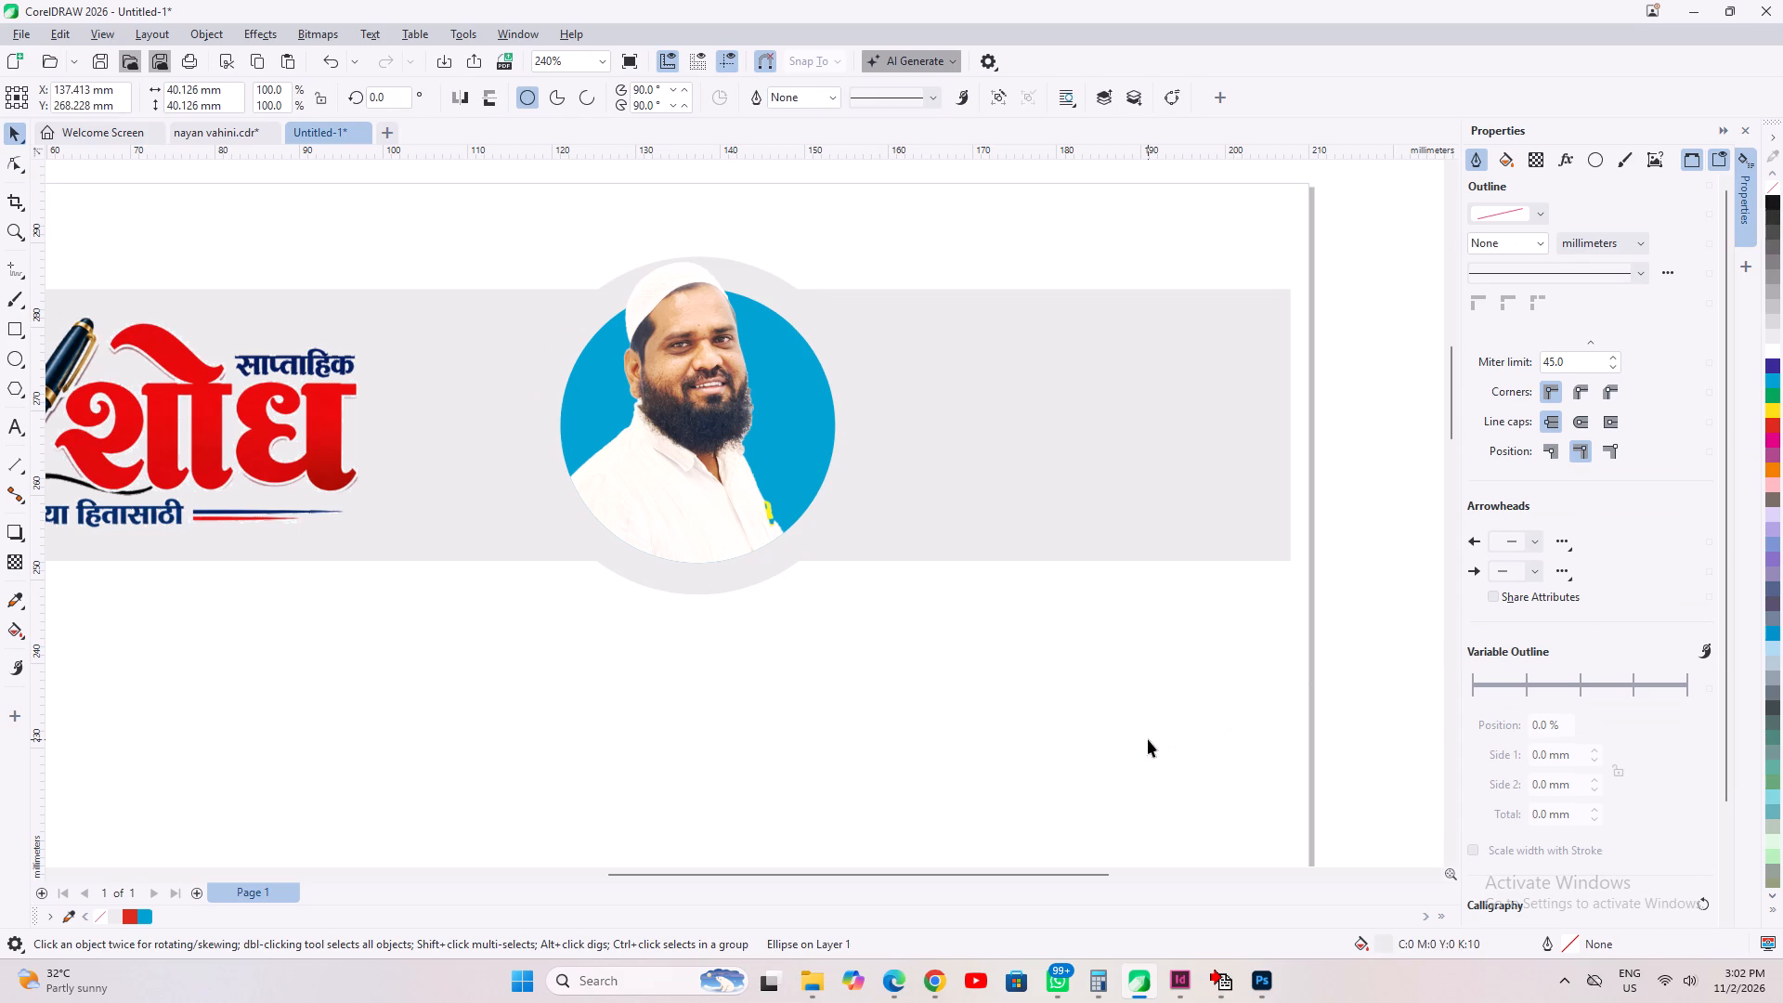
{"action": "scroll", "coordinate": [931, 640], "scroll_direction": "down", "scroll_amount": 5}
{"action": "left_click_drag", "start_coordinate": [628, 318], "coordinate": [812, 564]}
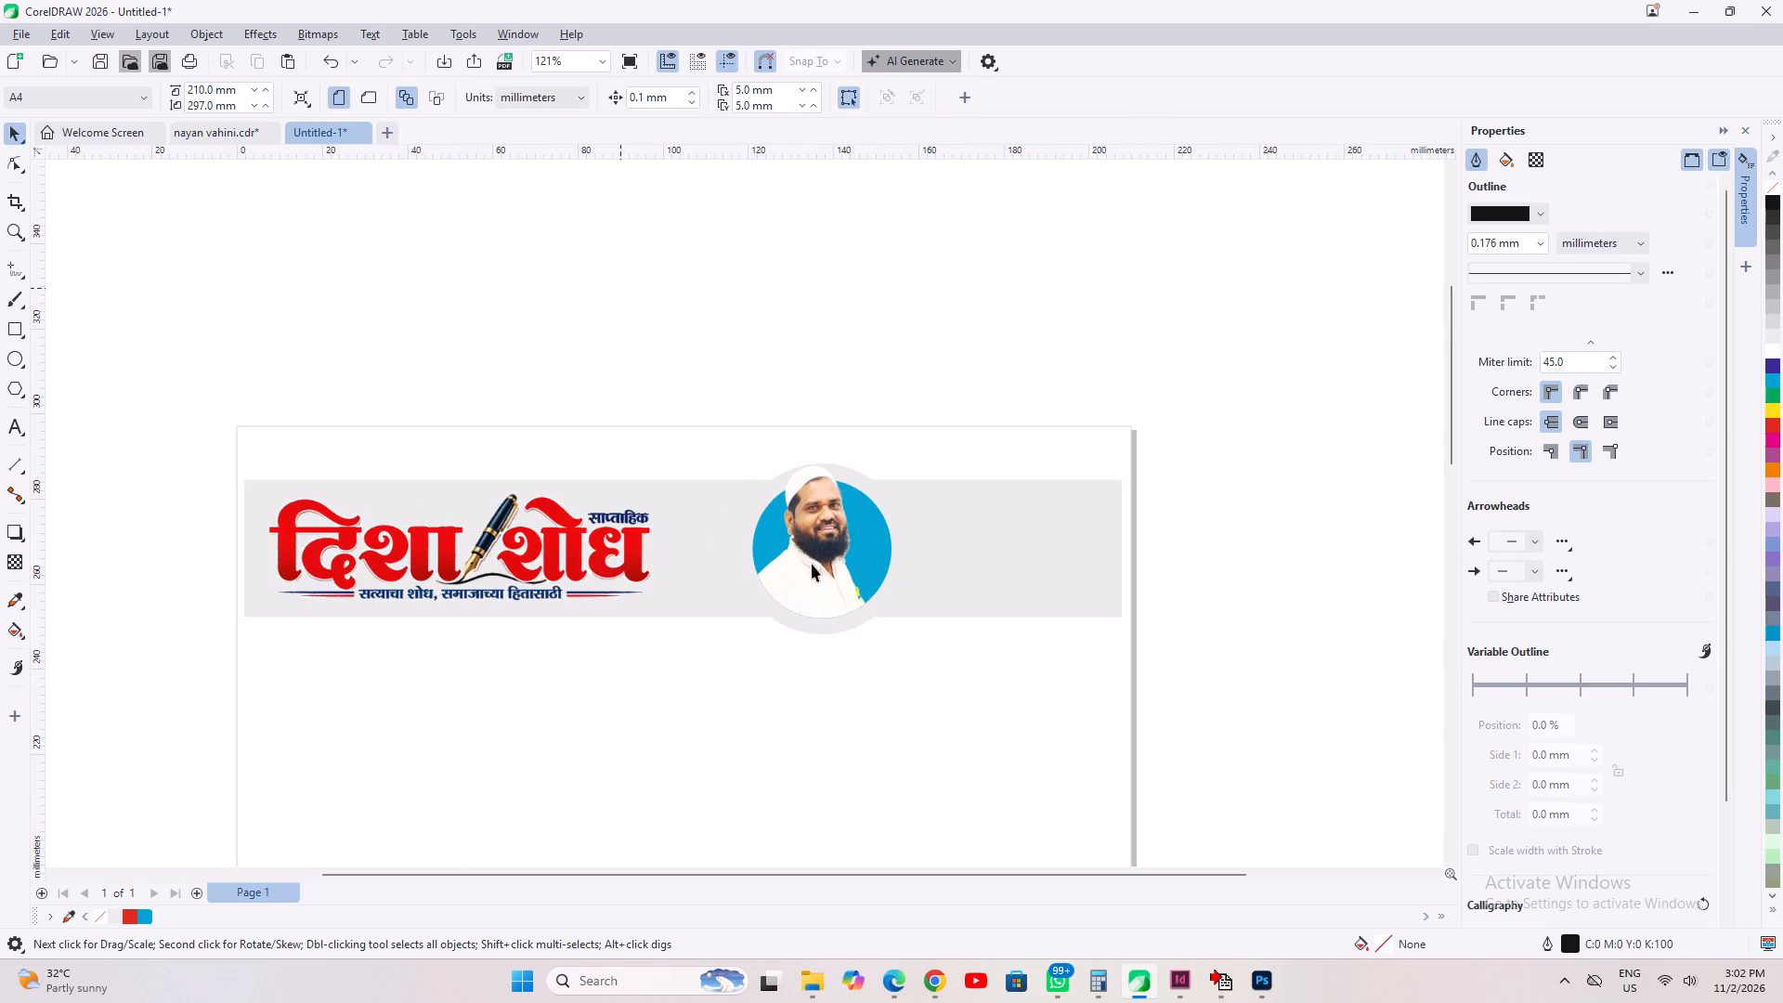
Delete the cropped portrait copy that lies over the circular frame.
{"action": "left_click_drag", "start_coordinate": [812, 564], "coordinate": [1025, 765]}
{"action": "left_click", "coordinate": [1024, 762]}
{"action": "scroll", "coordinate": [950, 677], "scroll_direction": "up", "scroll_amount": 1}
{"action": "left_click", "coordinate": [801, 530], "text": "ctrl"}
{"action": "left_click", "coordinate": [801, 530], "text": "ctrl"}
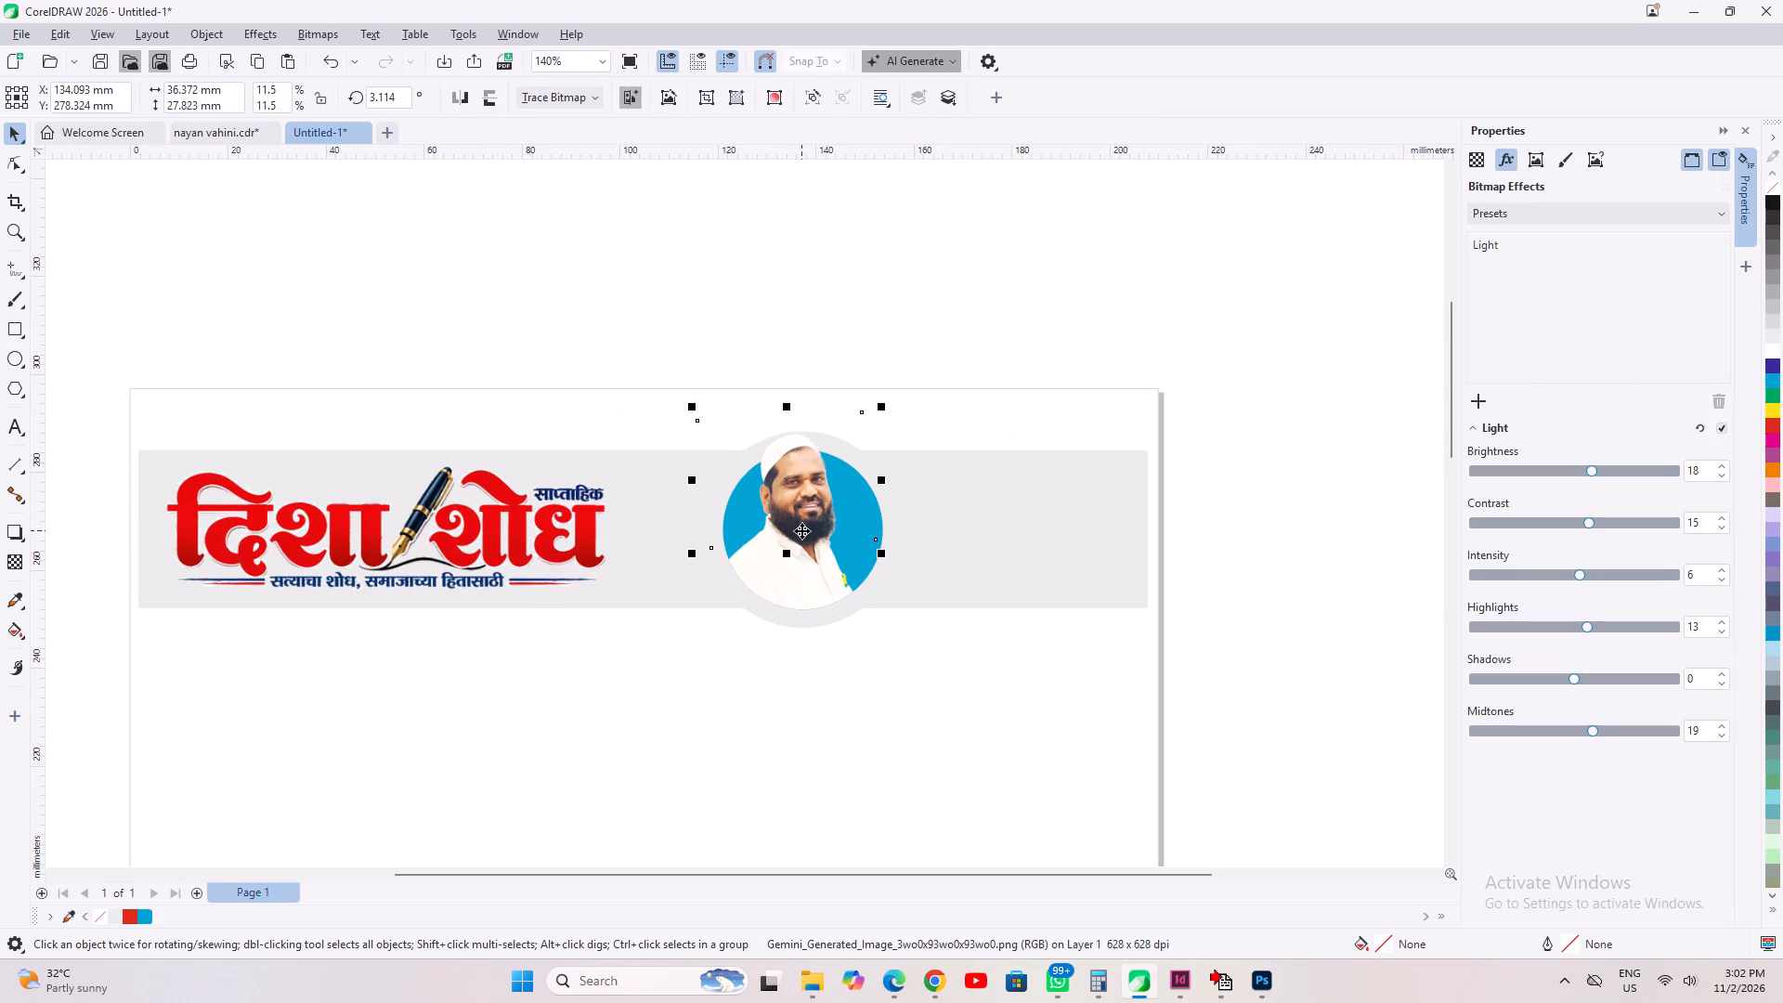
{"action": "left_click", "coordinate": [797, 475]}
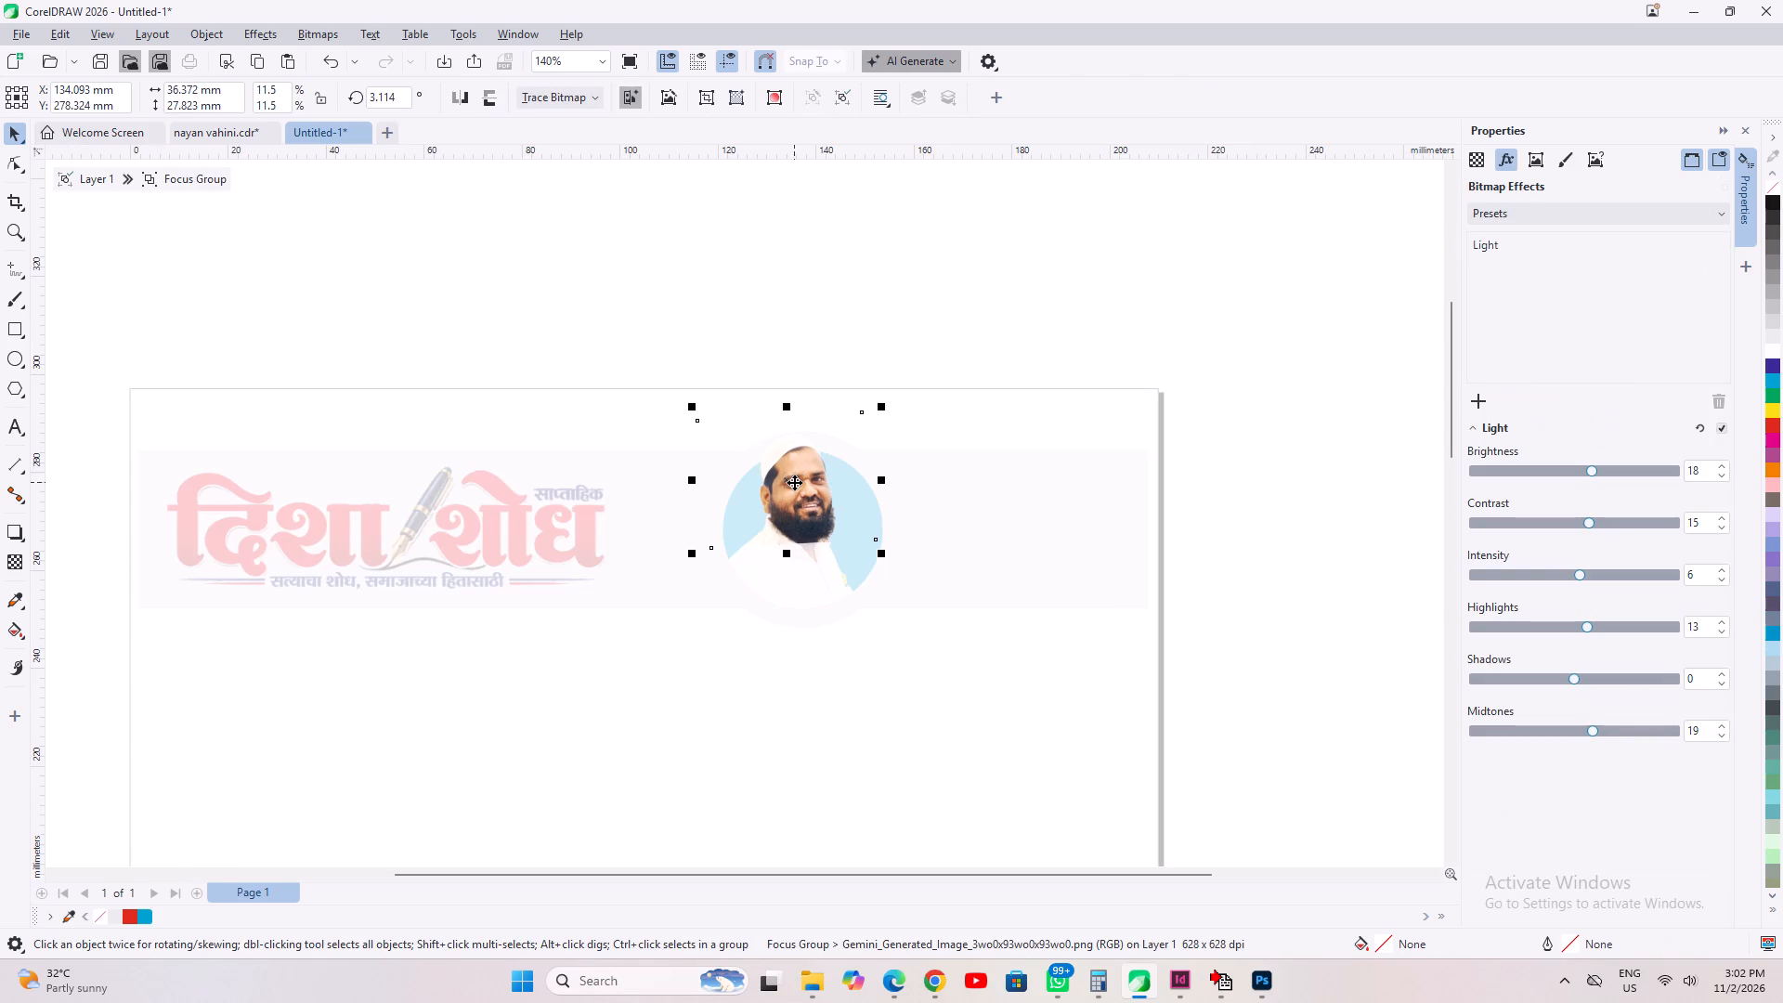
{"action": "key", "text": "Delete"}
{"action": "left_click", "coordinate": [777, 598]}
{"action": "left_click", "coordinate": [786, 692], "text": "ctrl"}
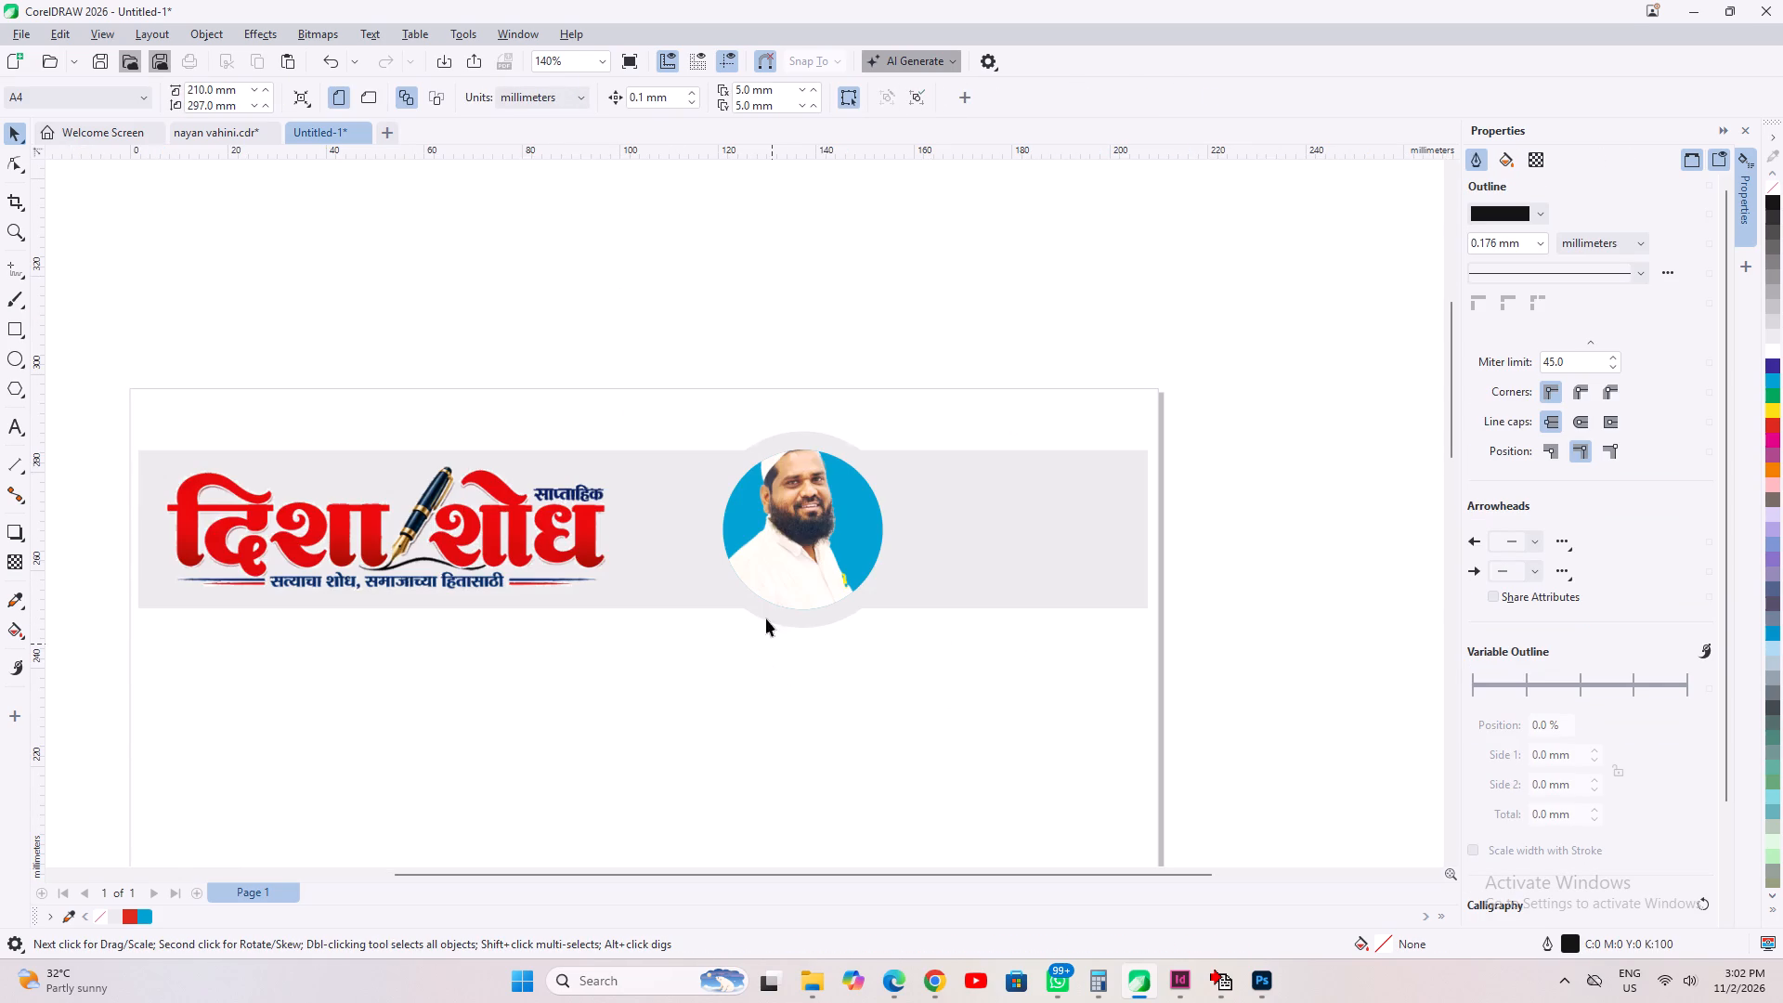
Open the circle's PowerClip contents and rotate the portrait slightly clockwise to about 359.7°.
{"action": "left_click_drag", "start_coordinate": [751, 684], "coordinate": [751, 668]}
{"action": "left_click", "coordinate": [763, 573]}
{"action": "left_click", "coordinate": [763, 573], "text": "ctrl"}
{"action": "left_click", "coordinate": [770, 564]}
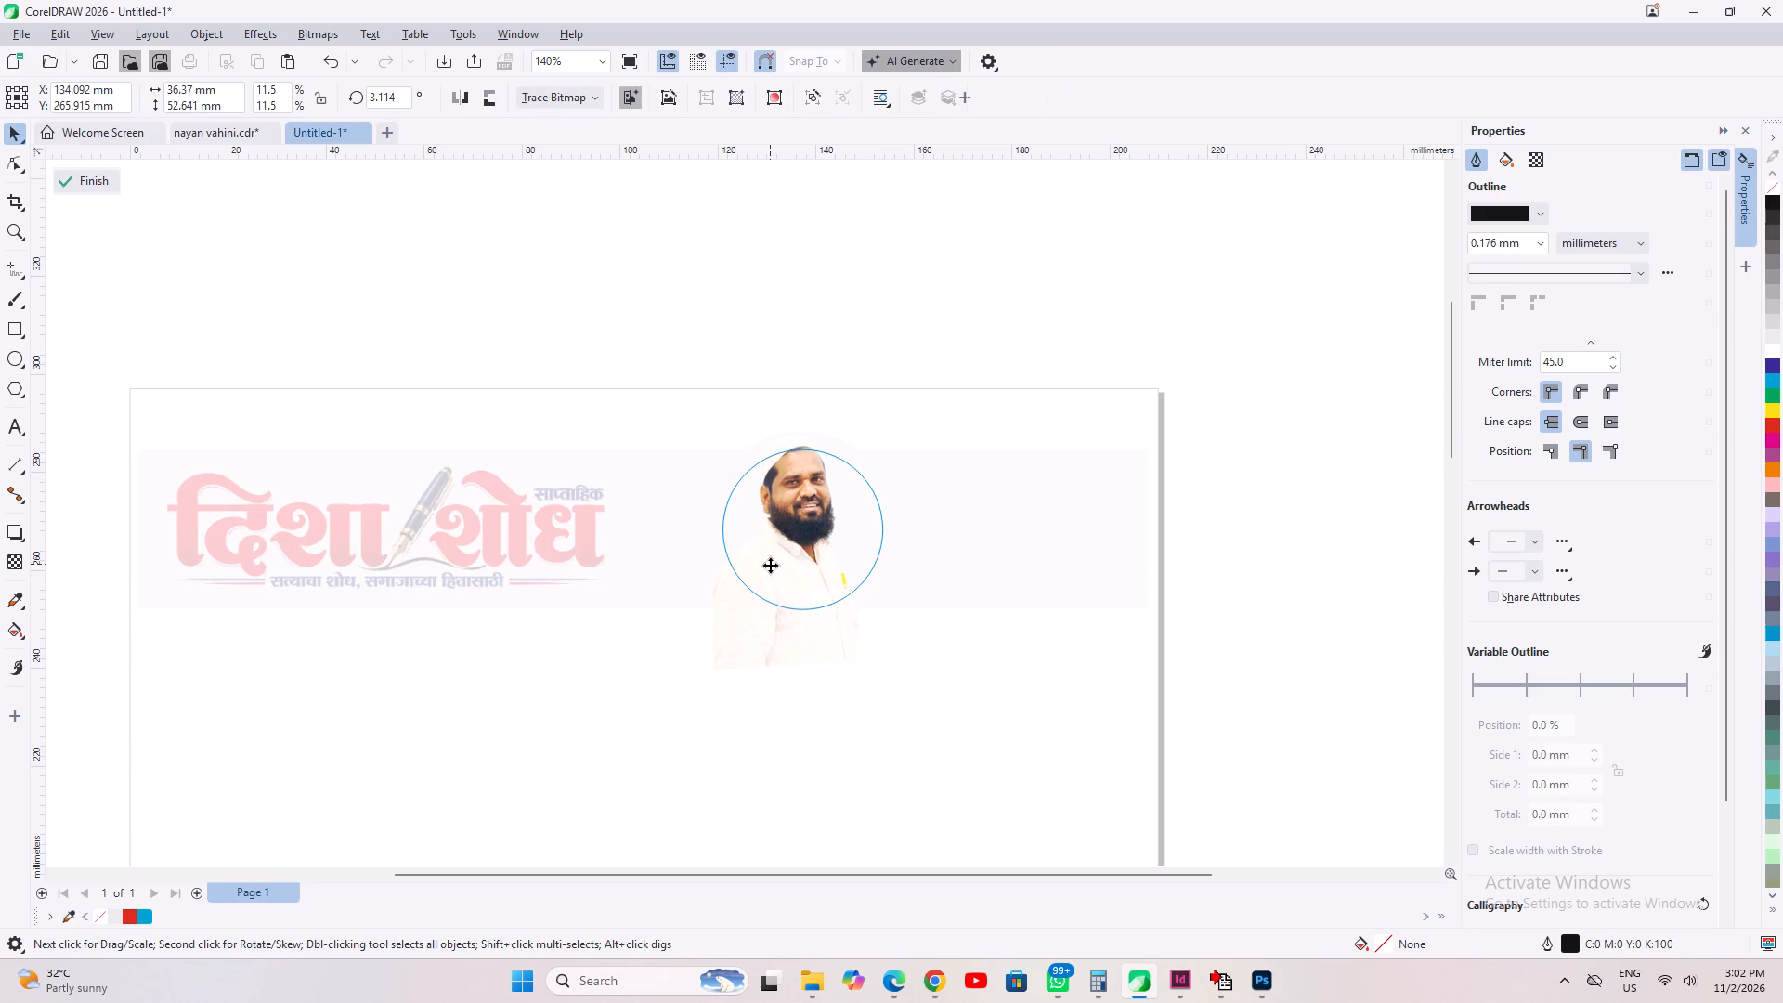
{"action": "scroll", "coordinate": [772, 567], "scroll_direction": "up", "scroll_amount": 5}
{"action": "left_click", "coordinate": [812, 668]}
{"action": "left_click", "coordinate": [996, 777]}
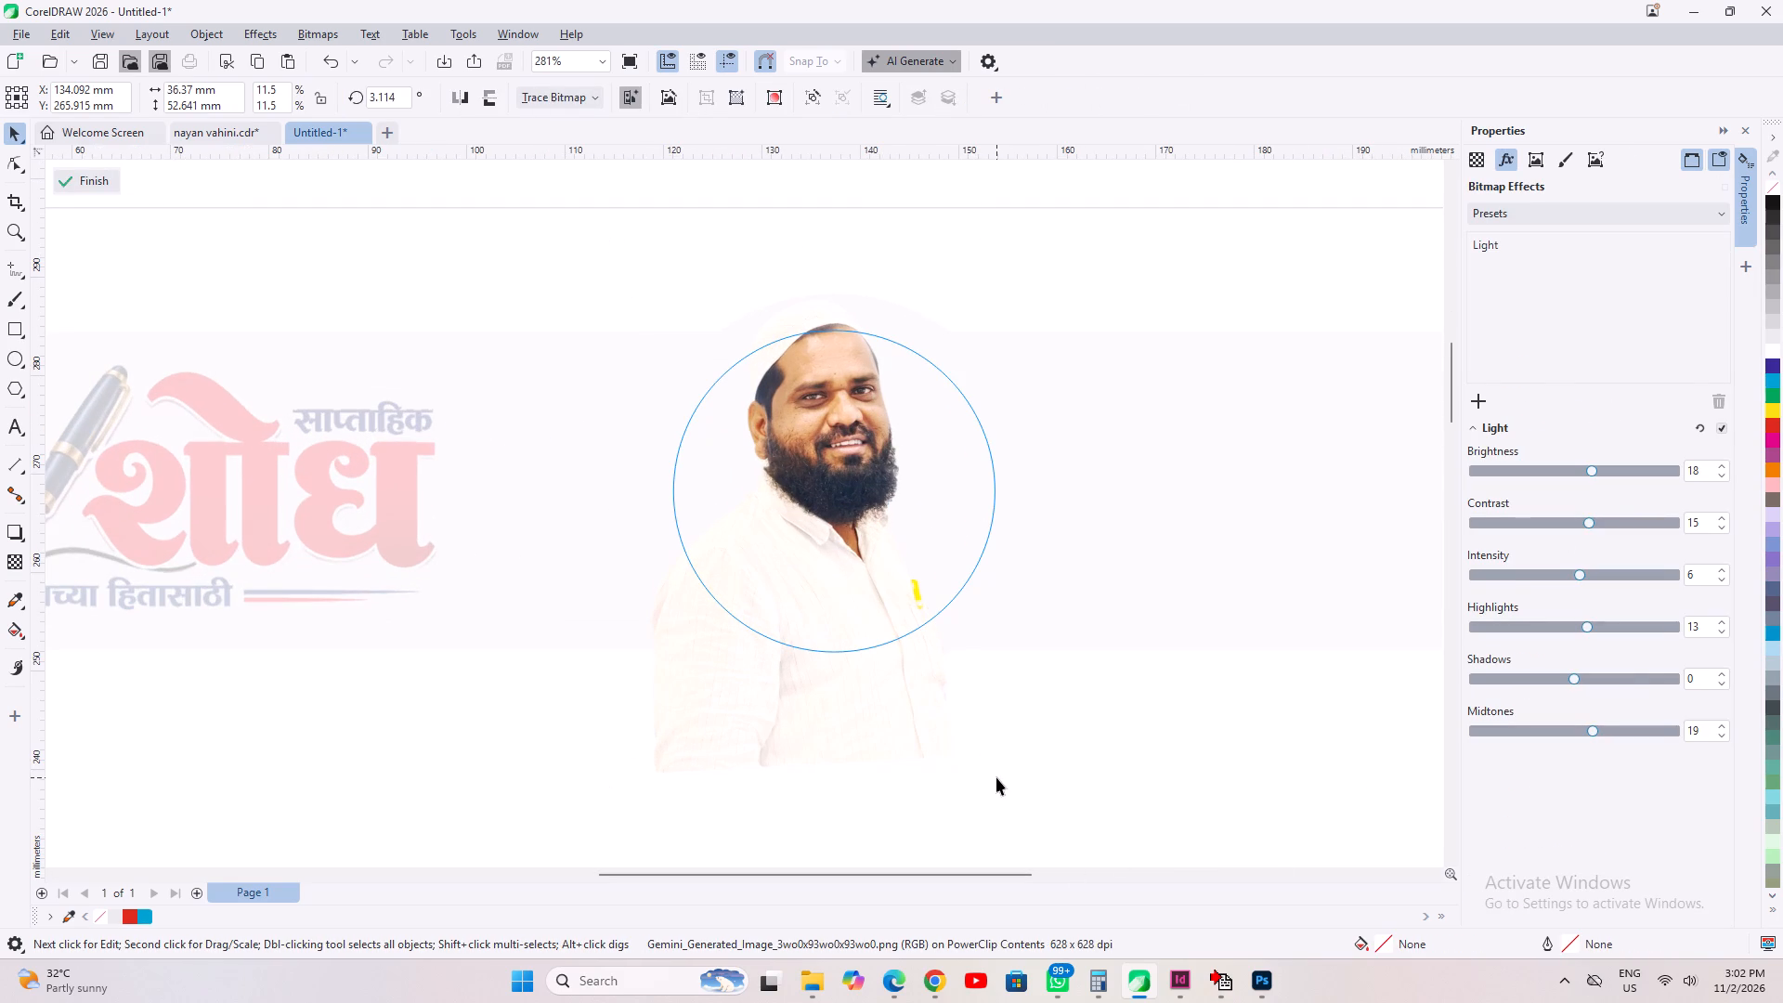
{"action": "left_click_drag", "start_coordinate": [1141, 854], "coordinate": [1132, 844]}
{"action": "left_click", "coordinate": [862, 719]}
{"action": "left_click", "coordinate": [864, 723]}
{"action": "left_click_drag", "start_coordinate": [987, 775], "coordinate": [978, 801]}
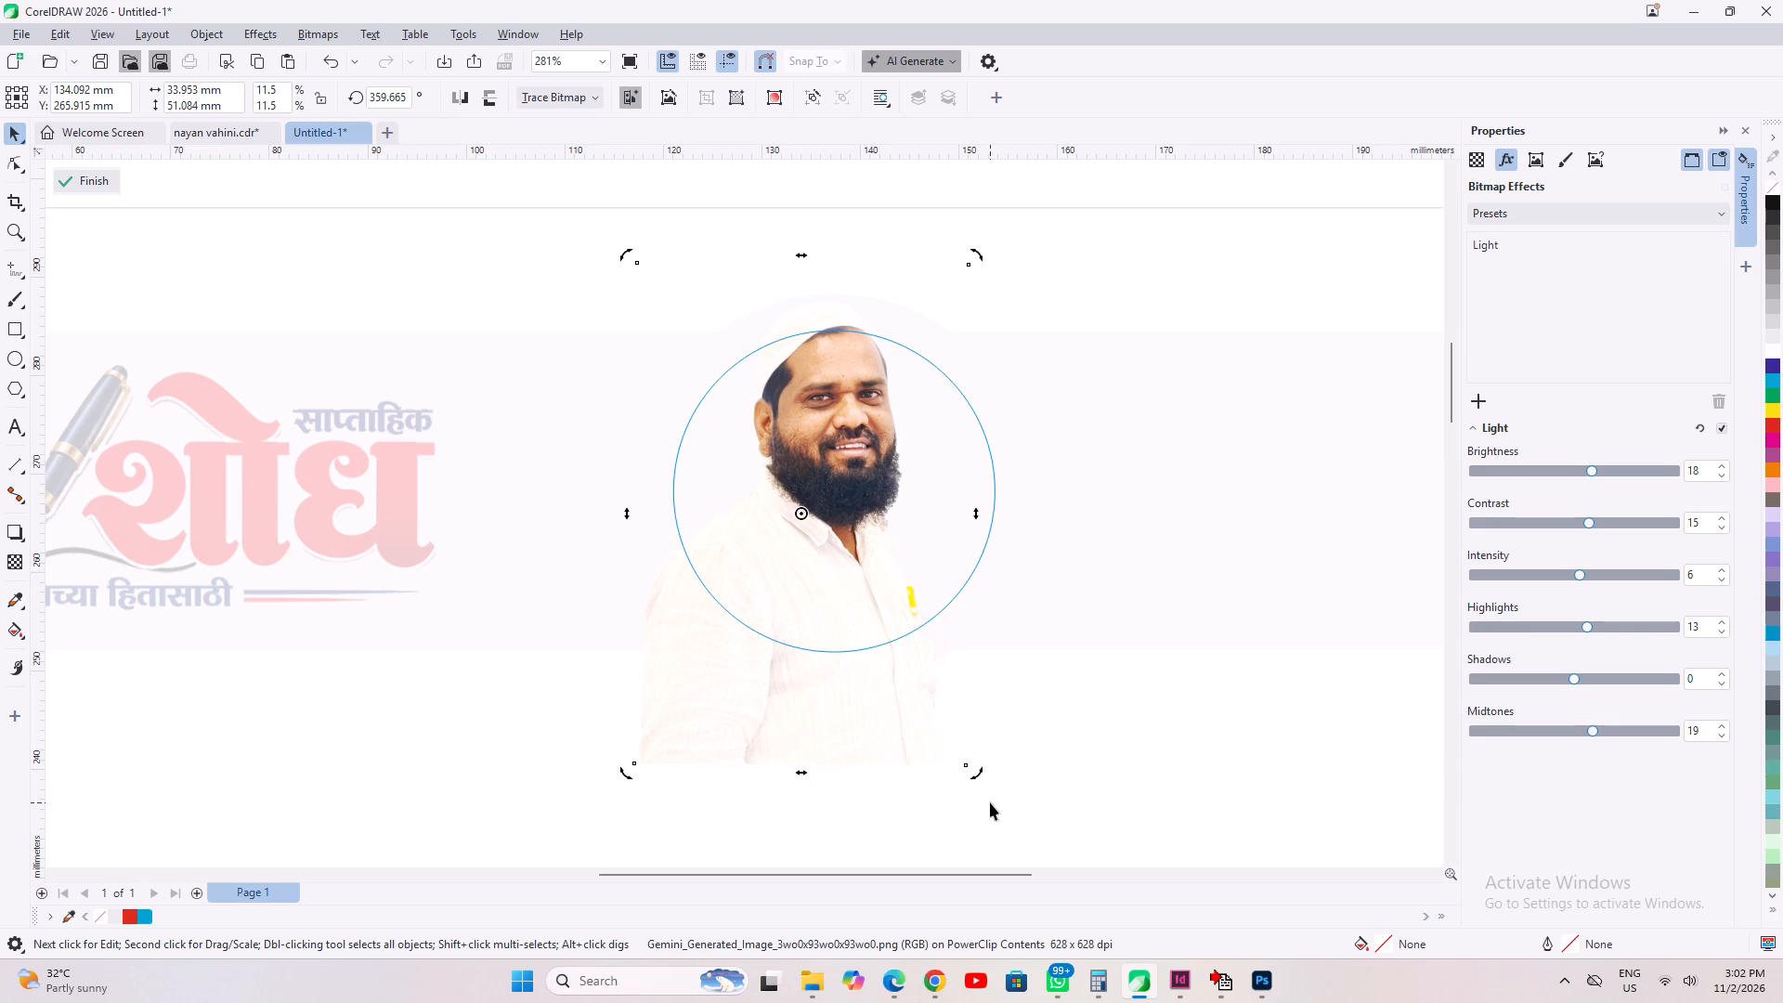
Copy the straightened portrait from inside the PowerClip and paste the copy onto the page, directly over the circle.
{"action": "key", "text": "ctrl+c"}
{"action": "left_click", "coordinate": [1217, 747], "text": "ctrl"}
{"action": "key", "text": "ctrl+v"}
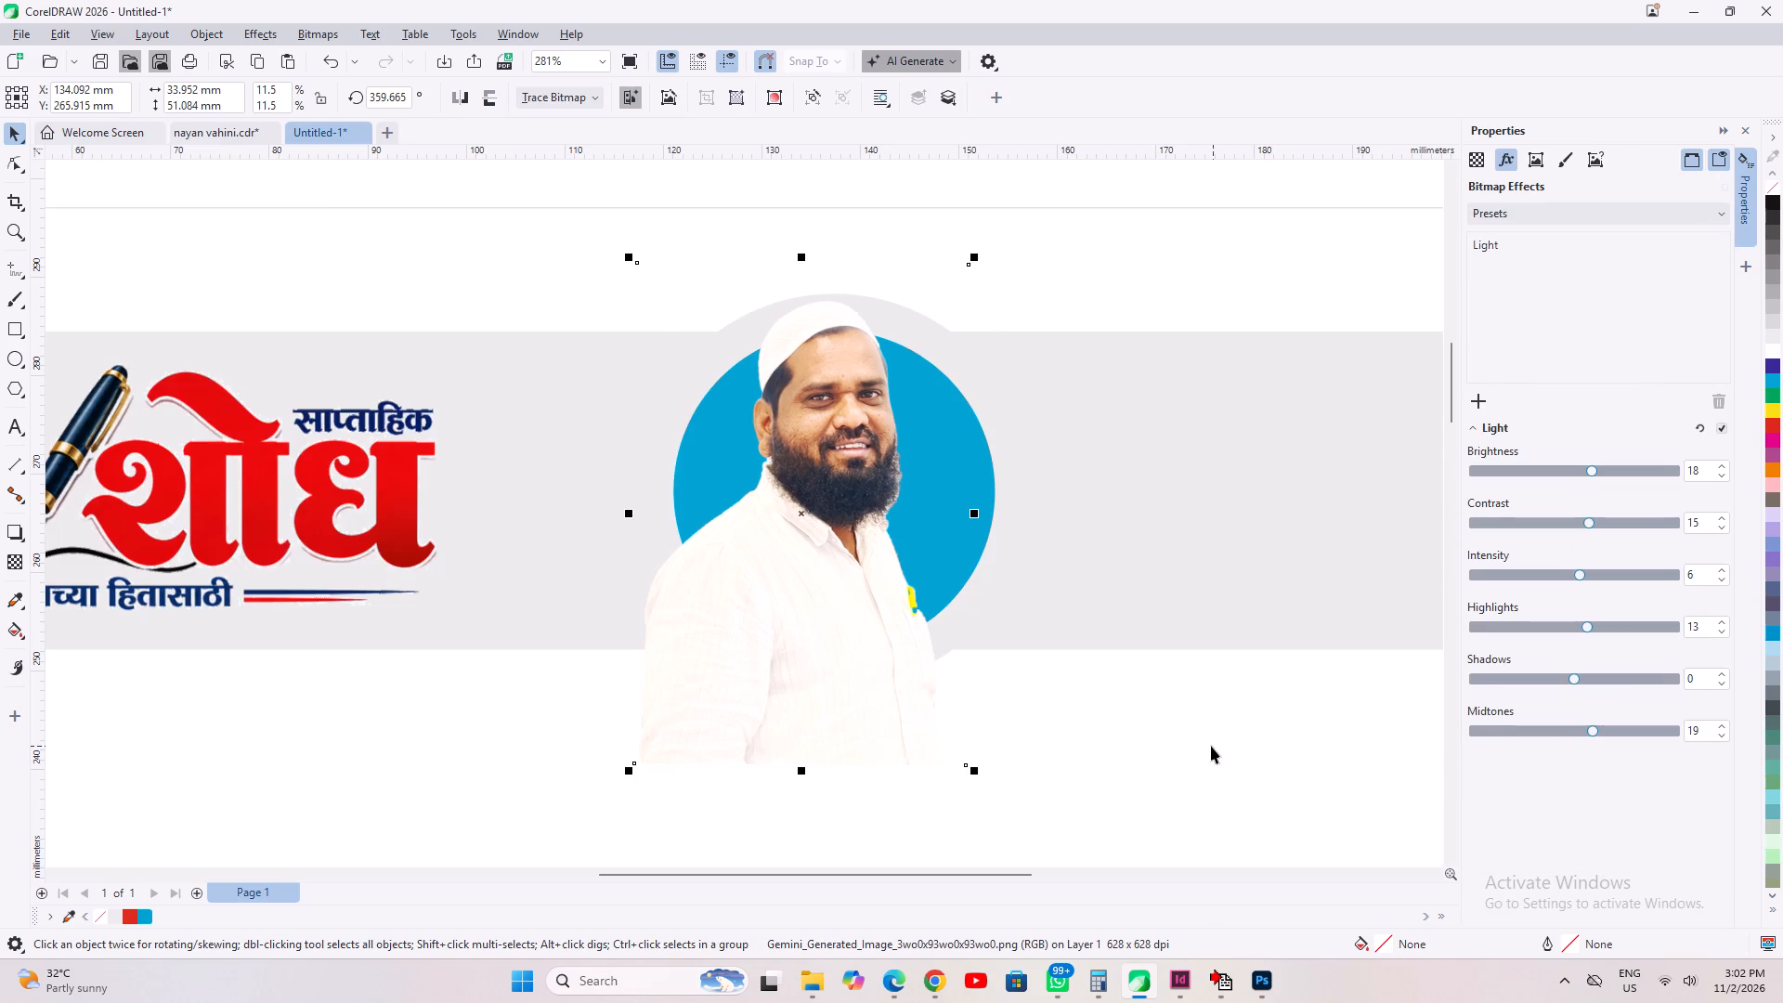
Crop the pasted portrait with the Shape tool by raising its bottom edge to the collar, to a height of about 25.2 mm.
{"action": "left_click", "coordinate": [15, 175]}
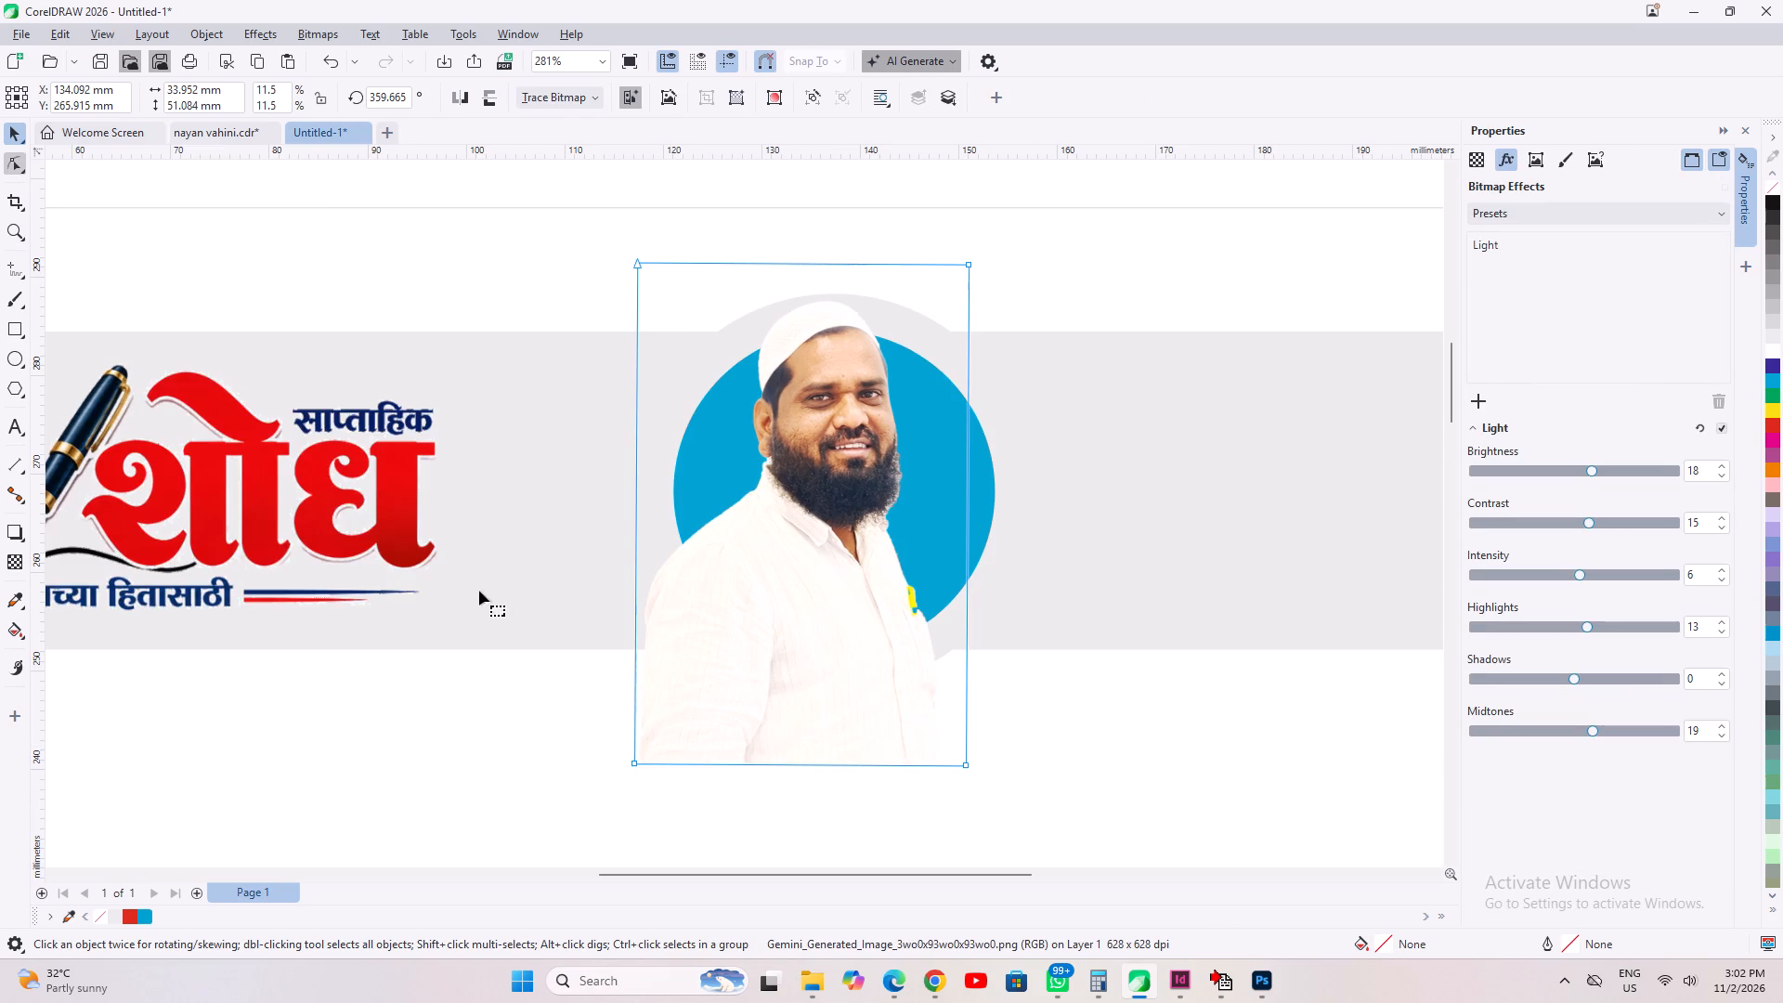
{"action": "left_click_drag", "start_coordinate": [456, 689], "coordinate": [1224, 832]}
{"action": "left_click_drag", "start_coordinate": [800, 766], "coordinate": [802, 554], "text": "shift"}
{"action": "left_click", "coordinate": [13, 128]}
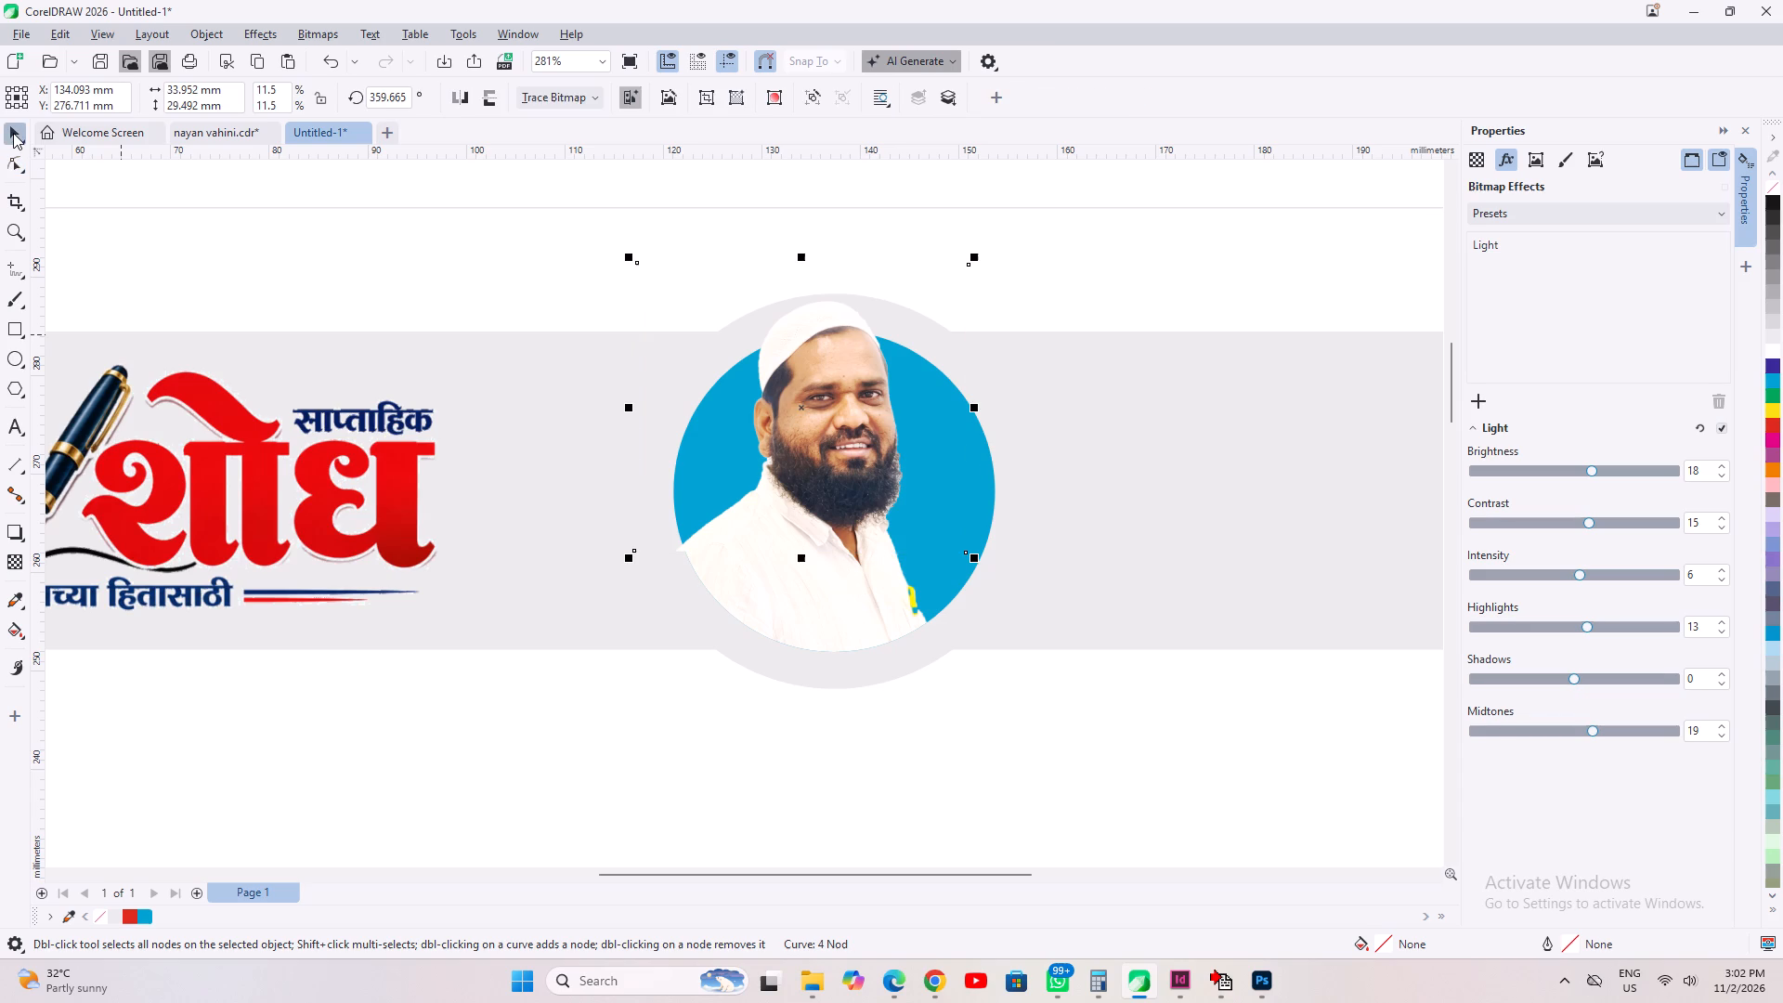
{"action": "left_click", "coordinate": [22, 166]}
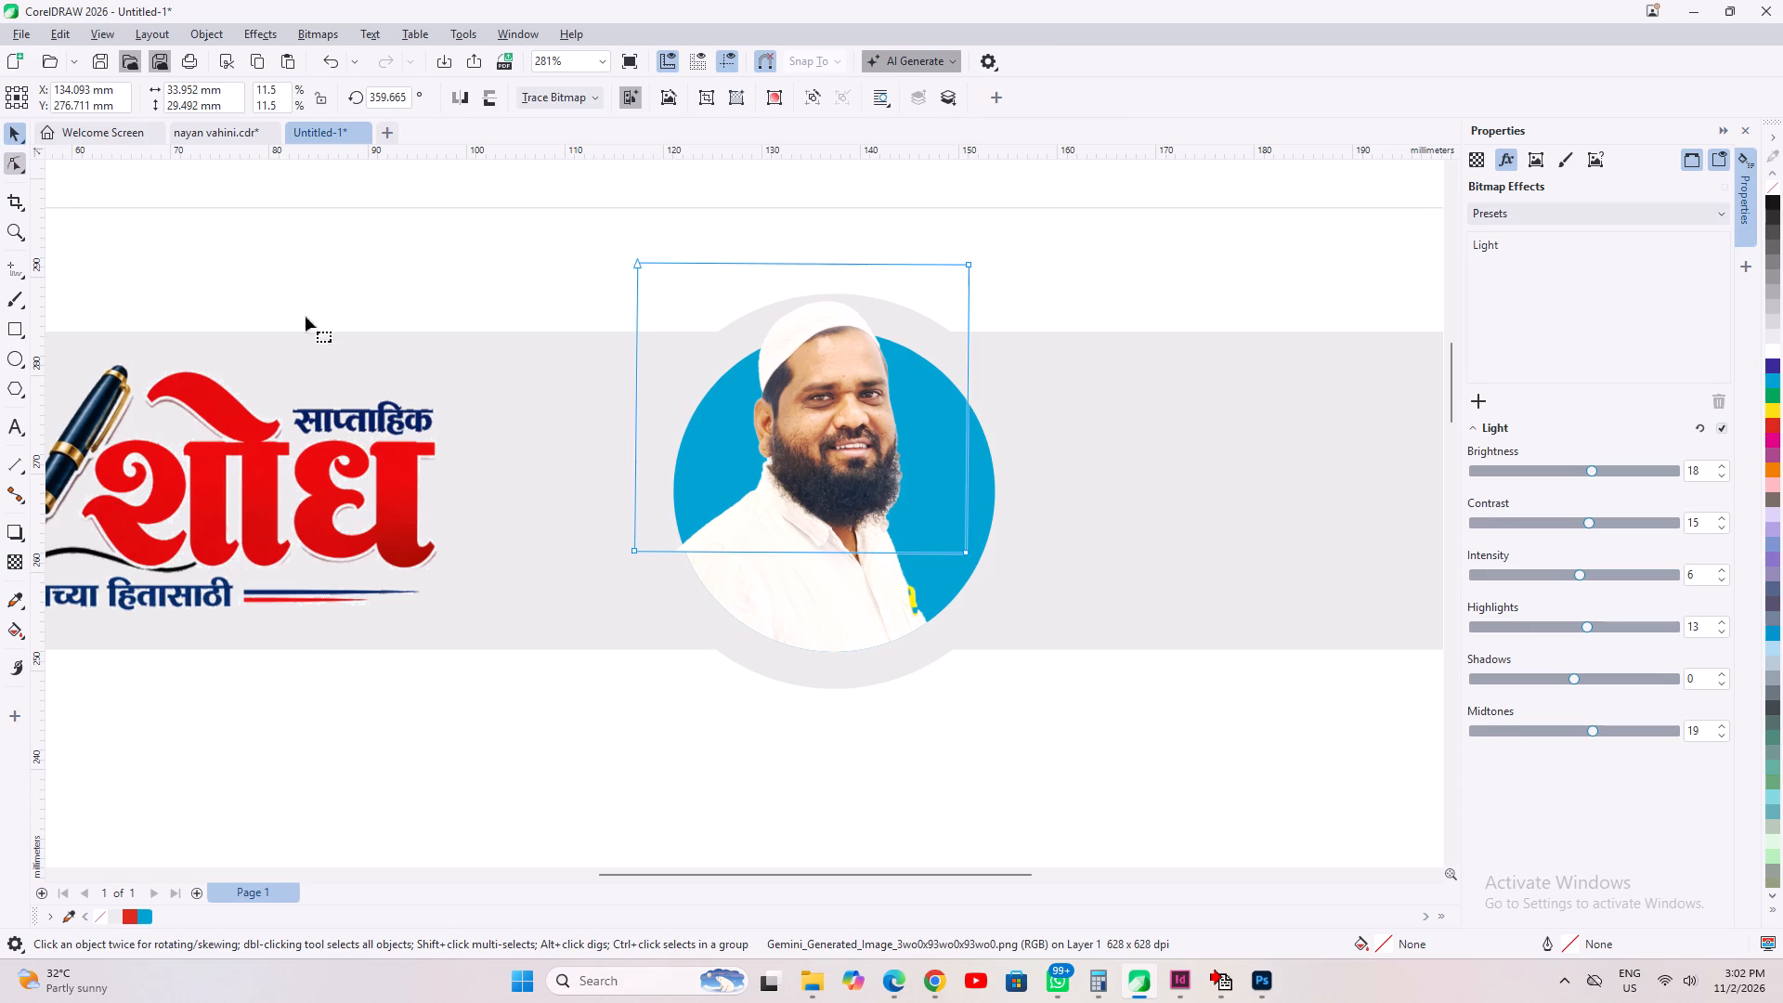
{"action": "left_click_drag", "start_coordinate": [467, 456], "coordinate": [1204, 684]}
{"action": "scroll", "coordinate": [841, 530], "scroll_direction": "up", "scroll_amount": 5}
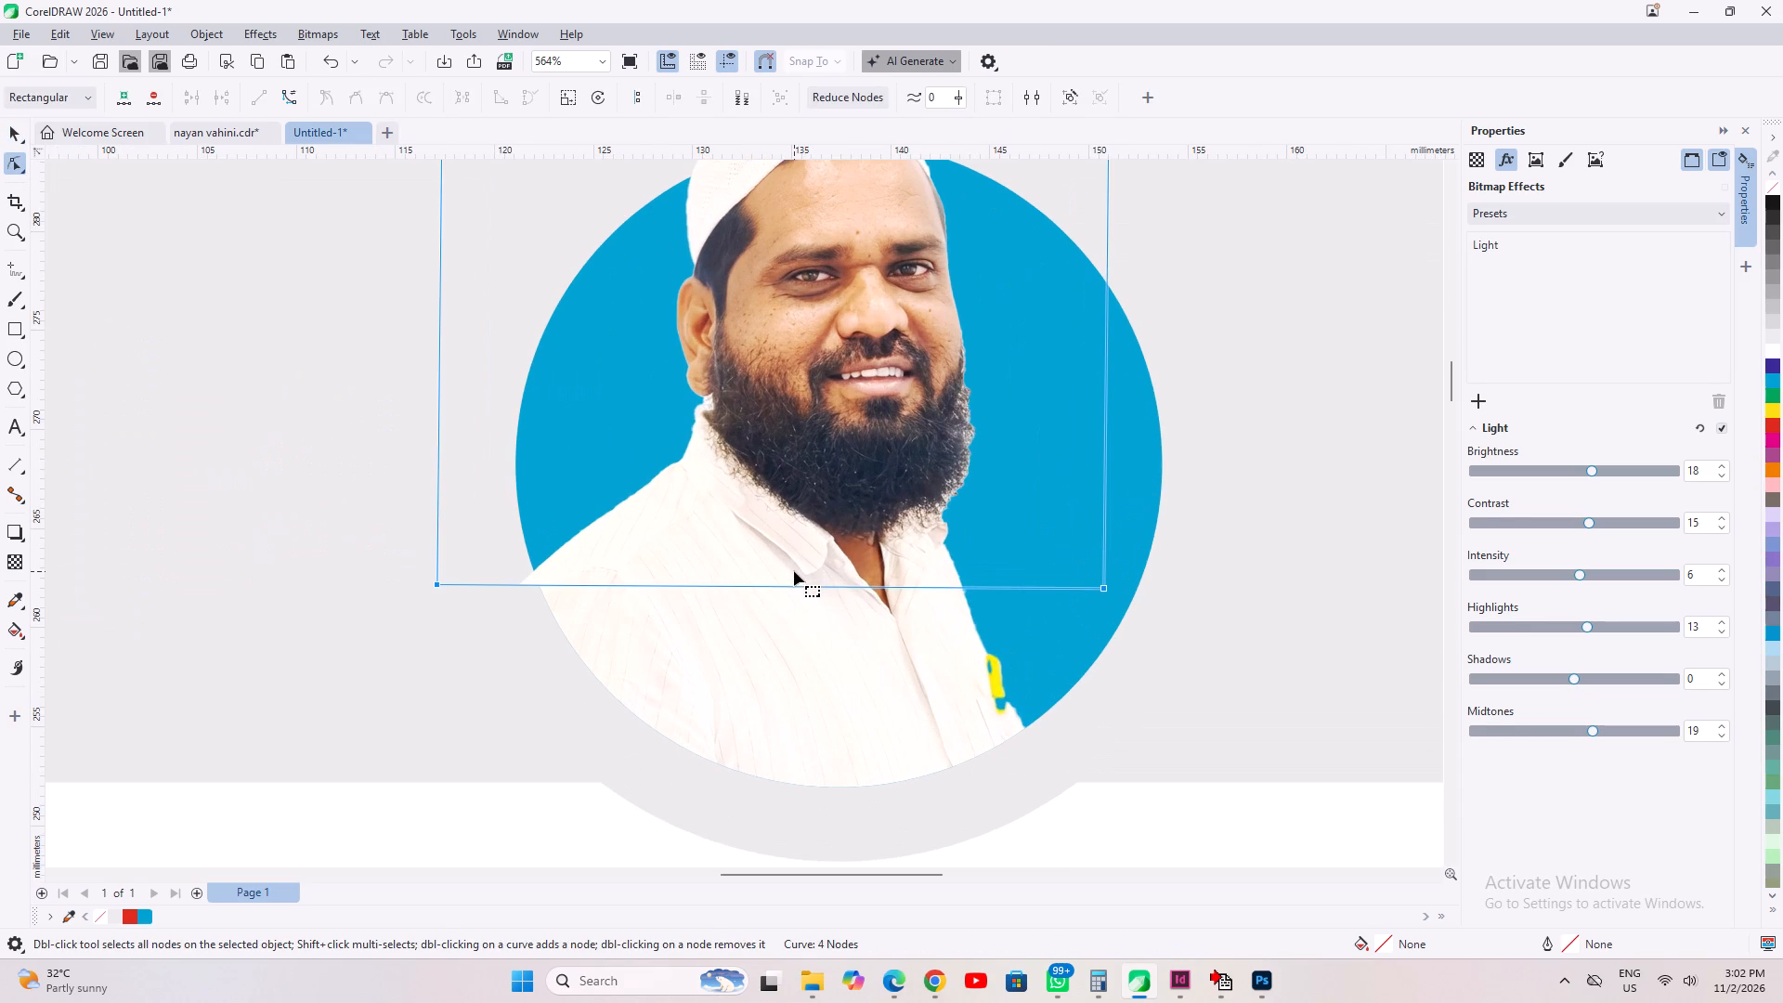
{"action": "left_click_drag", "start_coordinate": [794, 582], "coordinate": [794, 498], "text": "shift"}
{"action": "left_click_drag", "start_coordinate": [742, 583], "coordinate": [758, 479], "text": "shift"}
{"action": "left_click_drag", "start_coordinate": [719, 586], "coordinate": [721, 522], "text": "shift"}
{"action": "left_click_drag", "start_coordinate": [721, 522], "coordinate": [722, 501], "text": "shift"}
{"action": "left_click", "coordinate": [15, 123]}
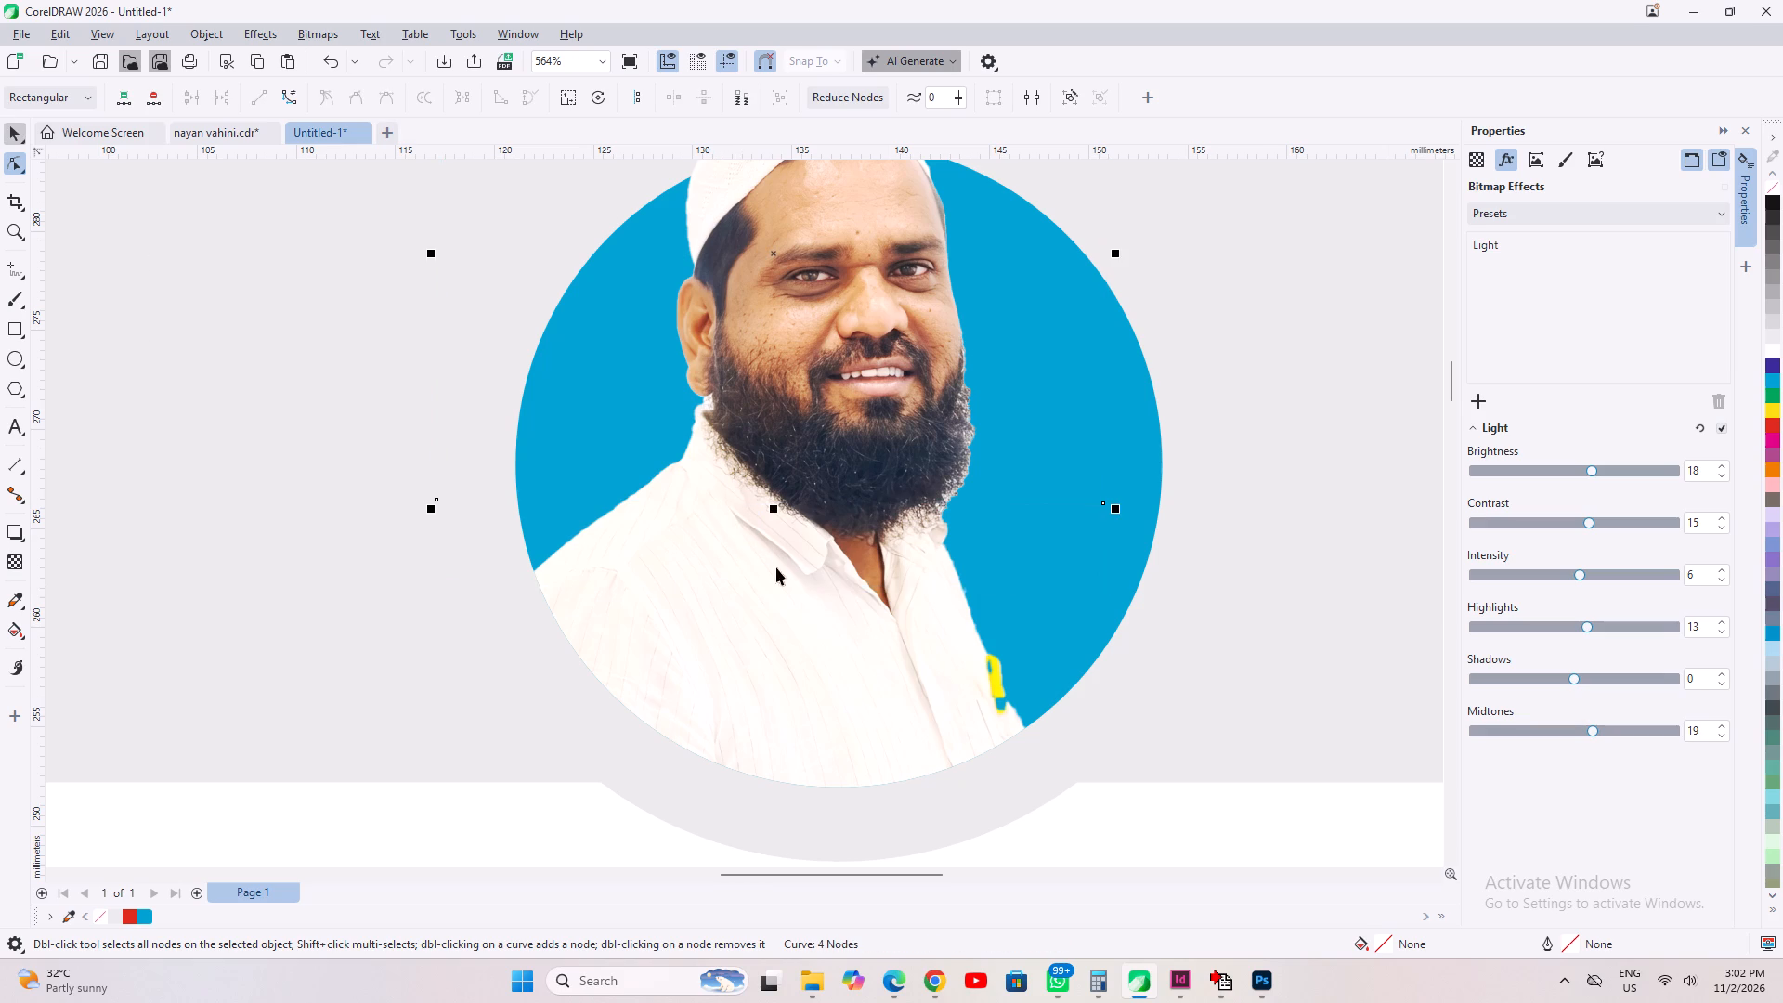
{"action": "scroll", "coordinate": [763, 593], "scroll_direction": "down", "scroll_amount": 8}
{"action": "left_click", "coordinate": [801, 801]}
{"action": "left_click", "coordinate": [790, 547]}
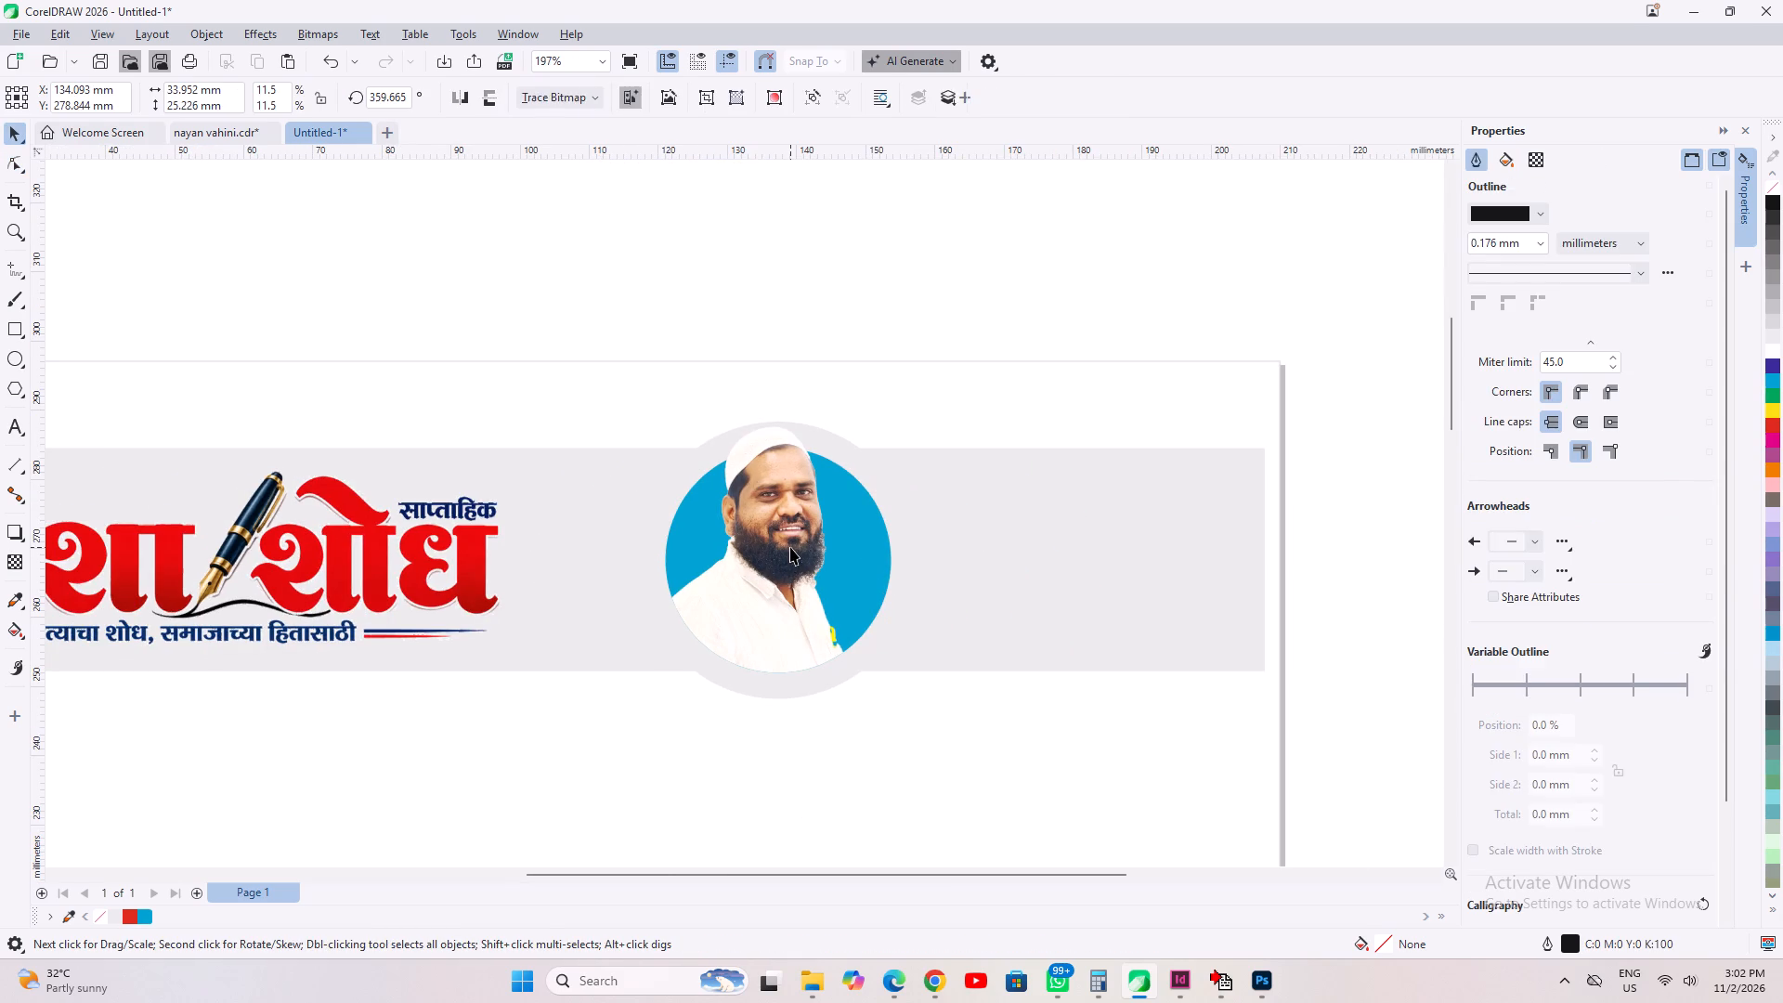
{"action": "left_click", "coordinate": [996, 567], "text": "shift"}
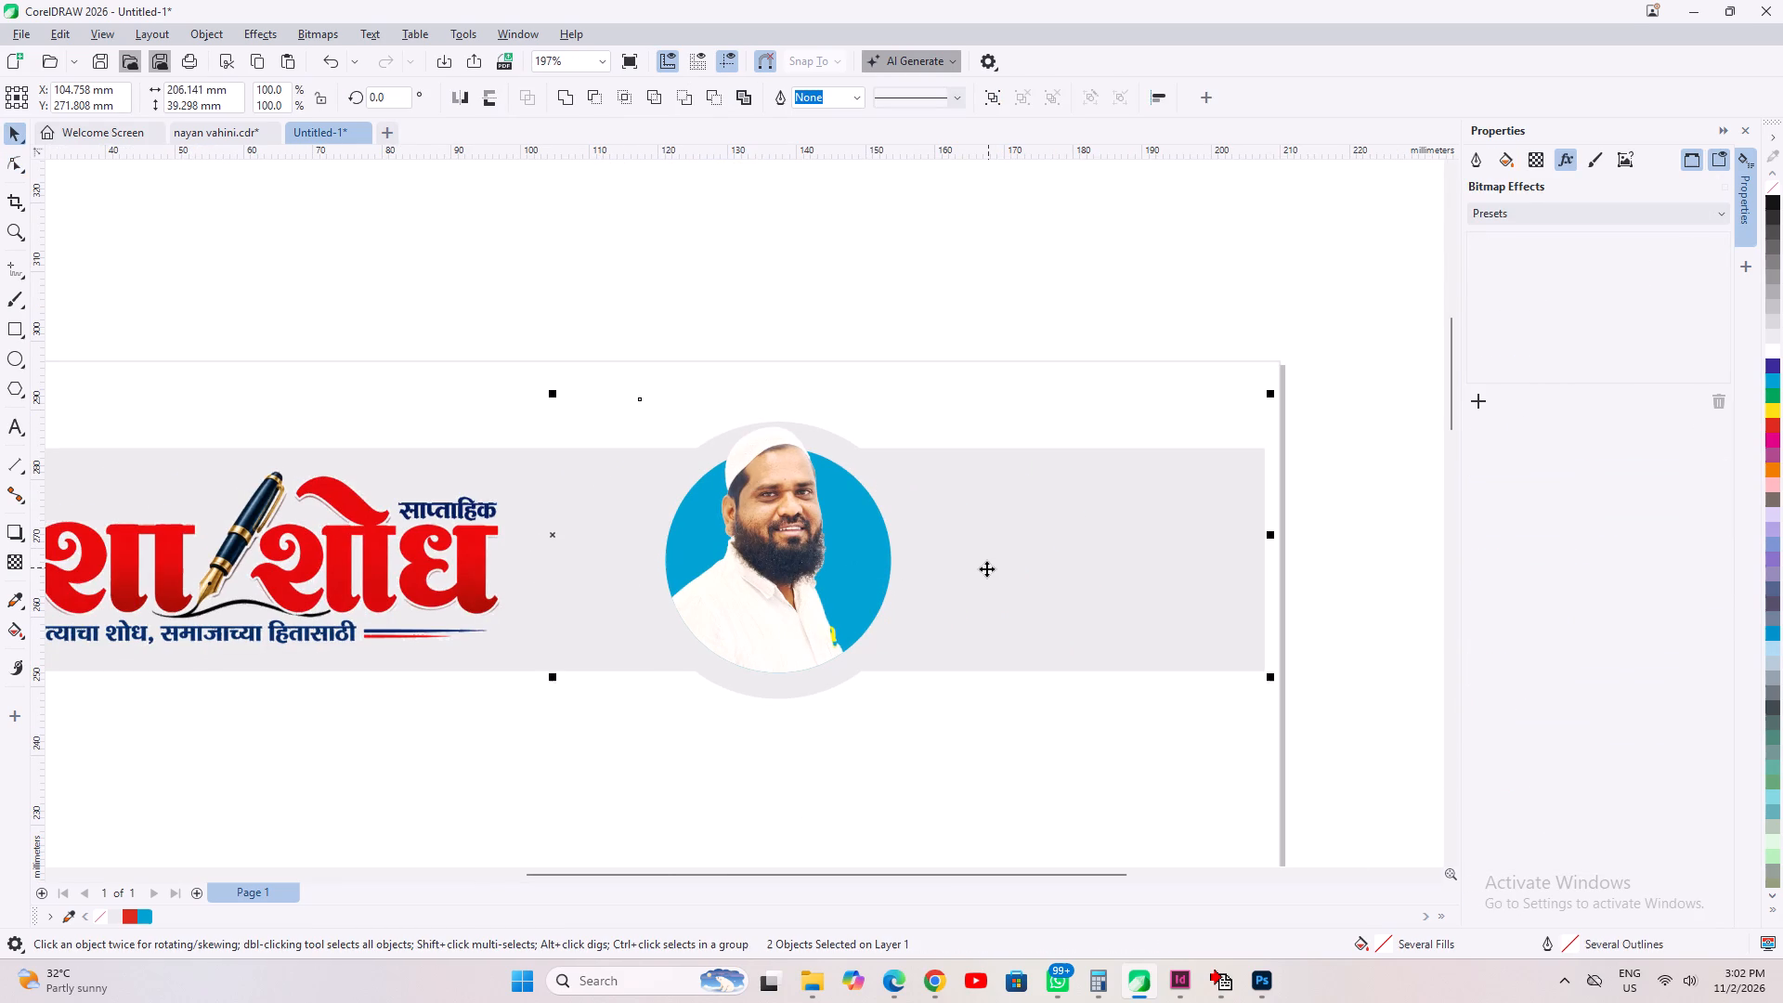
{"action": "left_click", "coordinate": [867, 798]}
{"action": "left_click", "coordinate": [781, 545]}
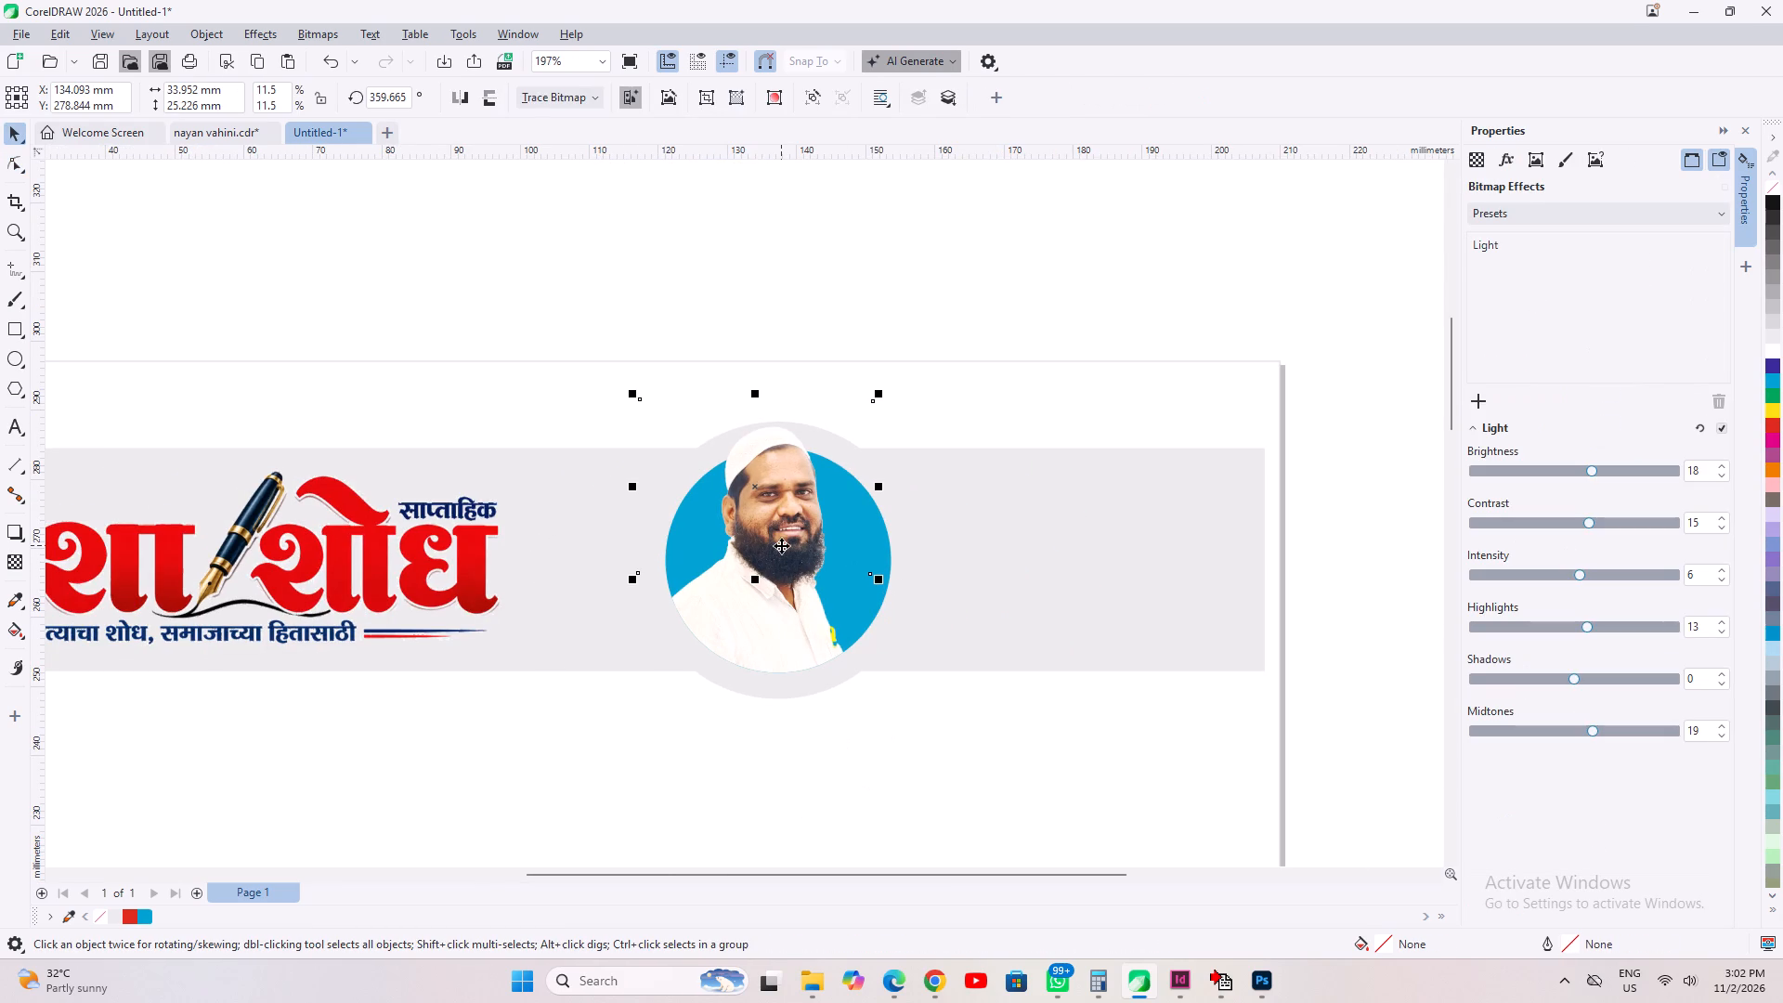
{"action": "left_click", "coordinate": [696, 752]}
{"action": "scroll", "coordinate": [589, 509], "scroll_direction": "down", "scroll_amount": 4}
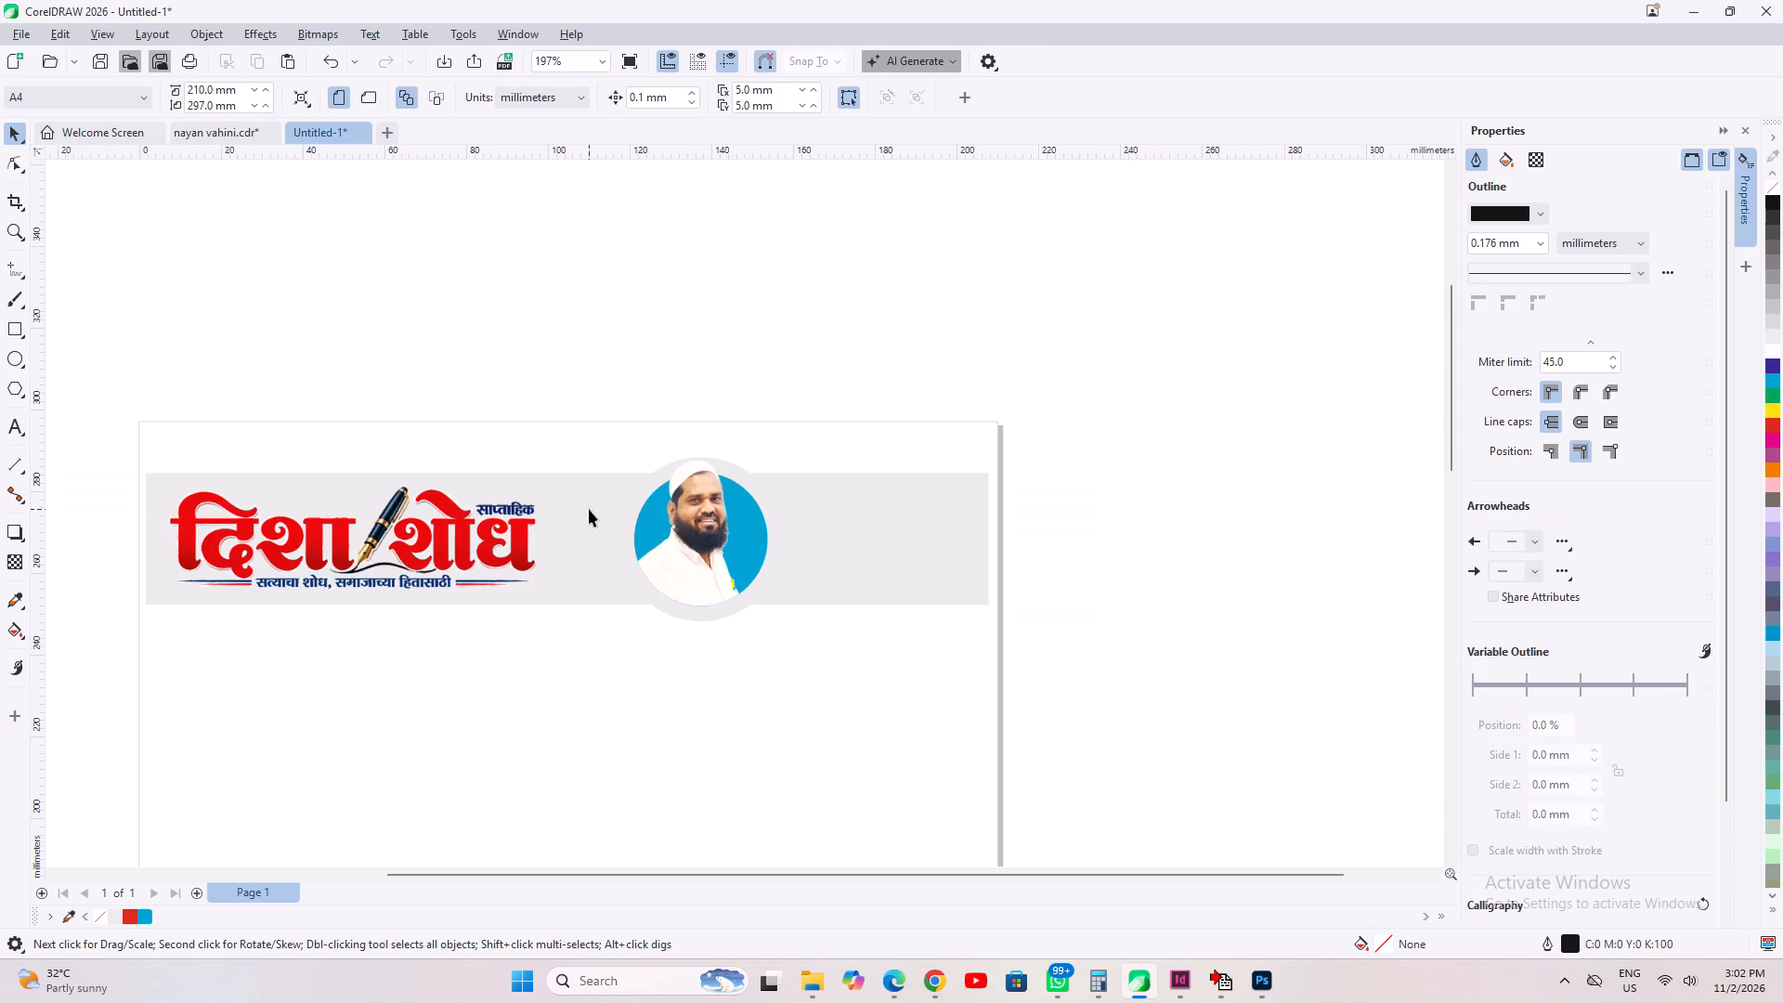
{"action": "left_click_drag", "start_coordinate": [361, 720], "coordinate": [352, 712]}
Start an artistic text object in the blank area below the masthead logo.
{"action": "left_click", "coordinate": [10, 418]}
{"action": "left_click", "coordinate": [388, 667]}
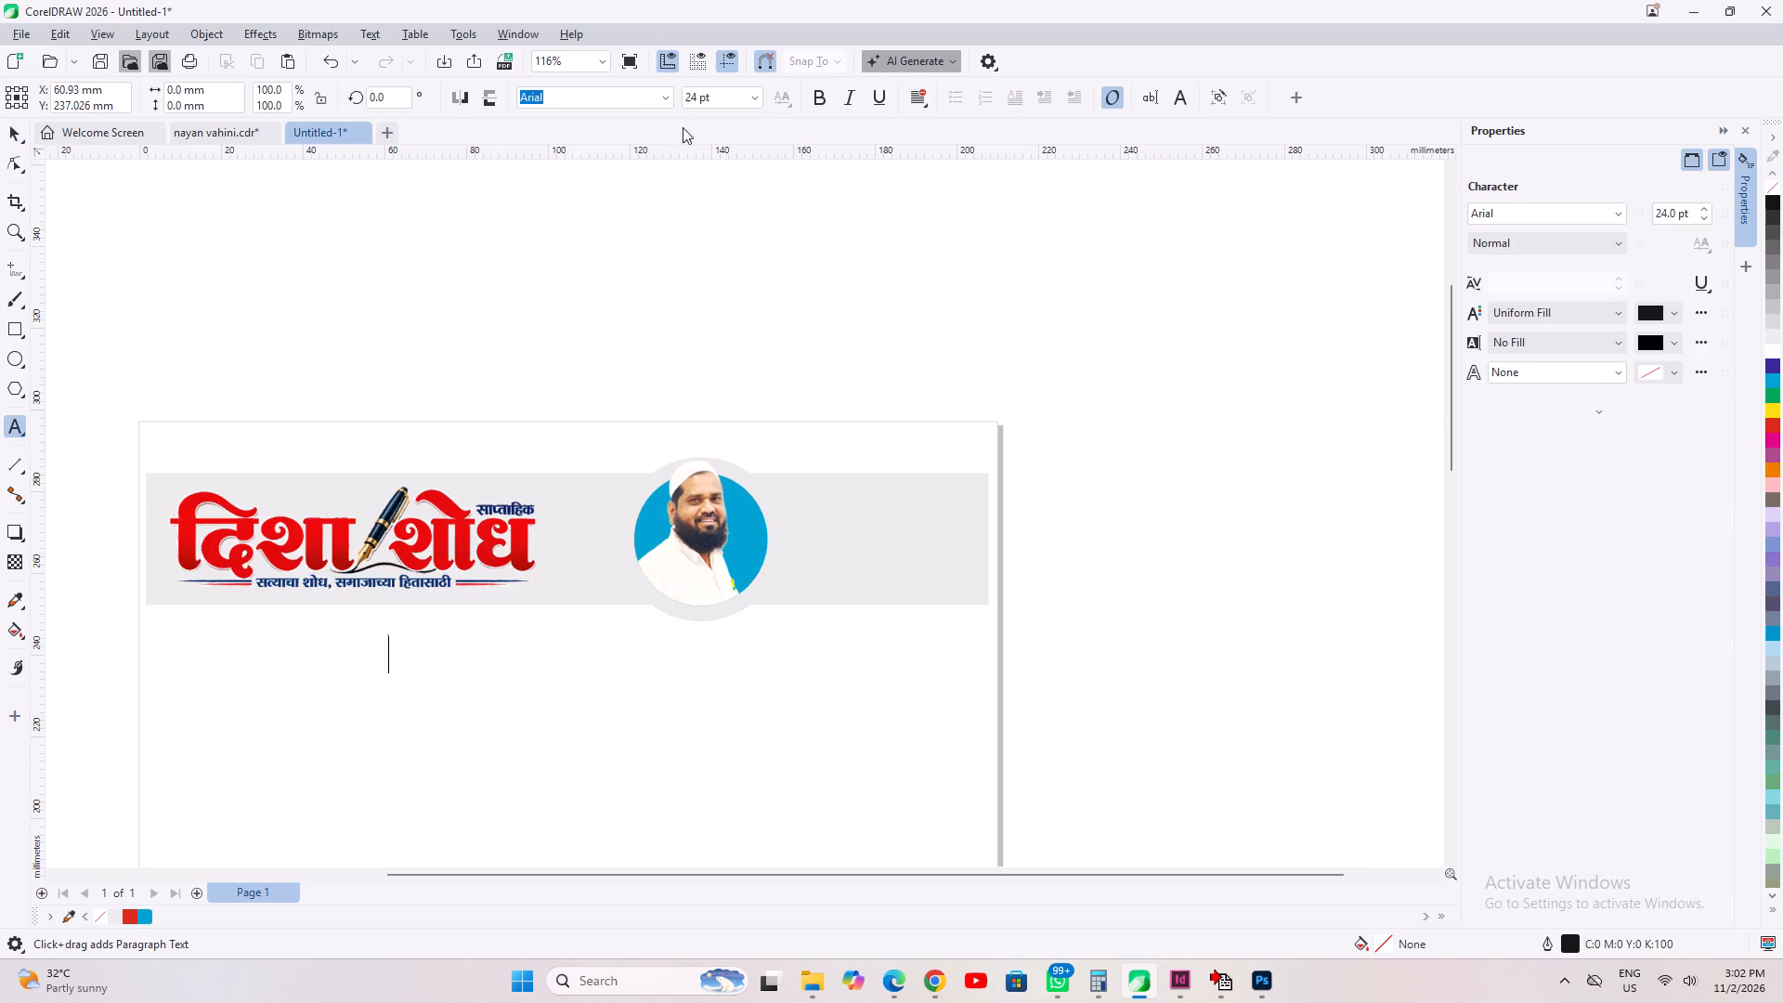
Set the new artistic text's font to Khand and enter the text "JKS[" below the masthead logo.
{"action": "left_click", "coordinate": [663, 99]}
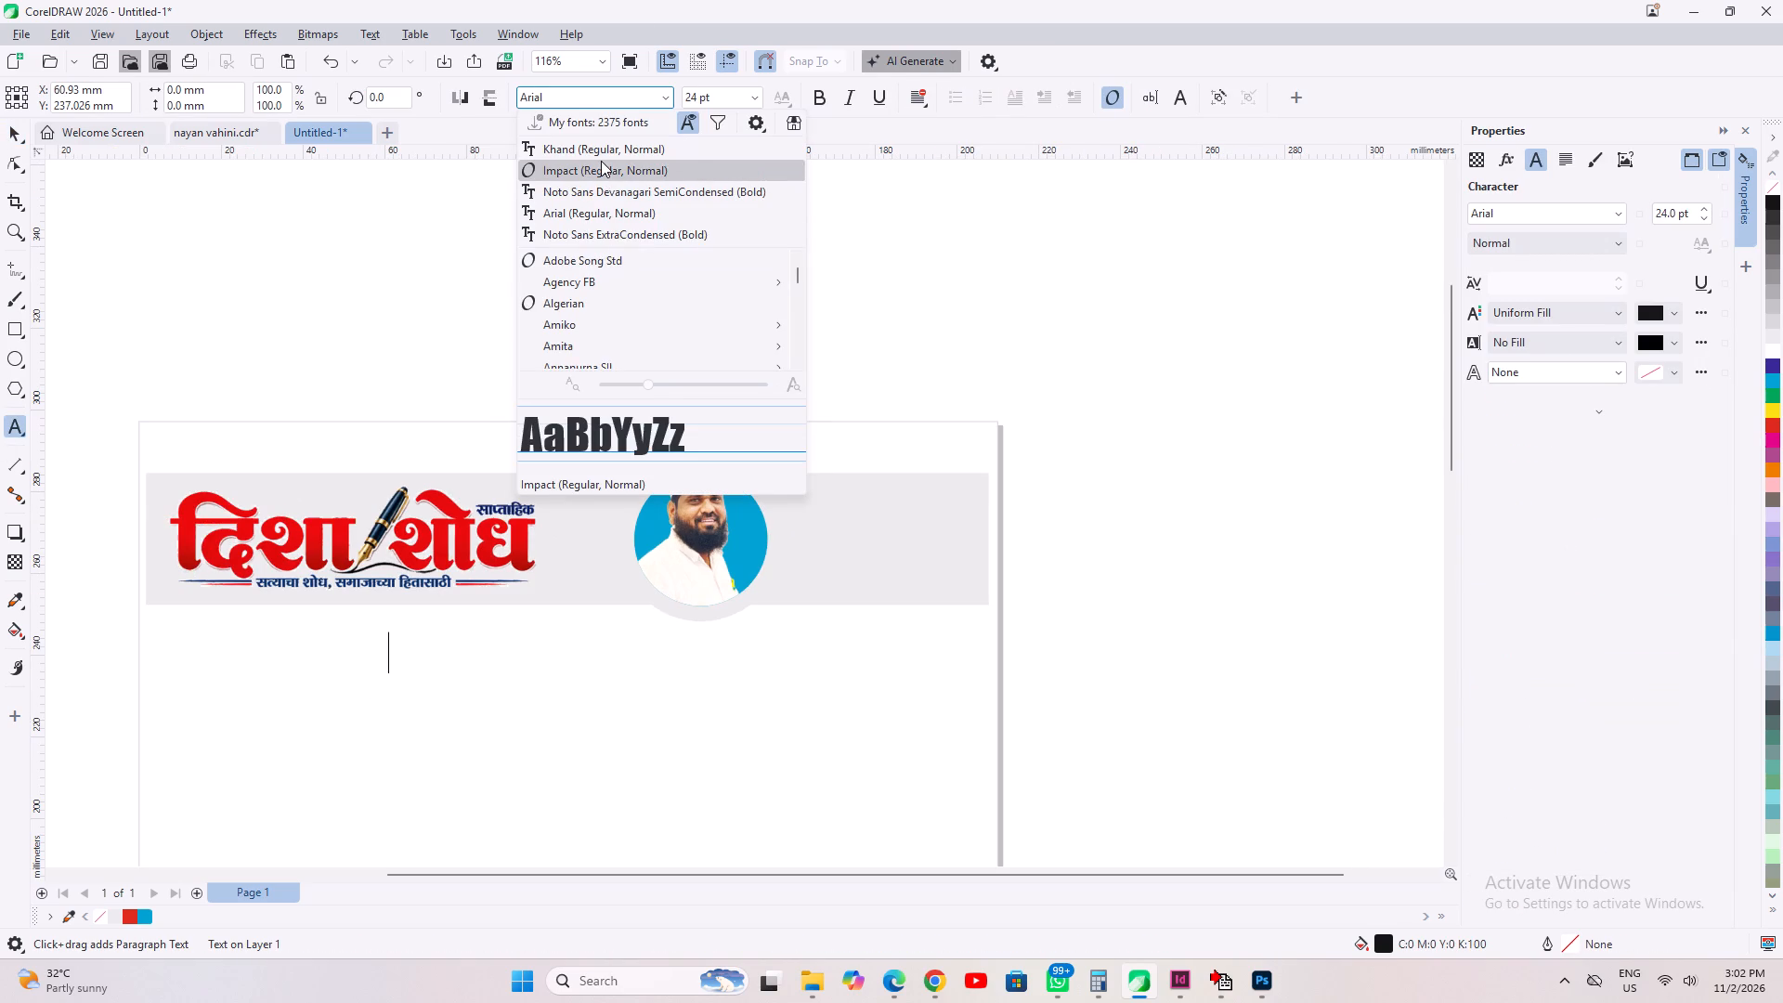
{"action": "left_click", "coordinate": [601, 155]}
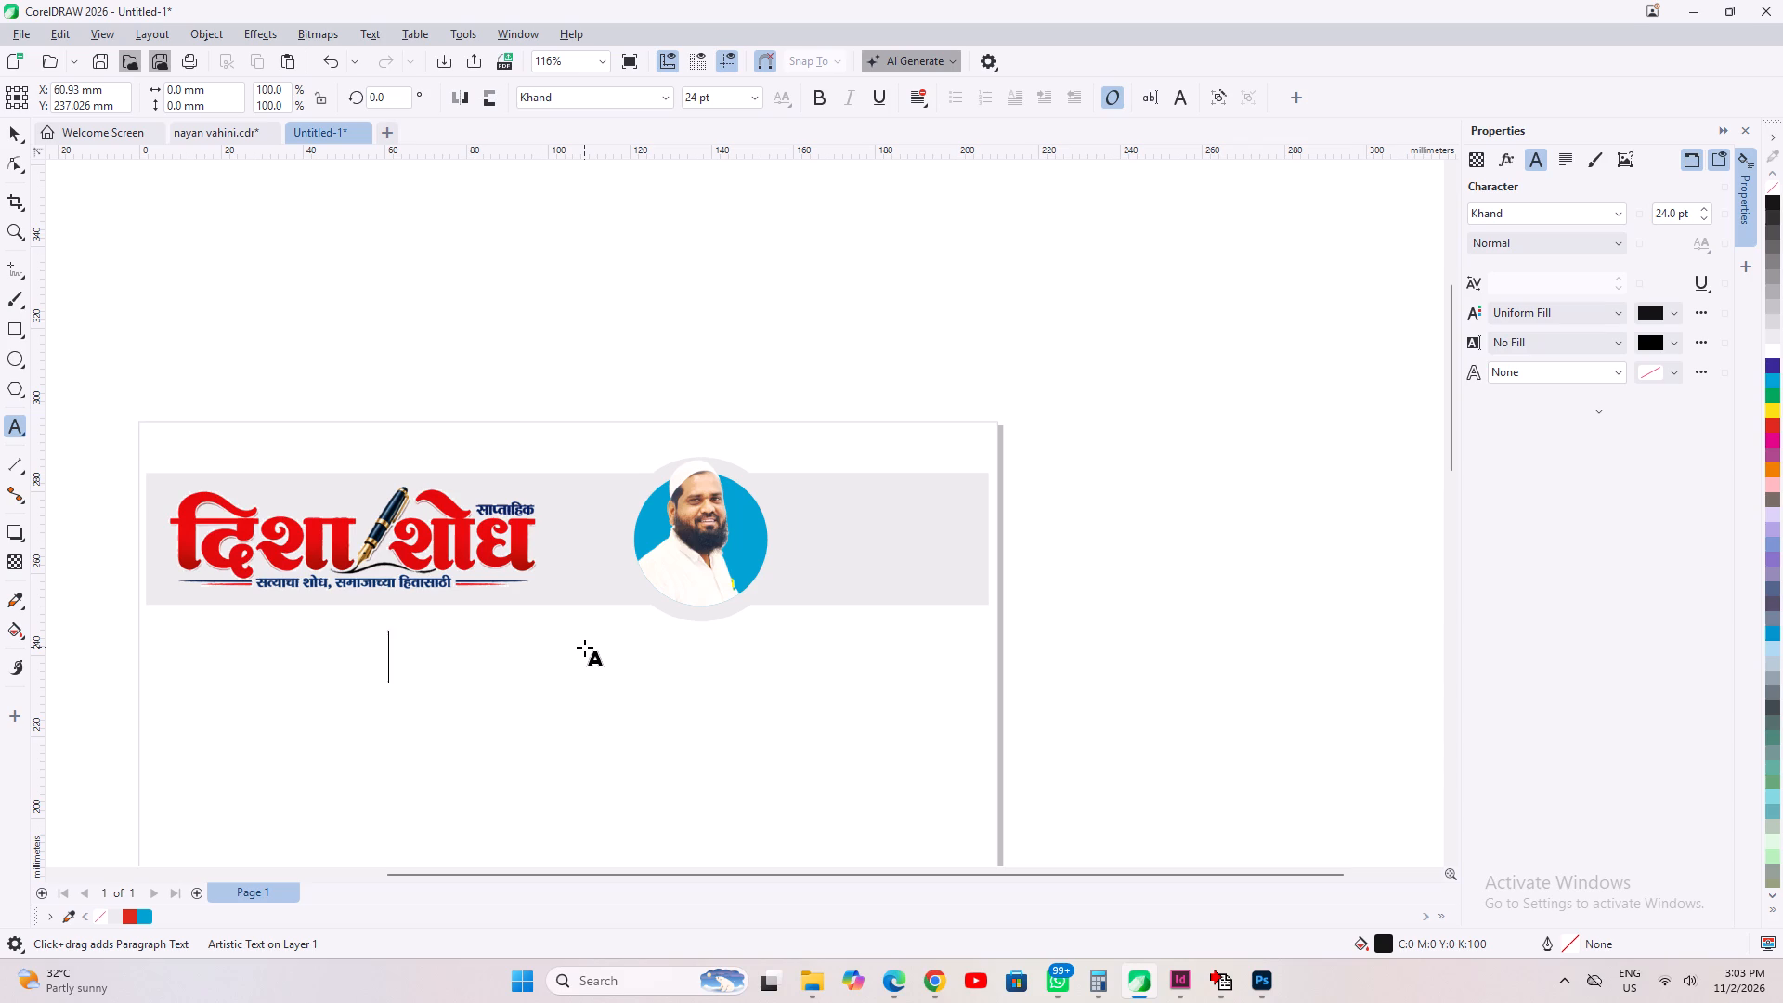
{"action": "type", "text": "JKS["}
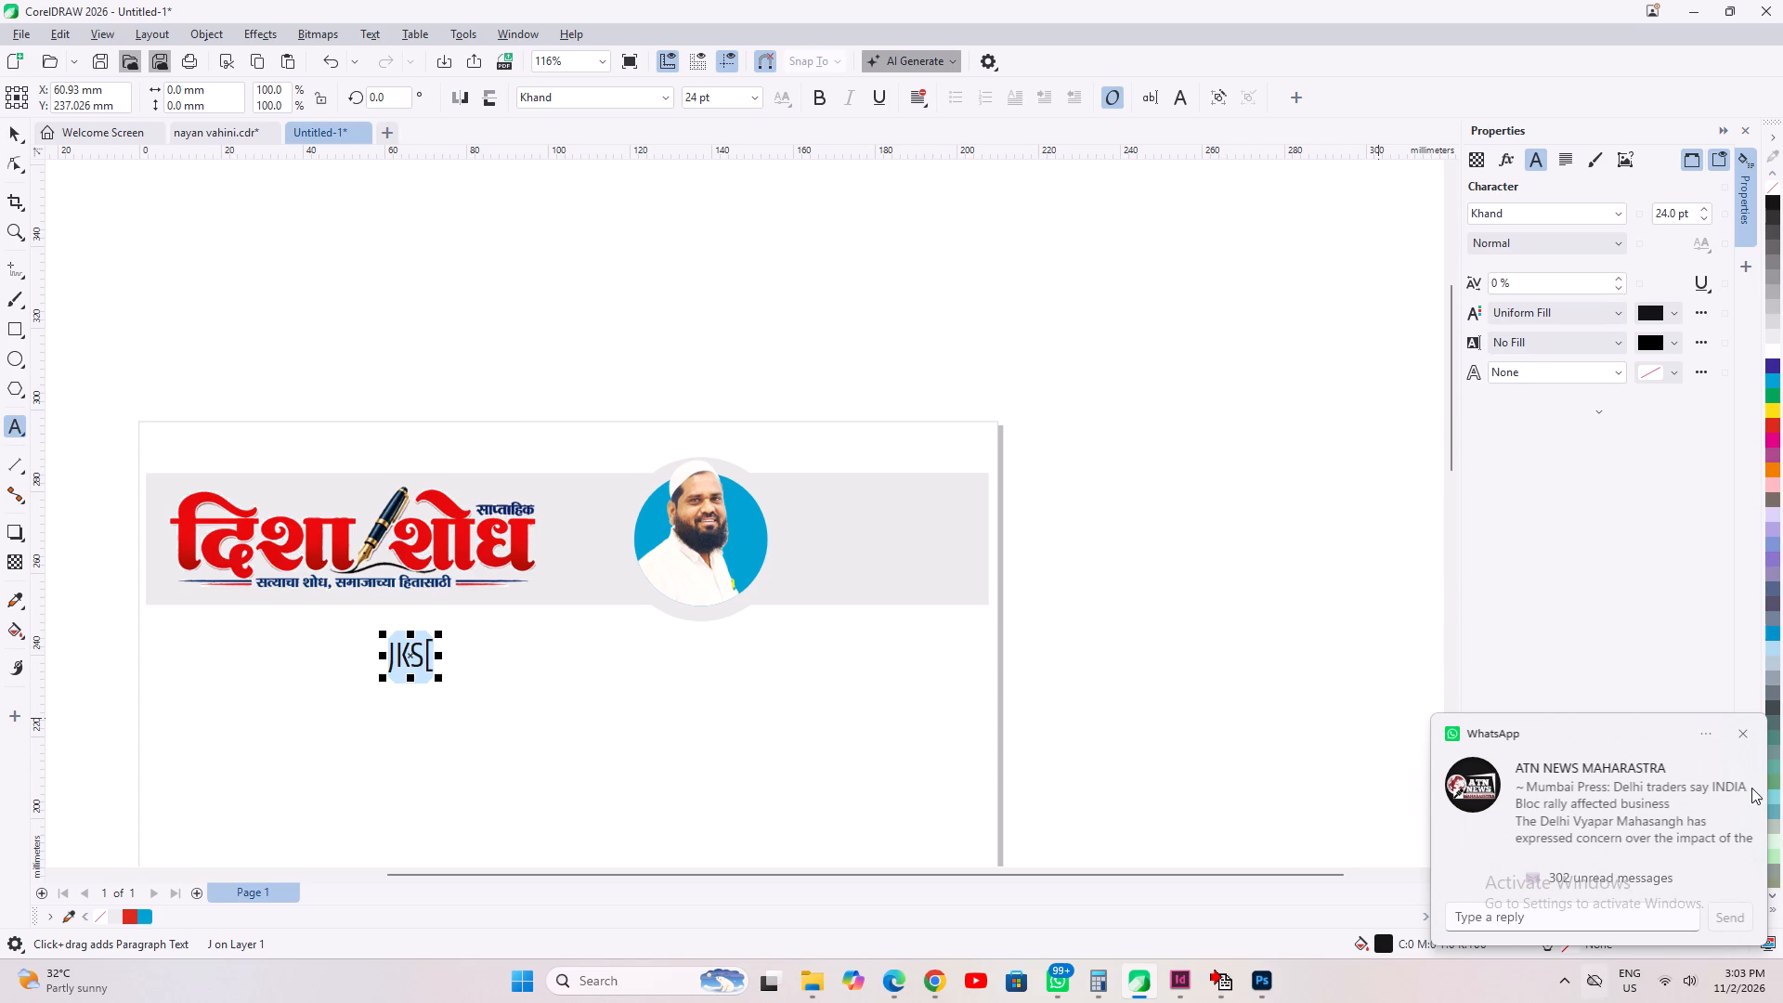
Dismiss the WhatsApp notification and show the hidden system tray icons.
{"action": "left_click", "coordinate": [1743, 731]}
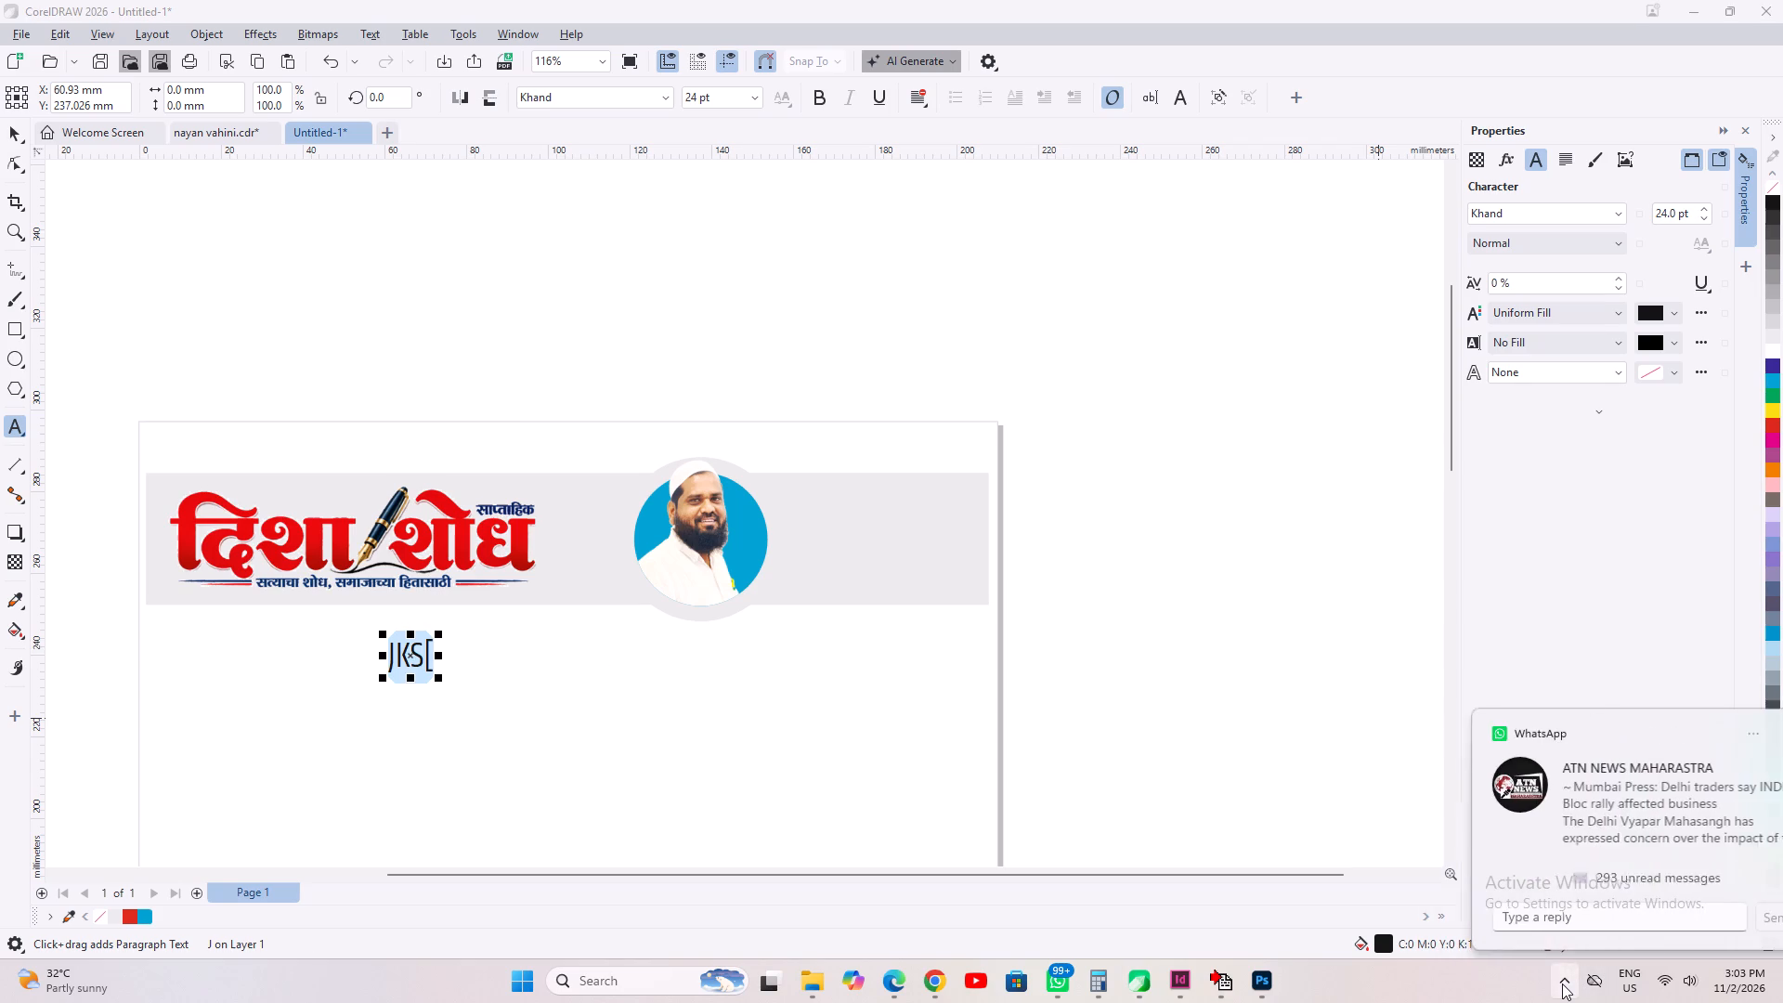
{"action": "left_click", "coordinate": [1562, 983]}
{"action": "left_click", "coordinate": [1750, 727]}
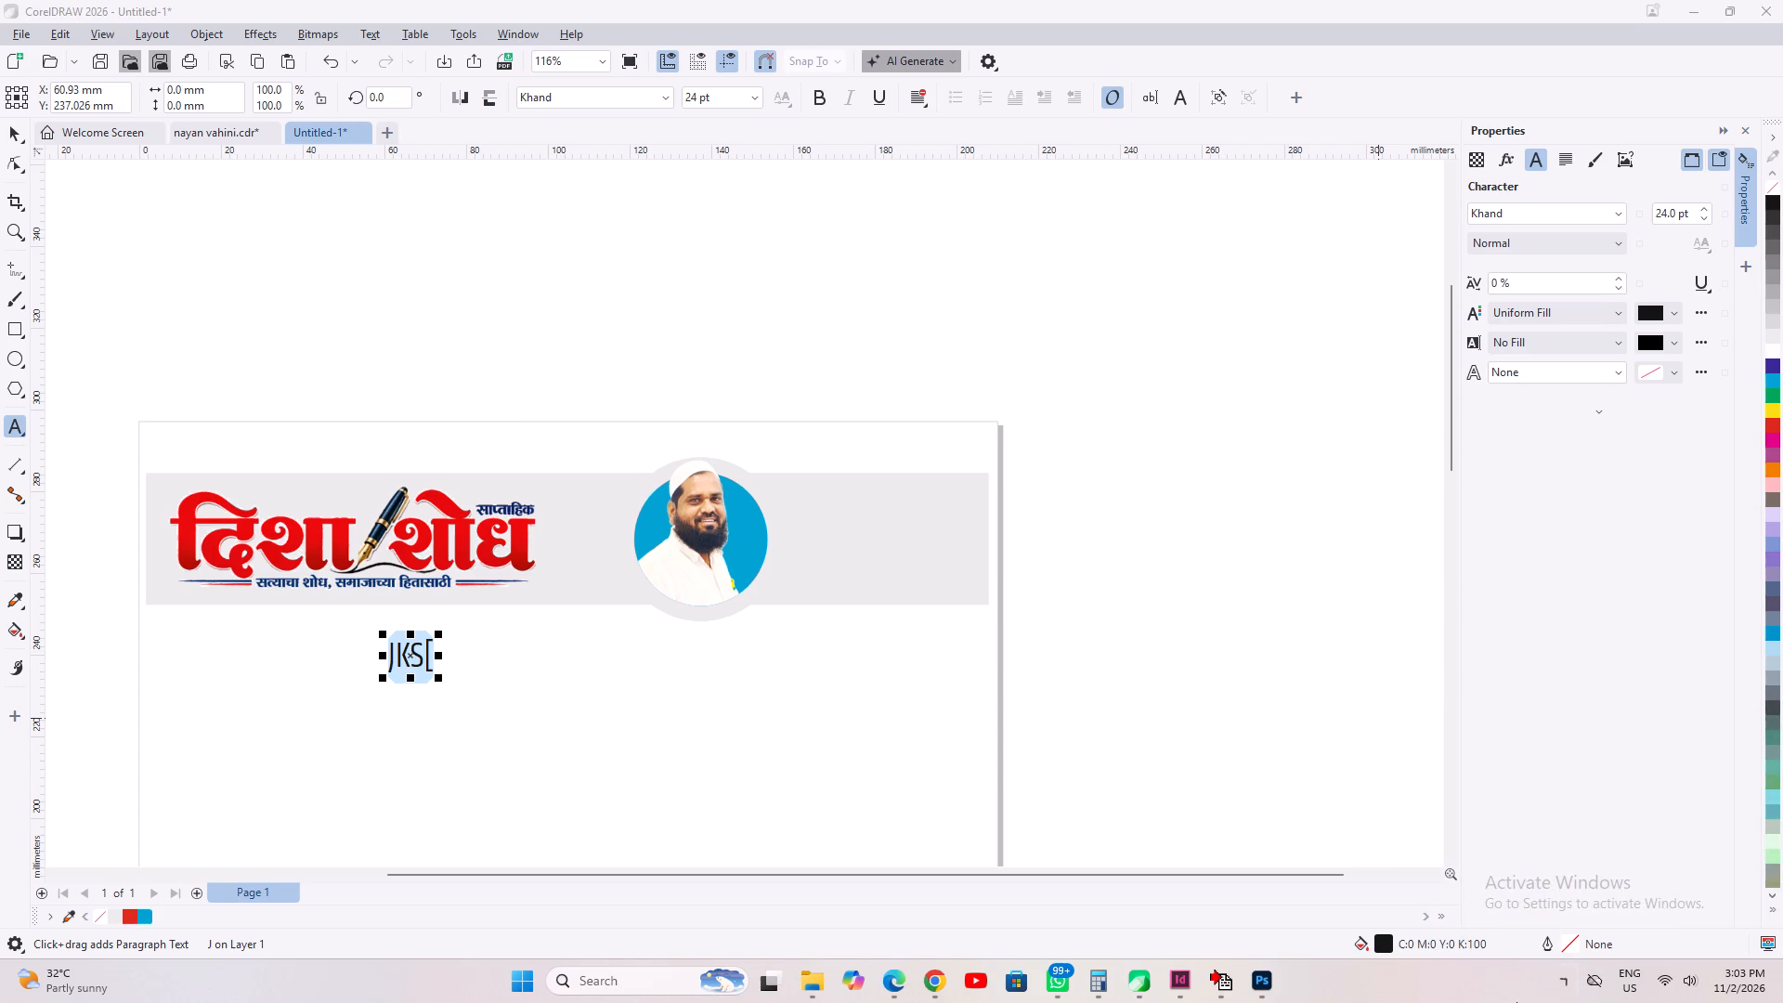
{"action": "left_click", "coordinate": [1570, 981]}
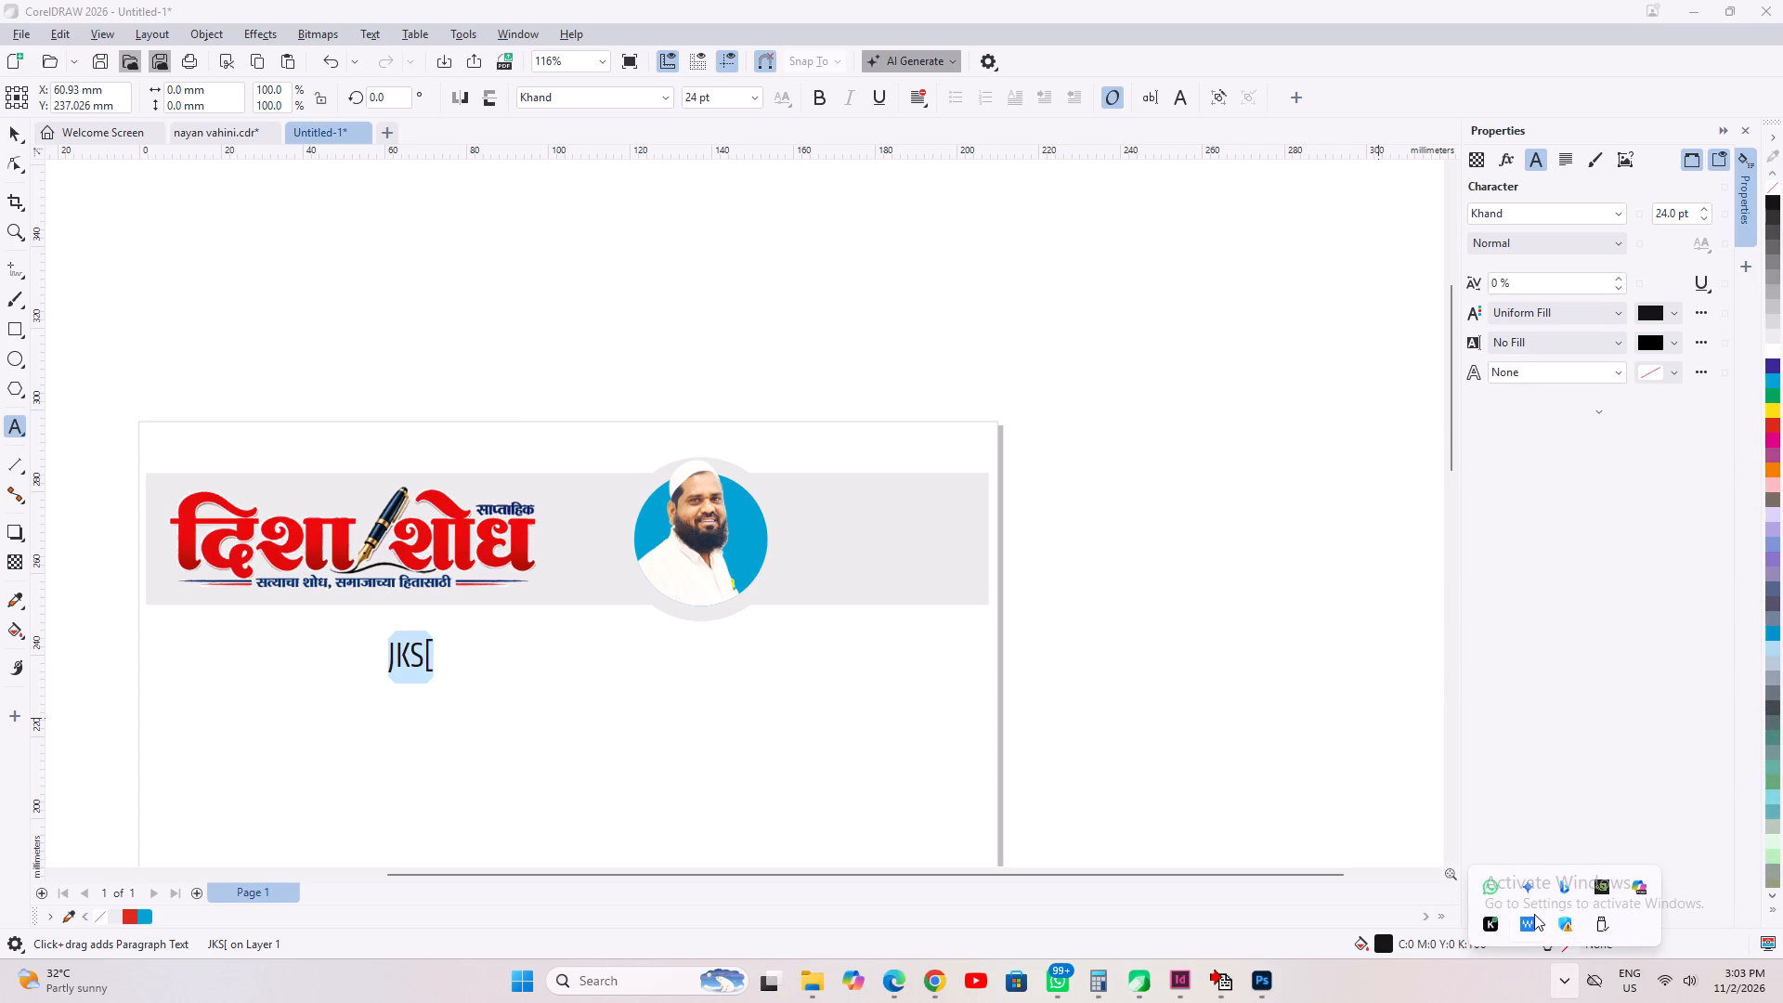
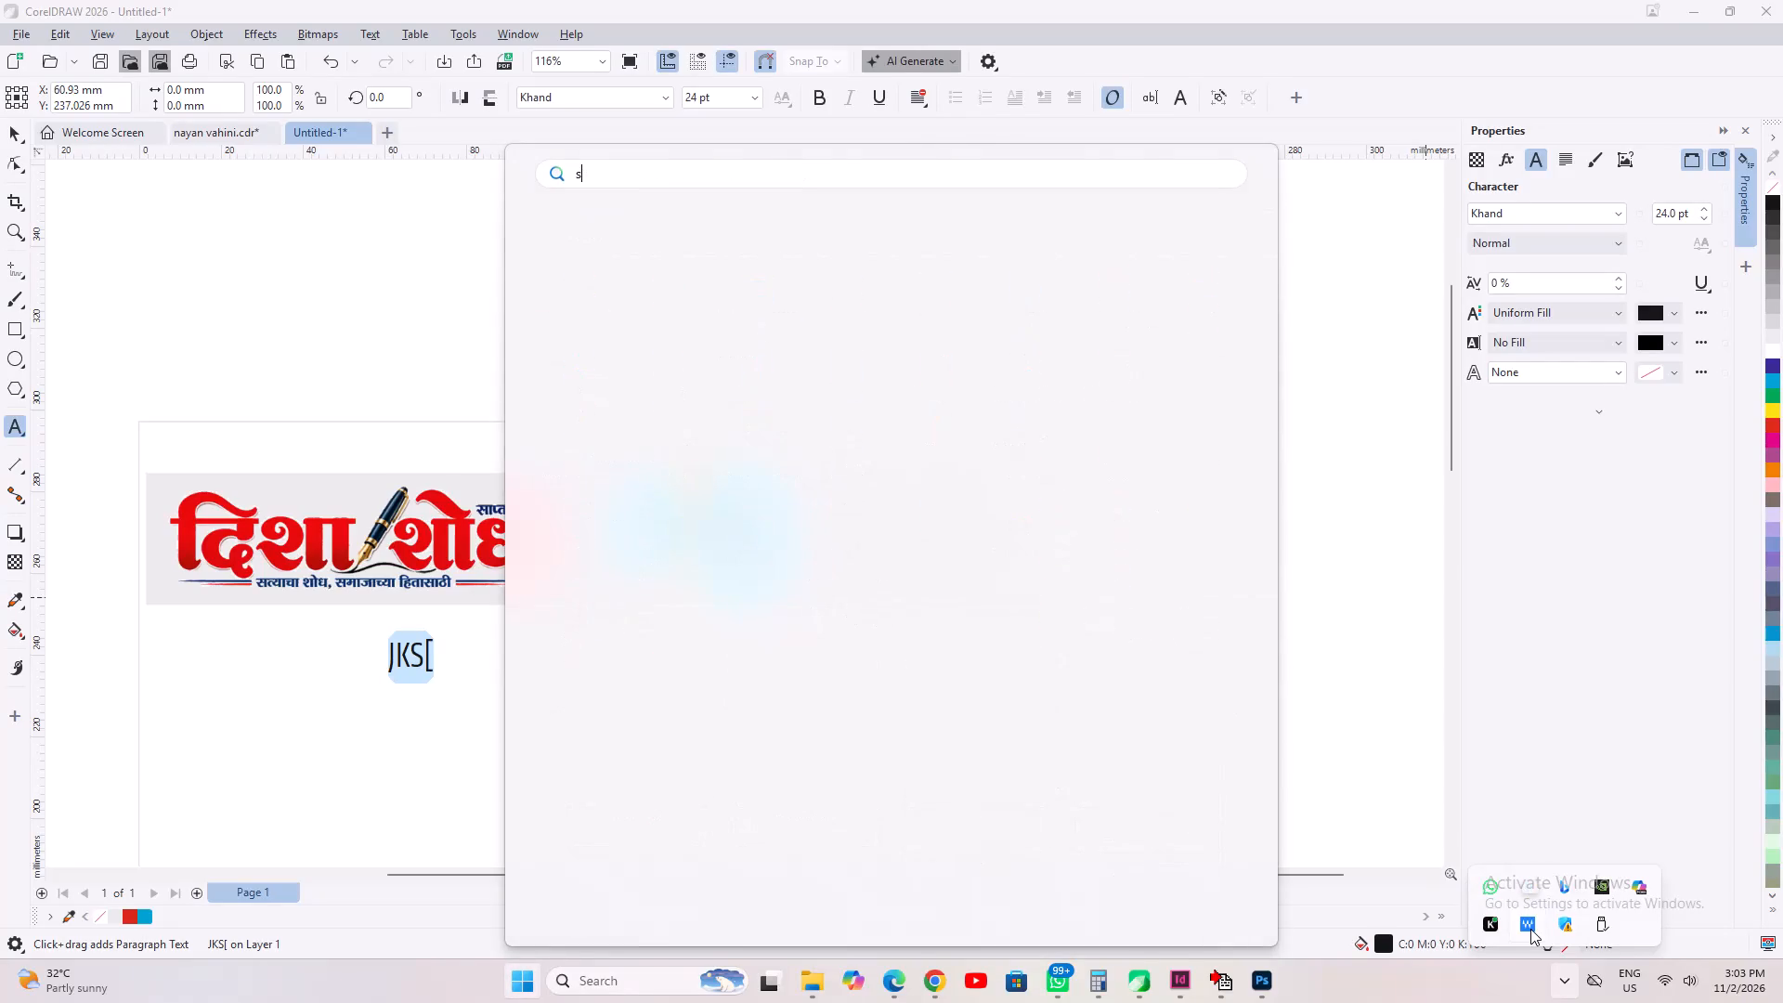
Launch the Shree-Lipi Dev Ratna - 32 Bit keyboard application and put away its user tips window.
{"action": "key", "text": "h"}
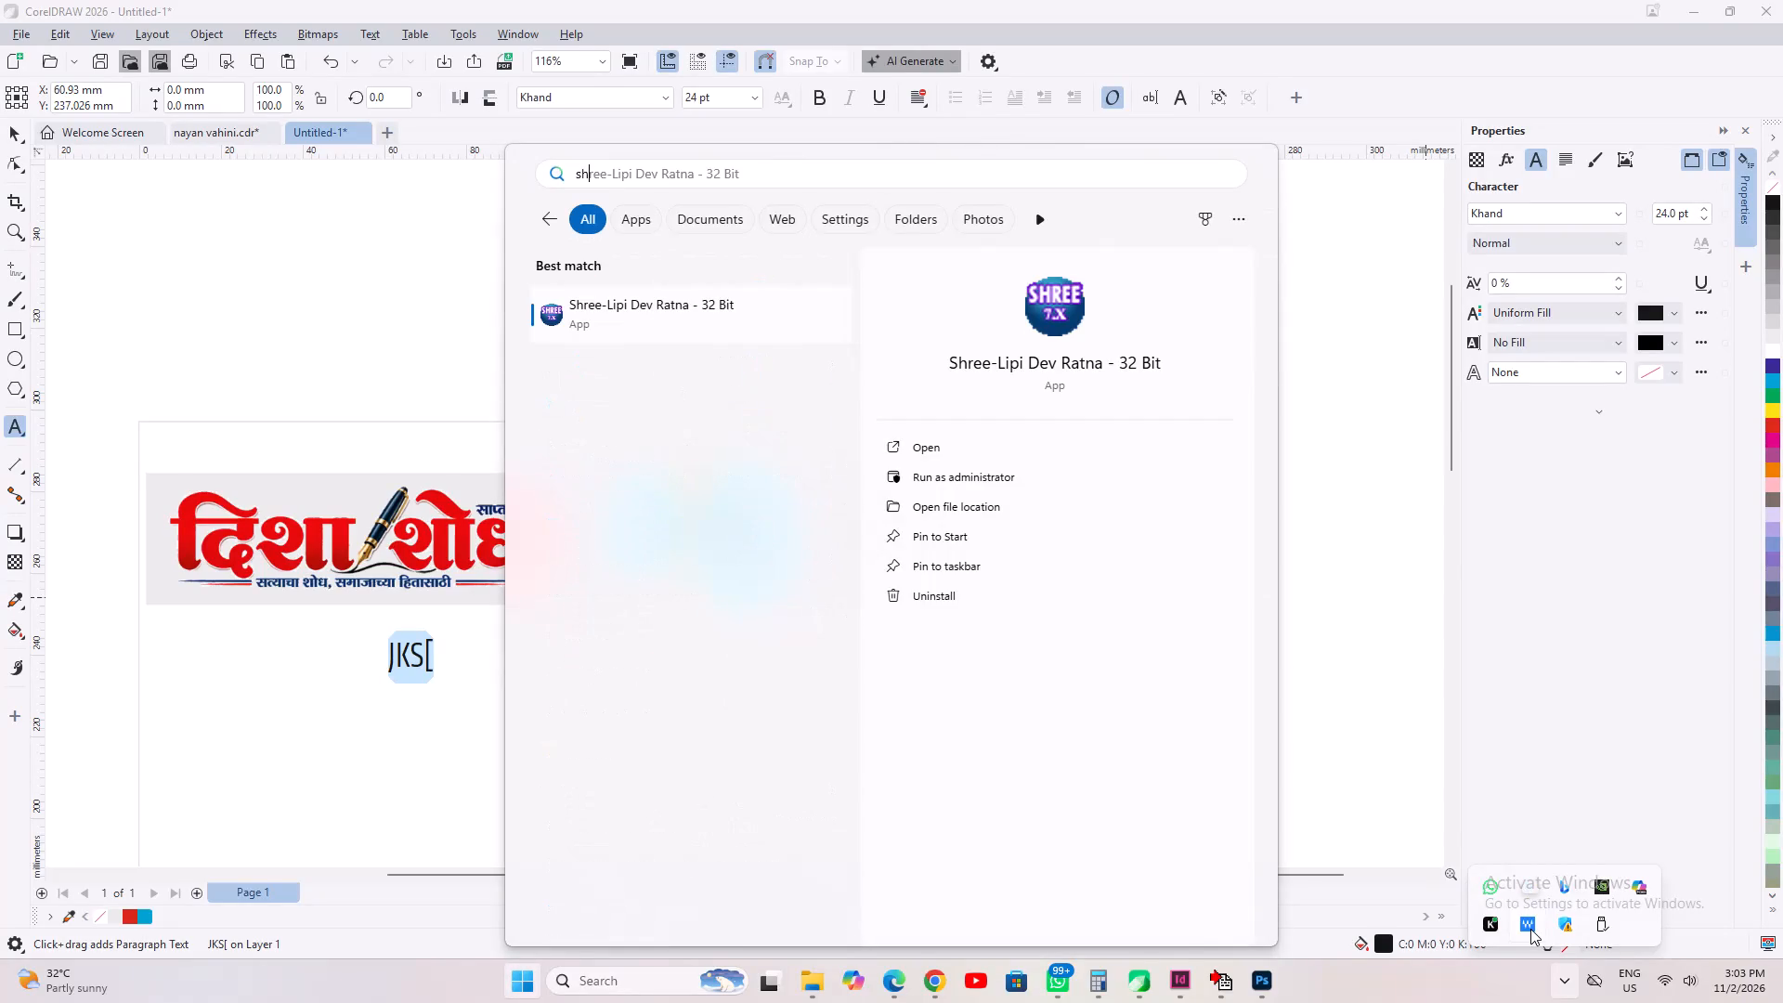
{"action": "key", "text": "Return"}
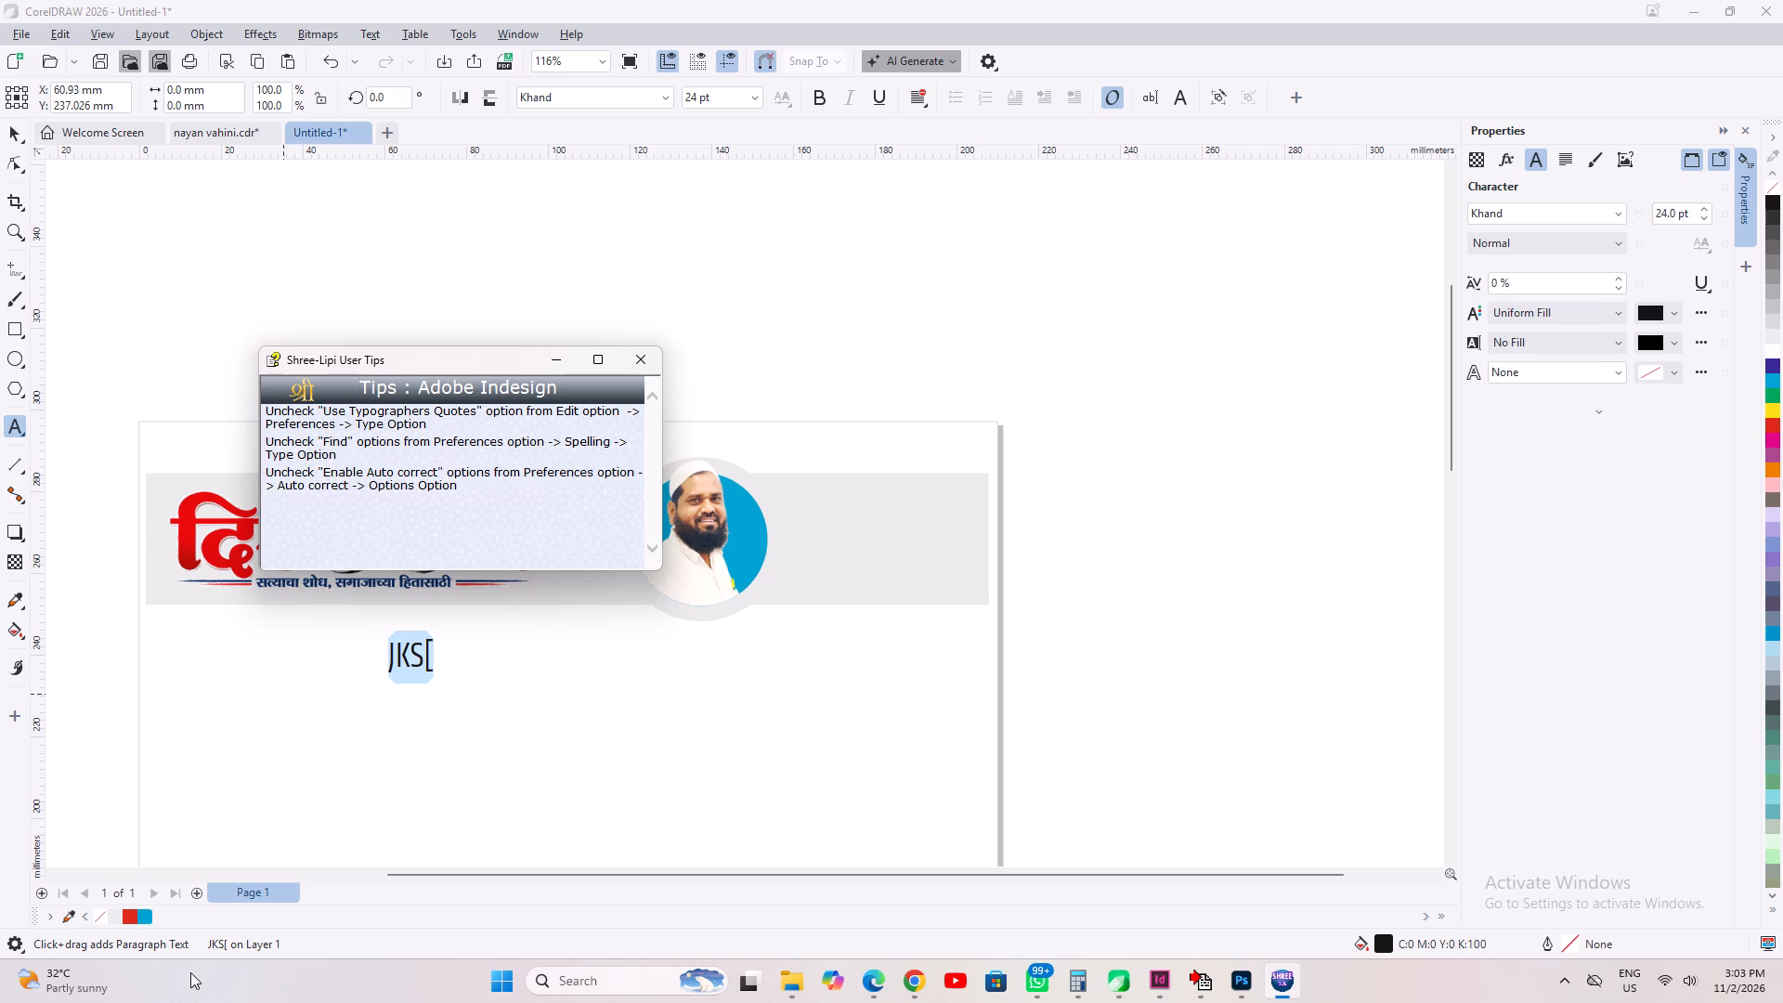
{"action": "left_click", "coordinate": [557, 355]}
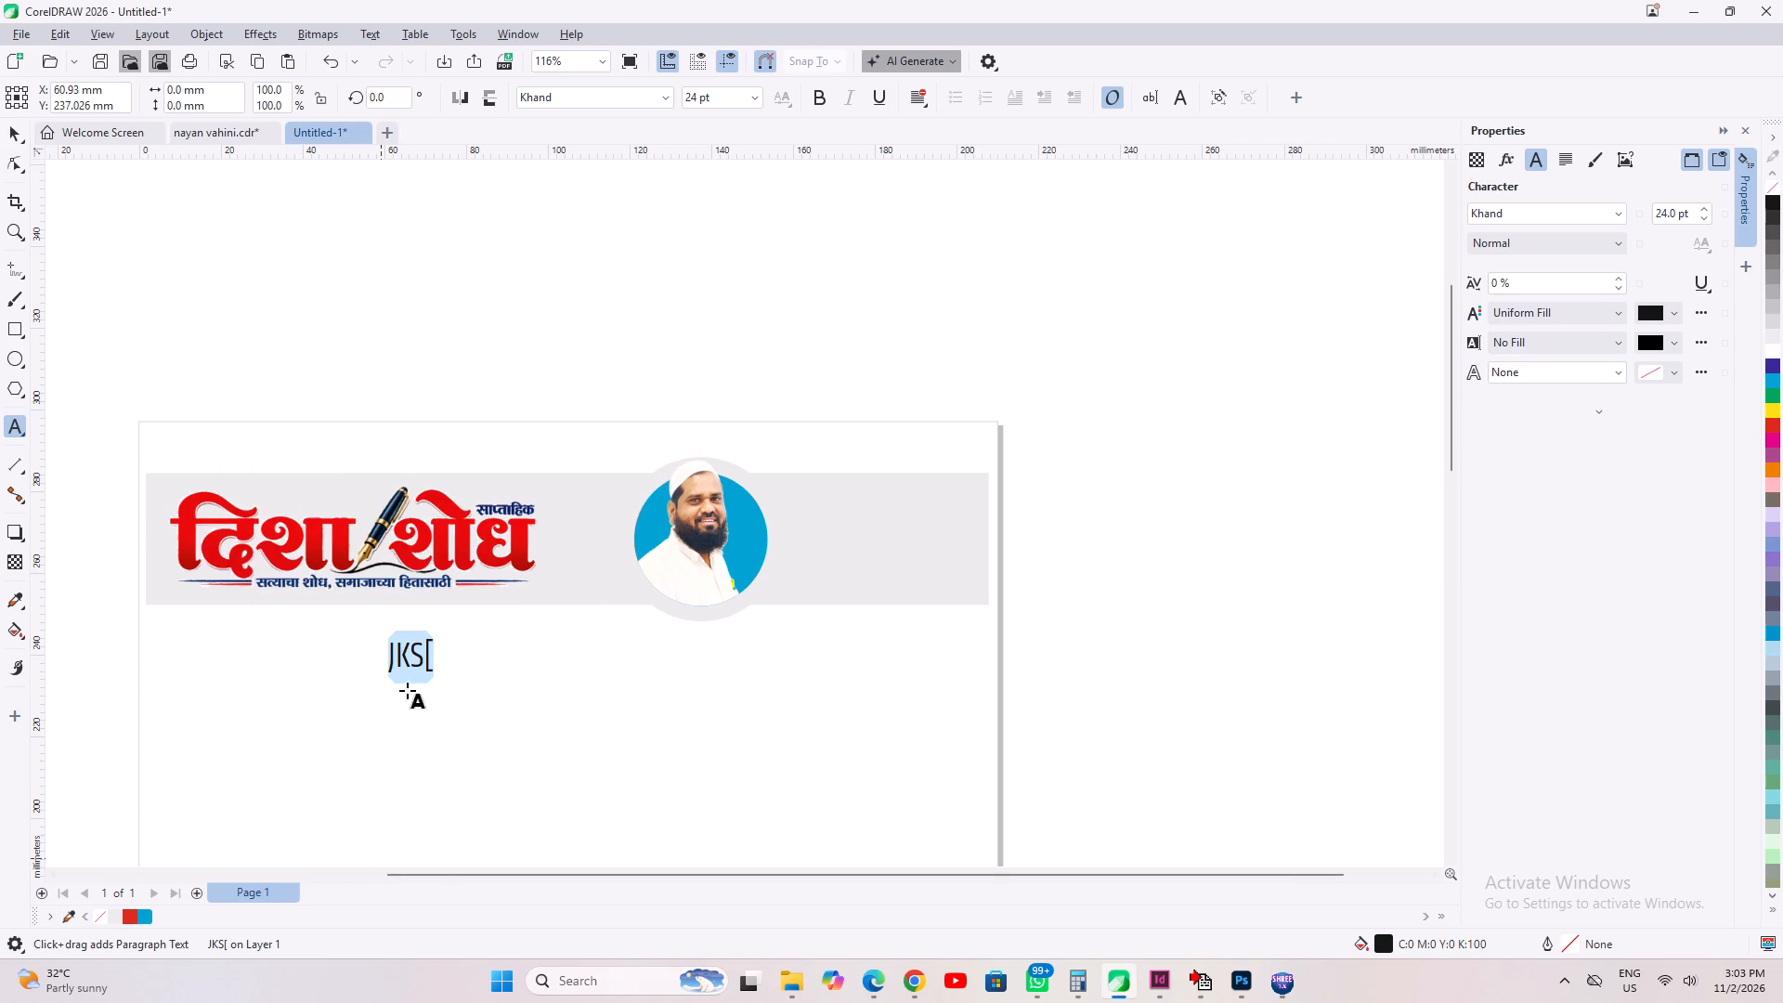
Set the Shree-Lipi script font layout to Unicode and return to the page.
{"action": "left_click", "coordinate": [411, 669]}
{"action": "key", "text": "ctrl+a"}
{"action": "left_click", "coordinate": [1556, 984]}
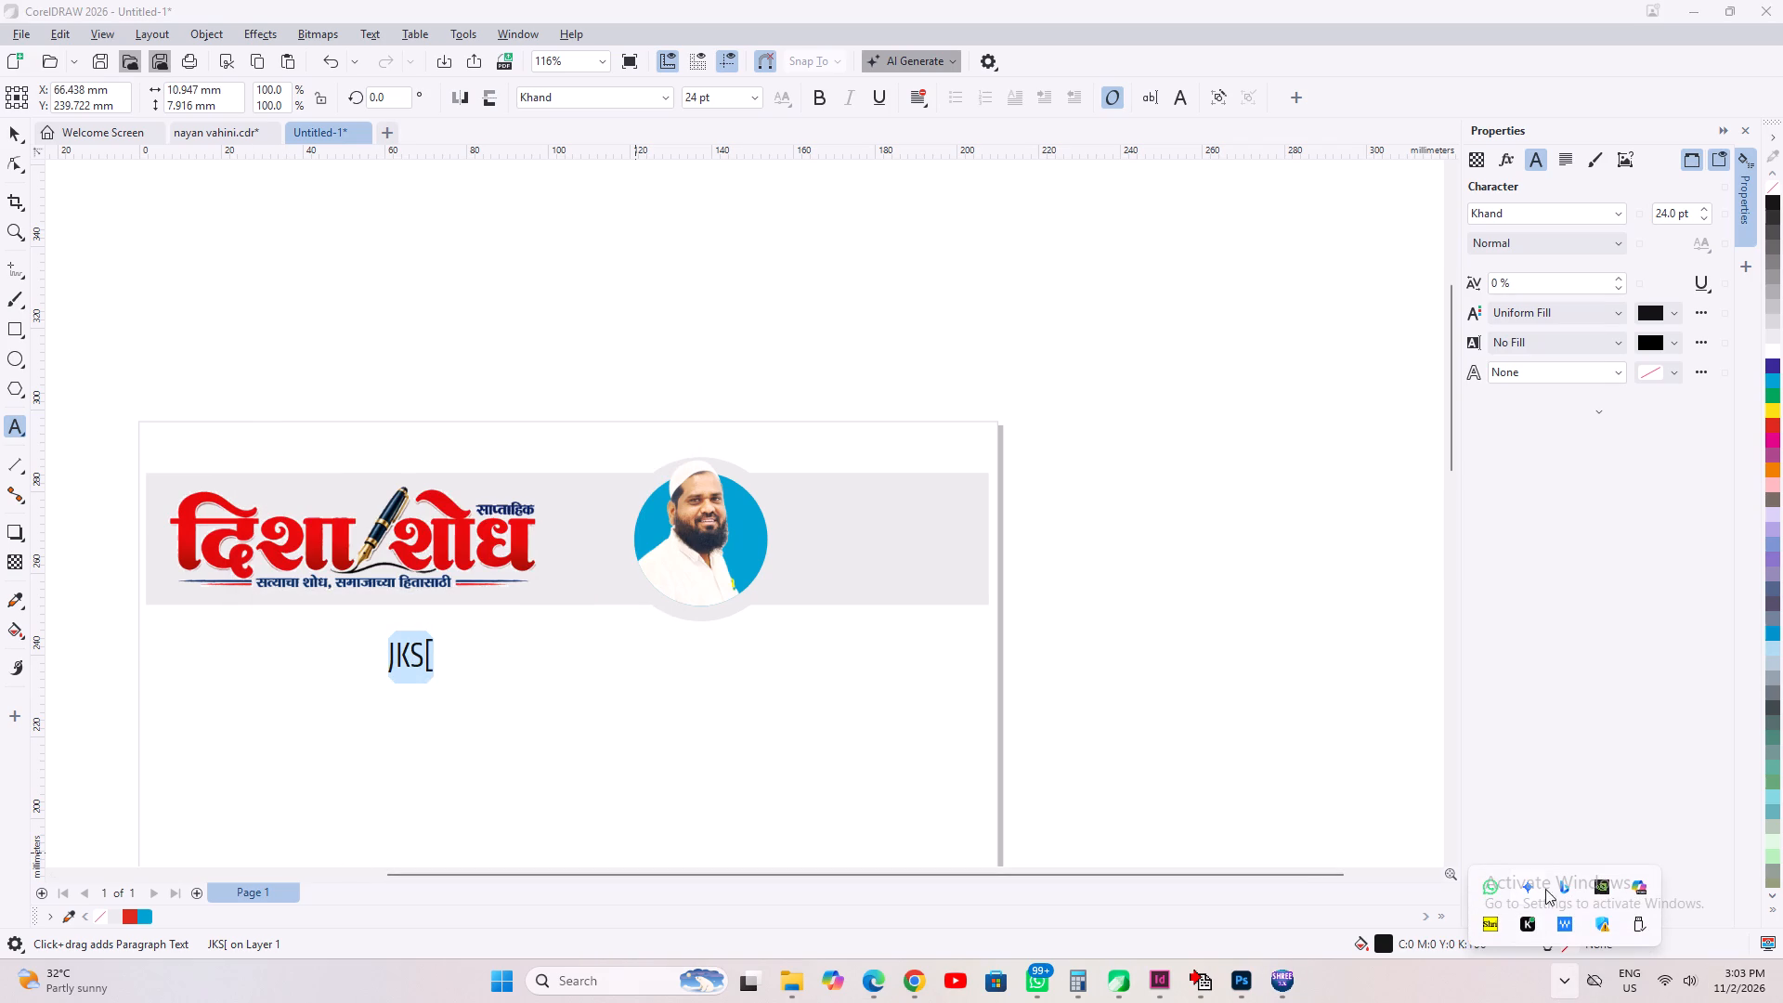
{"action": "double_click", "coordinate": [1503, 931]}
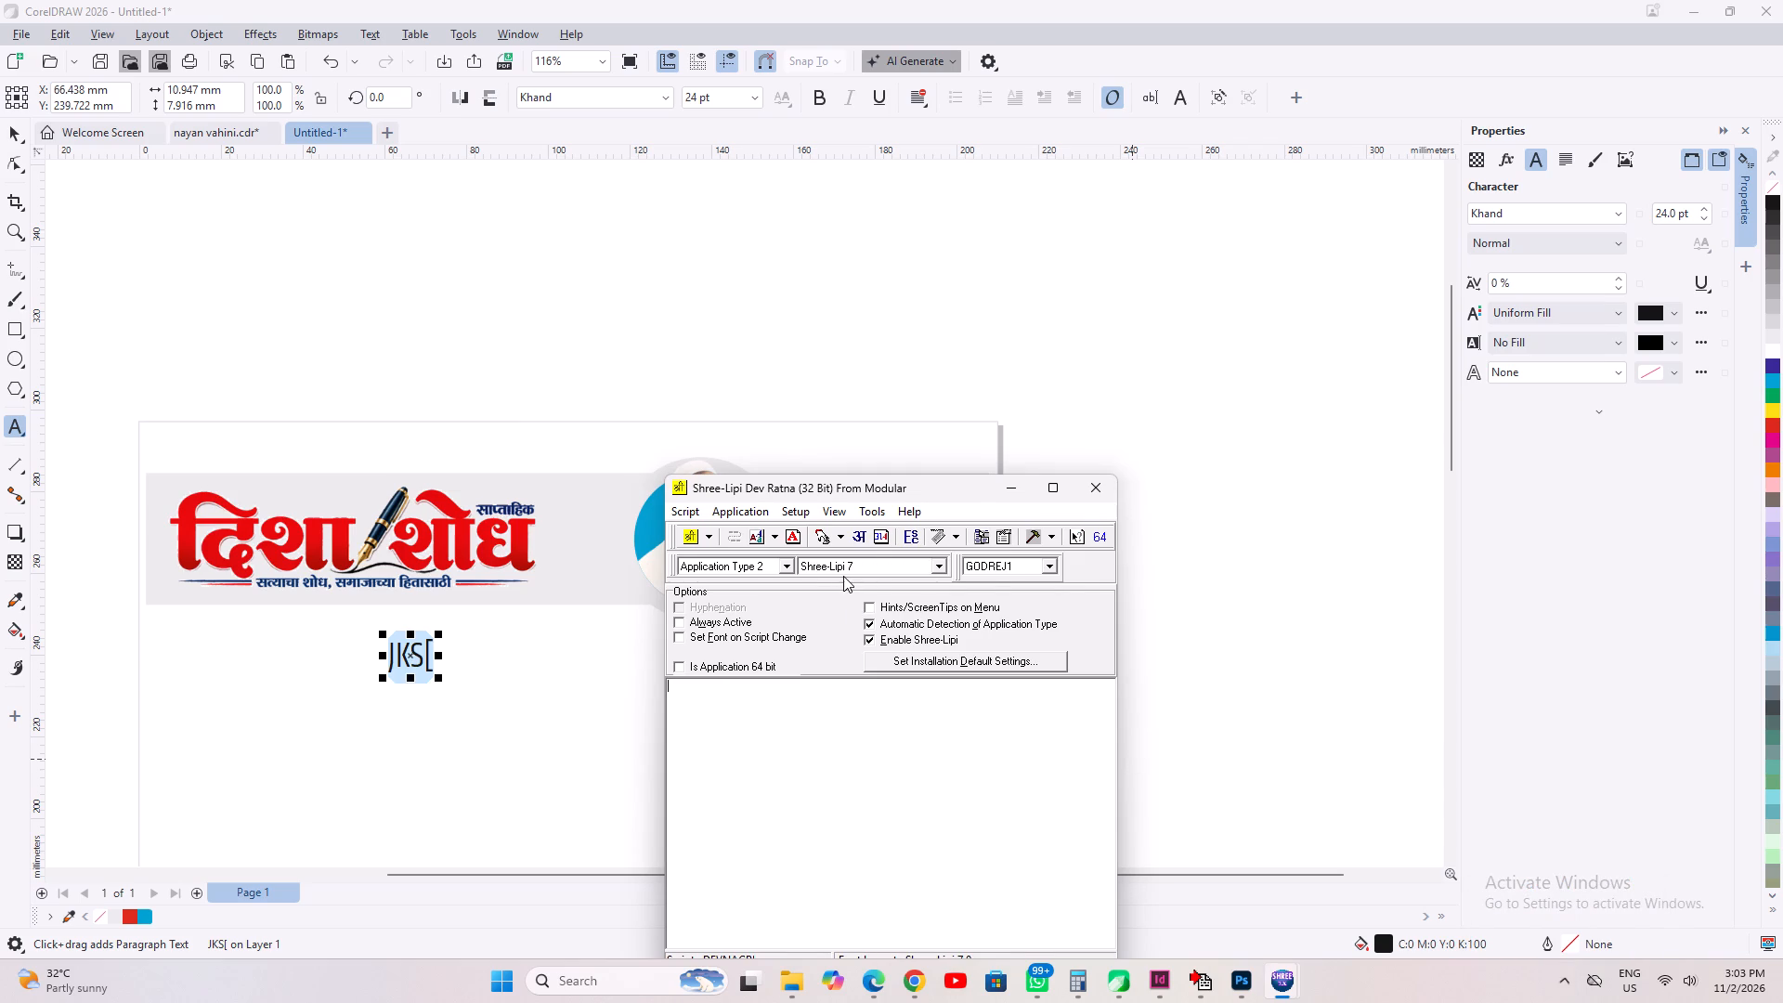
{"action": "left_click", "coordinate": [780, 505]}
{"action": "left_click_drag", "start_coordinate": [825, 538], "coordinate": [834, 538]}
{"action": "left_click", "coordinate": [1066, 561]}
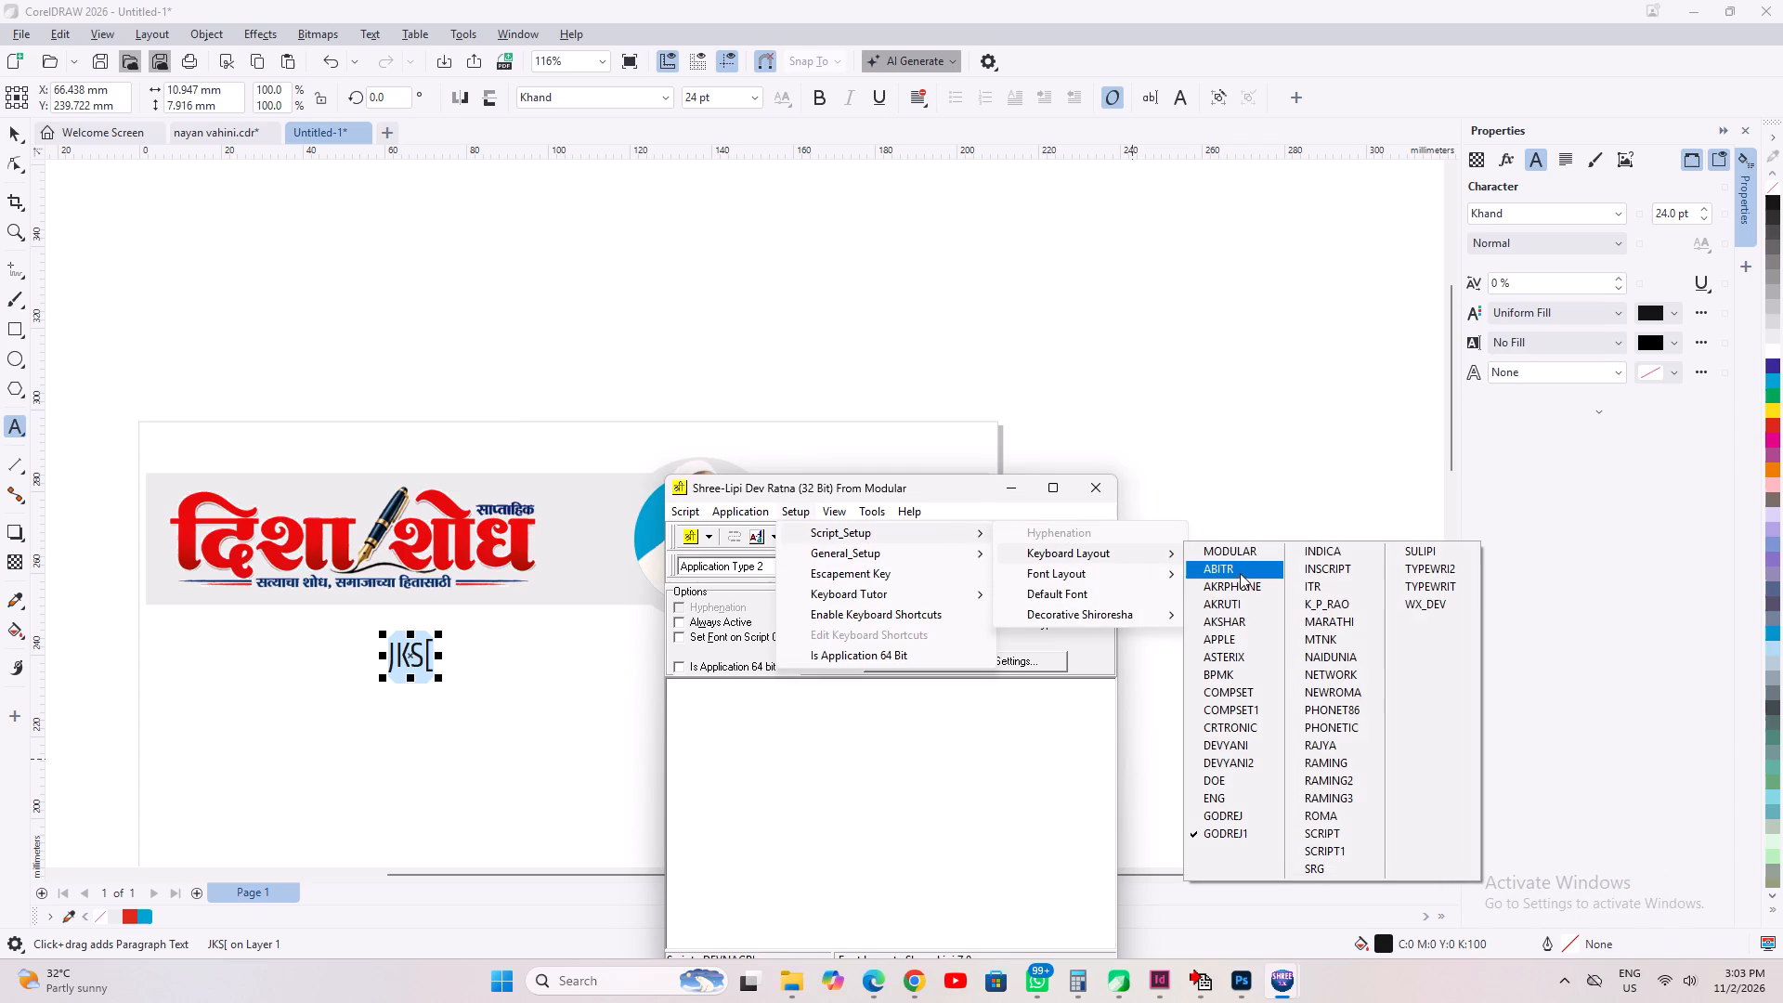
{"action": "left_click", "coordinate": [1242, 572]}
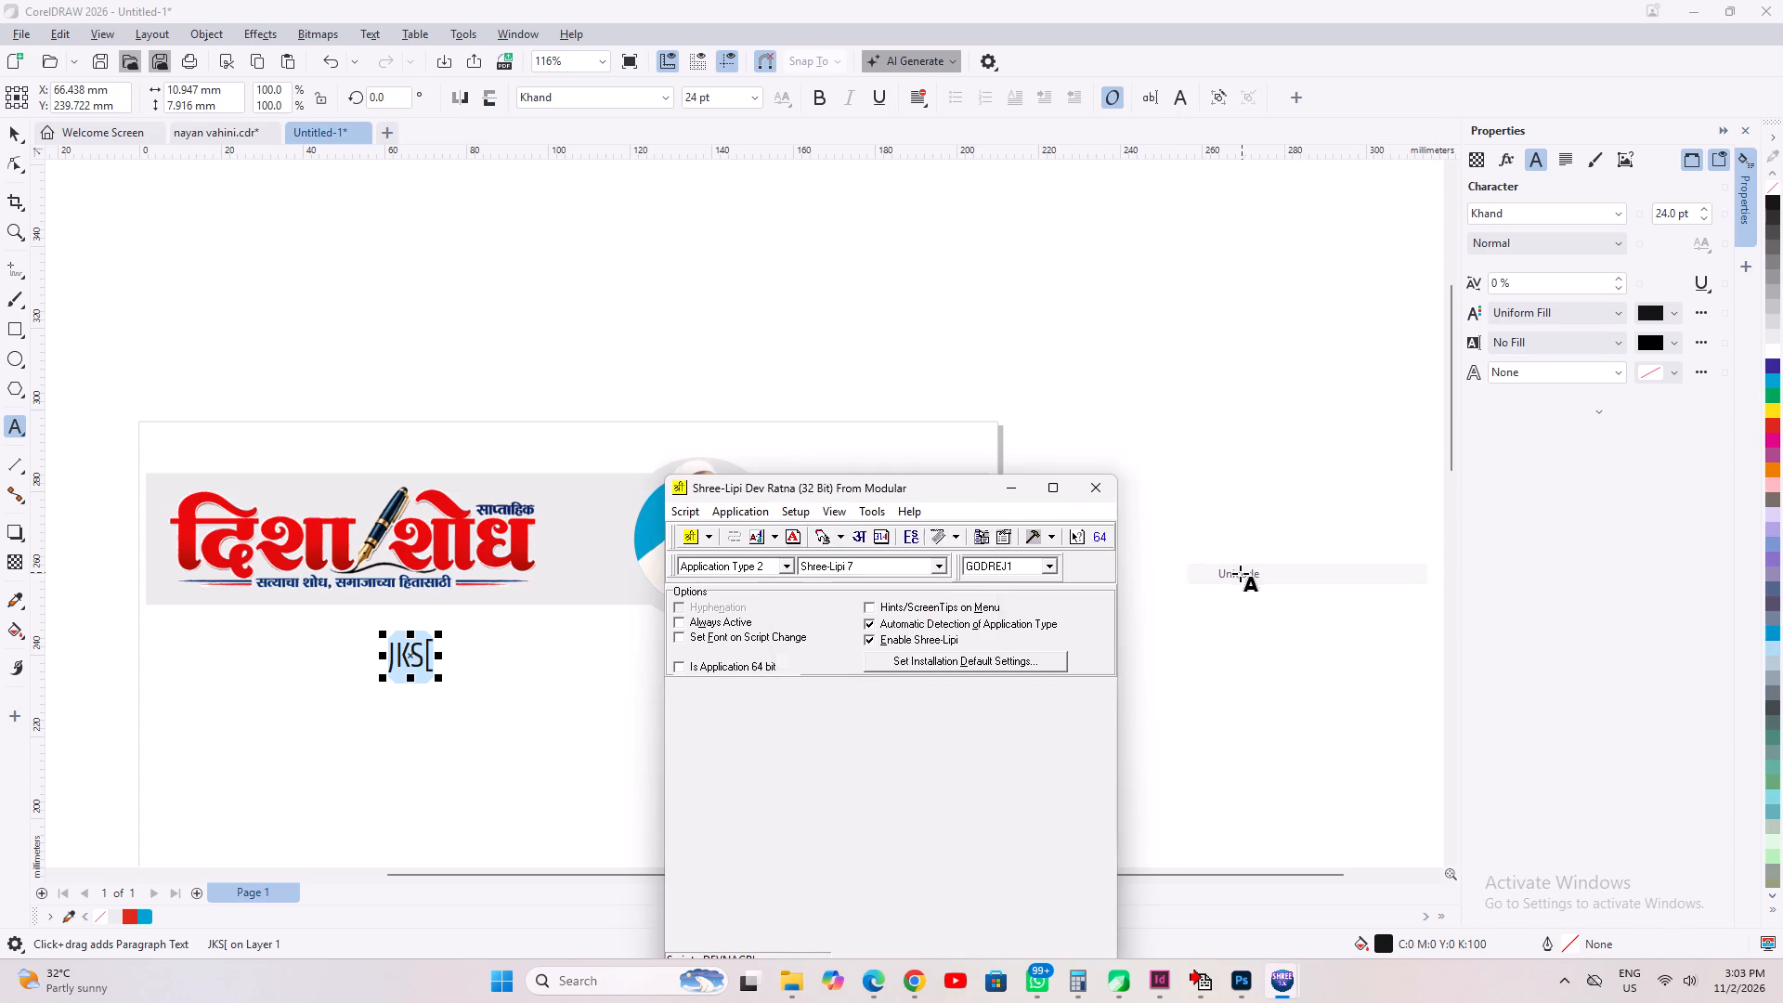
{"action": "left_click", "coordinate": [1007, 492]}
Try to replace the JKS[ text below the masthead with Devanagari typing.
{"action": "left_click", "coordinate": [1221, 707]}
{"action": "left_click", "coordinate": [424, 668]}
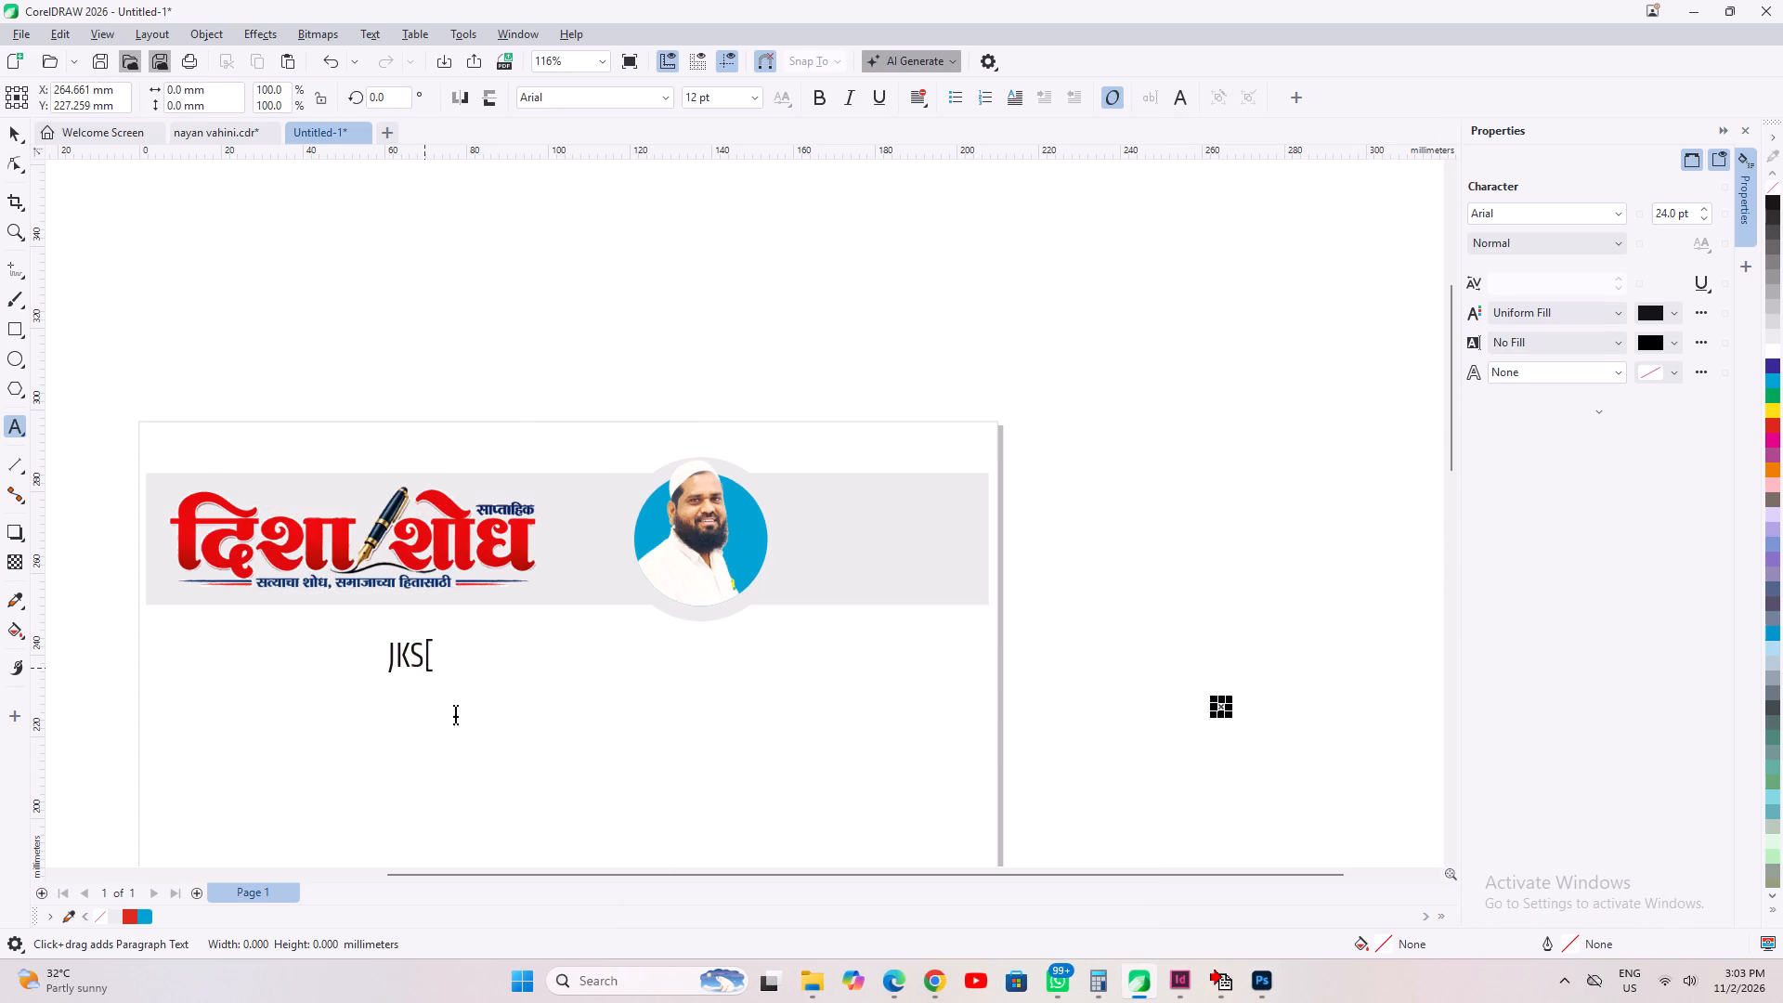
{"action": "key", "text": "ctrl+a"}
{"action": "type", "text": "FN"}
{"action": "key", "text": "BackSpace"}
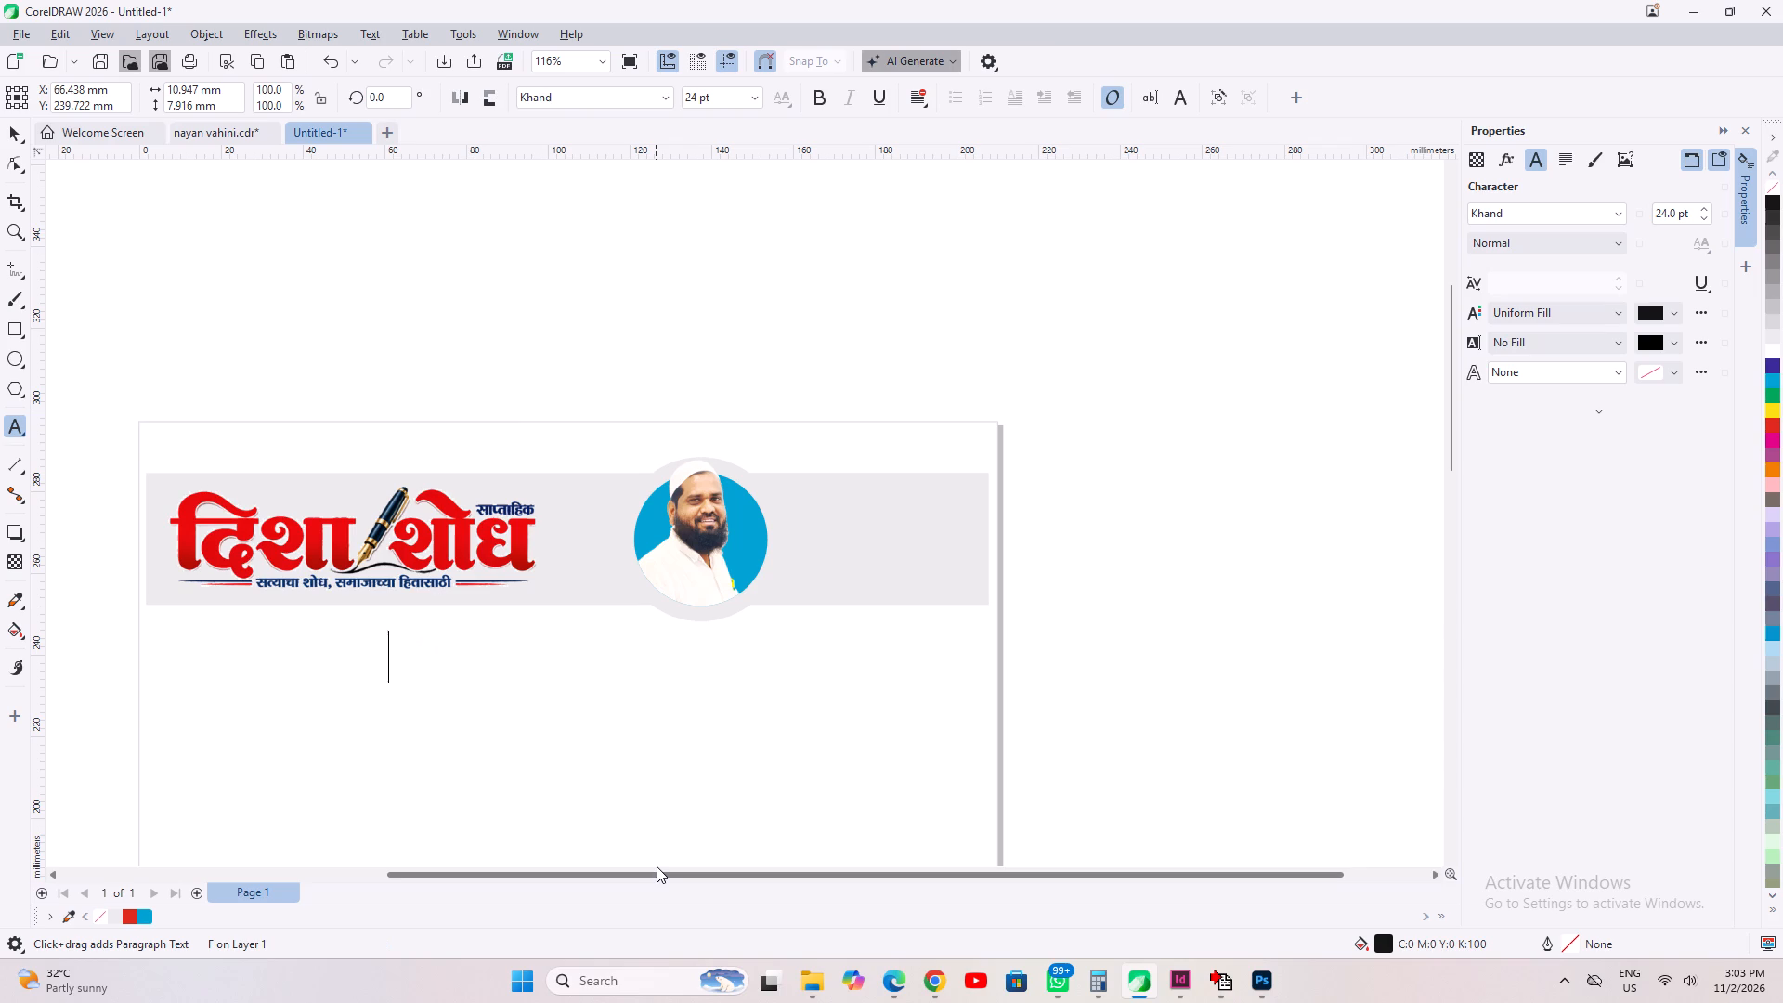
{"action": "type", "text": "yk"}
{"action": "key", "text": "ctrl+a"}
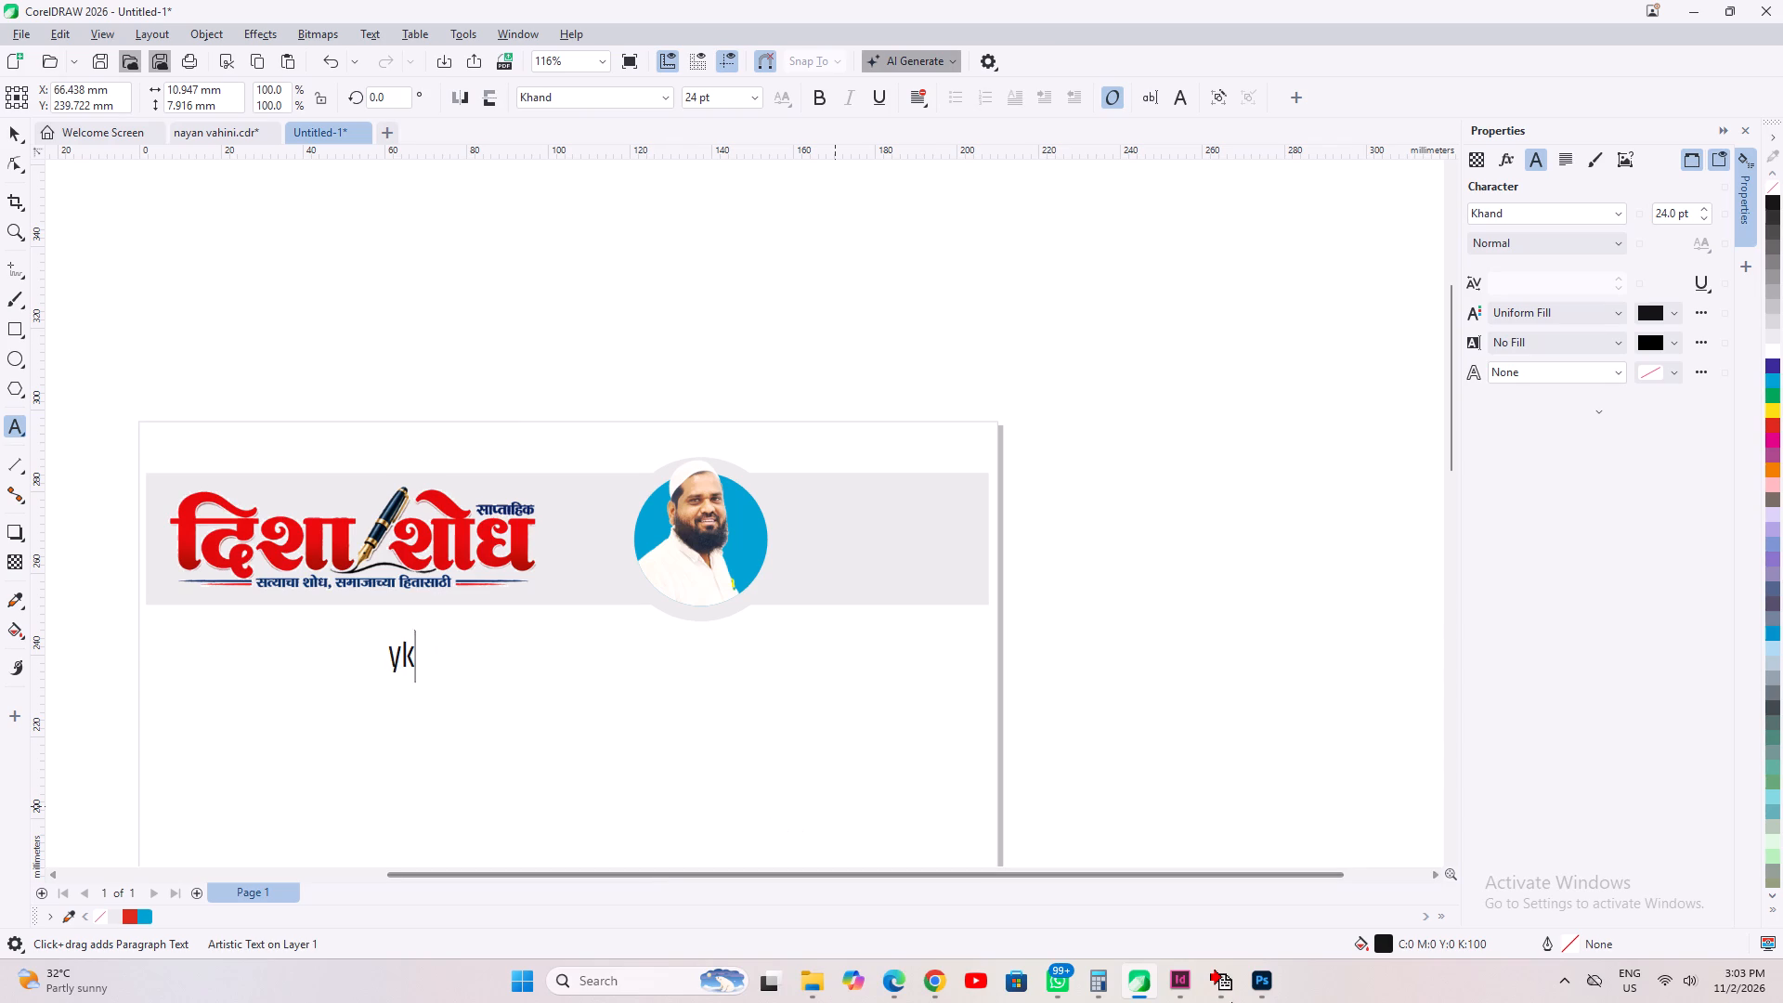
Turn on the Is Application 64 bit option in Shree-Lipi and check its font layout setting.
{"action": "left_click", "coordinate": [1571, 984]}
{"action": "left_click", "coordinate": [1503, 926]}
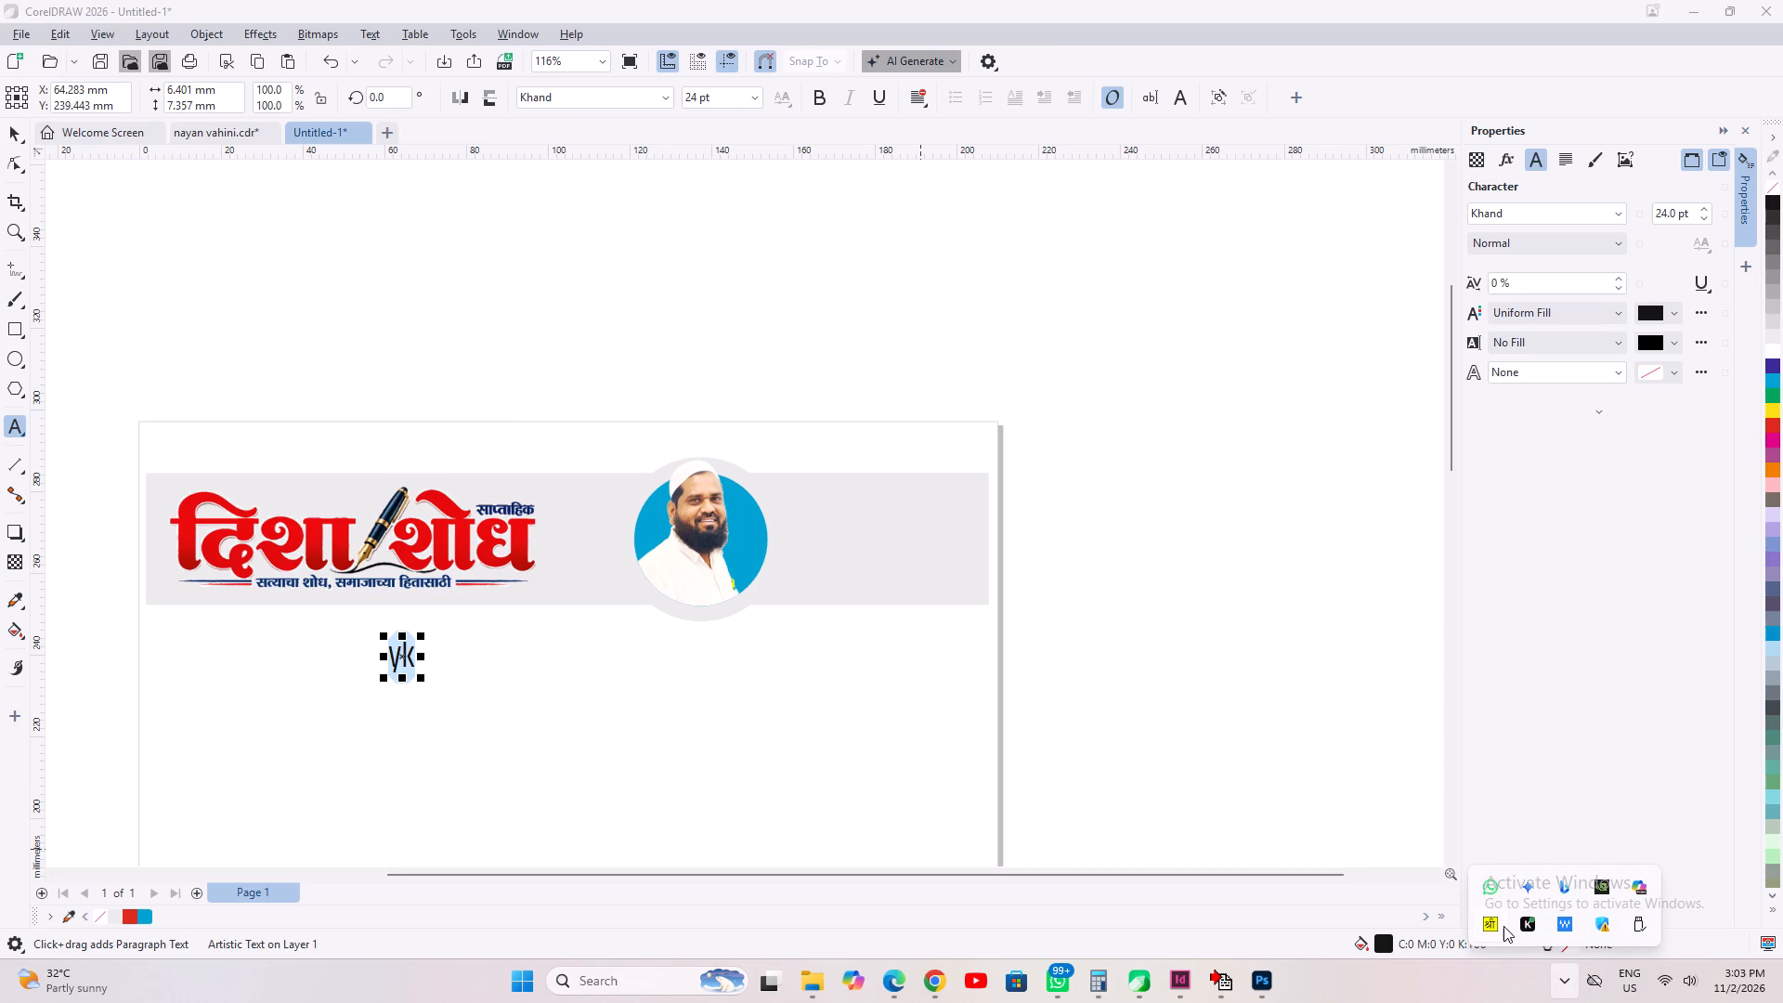
{"action": "left_click", "coordinate": [1503, 926]}
{"action": "left_click", "coordinate": [722, 673]}
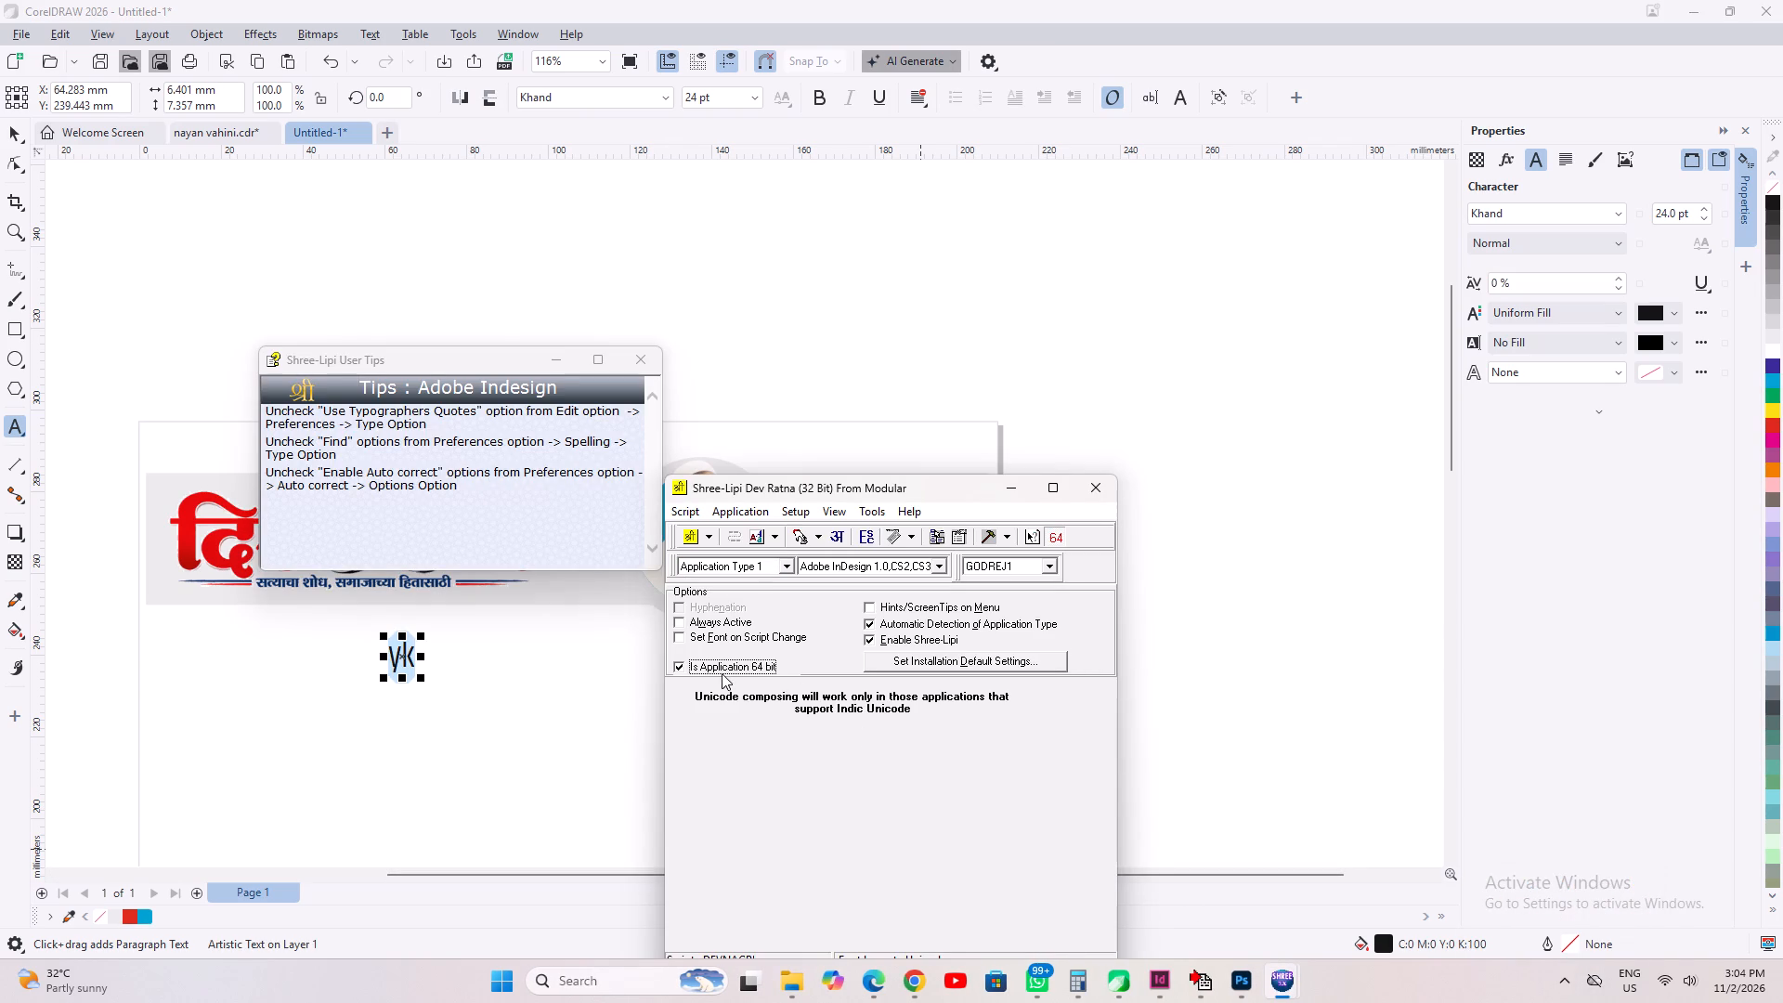
{"action": "left_click", "coordinate": [810, 510]}
{"action": "left_click", "coordinate": [810, 526]}
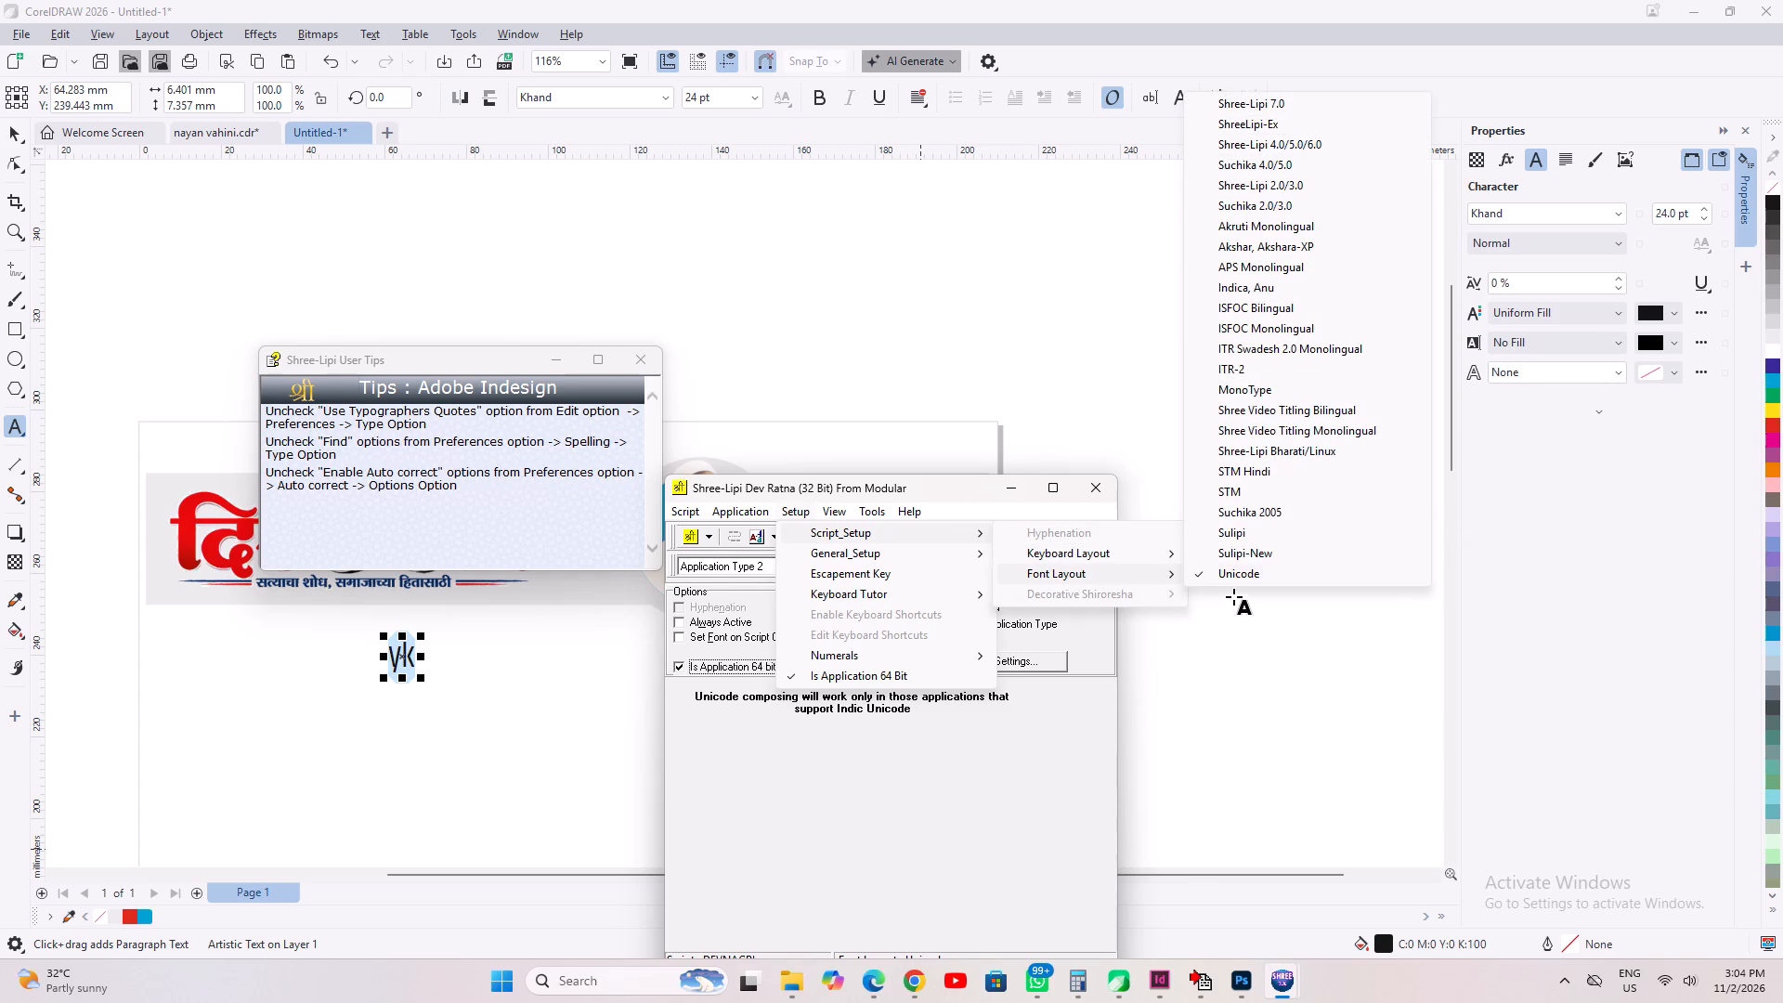
{"action": "left_click", "coordinate": [1014, 491]}
Replace the yk text below the masthead with the Marathi word रोखठोक.
{"action": "left_click", "coordinate": [414, 651]}
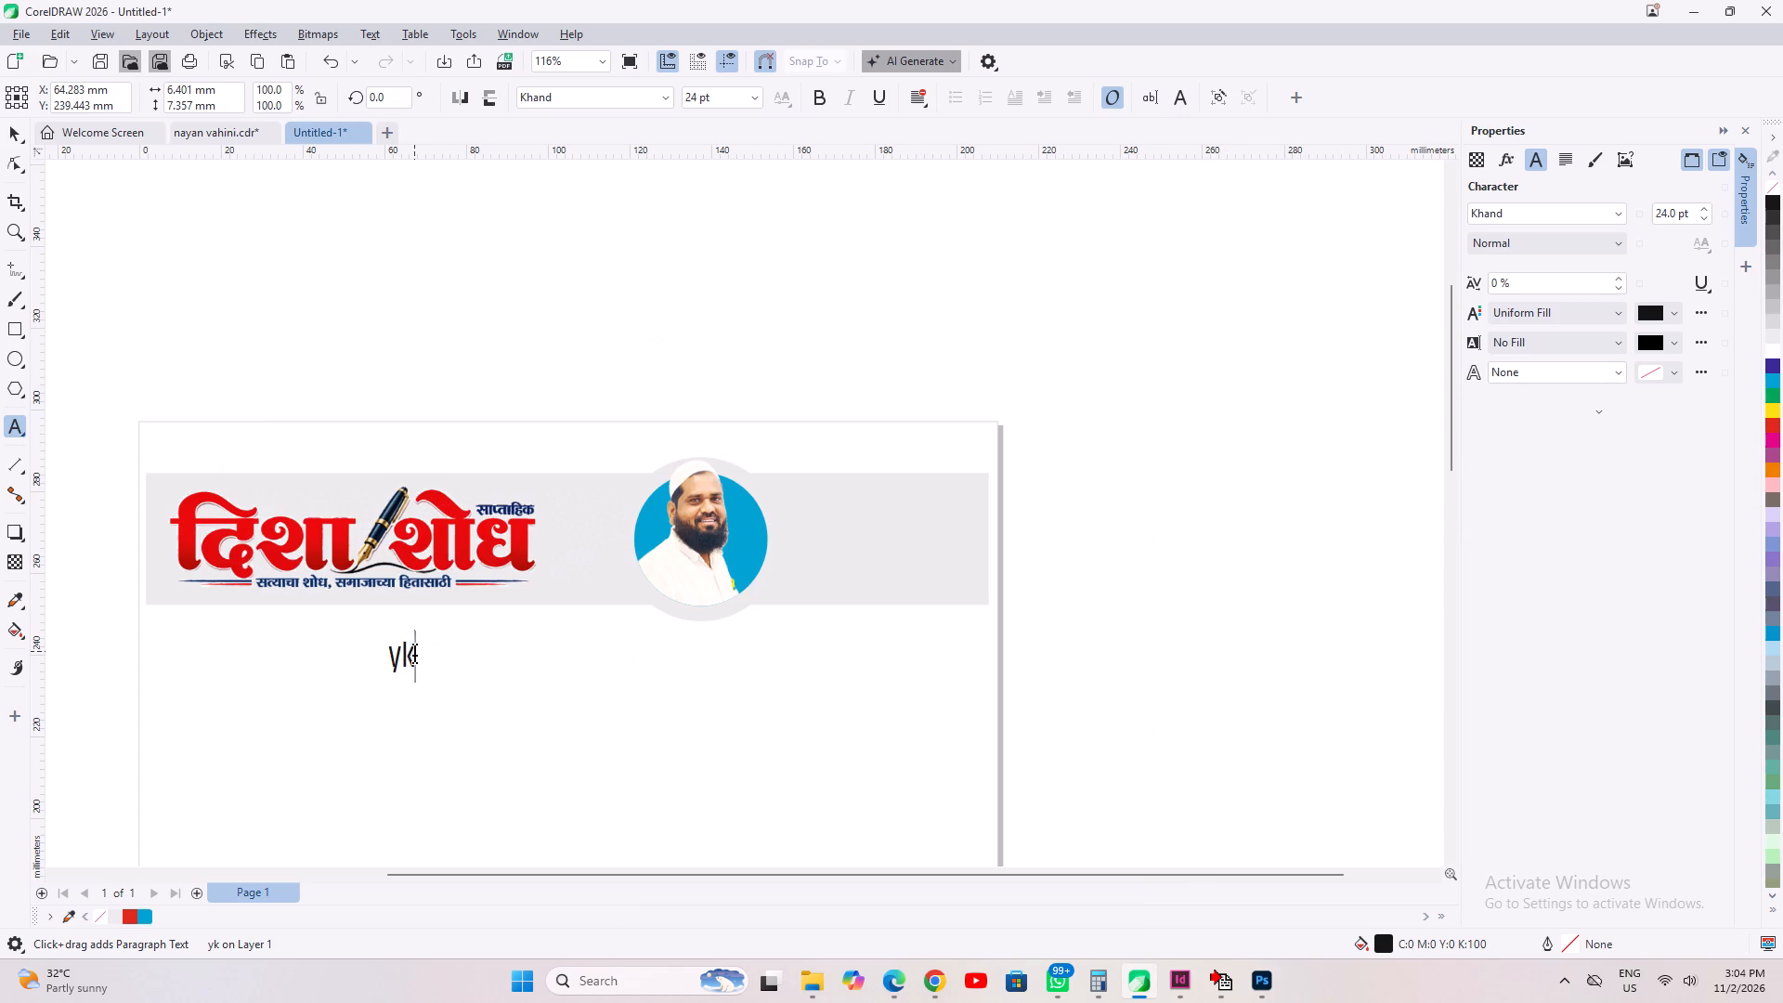
{"action": "key", "text": "ctrl+a"}
{"action": "type", "text": "JKS"}
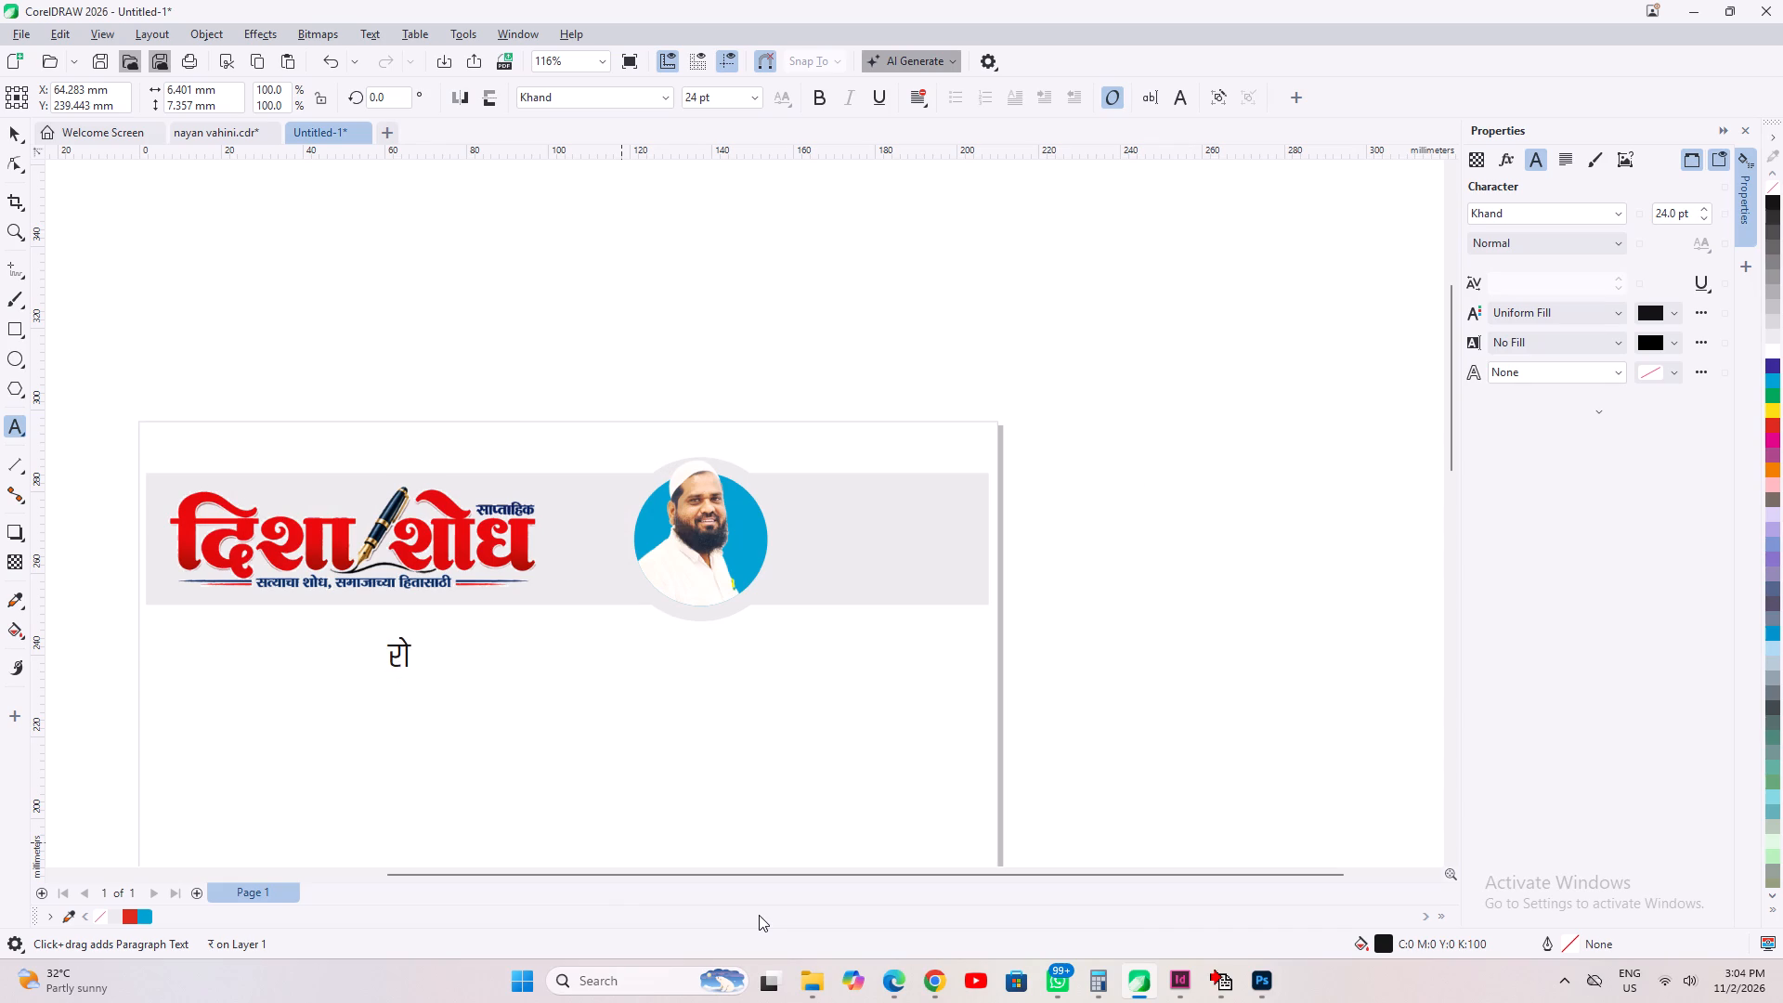
{"action": "type", "text": "[bKSD"}
{"action": "key", "text": "space"}
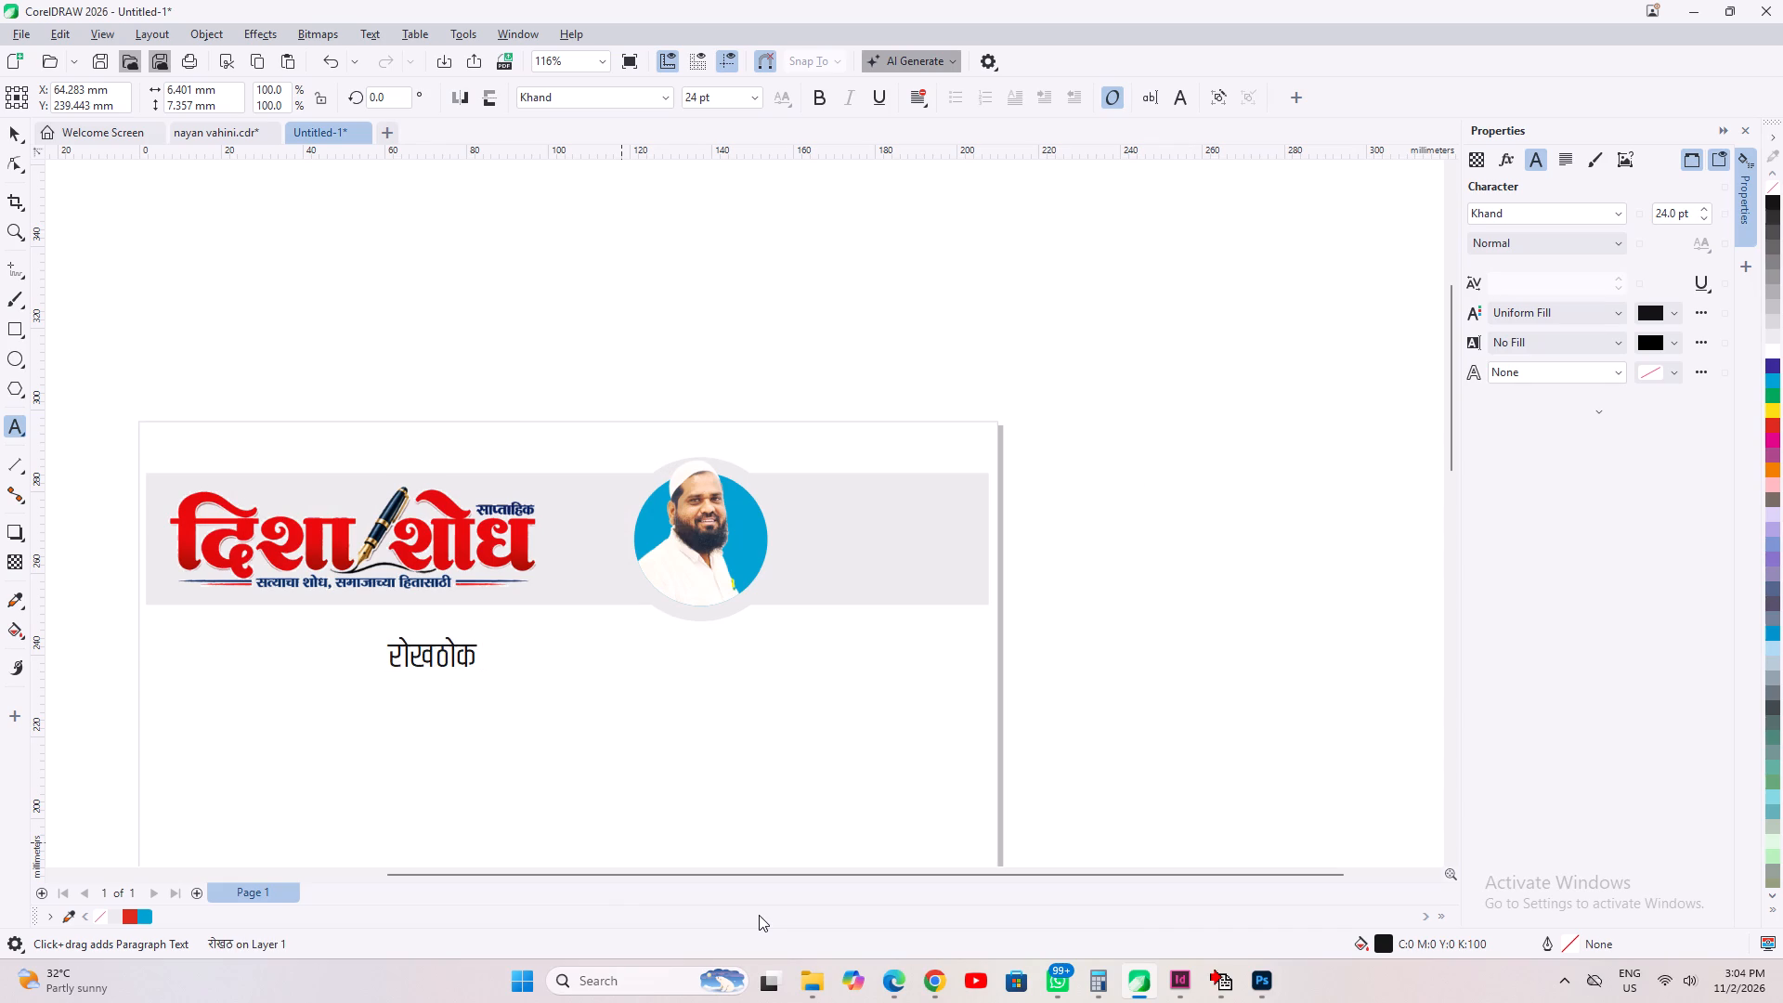
Make the whole रोखठोक text object bold.
{"action": "key", "text": "ctrl+a"}
{"action": "left_click", "coordinate": [13, 141]}
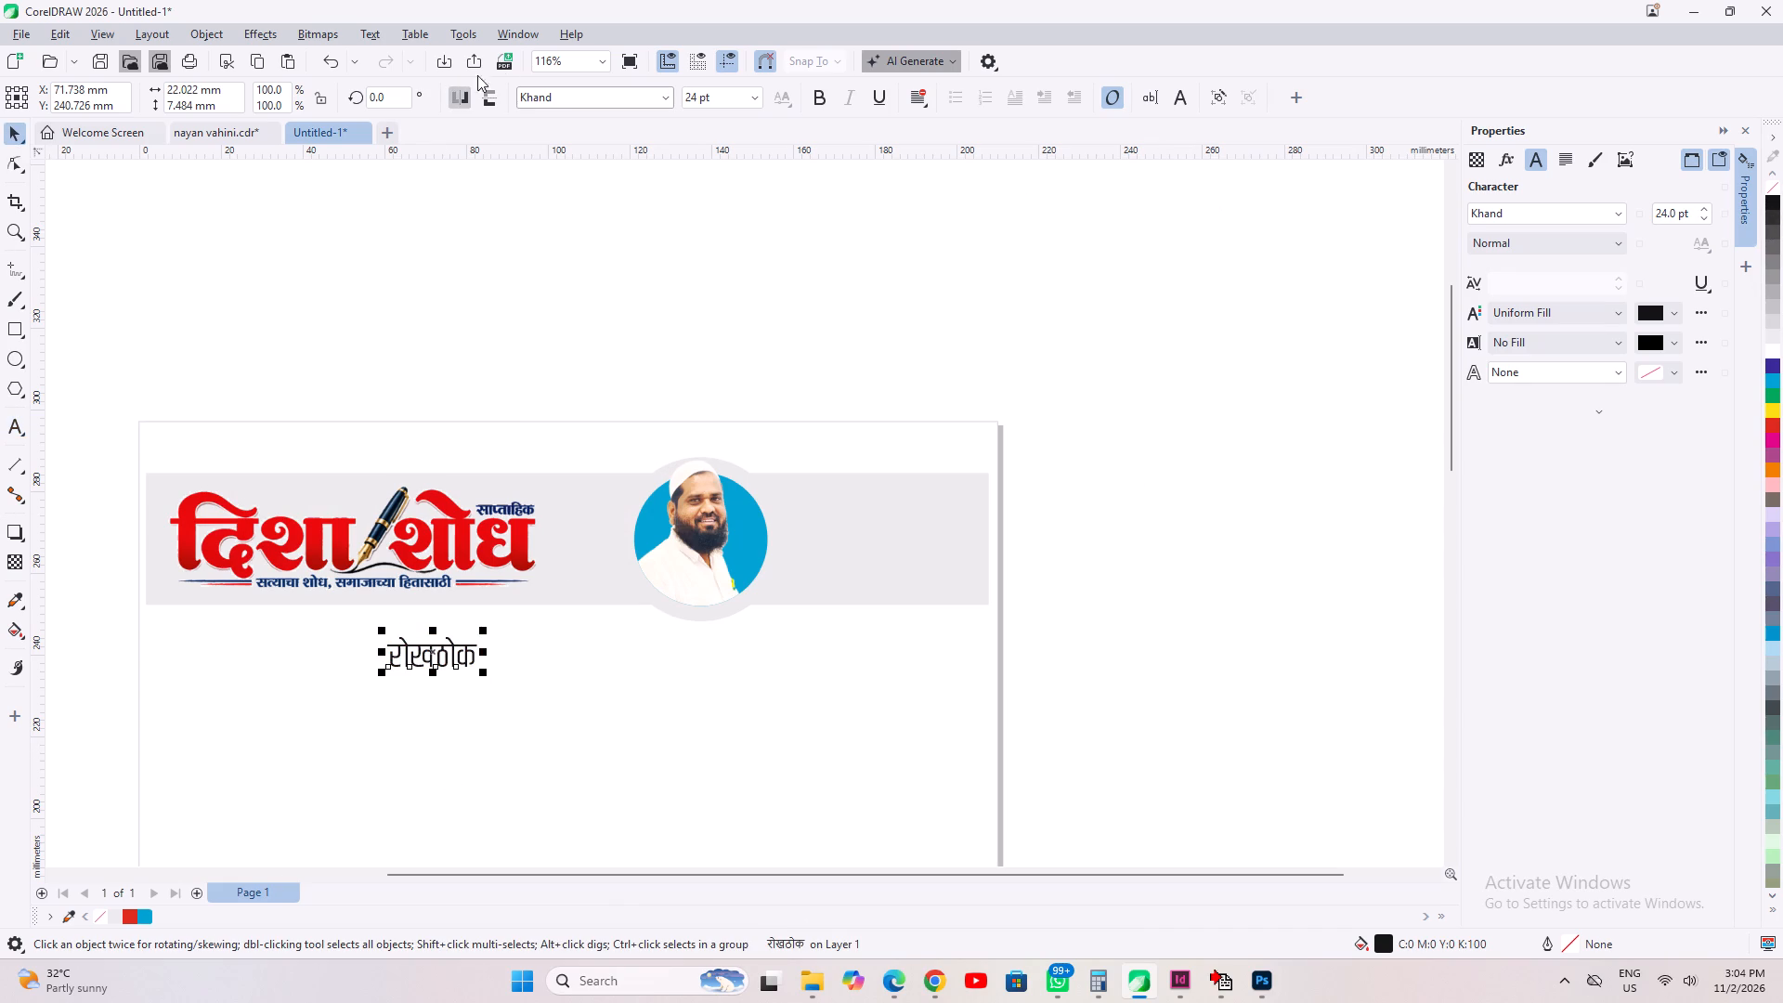
{"action": "left_click", "coordinate": [823, 94]}
{"action": "left_click_drag", "start_coordinate": [426, 655], "coordinate": [912, 542]}
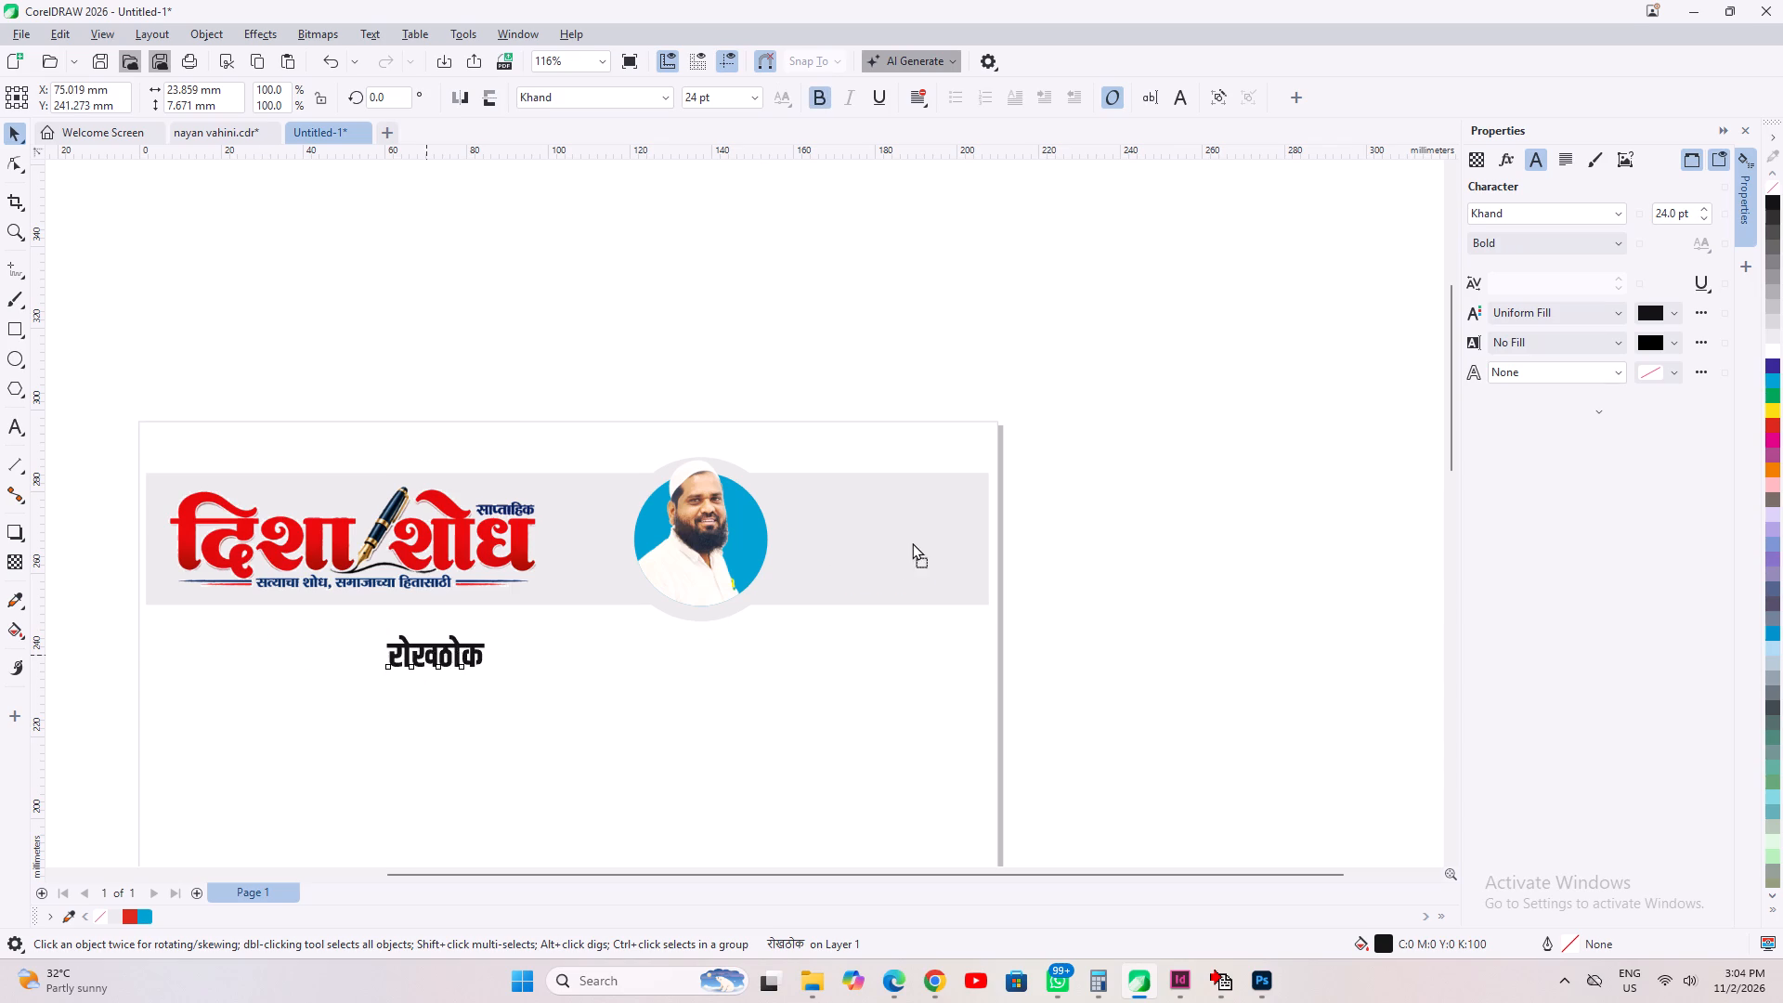
{"action": "left_click_drag", "start_coordinate": [912, 542], "coordinate": [852, 537]}
{"action": "scroll", "coordinate": [849, 537], "scroll_direction": "up", "scroll_amount": 7}
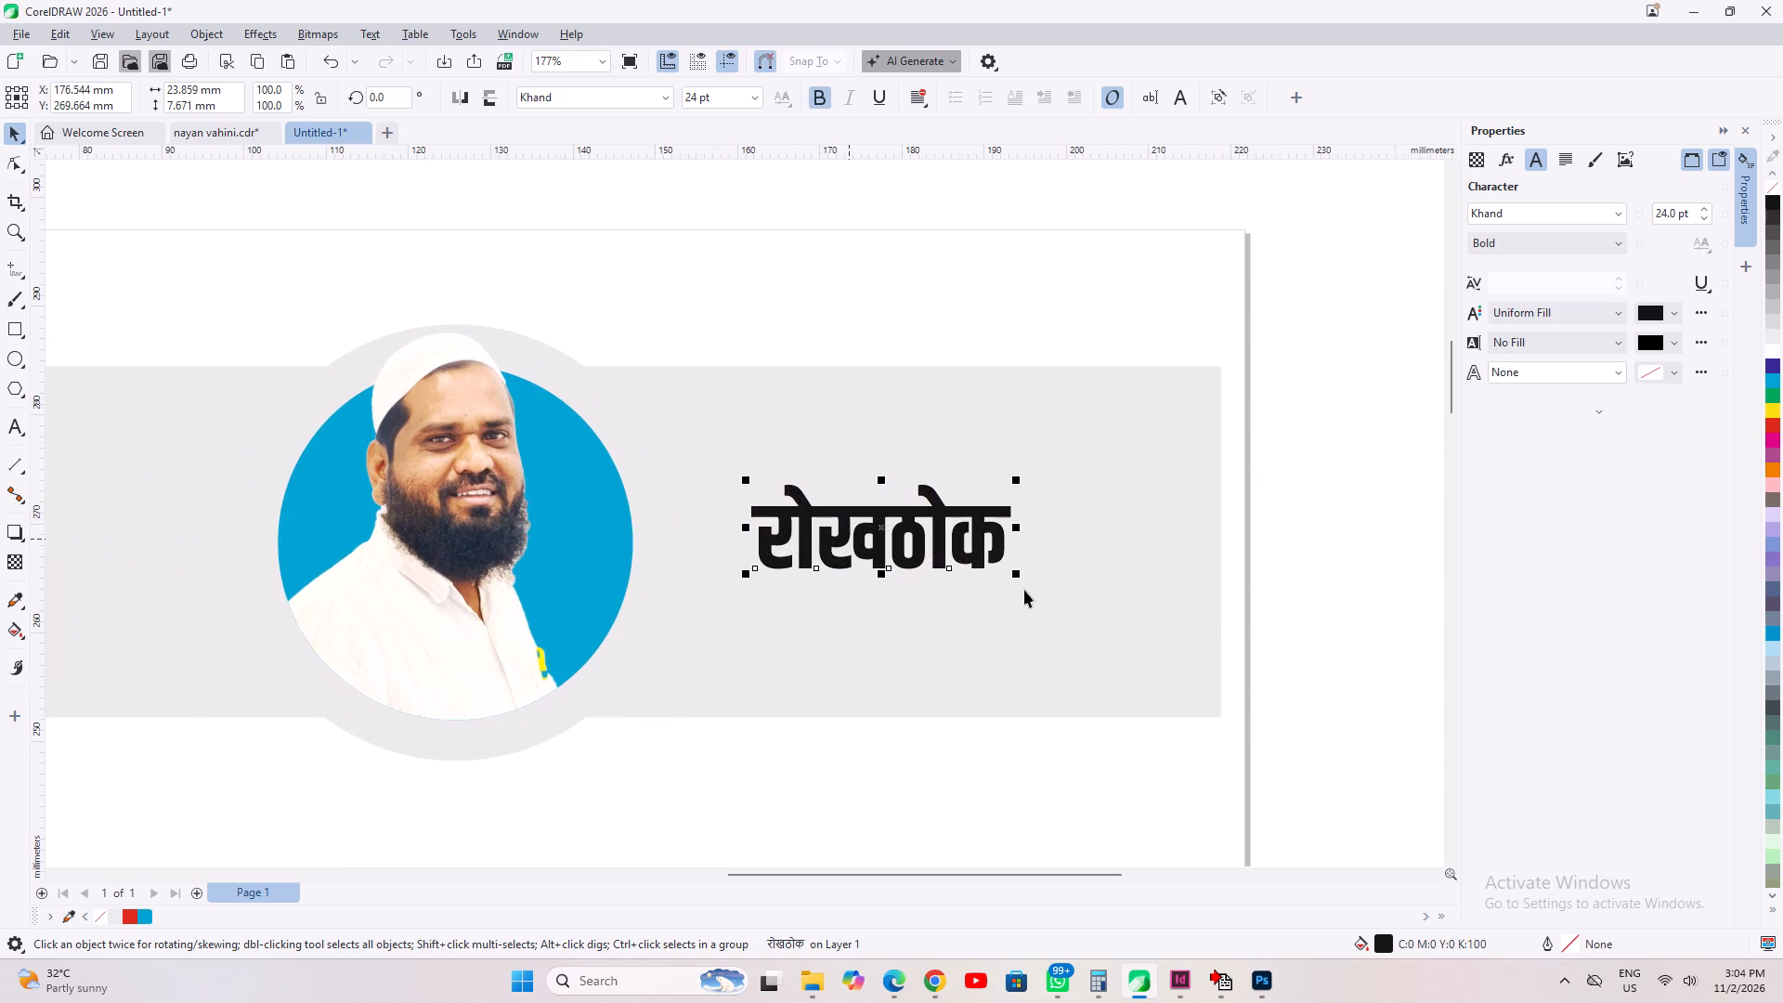
{"action": "left_click_drag", "start_coordinate": [1016, 580], "coordinate": [1167, 714]}
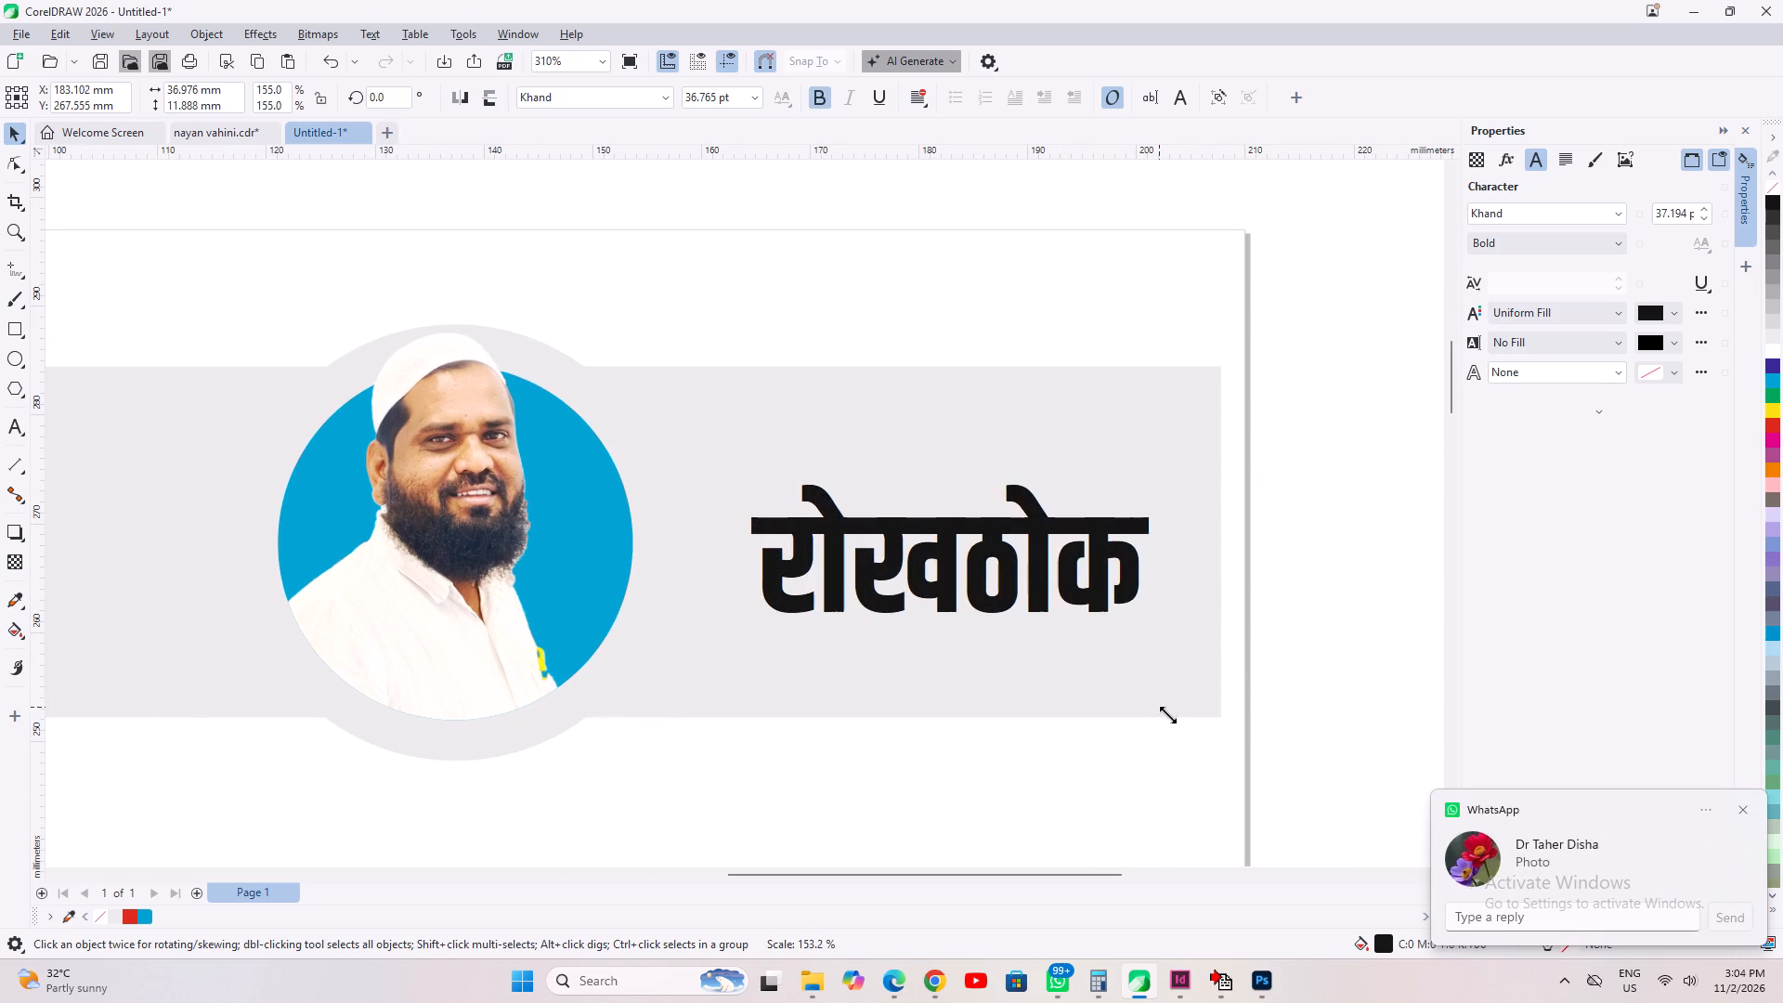
{"action": "left_click_drag", "start_coordinate": [1167, 714], "coordinate": [1154, 716]}
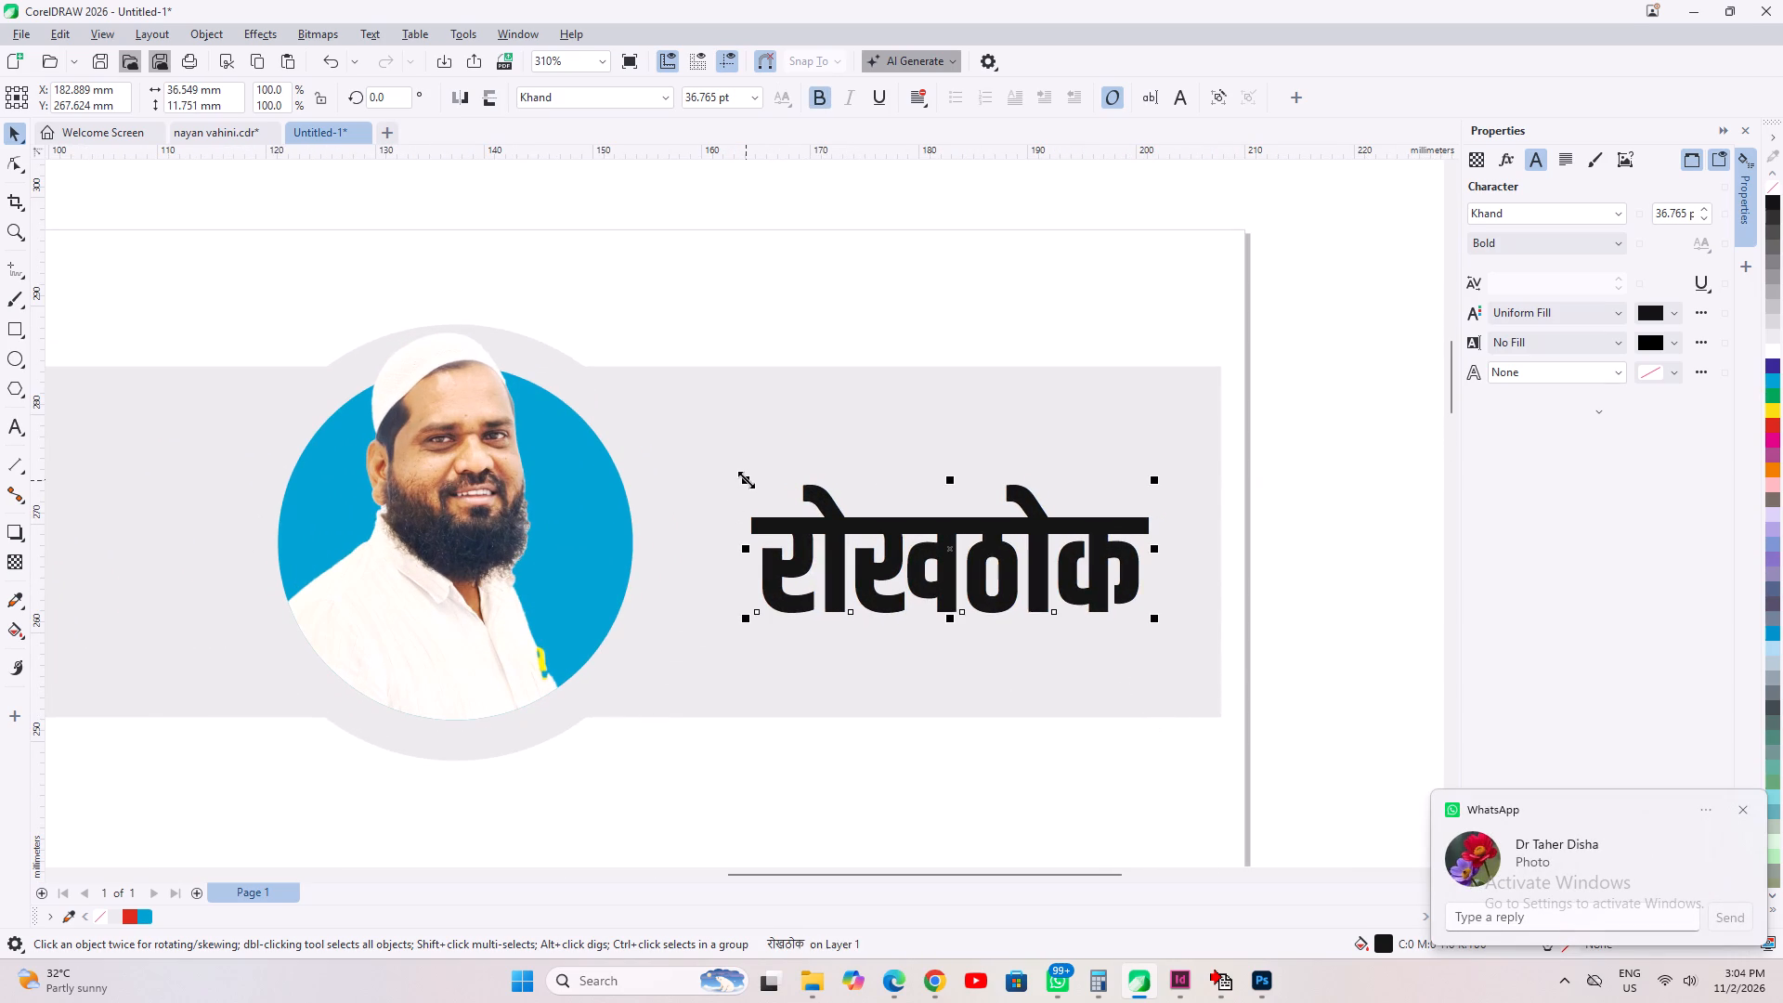
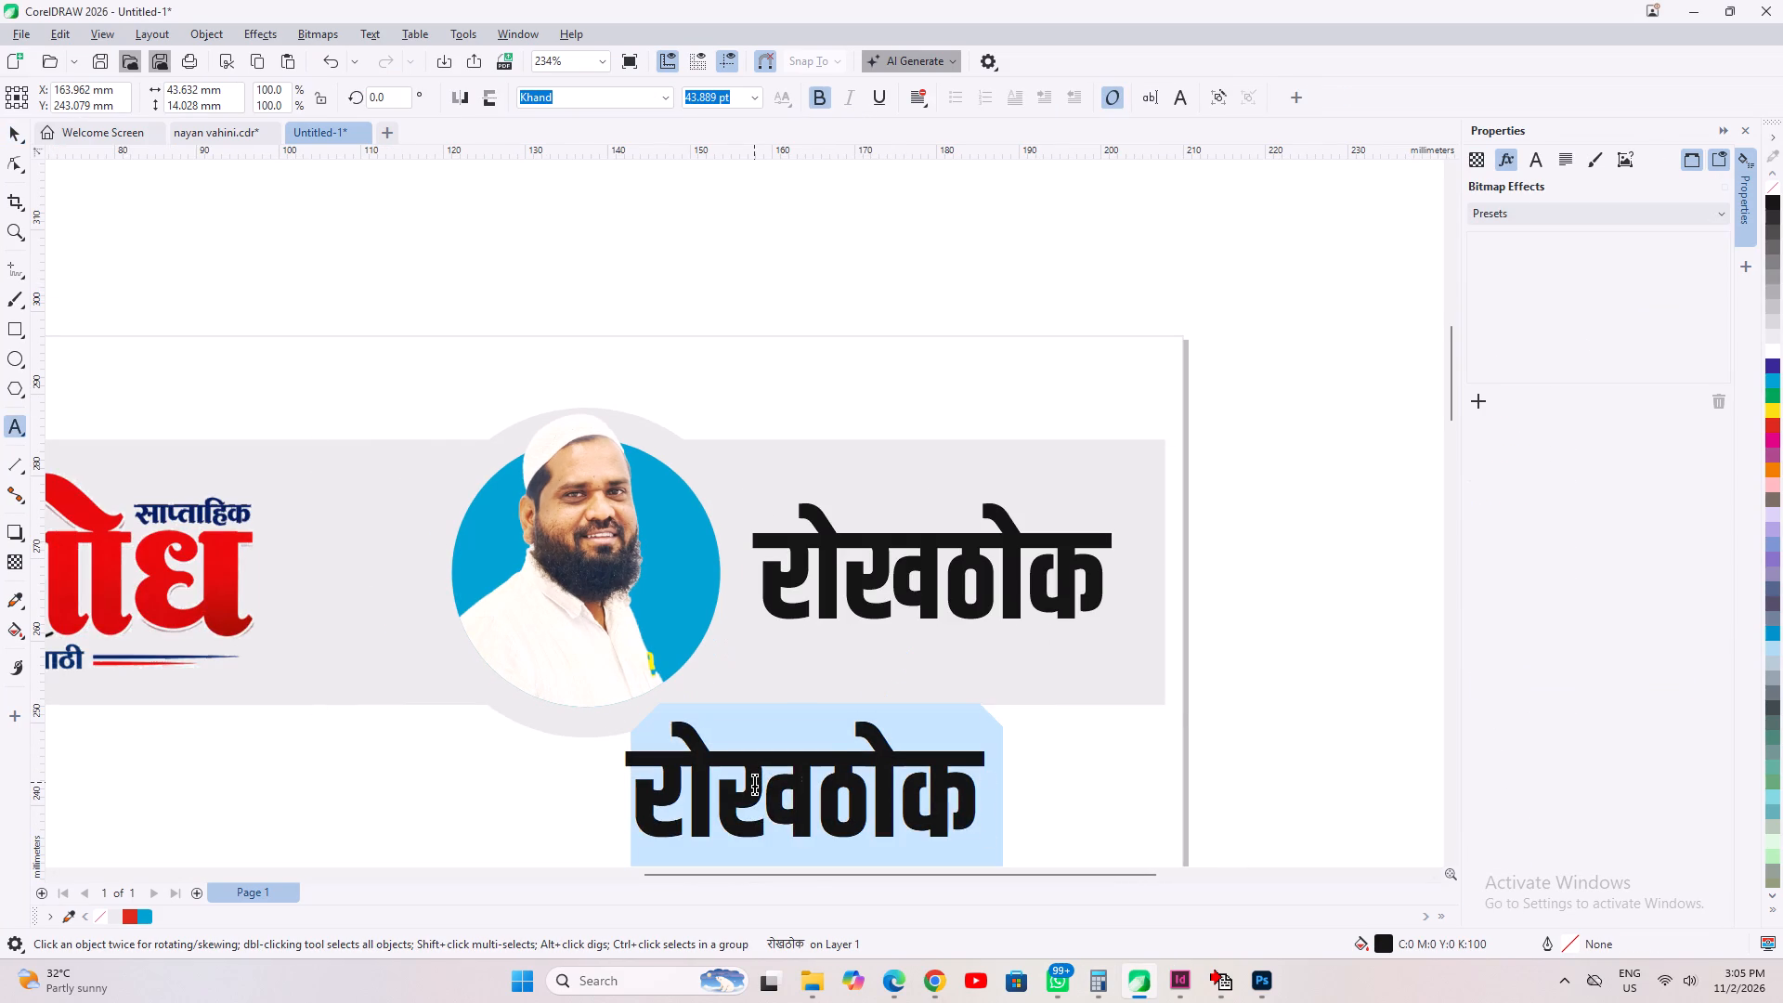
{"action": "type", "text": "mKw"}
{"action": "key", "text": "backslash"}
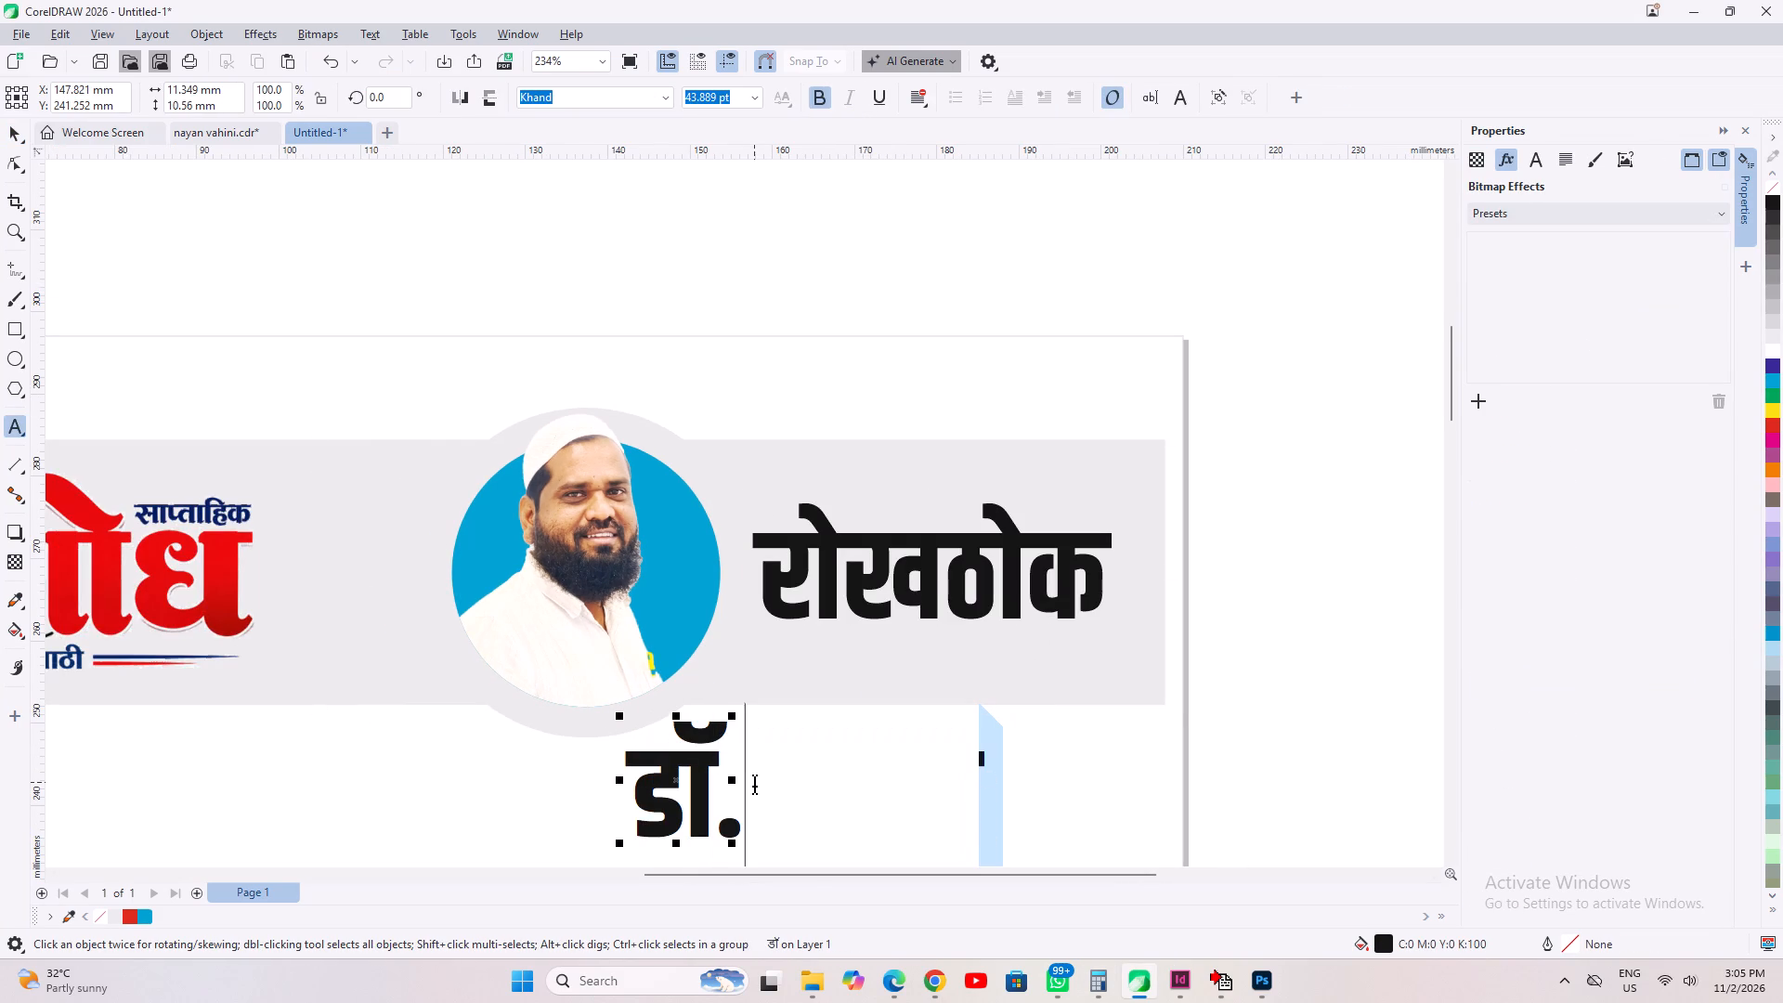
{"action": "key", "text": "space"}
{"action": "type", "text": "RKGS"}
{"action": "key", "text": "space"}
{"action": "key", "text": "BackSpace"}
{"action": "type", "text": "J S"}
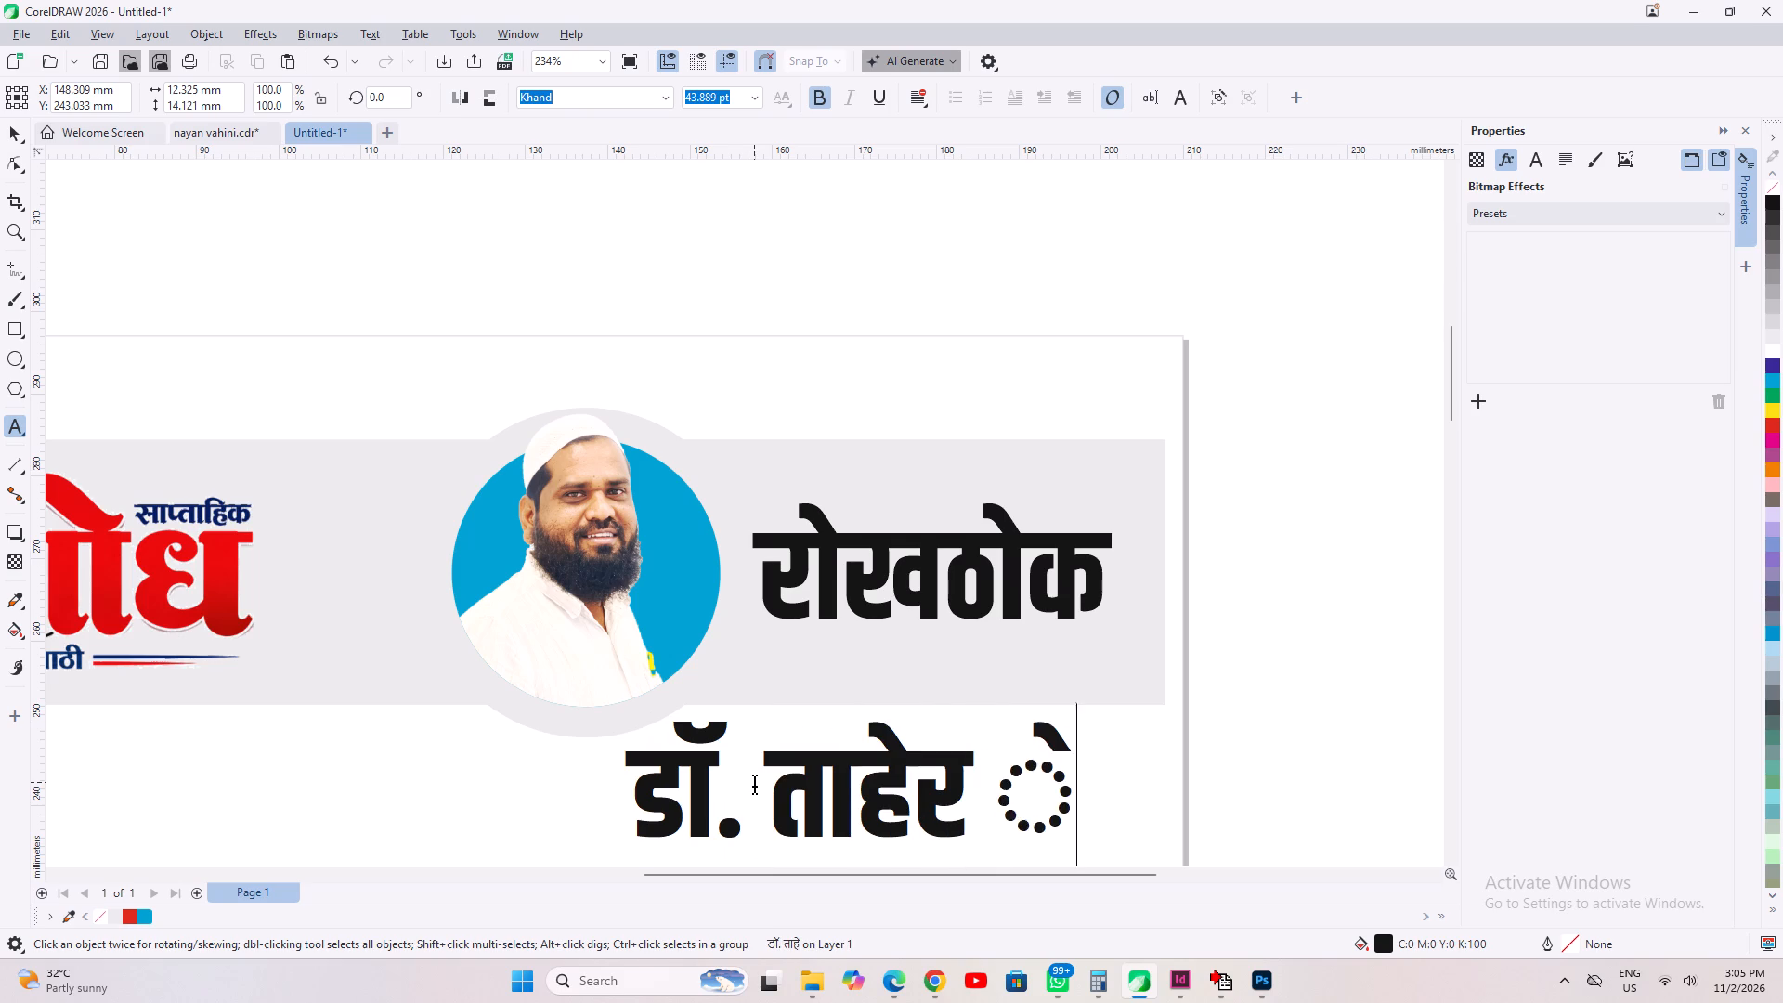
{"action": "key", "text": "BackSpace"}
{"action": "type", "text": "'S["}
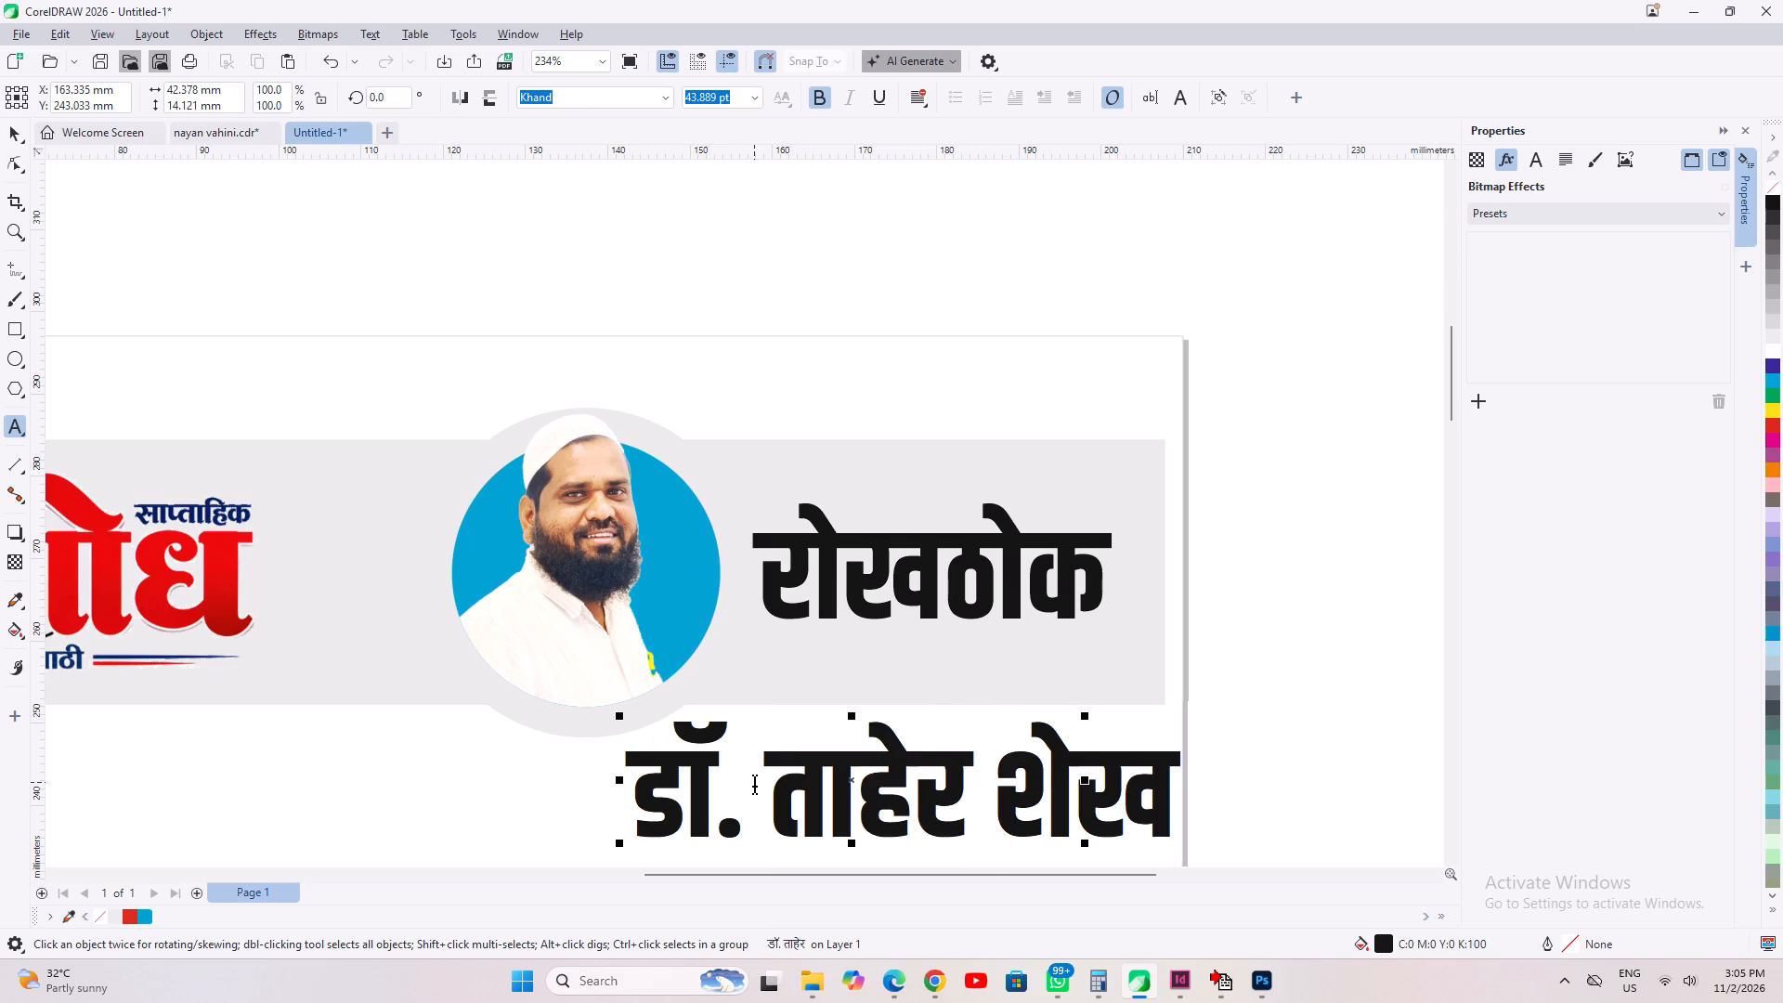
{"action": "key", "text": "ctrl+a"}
{"action": "left_click", "coordinate": [17, 125]}
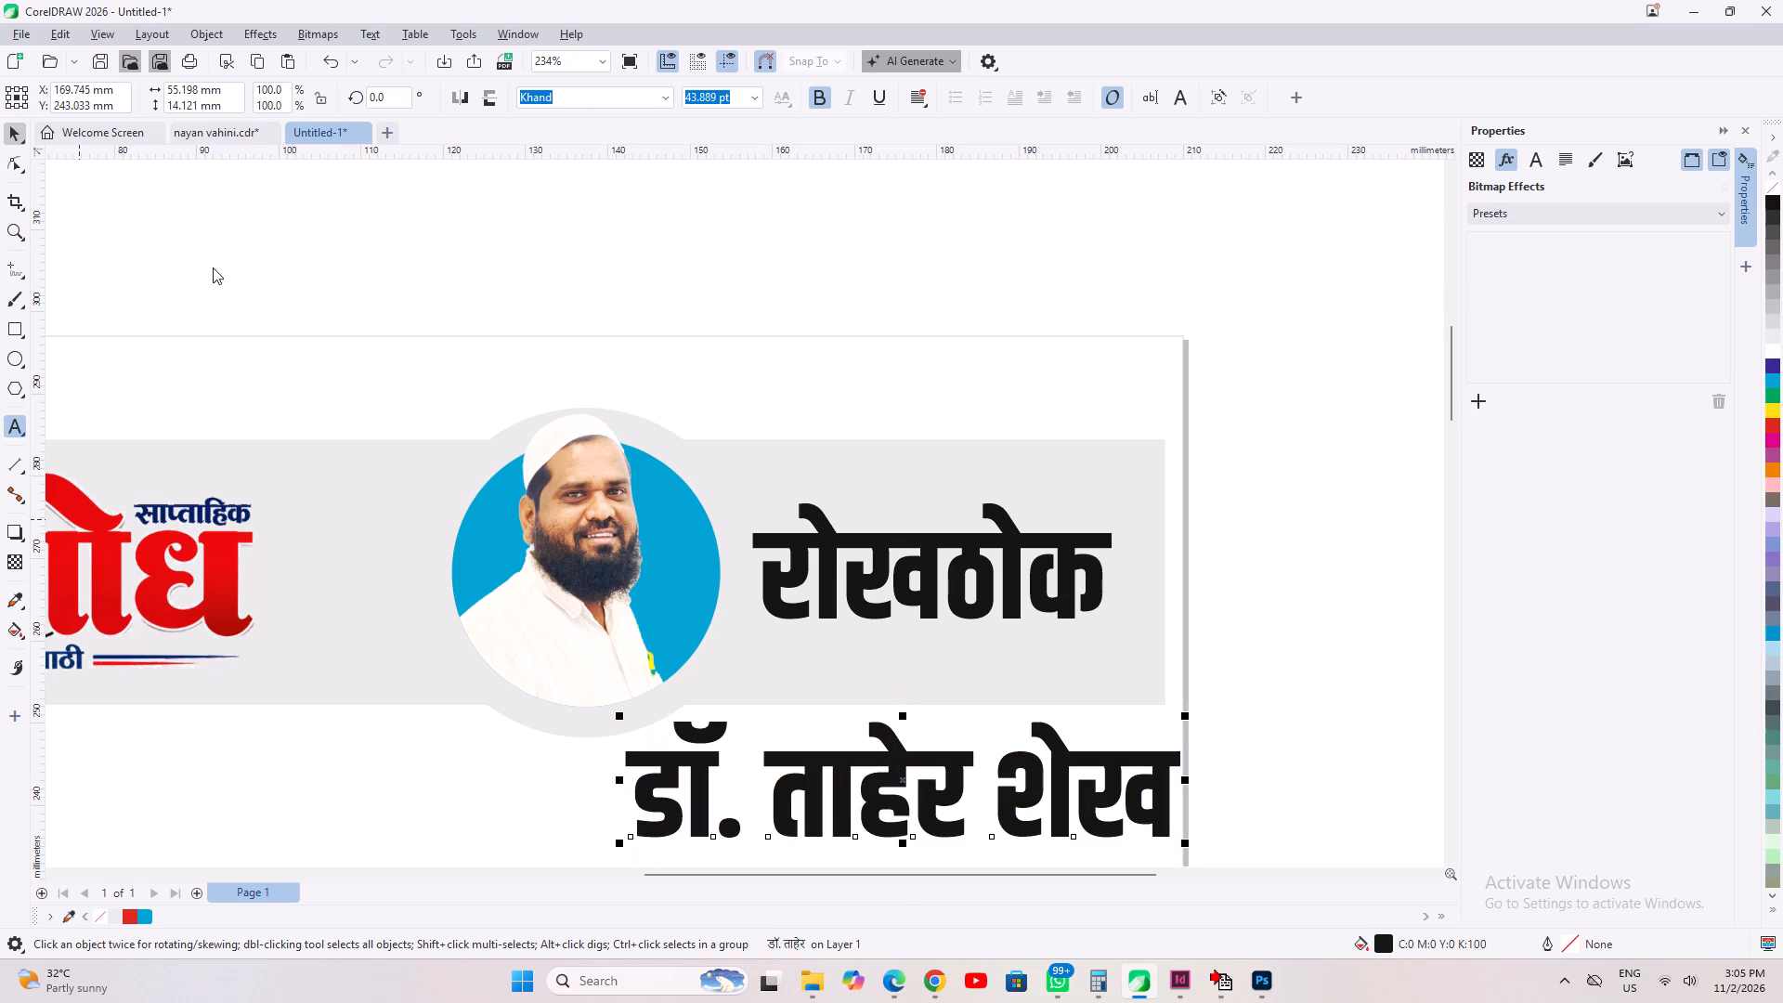
Move the रोखठोक title slightly up on the grey band, to about Y 272.4 mm.
{"action": "left_click", "coordinate": [913, 531]}
{"action": "left_click_drag", "start_coordinate": [918, 539], "coordinate": [917, 518]}
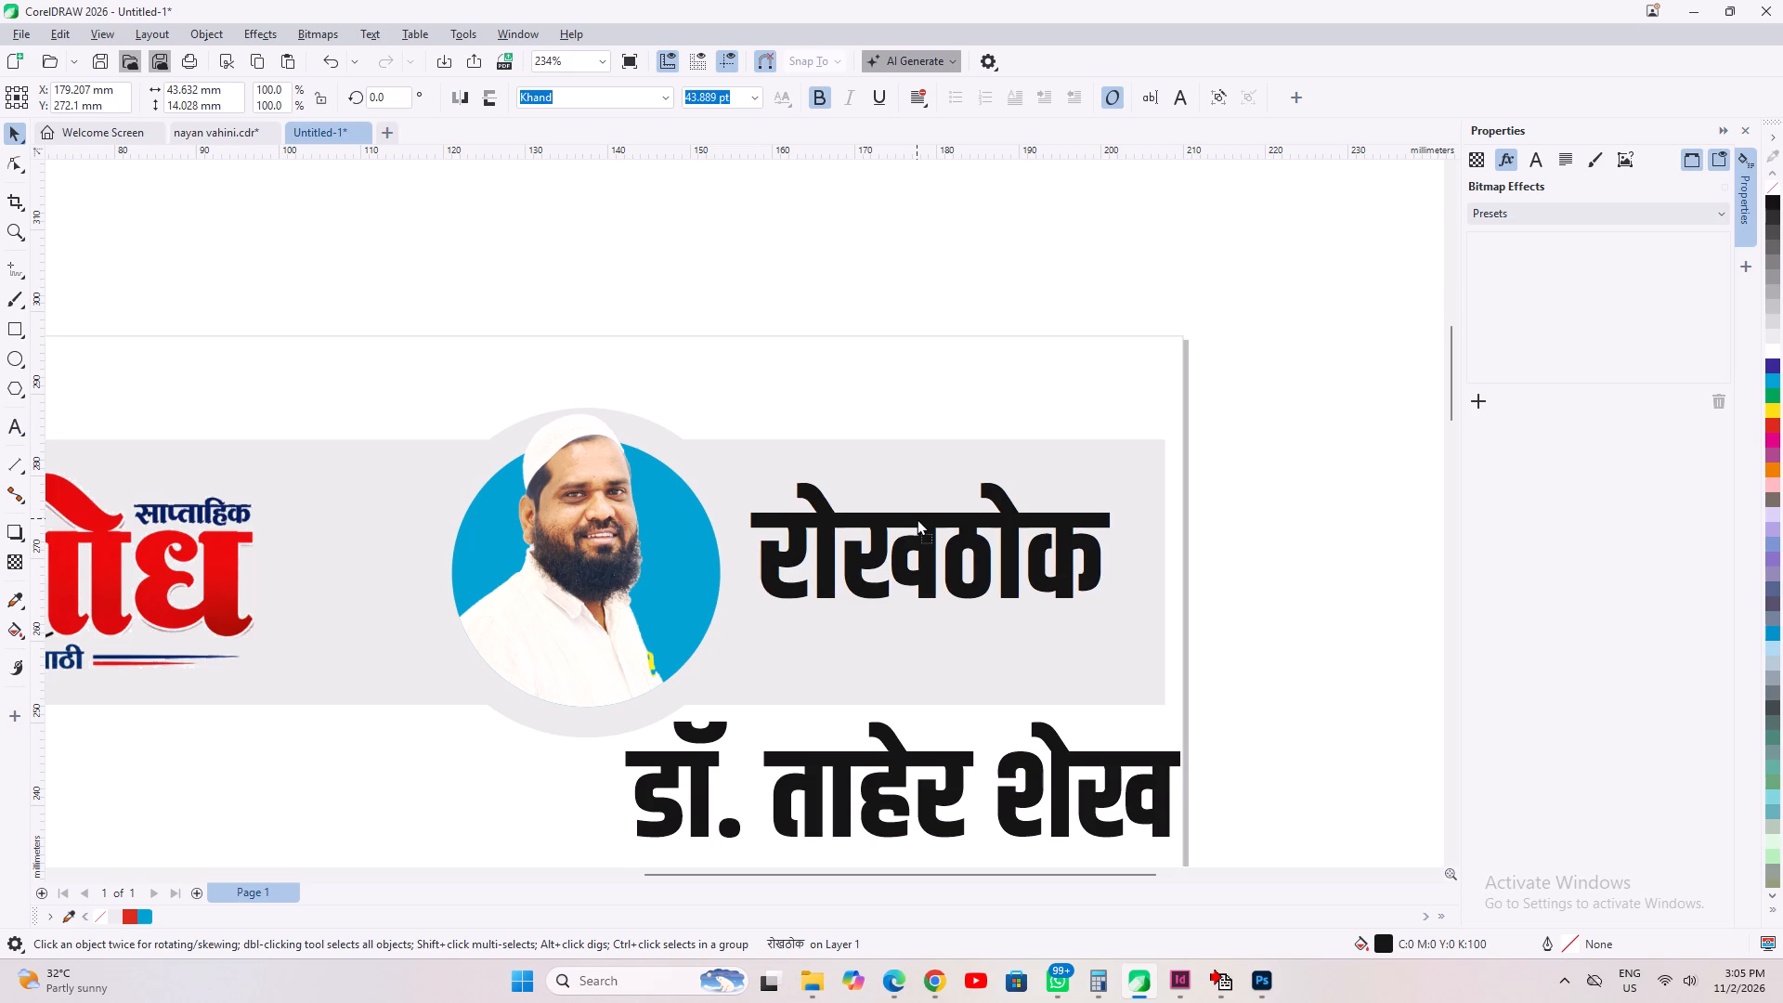
{"action": "left_click_drag", "start_coordinate": [917, 518], "coordinate": [917, 515]}
Draw a horizontal line about 40.1 mm long and place it just beneath रोखठोक, at about Y 262.2 mm.
{"action": "left_click", "coordinate": [12, 277]}
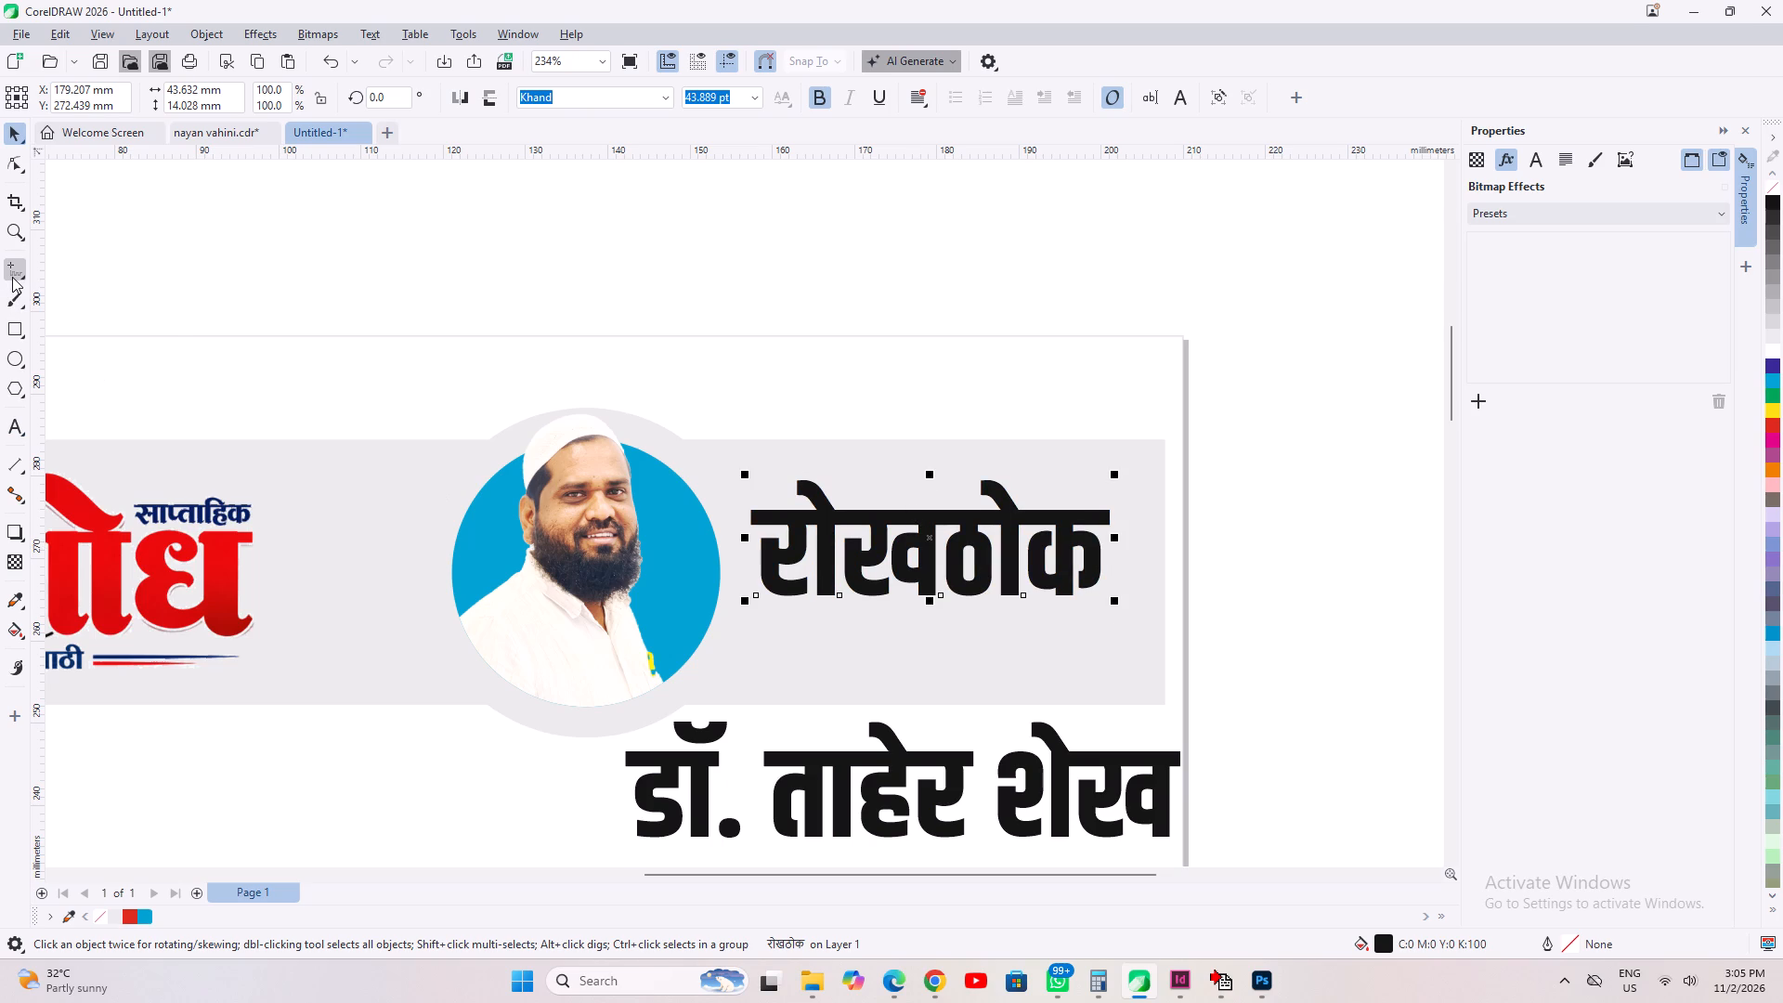
{"action": "left_click", "coordinate": [99, 292]}
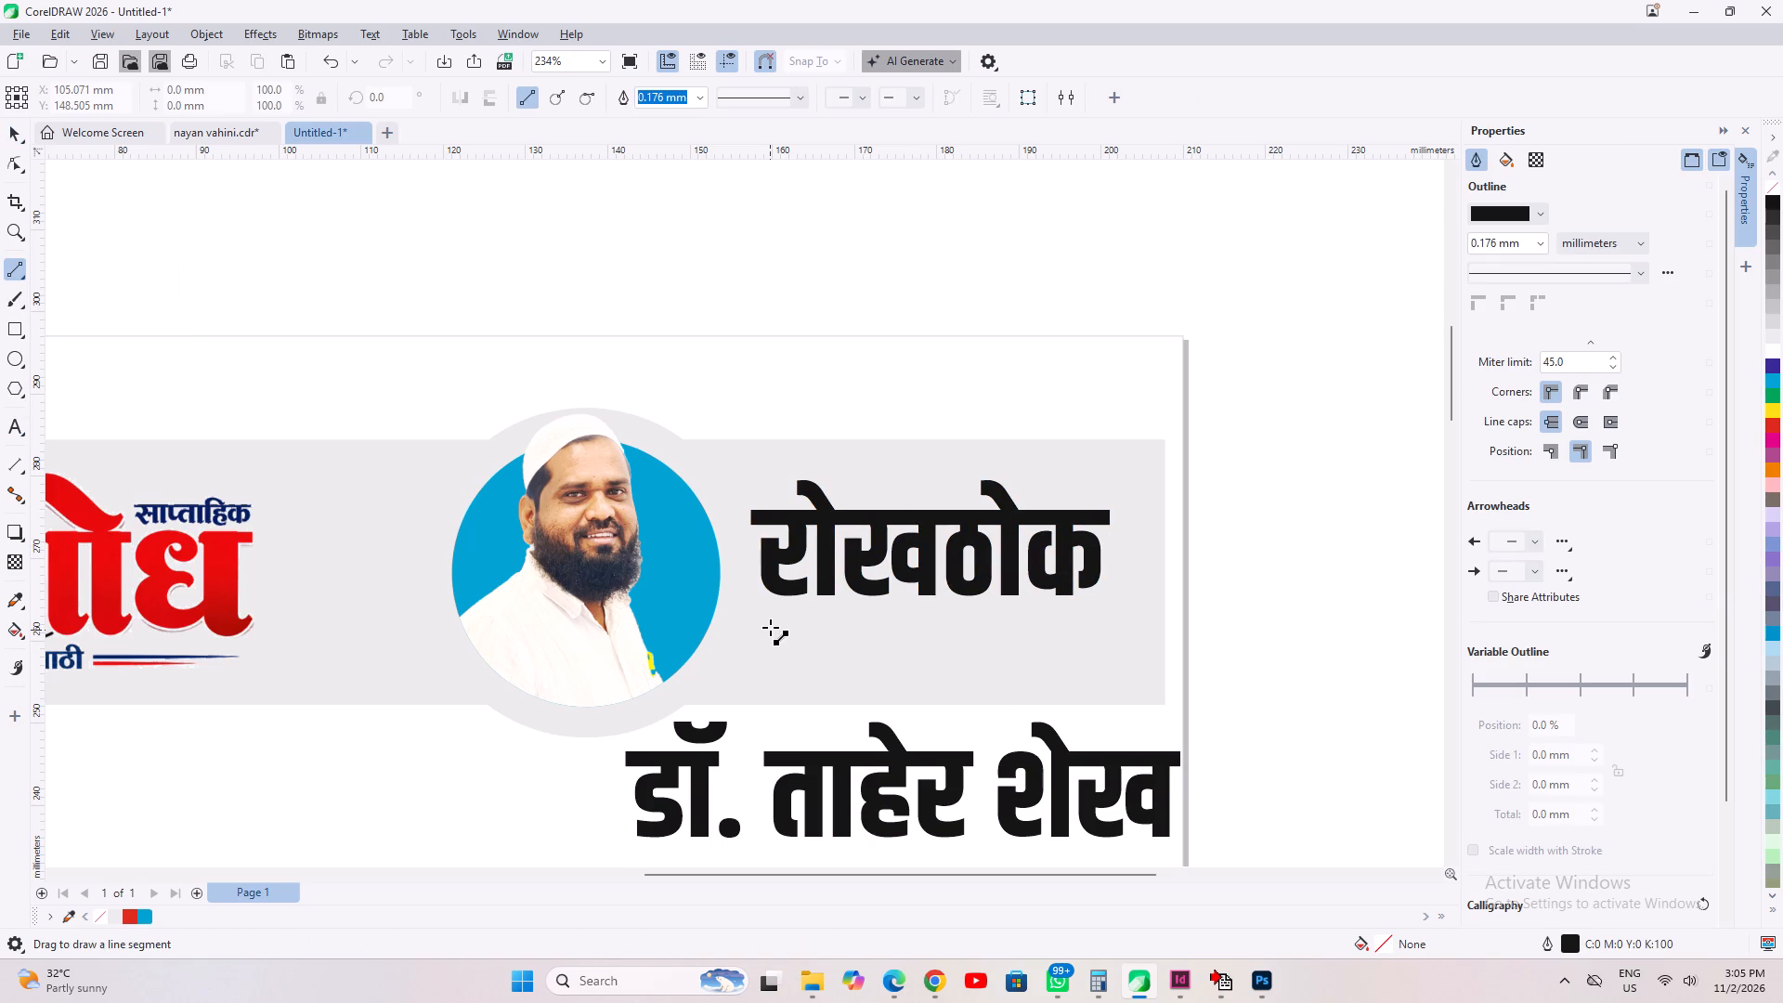
{"action": "left_click_drag", "start_coordinate": [748, 616], "coordinate": [1165, 636], "text": "shift"}
{"action": "left_click", "coordinate": [18, 138]}
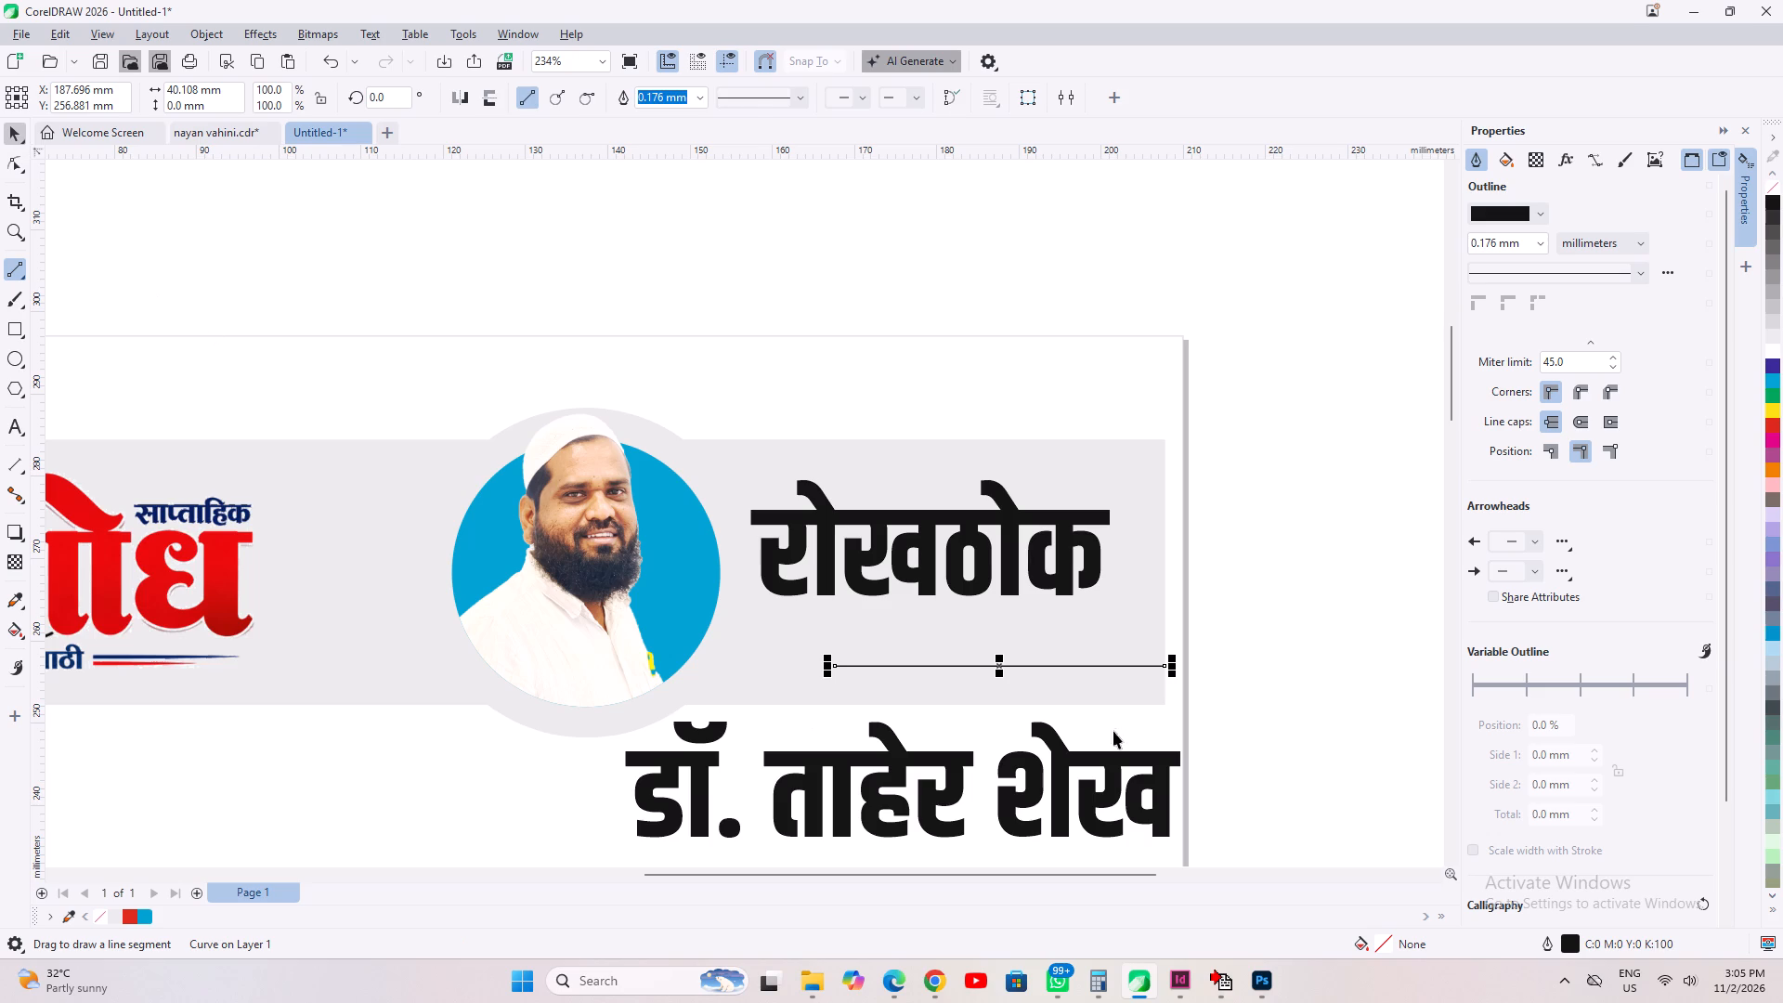
{"action": "left_click_drag", "start_coordinate": [996, 668], "coordinate": [928, 630]}
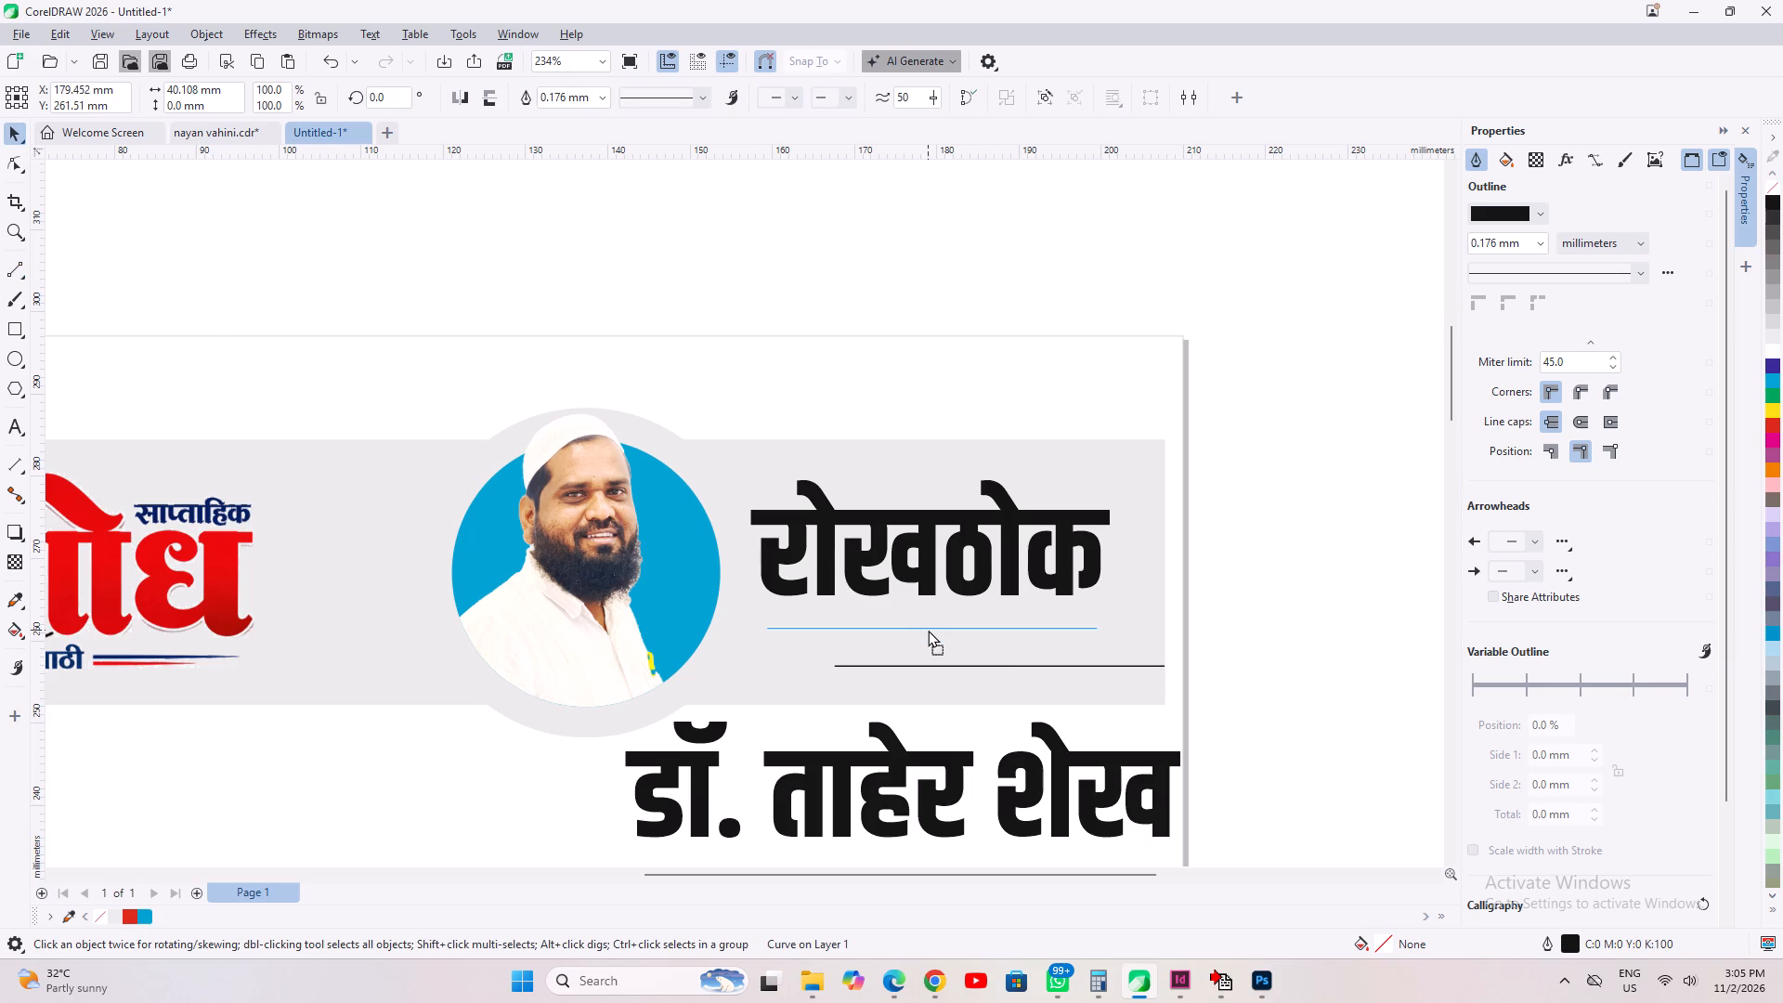
{"action": "left_click_drag", "start_coordinate": [928, 630], "coordinate": [926, 624]}
Draw an ellipse about 6.0 by 2.1 mm over the middle of the line and fill it black.
{"action": "left_click", "coordinate": [11, 360]}
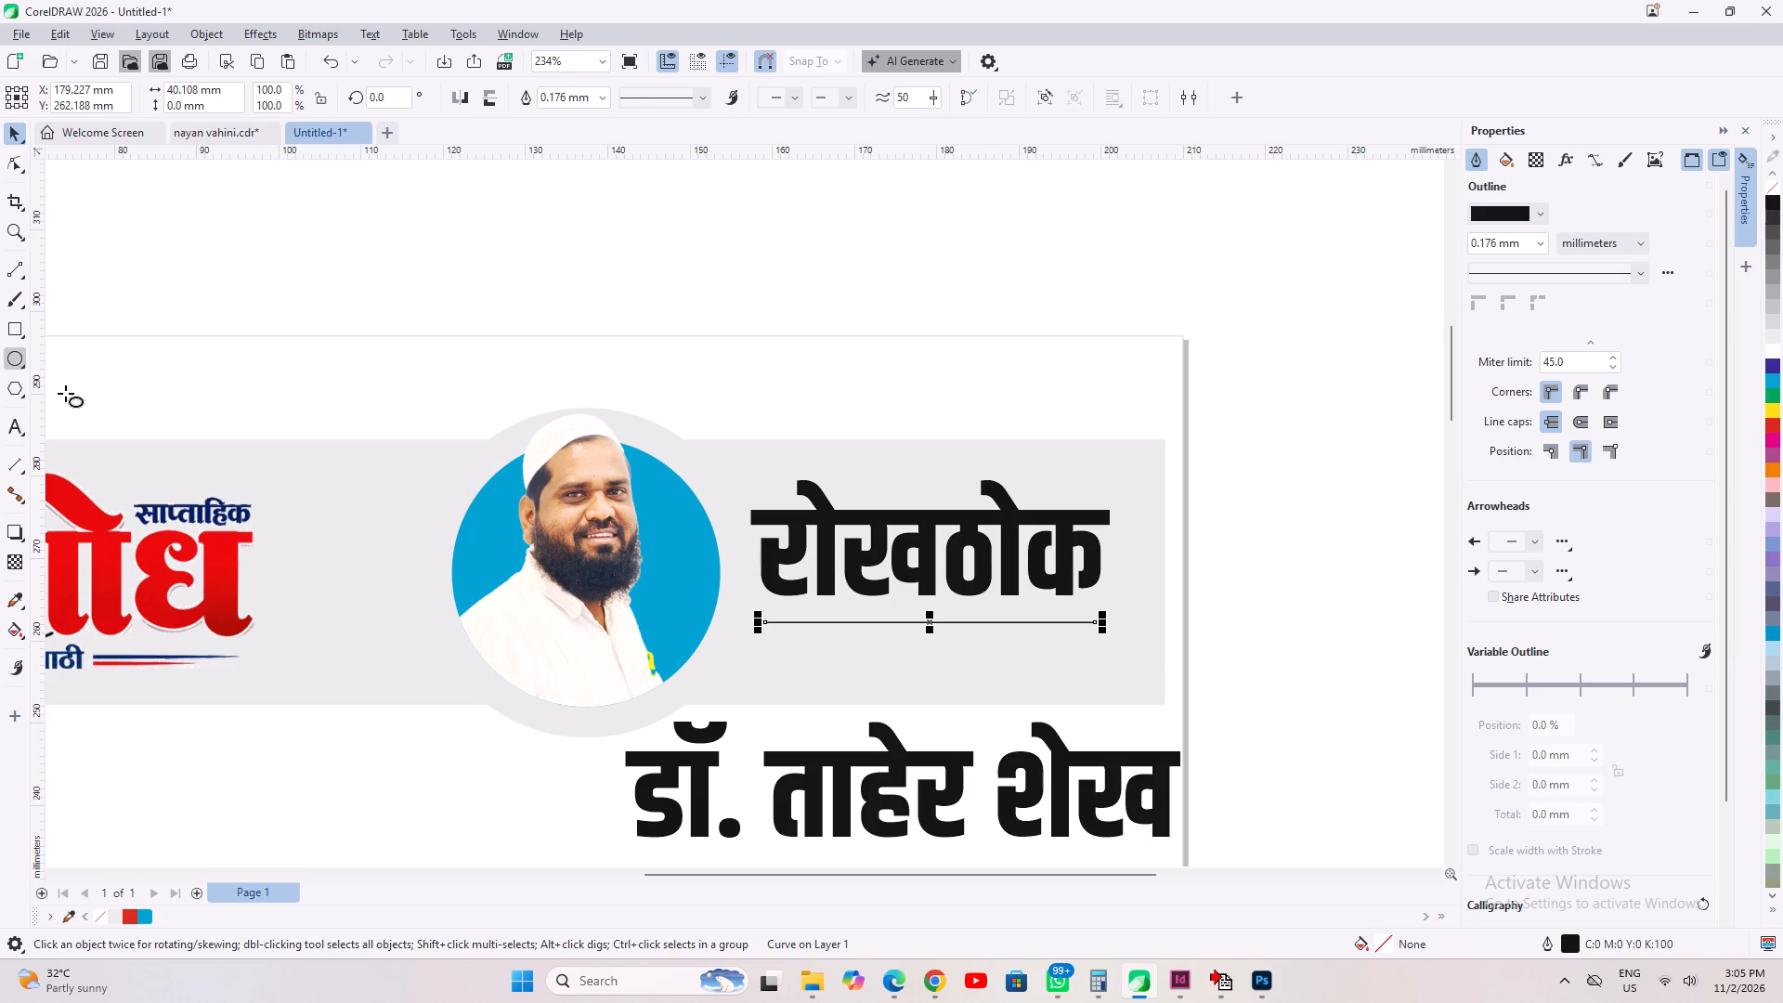
{"action": "scroll", "coordinate": [1017, 652], "scroll_direction": "up", "scroll_amount": 7}
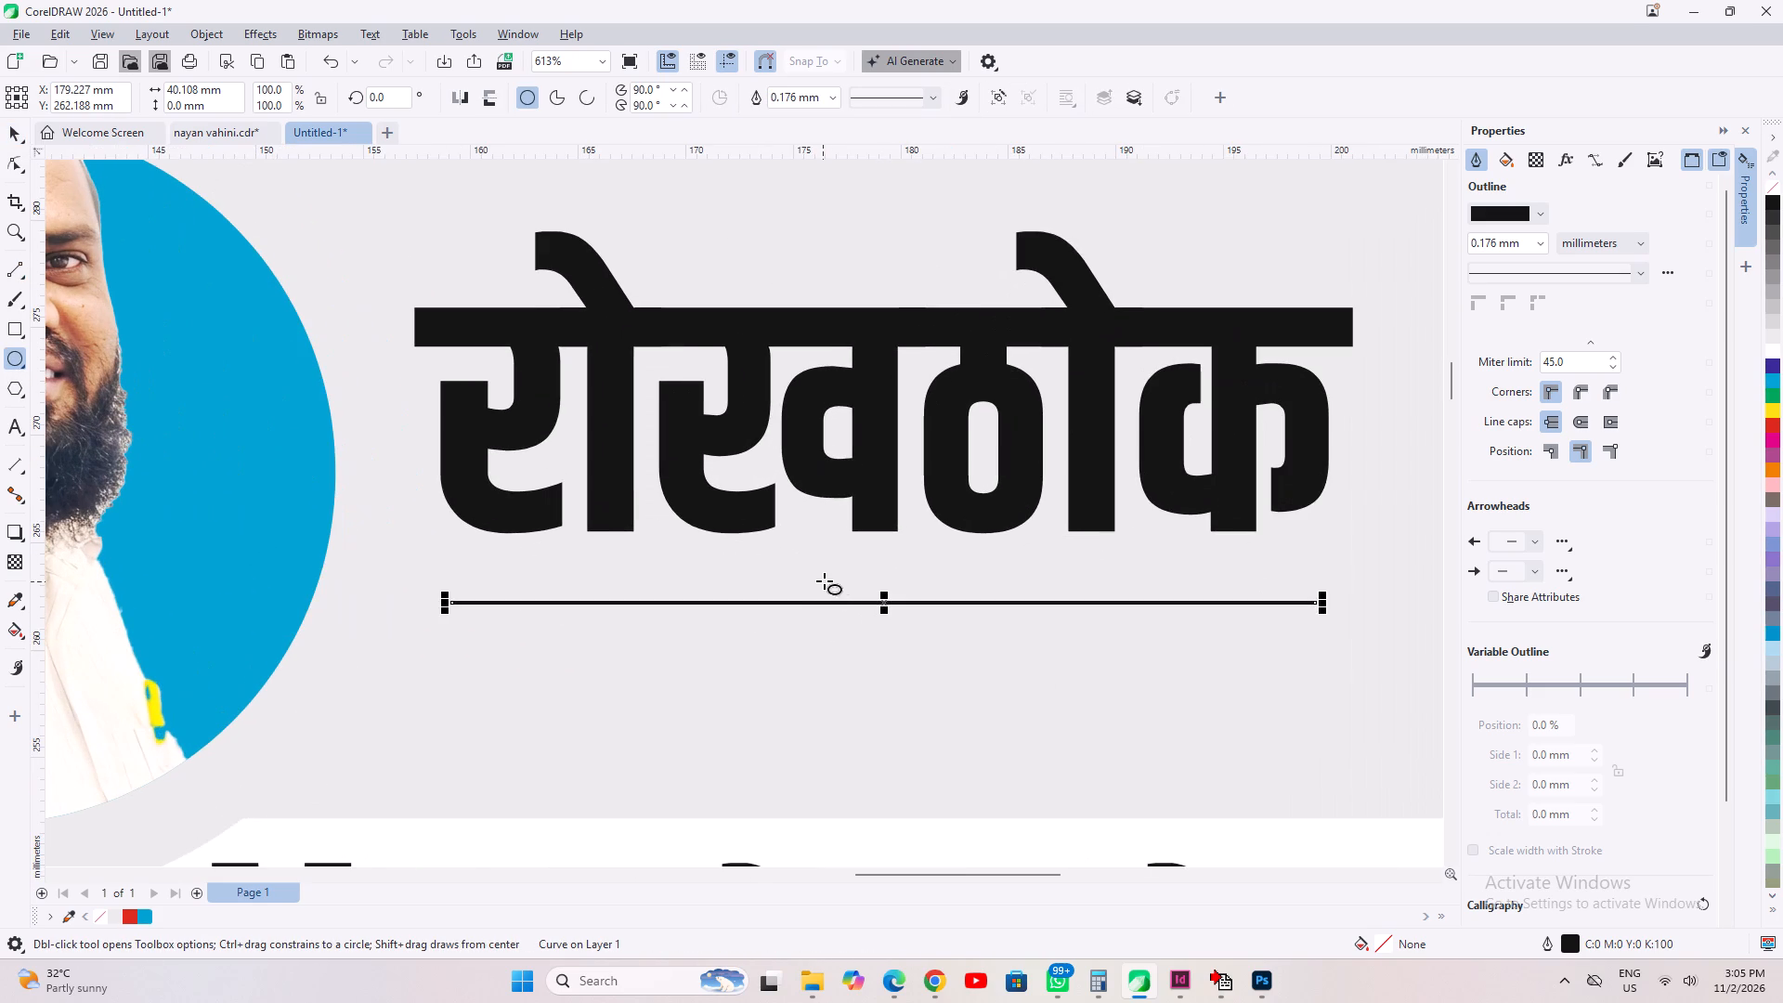
{"action": "left_click_drag", "start_coordinate": [834, 580], "coordinate": [963, 624]}
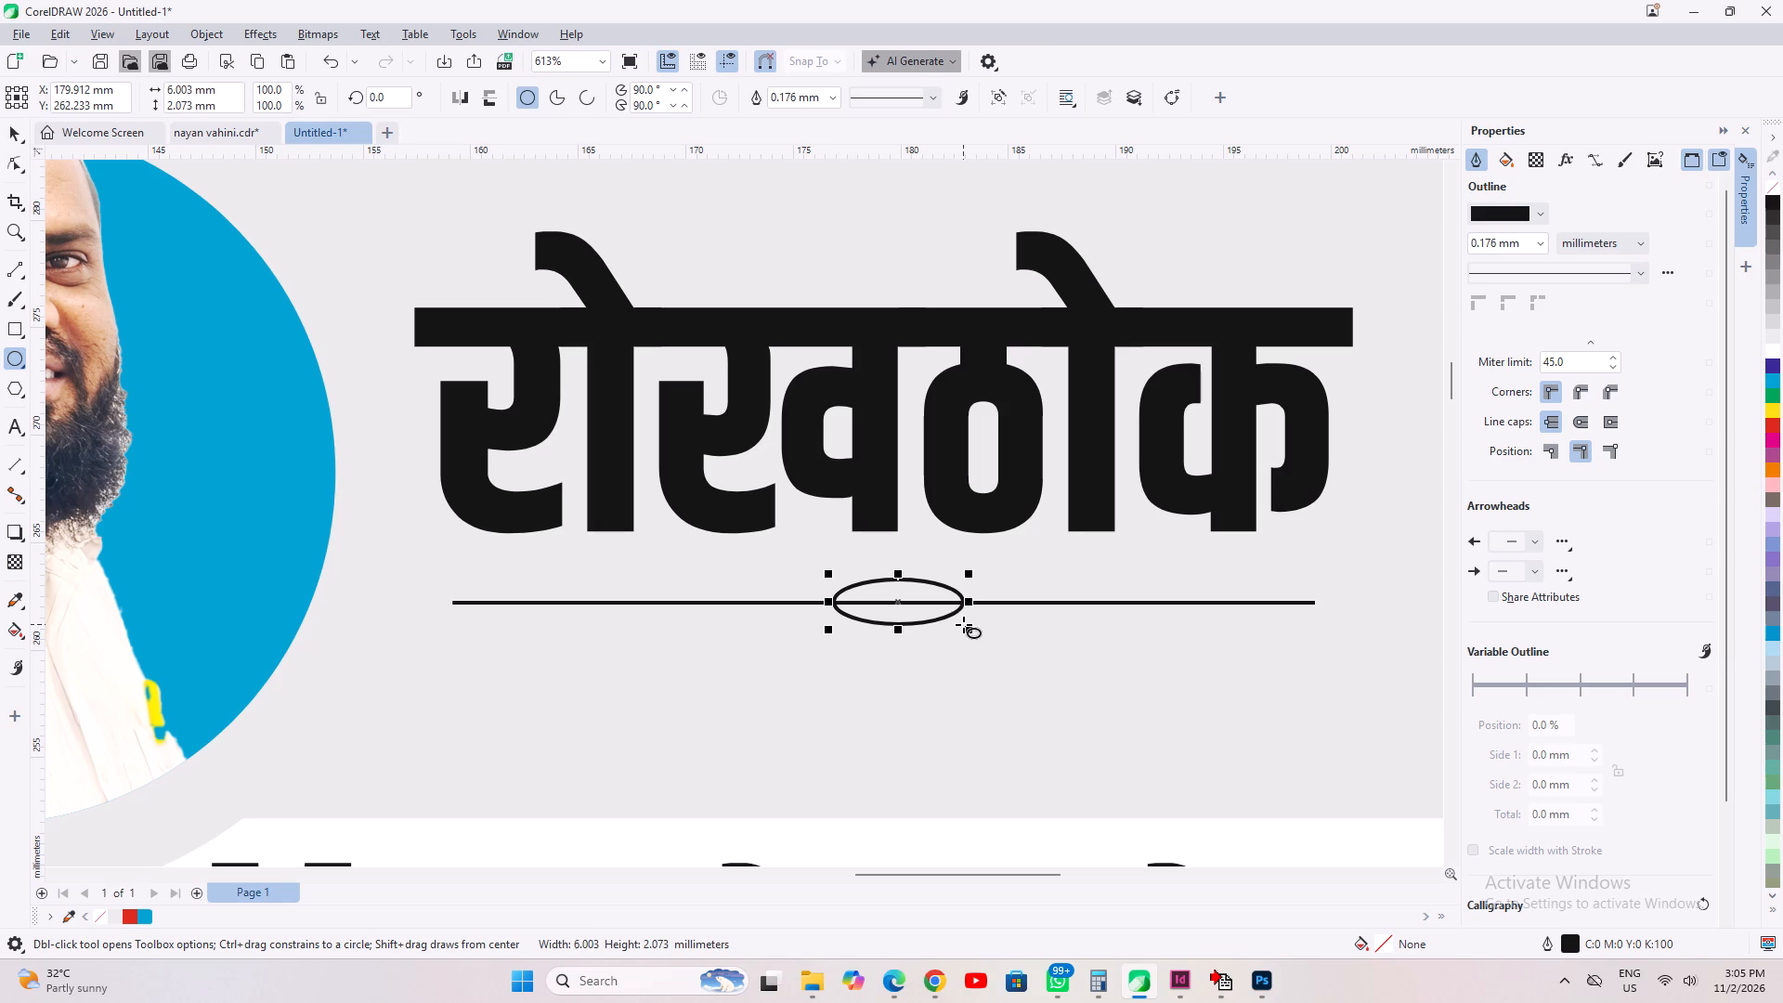
{"action": "left_click", "coordinate": [1776, 199]}
Align the black ellipse to the midpoint of the line beneath रोखठोक.
{"action": "scroll", "coordinate": [807, 590], "scroll_direction": "up", "scroll_amount": 3}
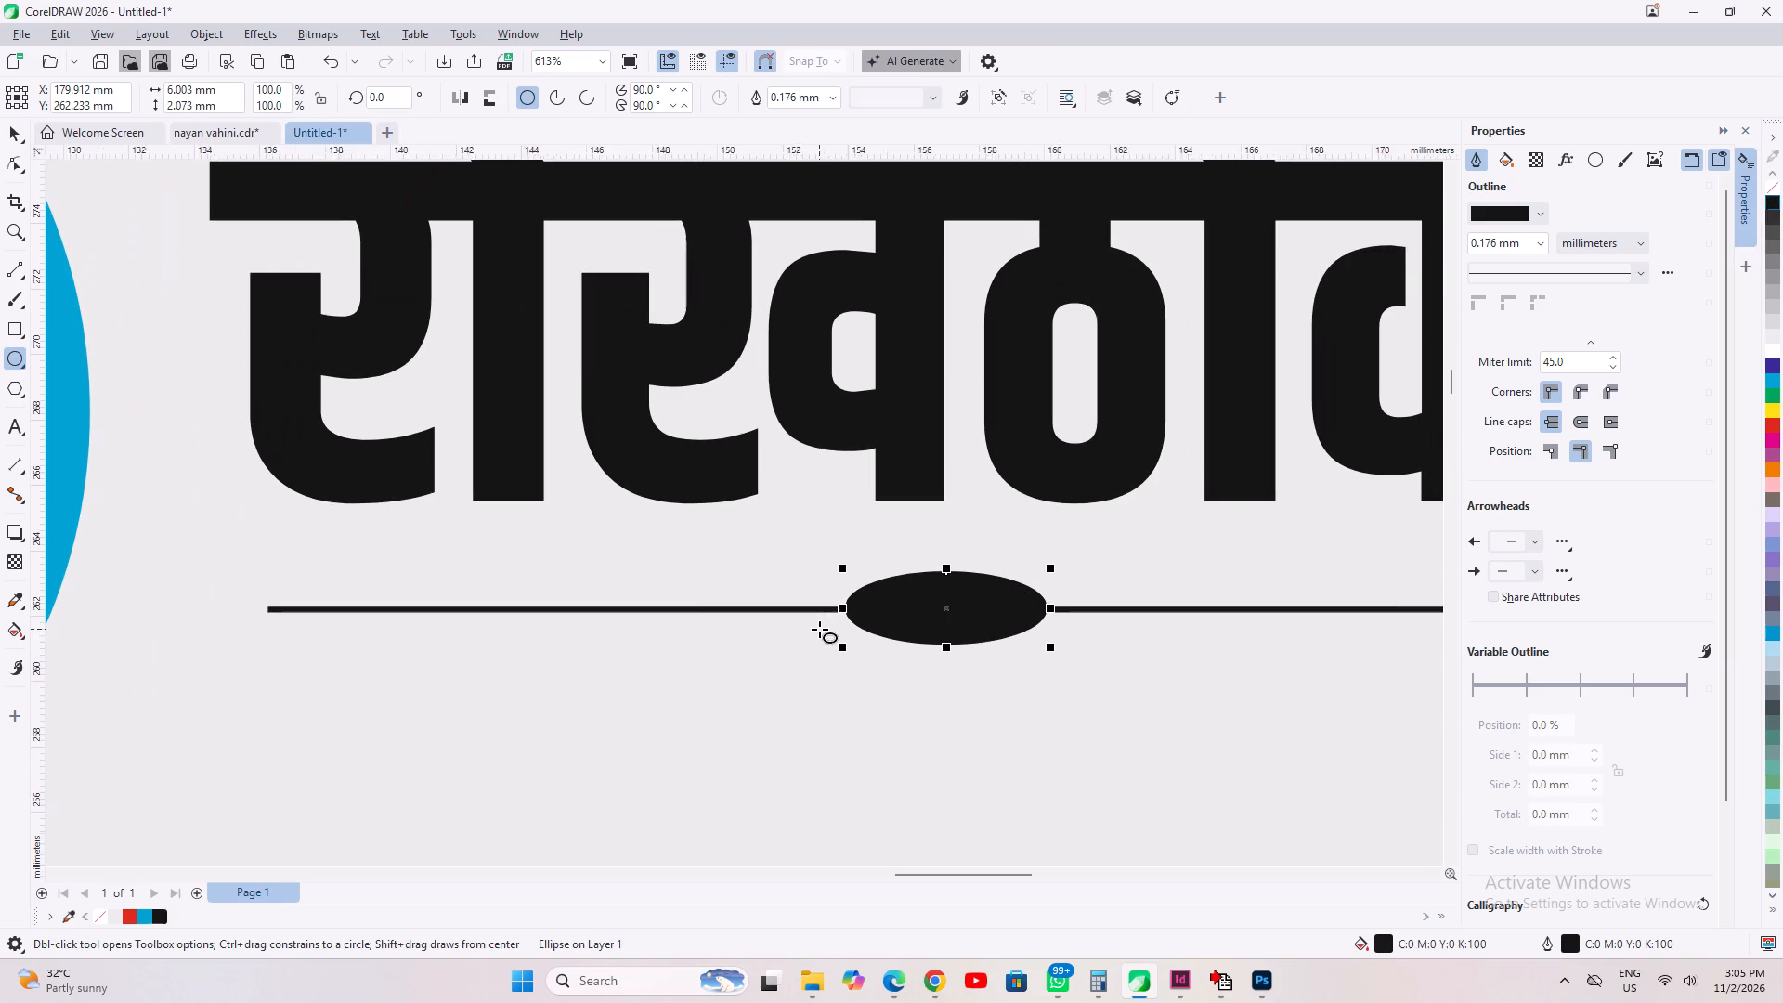
{"action": "left_click", "coordinate": [14, 142]}
{"action": "scroll", "coordinate": [283, 491], "scroll_direction": "down", "scroll_amount": 5}
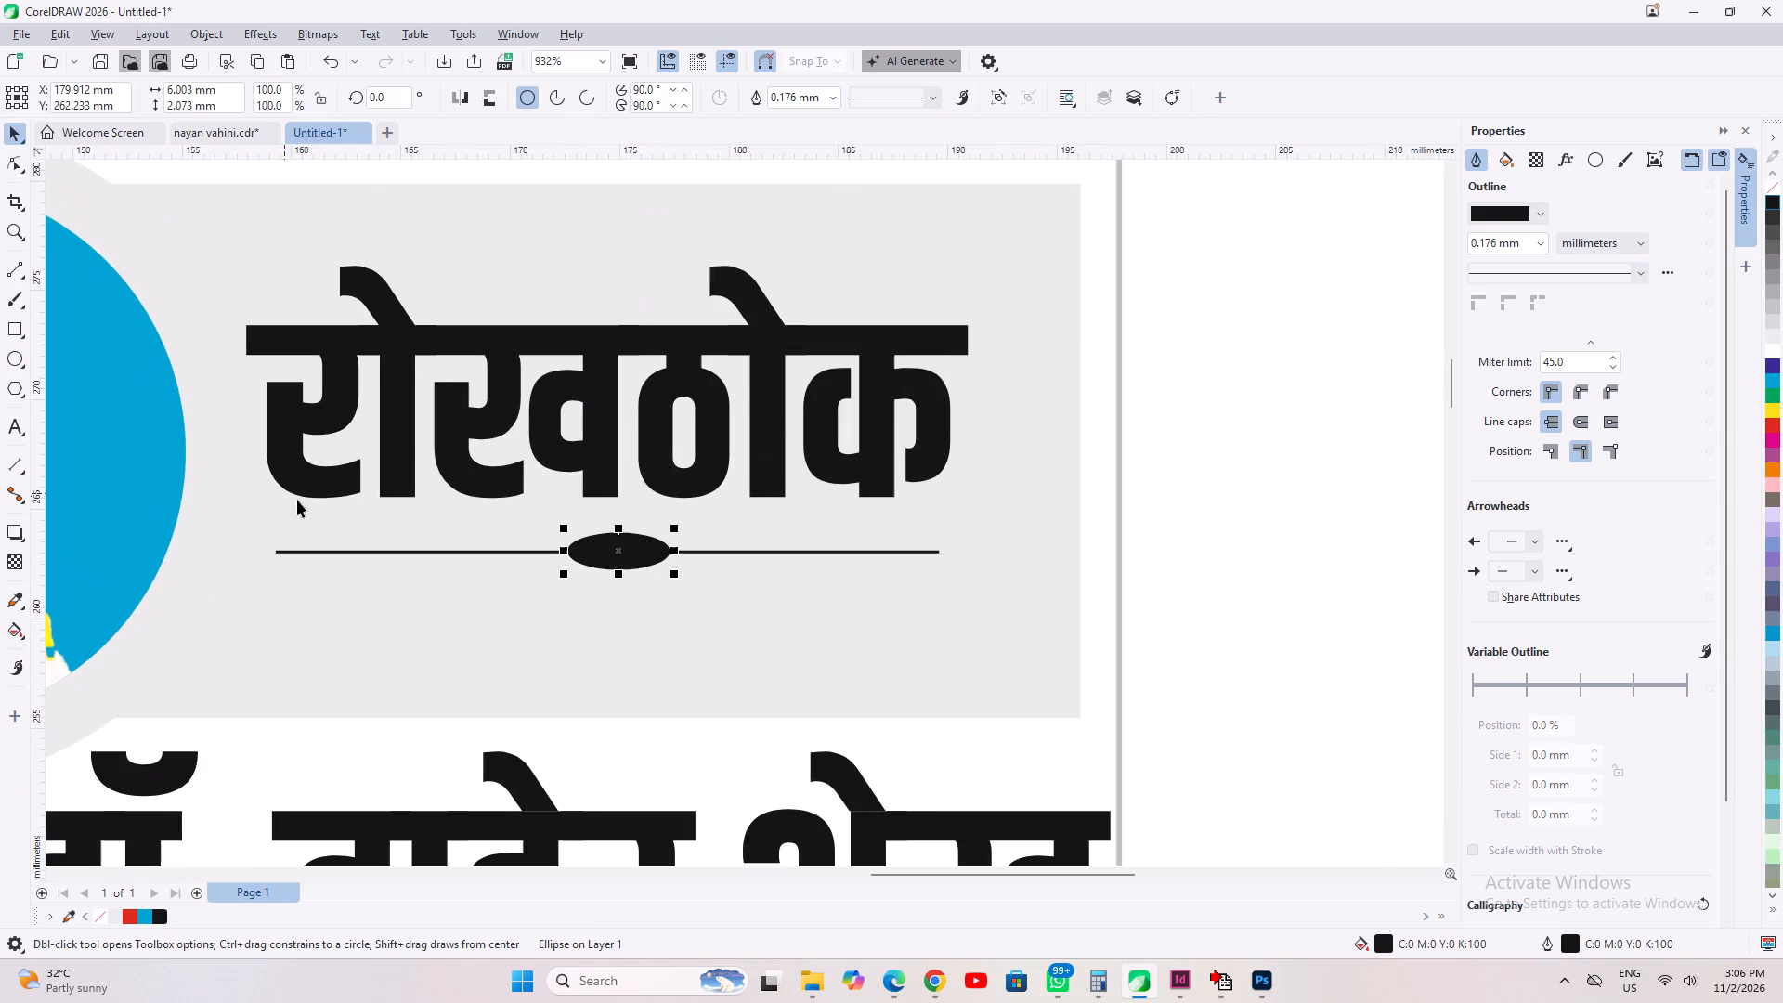
{"action": "left_click_drag", "start_coordinate": [1244, 684], "coordinate": [98, 421]}
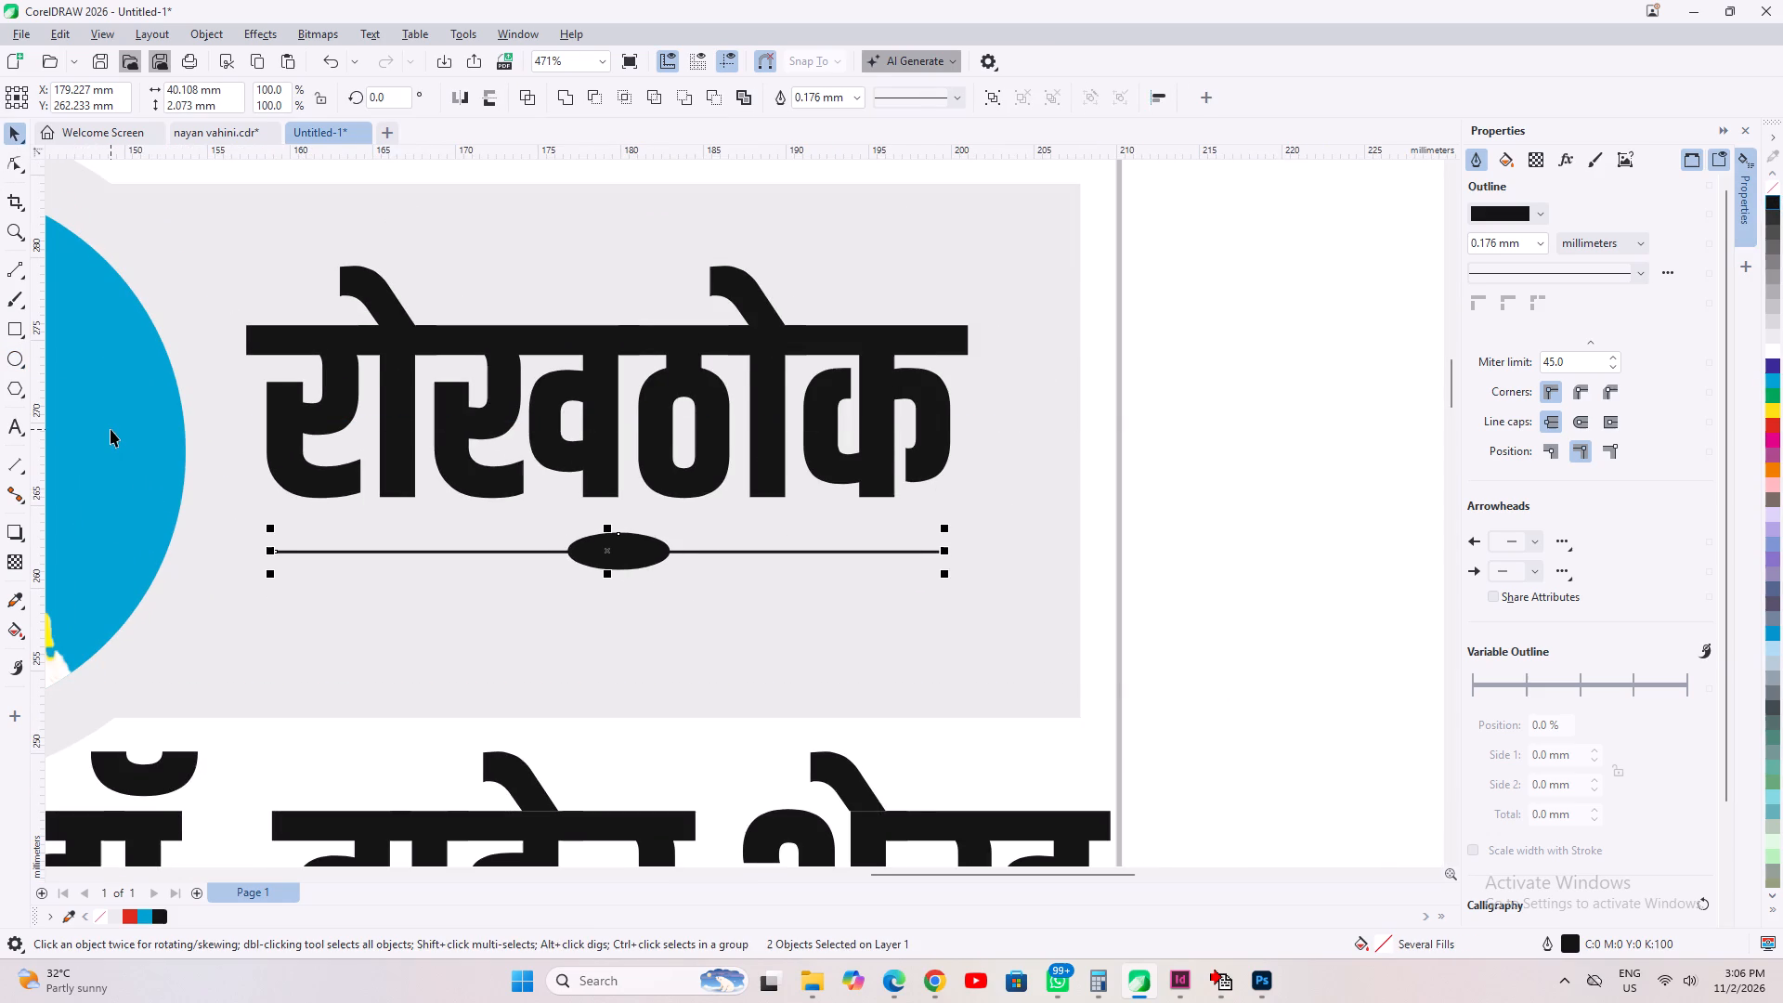
{"action": "key", "text": "c"}
{"action": "left_click", "coordinate": [1211, 580]}
Remove the bold style from the columnist's name below the band.
{"action": "scroll", "coordinate": [1126, 471], "scroll_direction": "down", "scroll_amount": 4}
{"action": "left_click", "coordinate": [765, 673]}
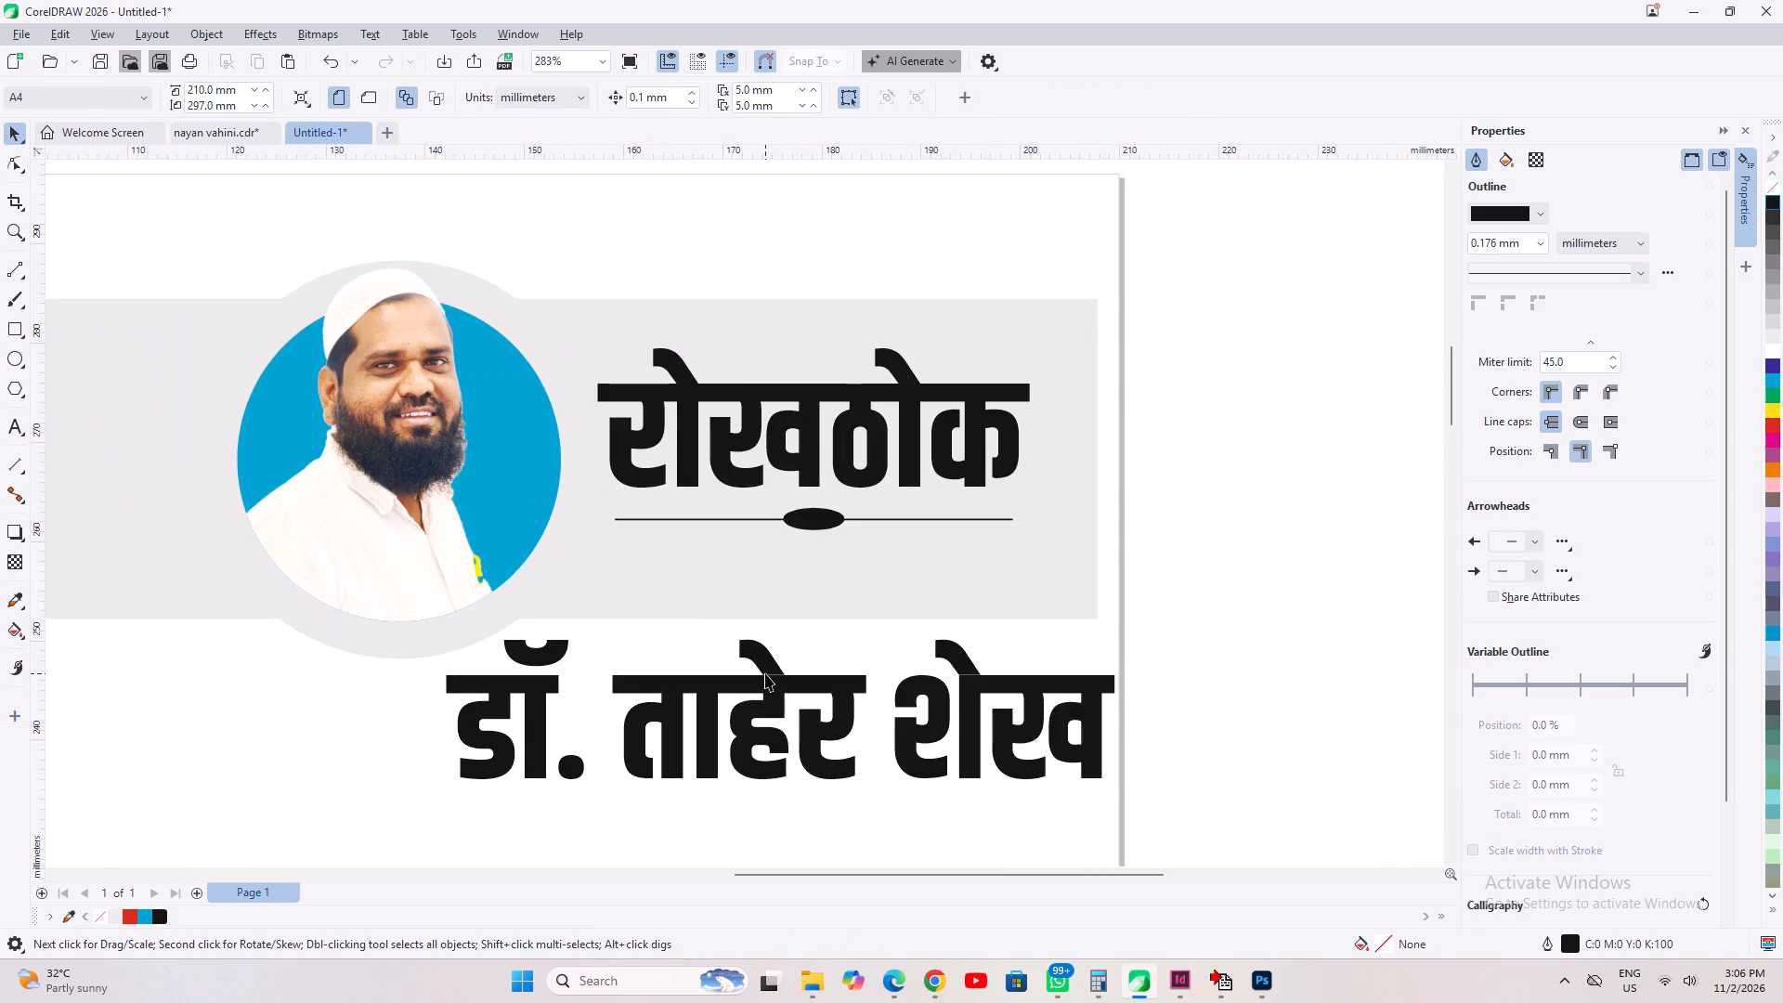
{"action": "left_click", "coordinate": [828, 98]}
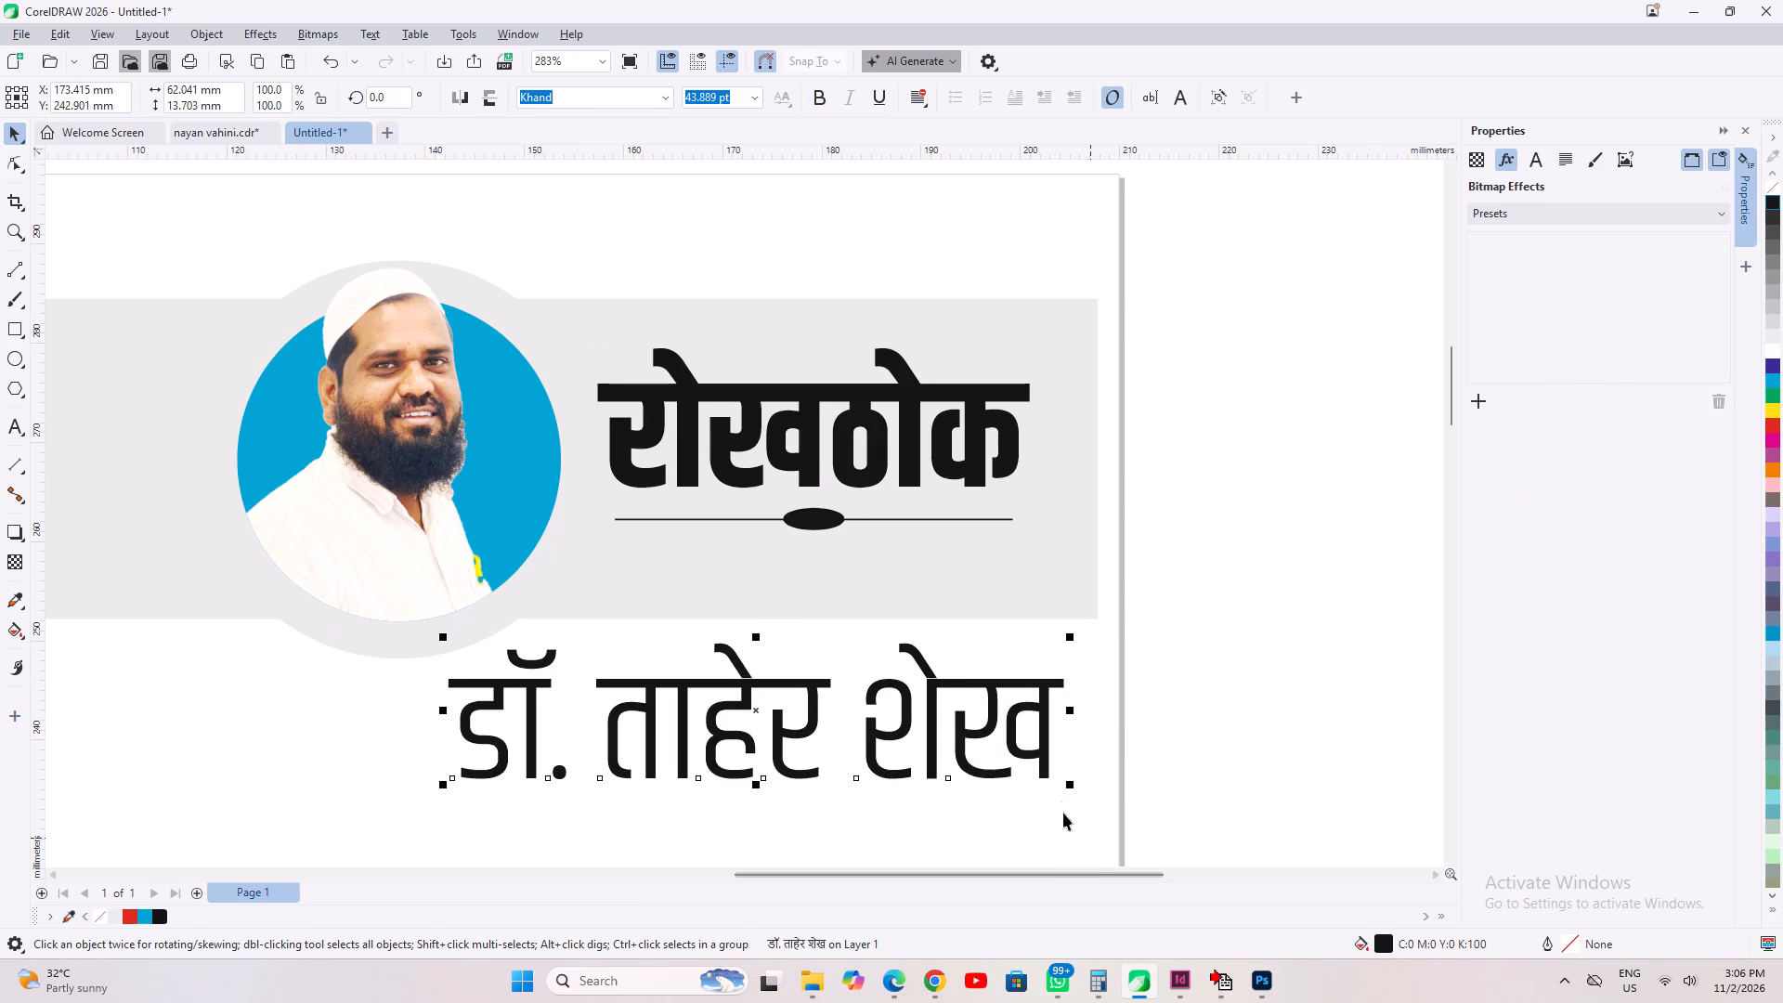
Shrink the columnist's name to about 29.3 by 6.5 mm and place it on the grey band beneath the line and ellipse.
{"action": "left_click_drag", "start_coordinate": [1074, 788], "coordinate": [912, 798], "text": "shift"}
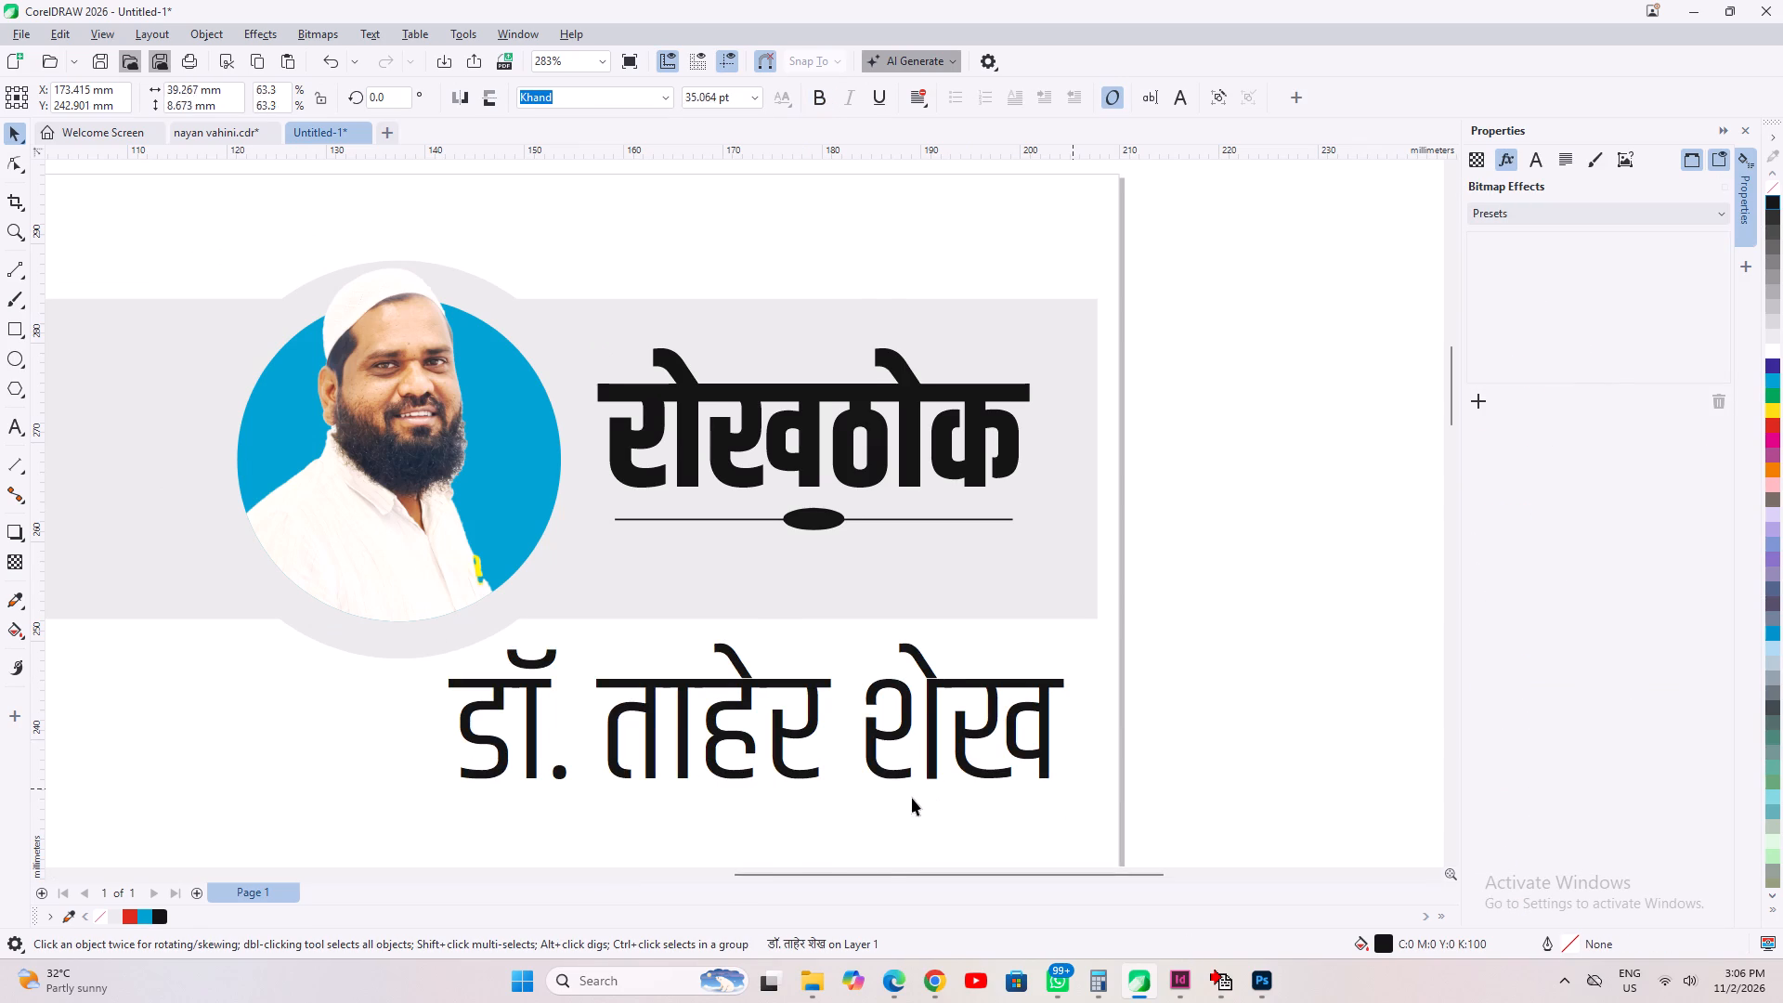
{"action": "left_click_drag", "start_coordinate": [774, 706], "coordinate": [776, 693]}
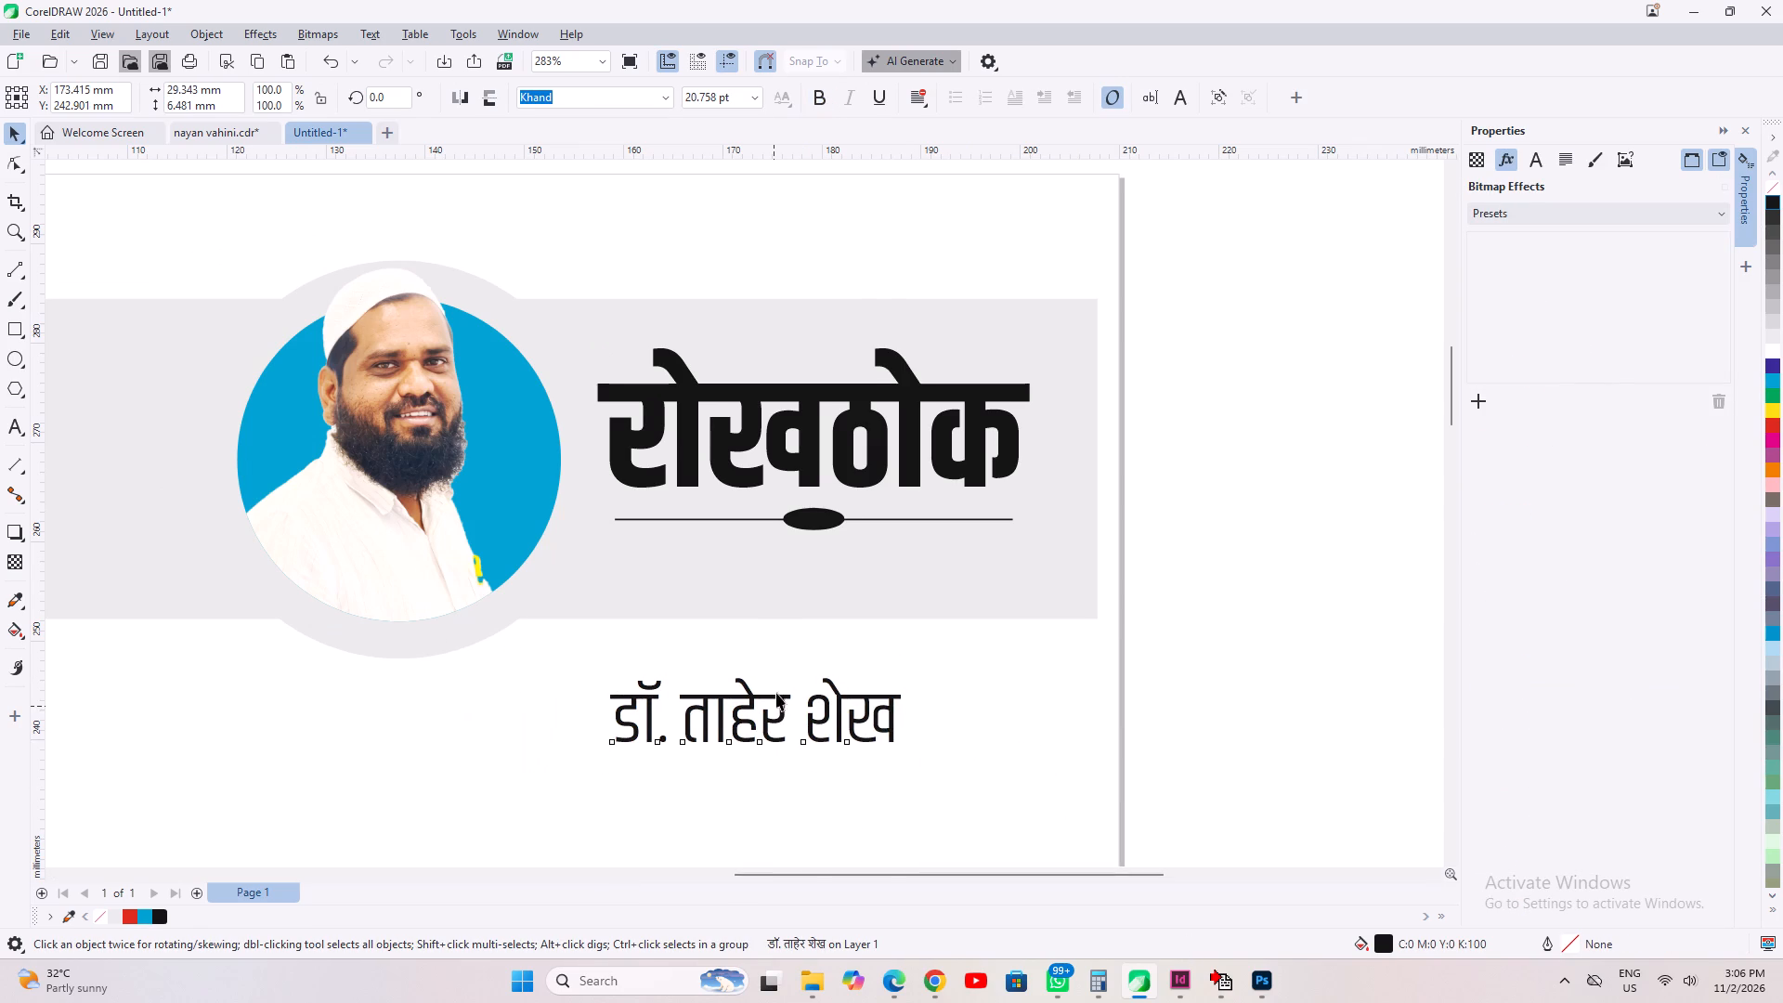
{"action": "left_click_drag", "start_coordinate": [776, 693], "coordinate": [778, 688]}
{"action": "left_click", "coordinate": [737, 709]}
{"action": "left_click_drag", "start_coordinate": [750, 705], "coordinate": [800, 562]}
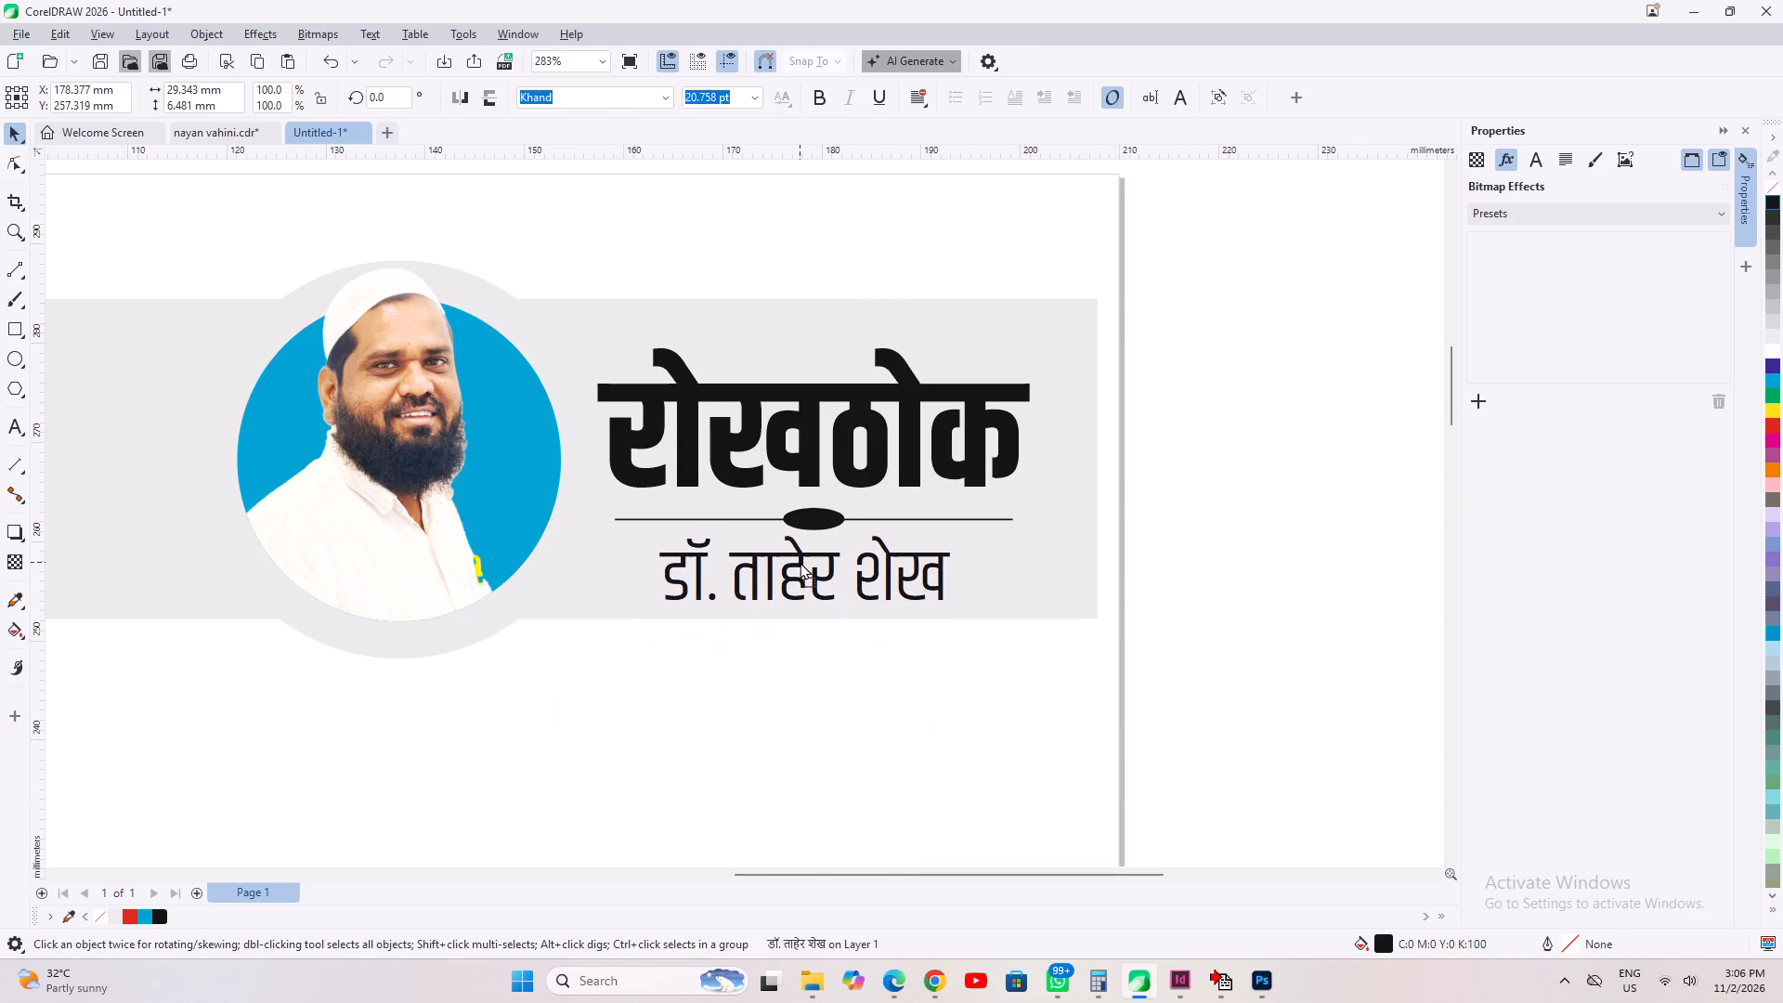
{"action": "left_click_drag", "start_coordinate": [800, 562], "coordinate": [805, 558]}
{"action": "scroll", "coordinate": [805, 562], "scroll_direction": "up", "scroll_amount": 3}
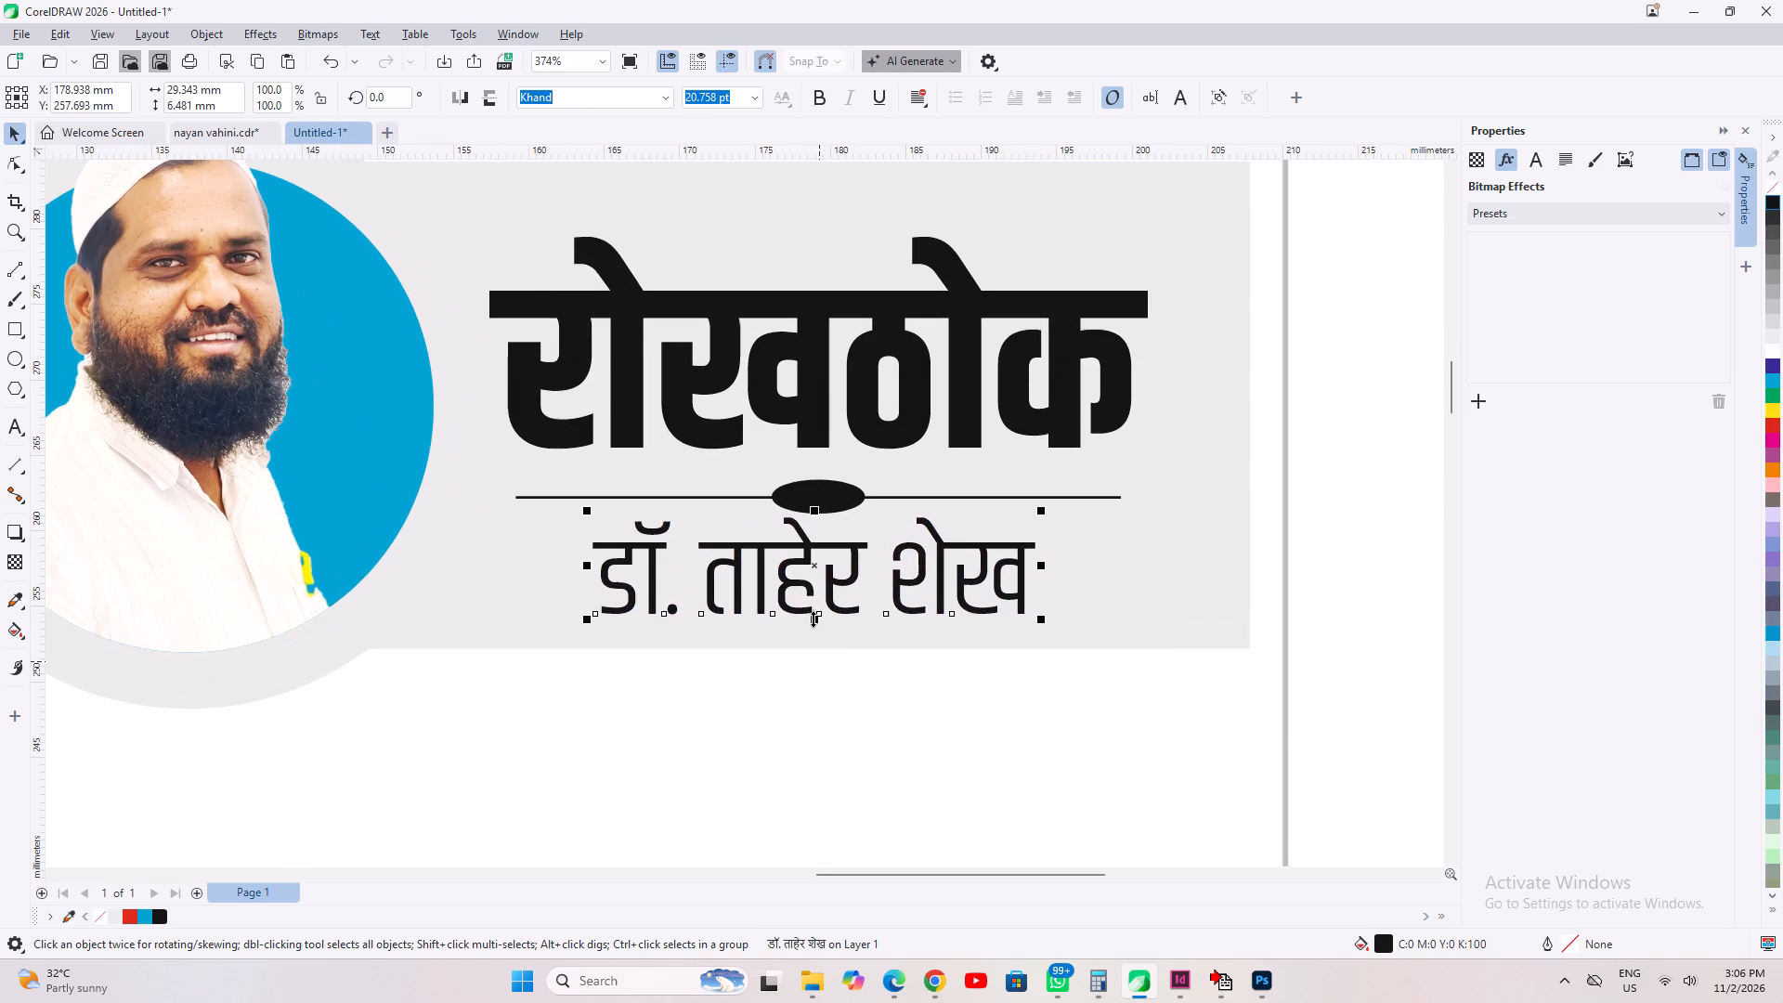
Reduce the columnist's name to about 5.7 mm high and lower it slightly beneath the line and ellipse.
{"action": "left_click_drag", "start_coordinate": [813, 619], "coordinate": [817, 592]}
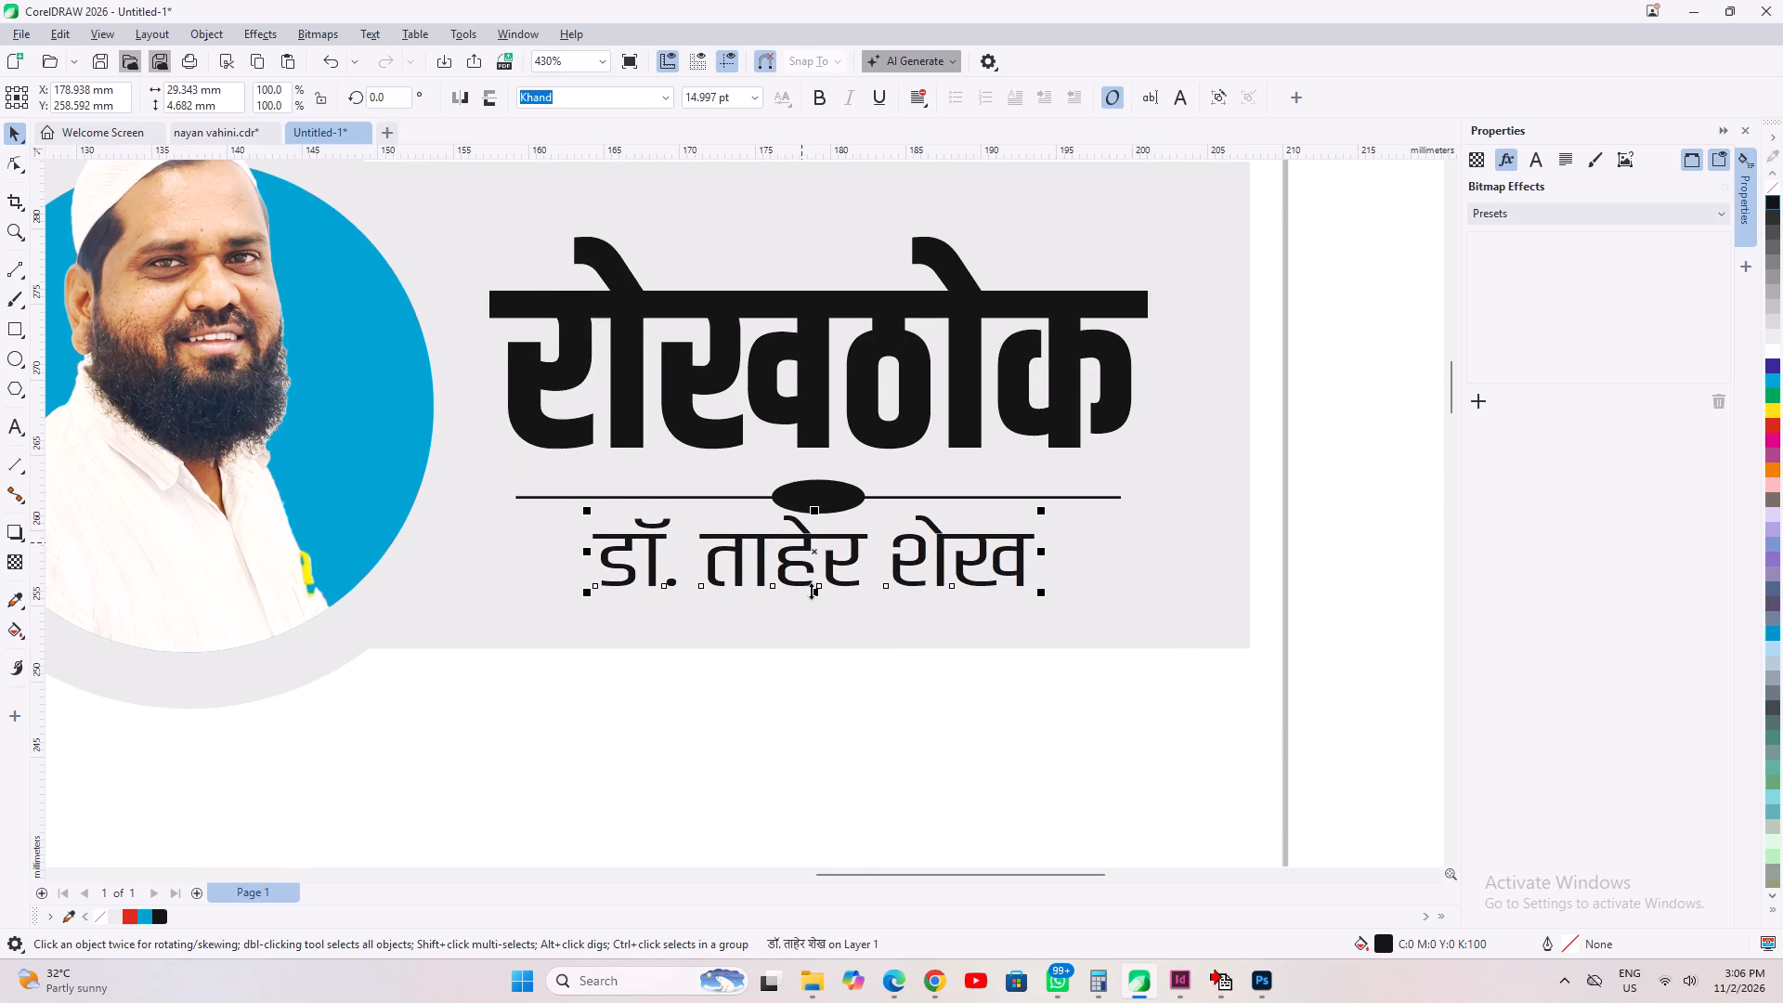
{"action": "key", "text": "ctrl+z"}
{"action": "left_click_drag", "start_coordinate": [815, 619], "coordinate": [815, 606]}
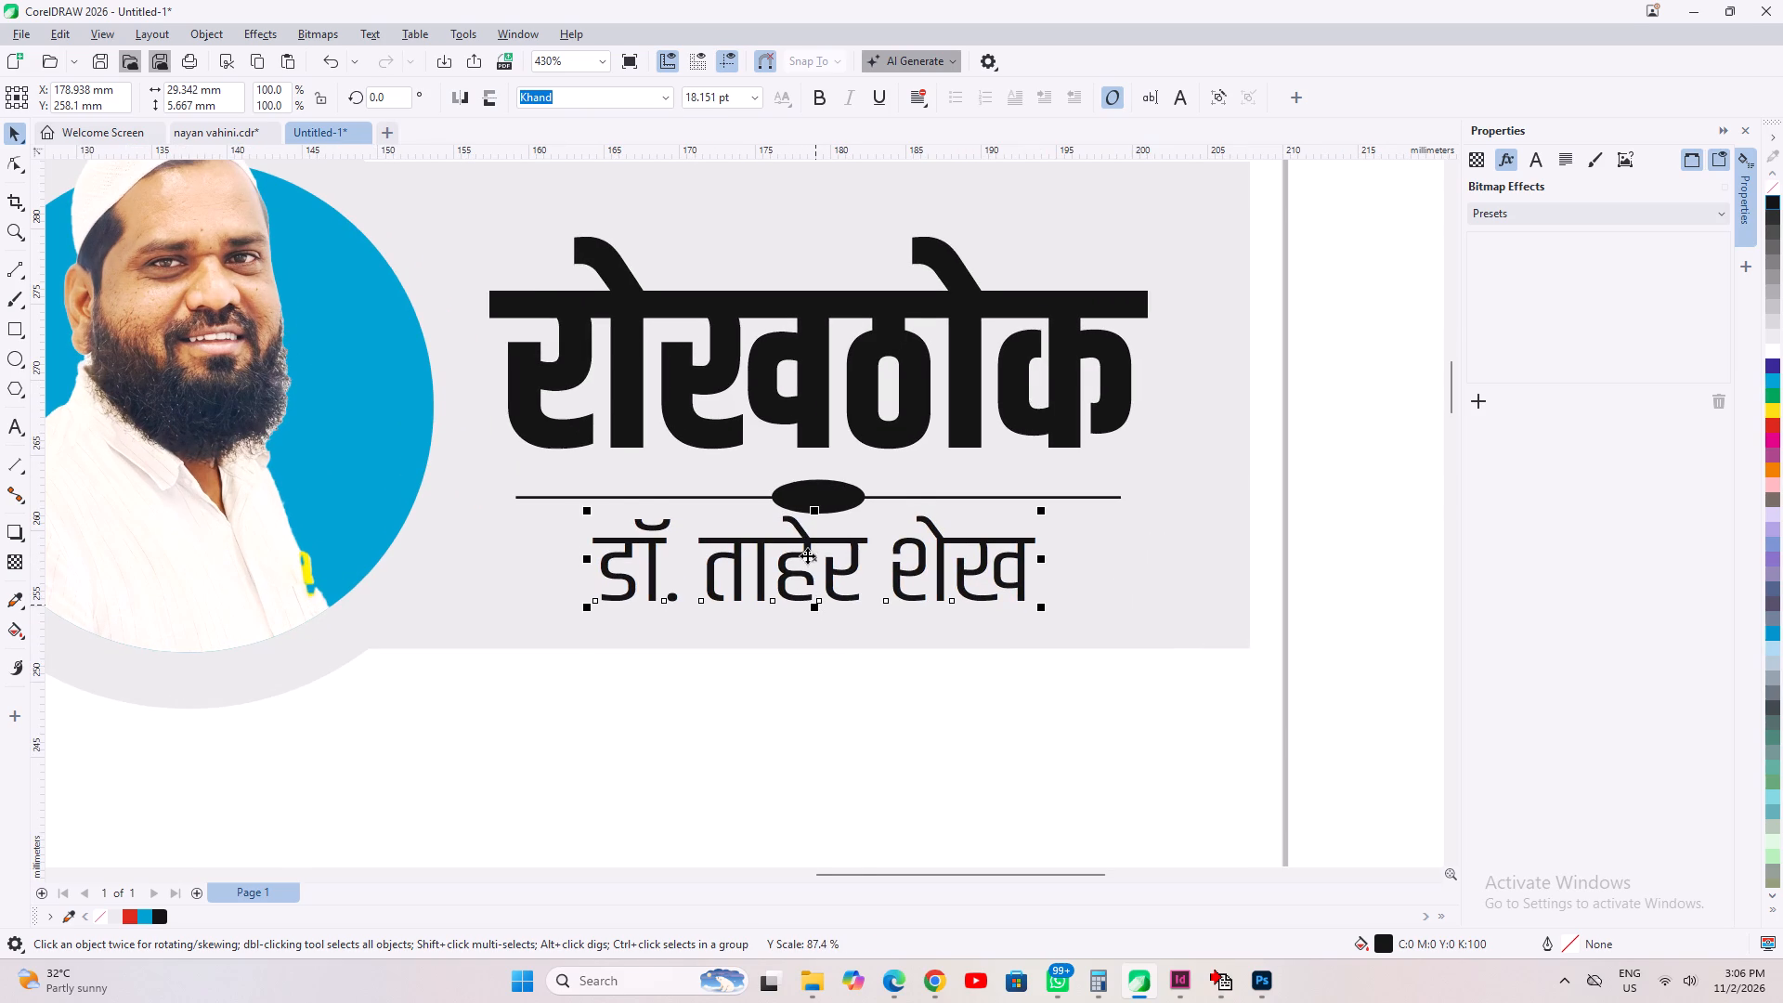
{"action": "left_click_drag", "start_coordinate": [804, 544], "coordinate": [804, 554]}
Raise रोखठोक, the line, the ellipse and the columnist's name together on the grey band to about Y 268.9 mm.
{"action": "scroll", "coordinate": [820, 635], "scroll_direction": "down", "scroll_amount": 1}
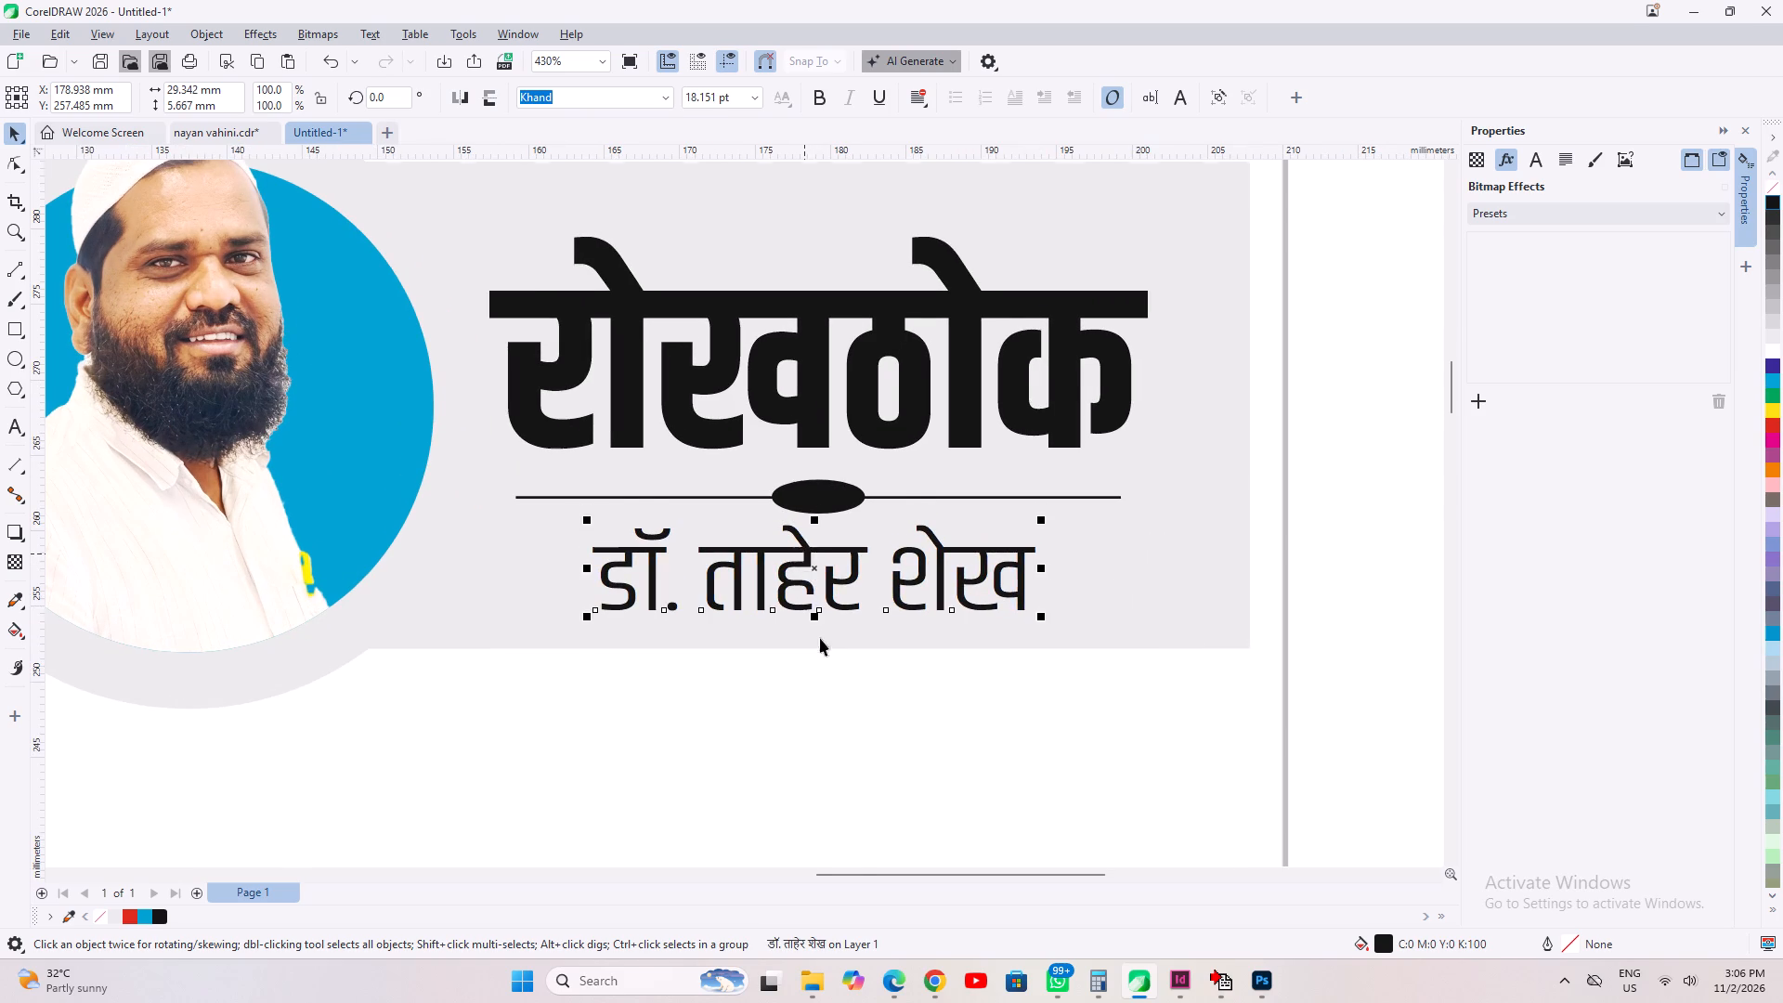
{"action": "scroll", "coordinate": [820, 638], "scroll_direction": "down", "scroll_amount": 2}
{"action": "left_click_drag", "start_coordinate": [1257, 804], "coordinate": [565, 290]}
{"action": "key", "text": "shift+Up"}
{"action": "key", "text": "shift+Up"}
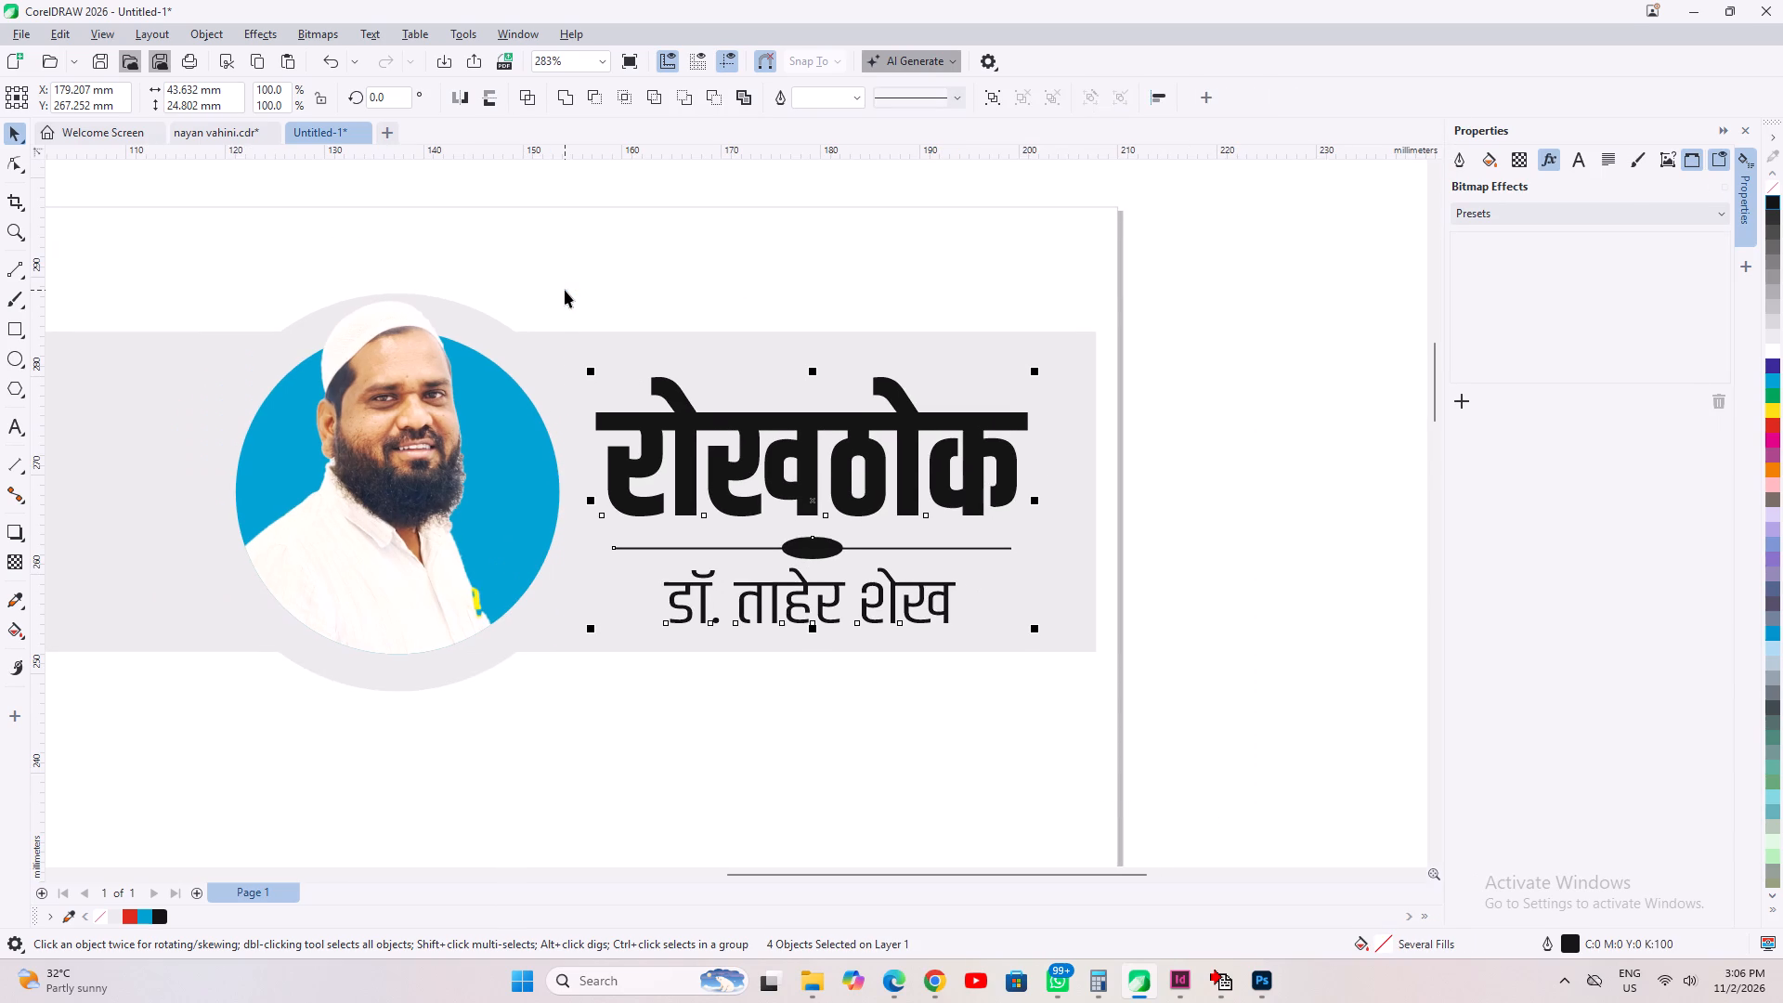
{"action": "key", "text": "shift+Up"}
{"action": "key", "text": "shift+Up"}
{"action": "key", "text": "shift+Up"}
{"action": "key", "text": "shift+Up"}
{"action": "key", "text": "shift+Up"}
{"action": "key", "text": "shift+Up"}
{"action": "key", "text": "shift+Up"}
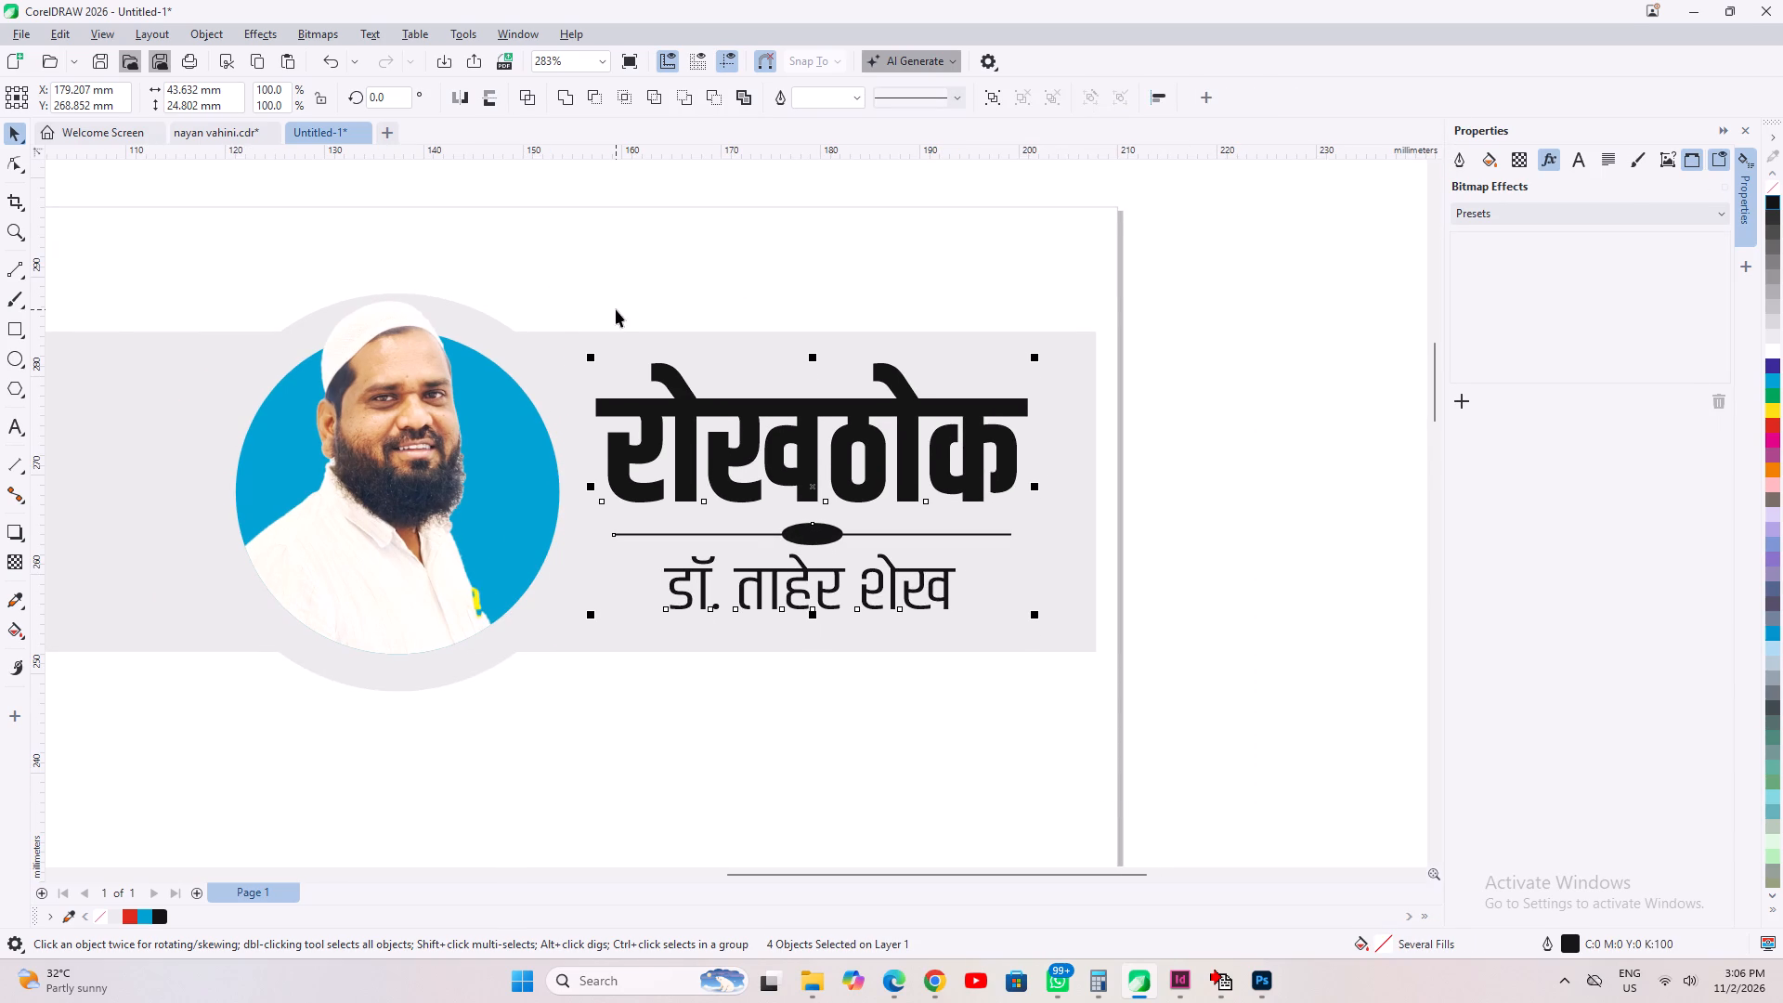
Reduce the combined height of रोखठोक, the line, the ellipse and the columnist's name to about 24.4 mm.
{"action": "scroll", "coordinate": [767, 509], "scroll_direction": "up", "scroll_amount": 3}
{"action": "scroll", "coordinate": [1128, 624], "scroll_direction": "up", "scroll_amount": 1}
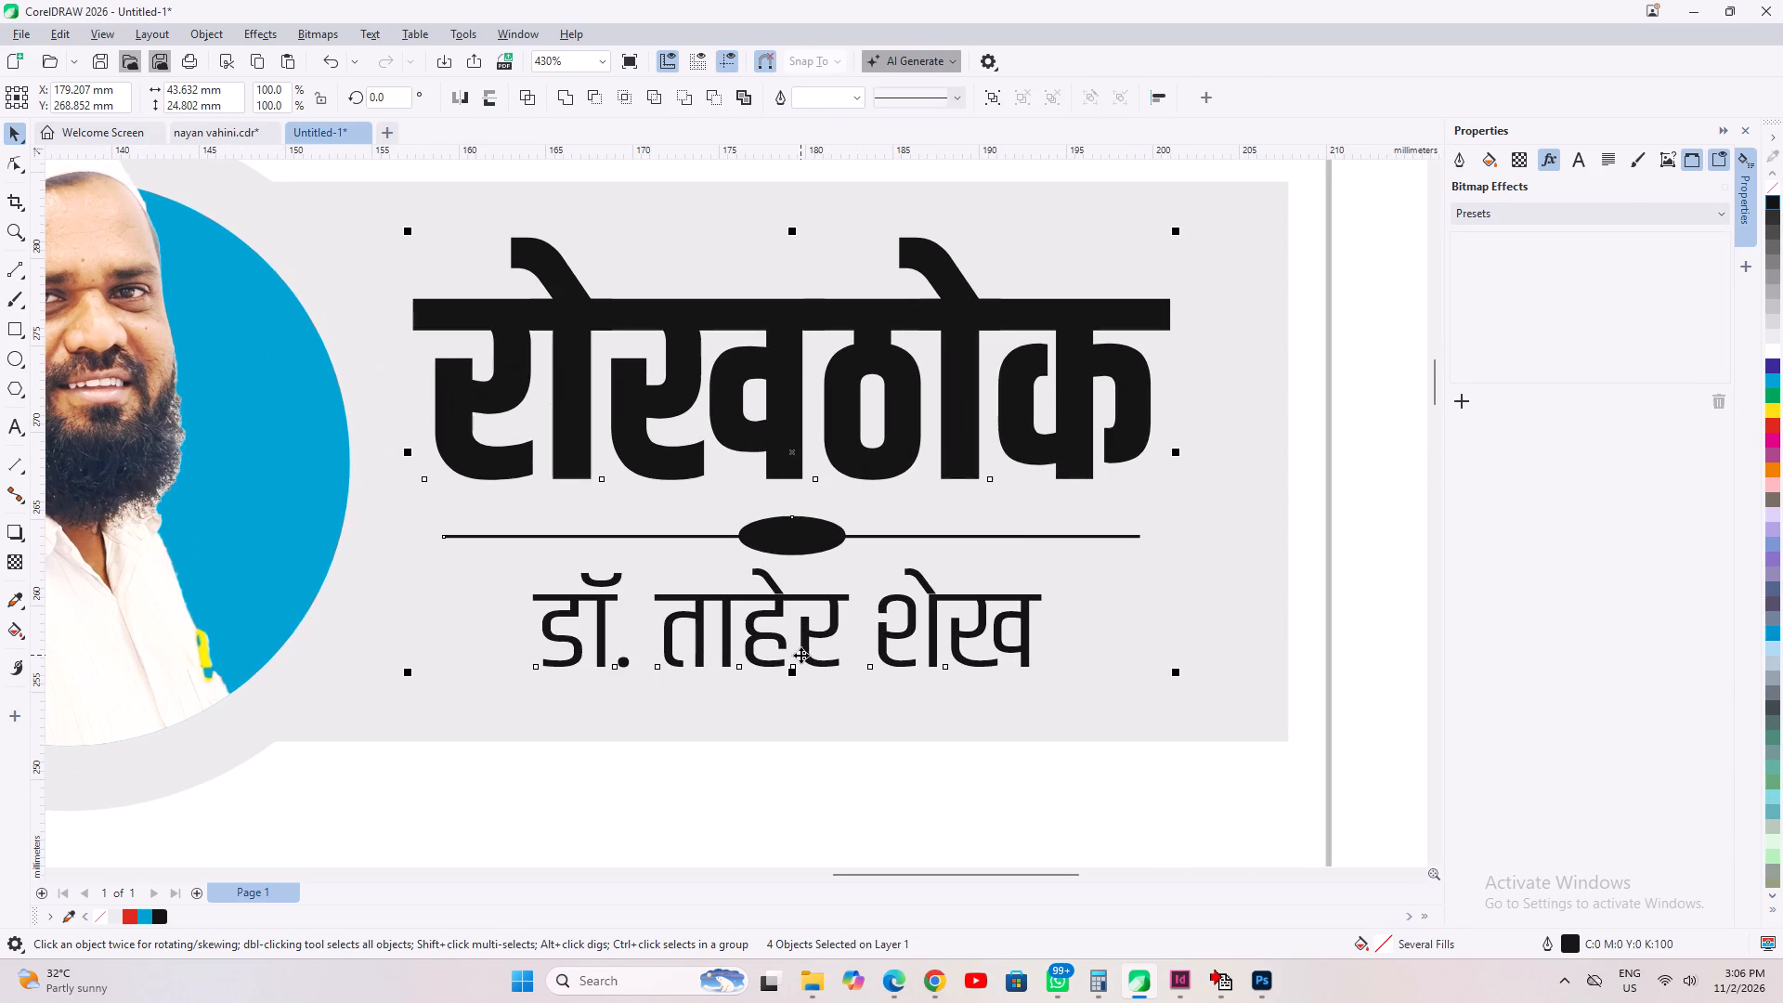
{"action": "left_click", "coordinate": [790, 672]}
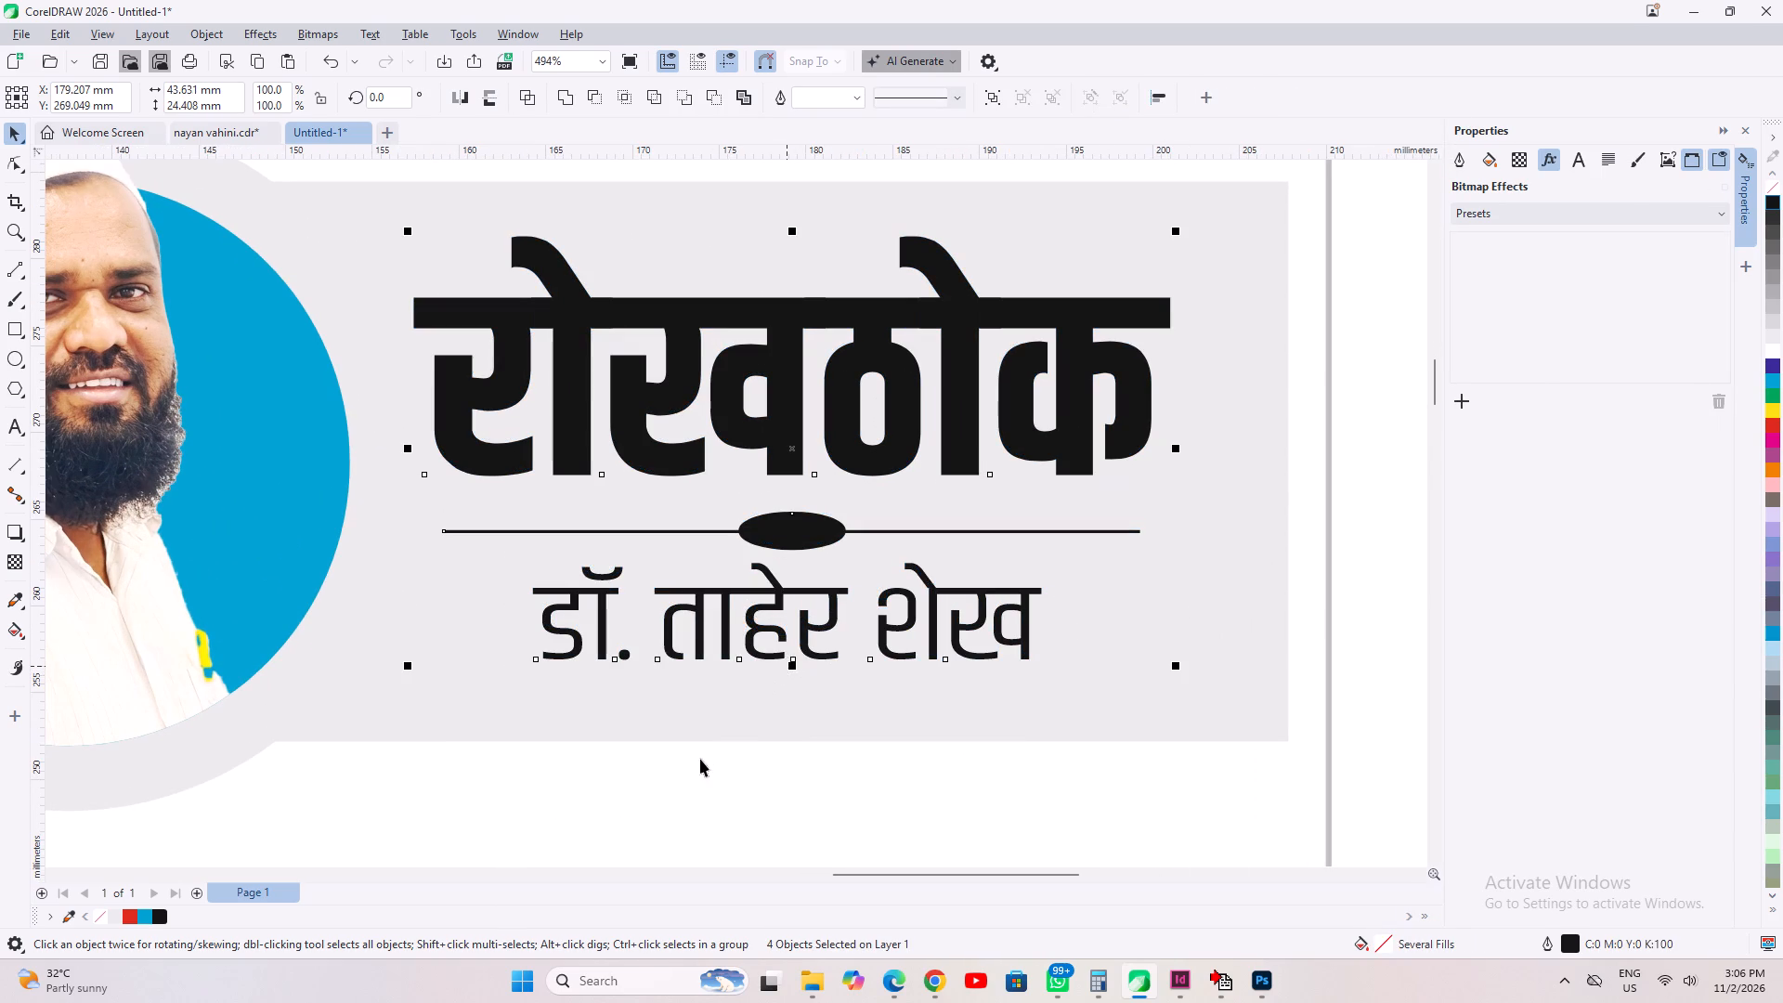
{"action": "left_click", "coordinate": [699, 759]}
Reduce the height of the columnist's name to about 5.3 mm, keeping its width.
{"action": "left_click", "coordinate": [725, 601]}
{"action": "scroll", "coordinate": [725, 600], "scroll_direction": "down", "scroll_amount": 2}
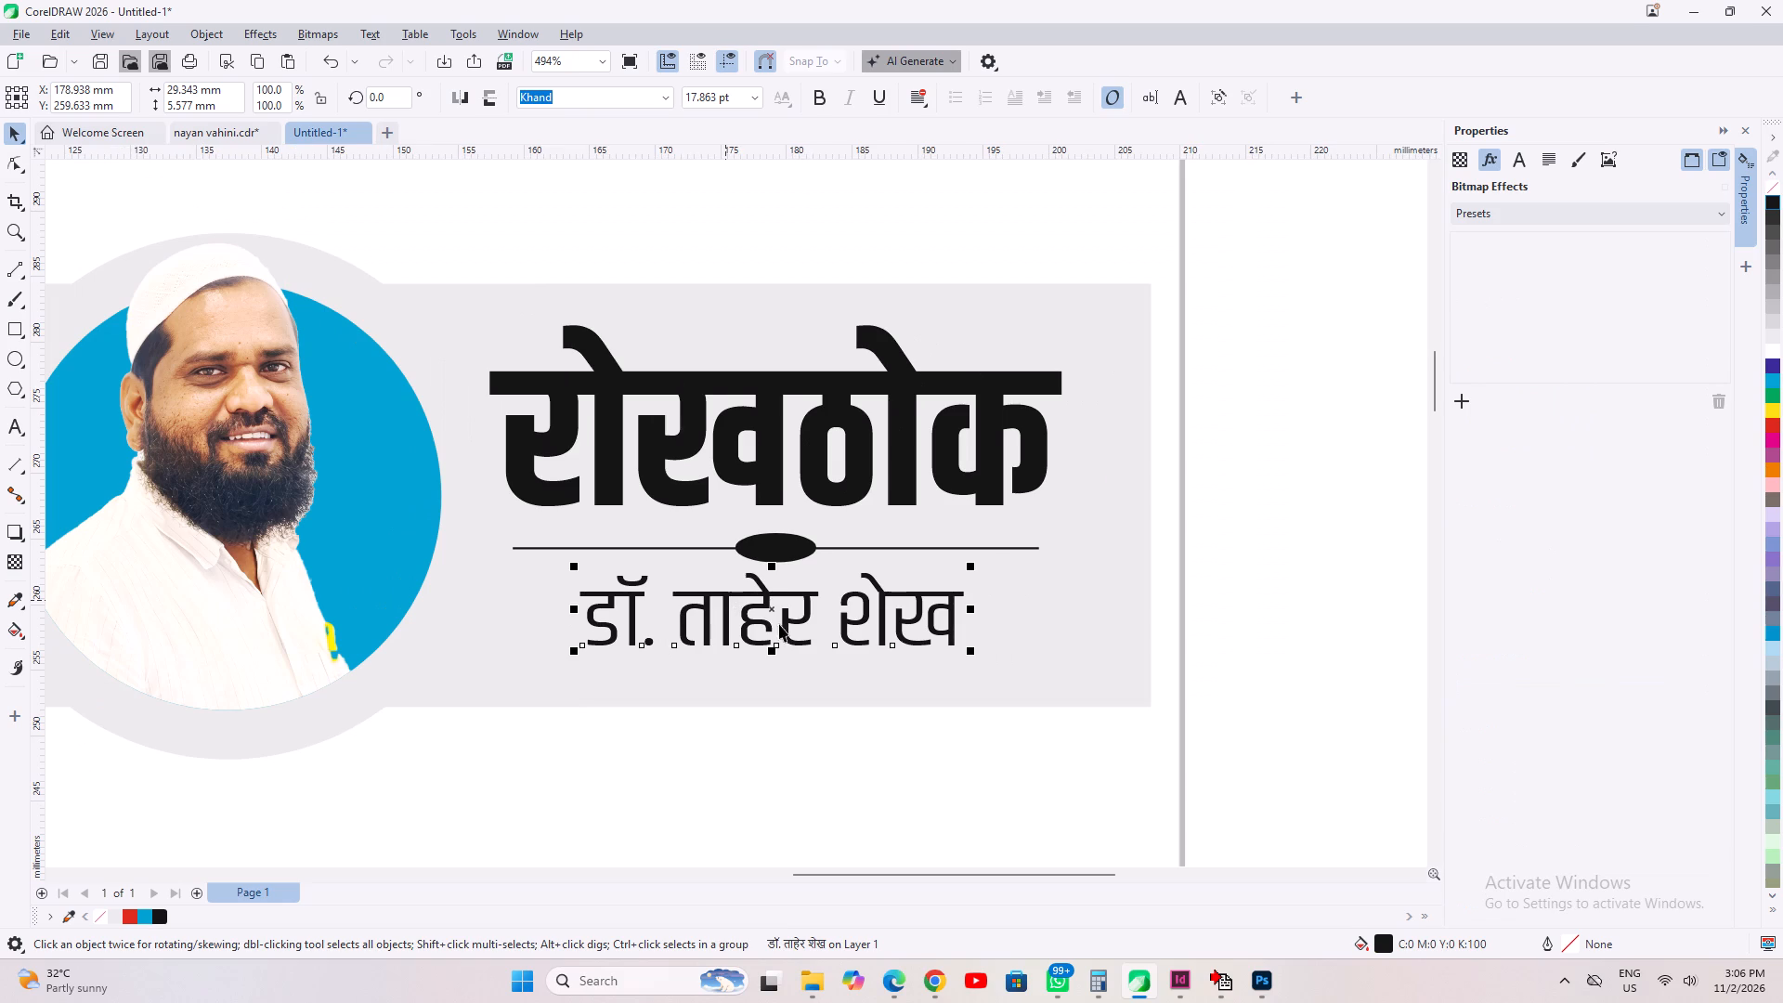
{"action": "scroll", "coordinate": [833, 626], "scroll_direction": "up", "scroll_amount": 2}
{"action": "left_click", "coordinate": [749, 662]}
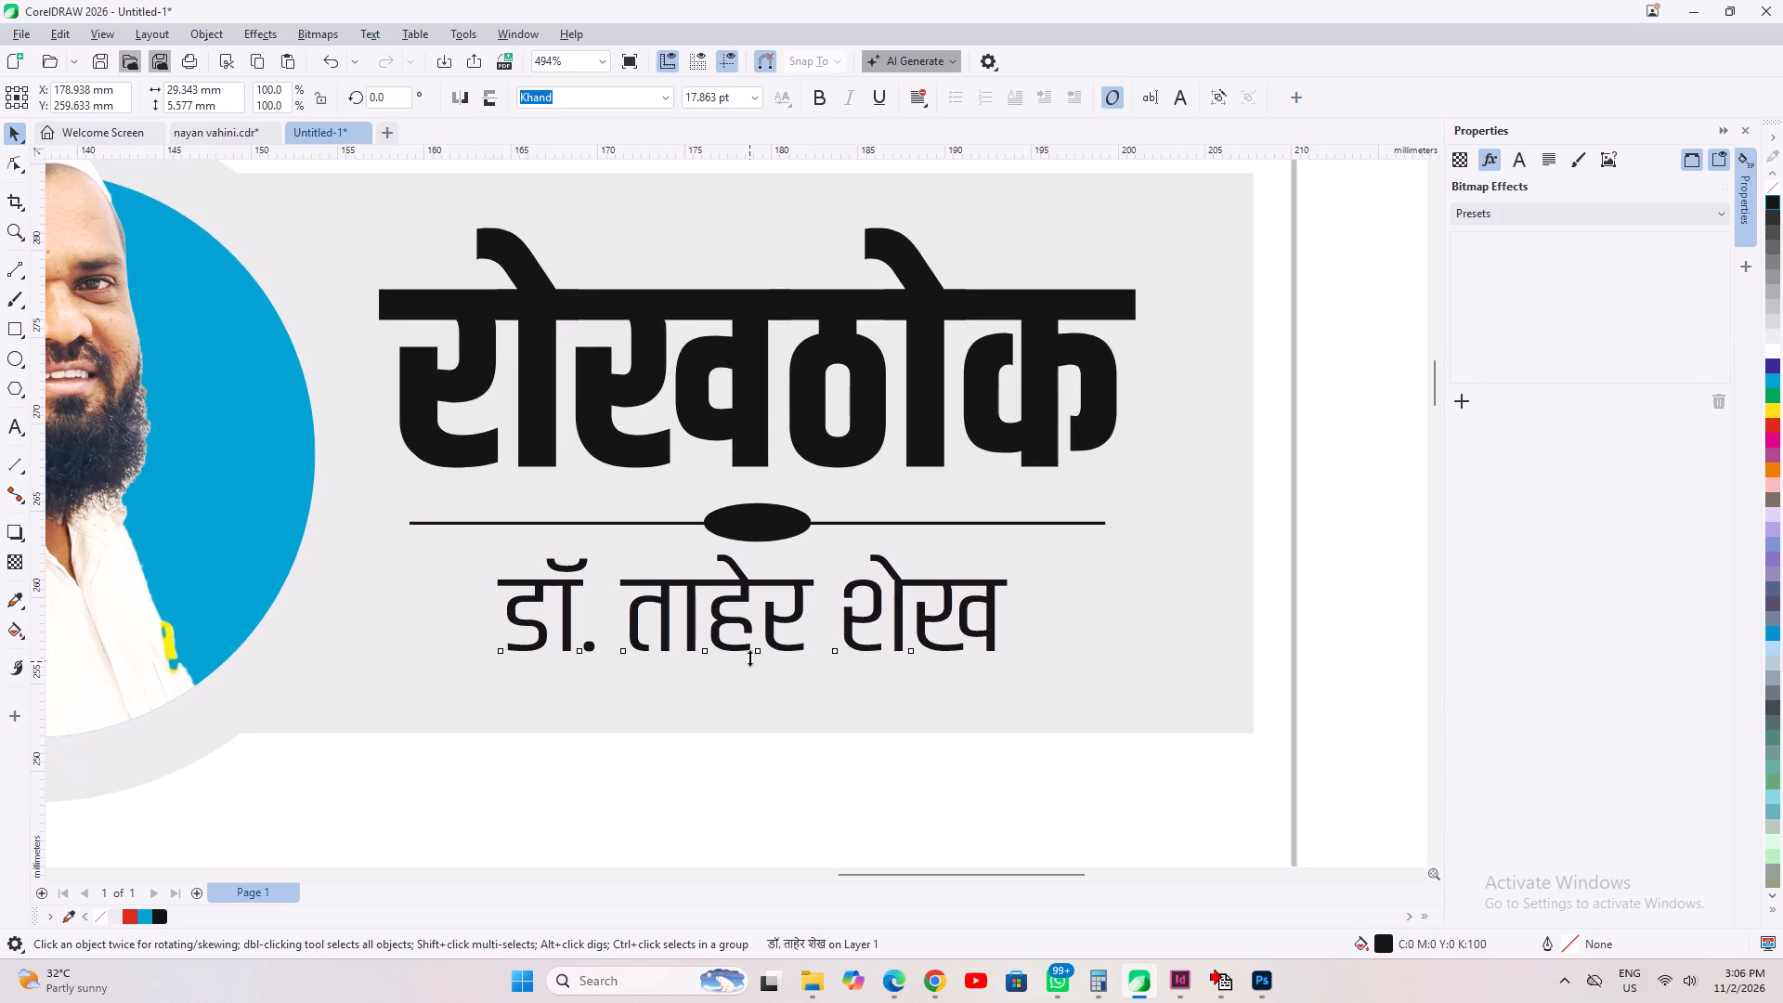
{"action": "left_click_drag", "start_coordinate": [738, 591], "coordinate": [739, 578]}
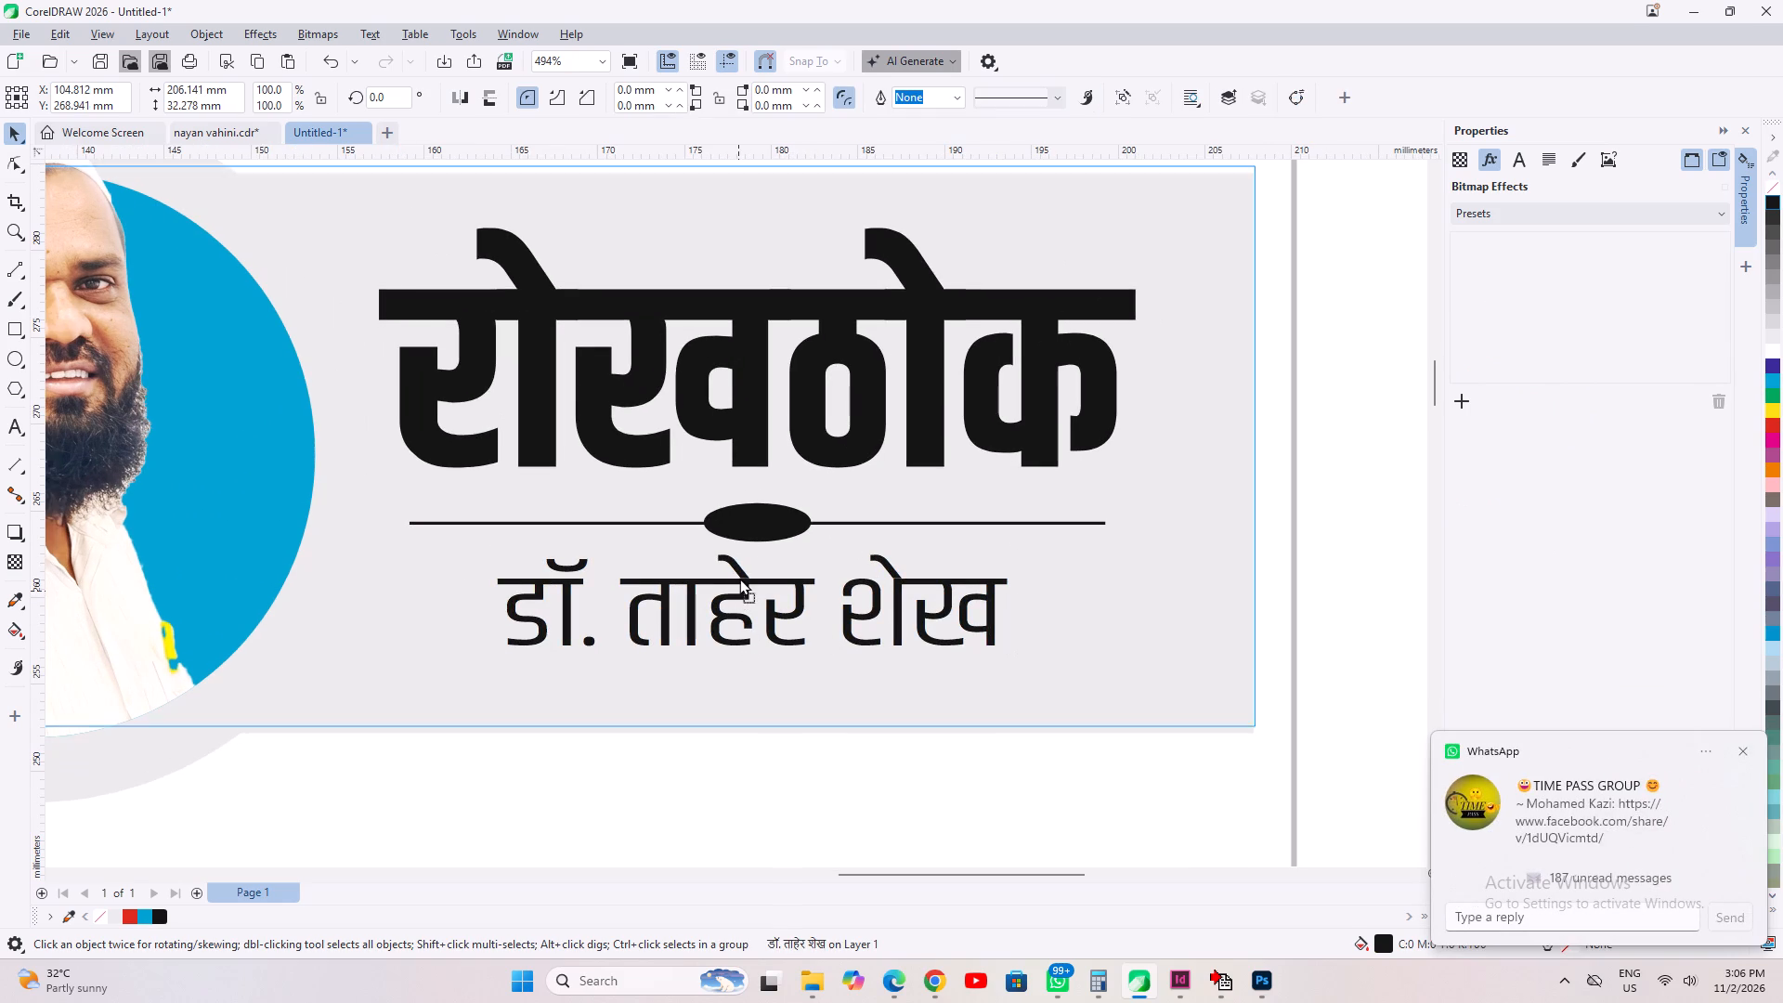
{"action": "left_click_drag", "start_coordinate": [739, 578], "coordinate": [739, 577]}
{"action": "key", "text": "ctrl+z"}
Nudge रोखठोक, the line, the ellipse and the columnist's name together up to about Y 269.4 mm.
{"action": "scroll", "coordinate": [752, 716], "scroll_direction": "down", "scroll_amount": 3}
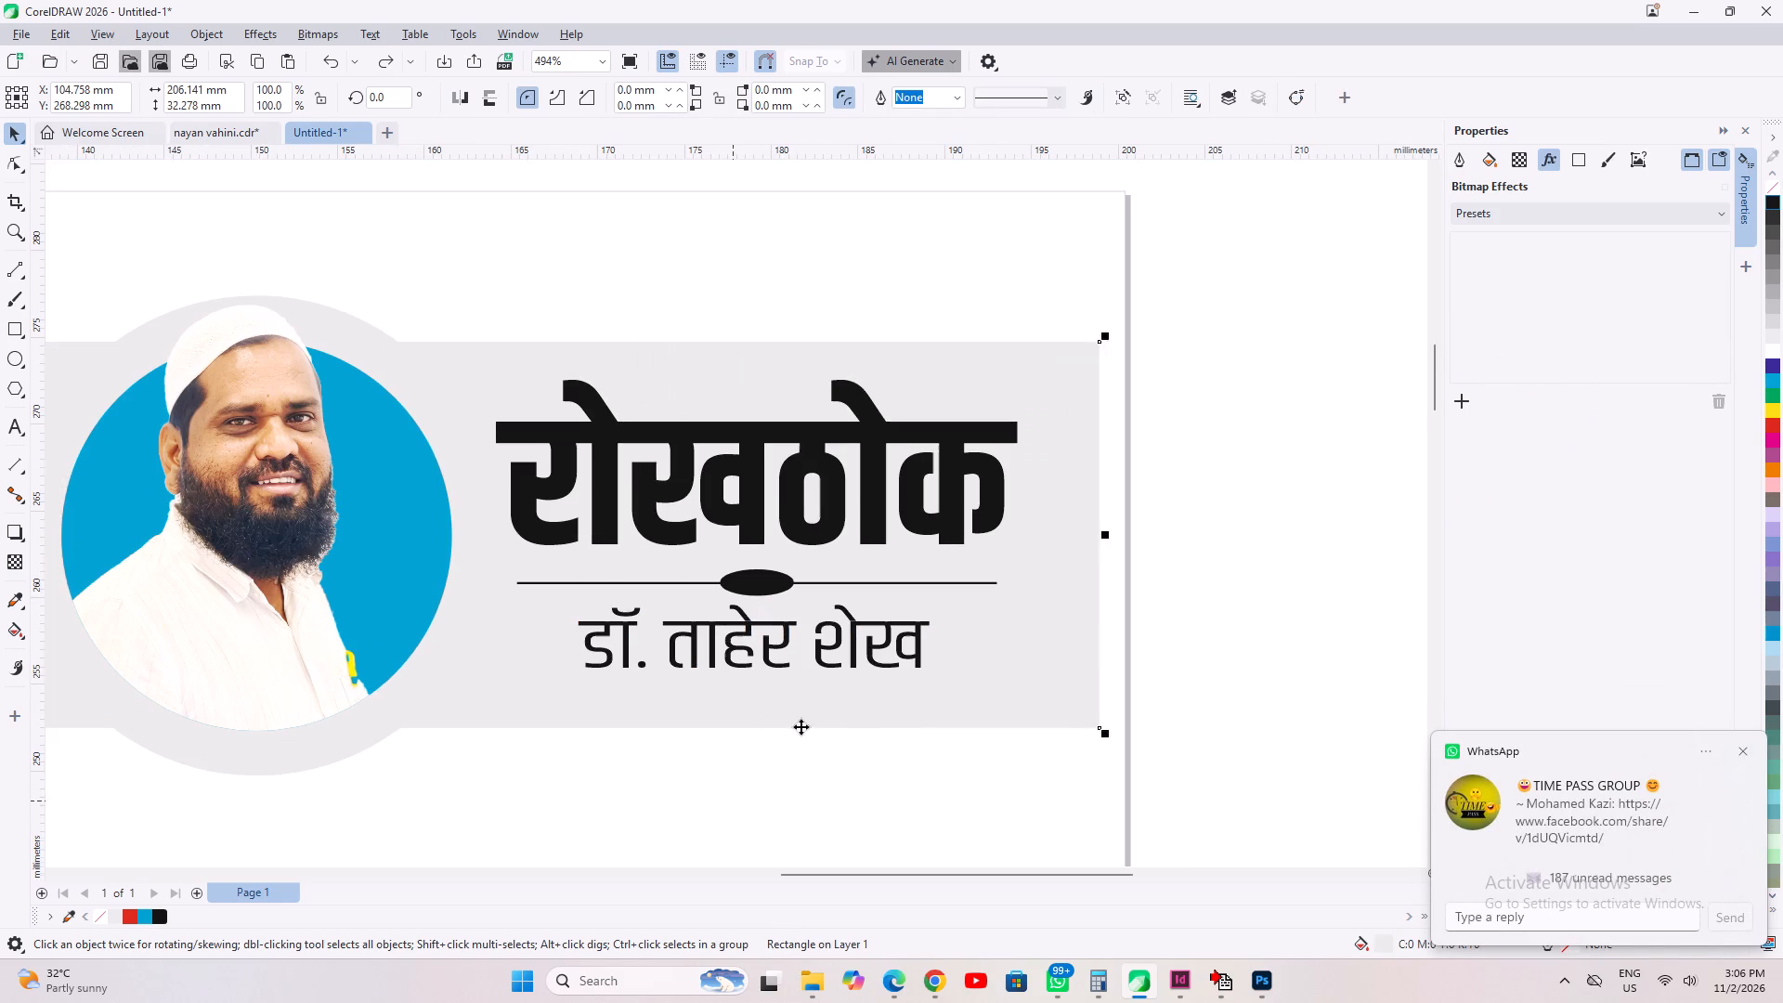
{"action": "left_click", "coordinate": [1252, 809]}
{"action": "left_click_drag", "start_coordinate": [1346, 827], "coordinate": [474, 252]}
{"action": "key", "text": "shift+Up"}
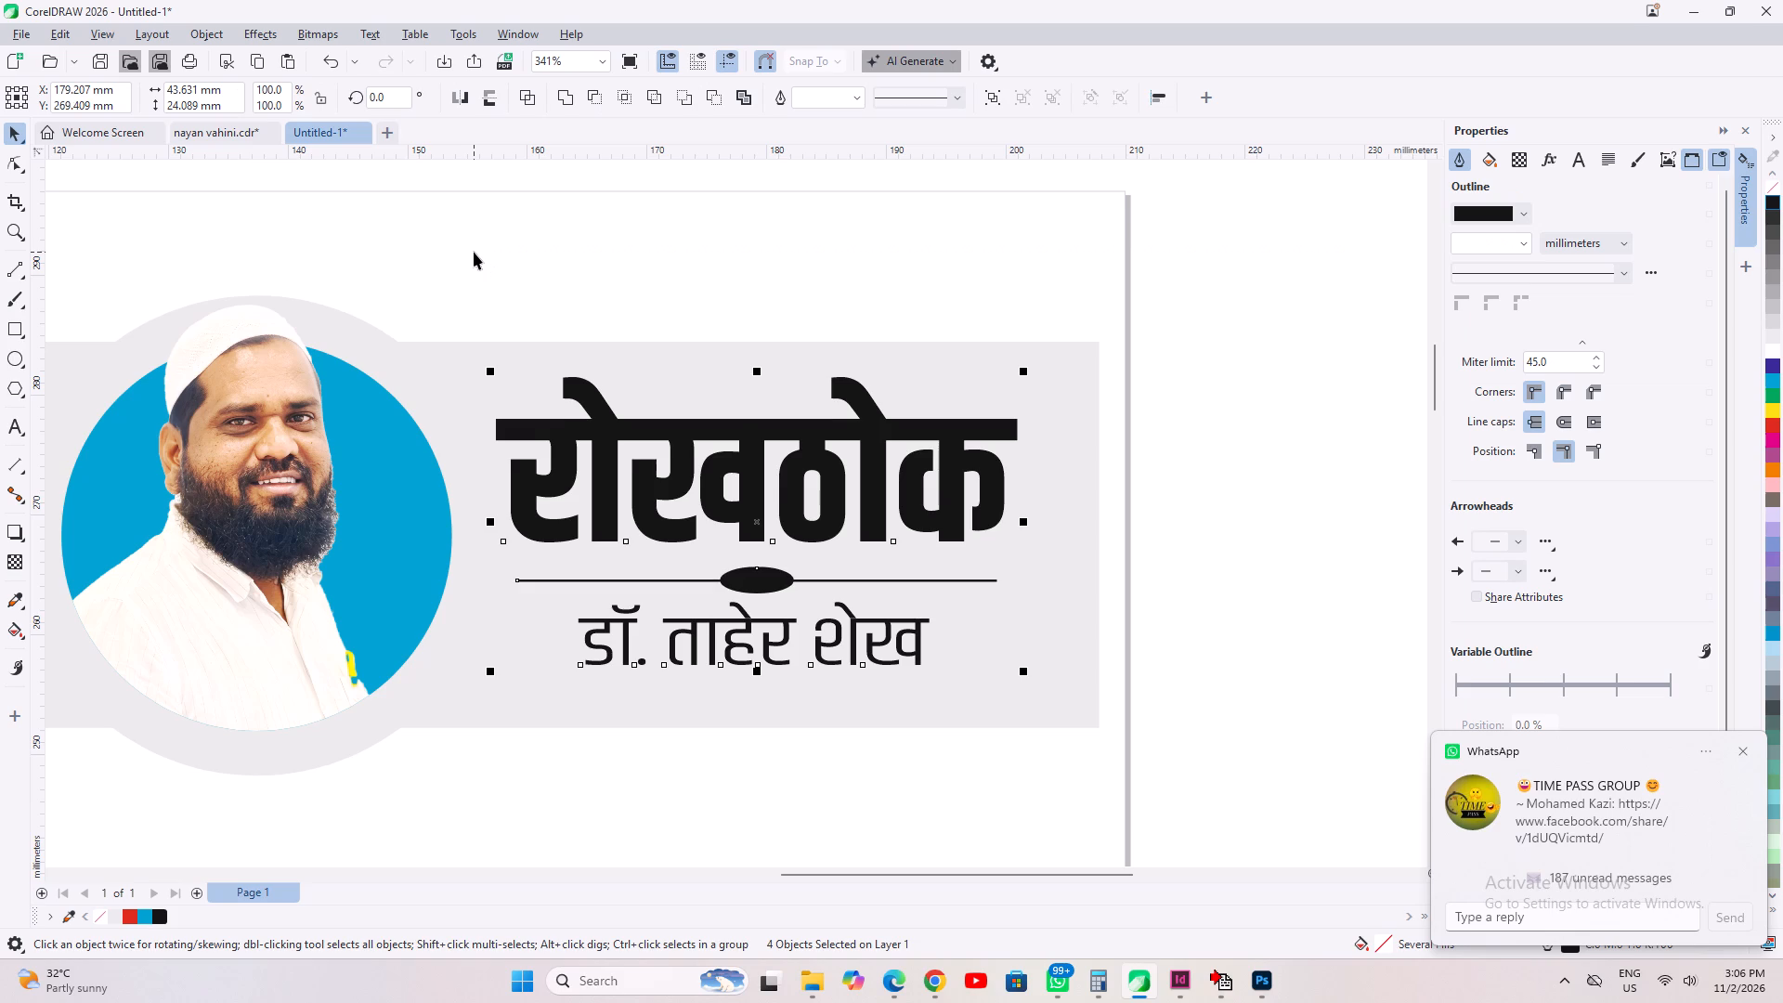
{"action": "left_click", "coordinate": [1241, 754]}
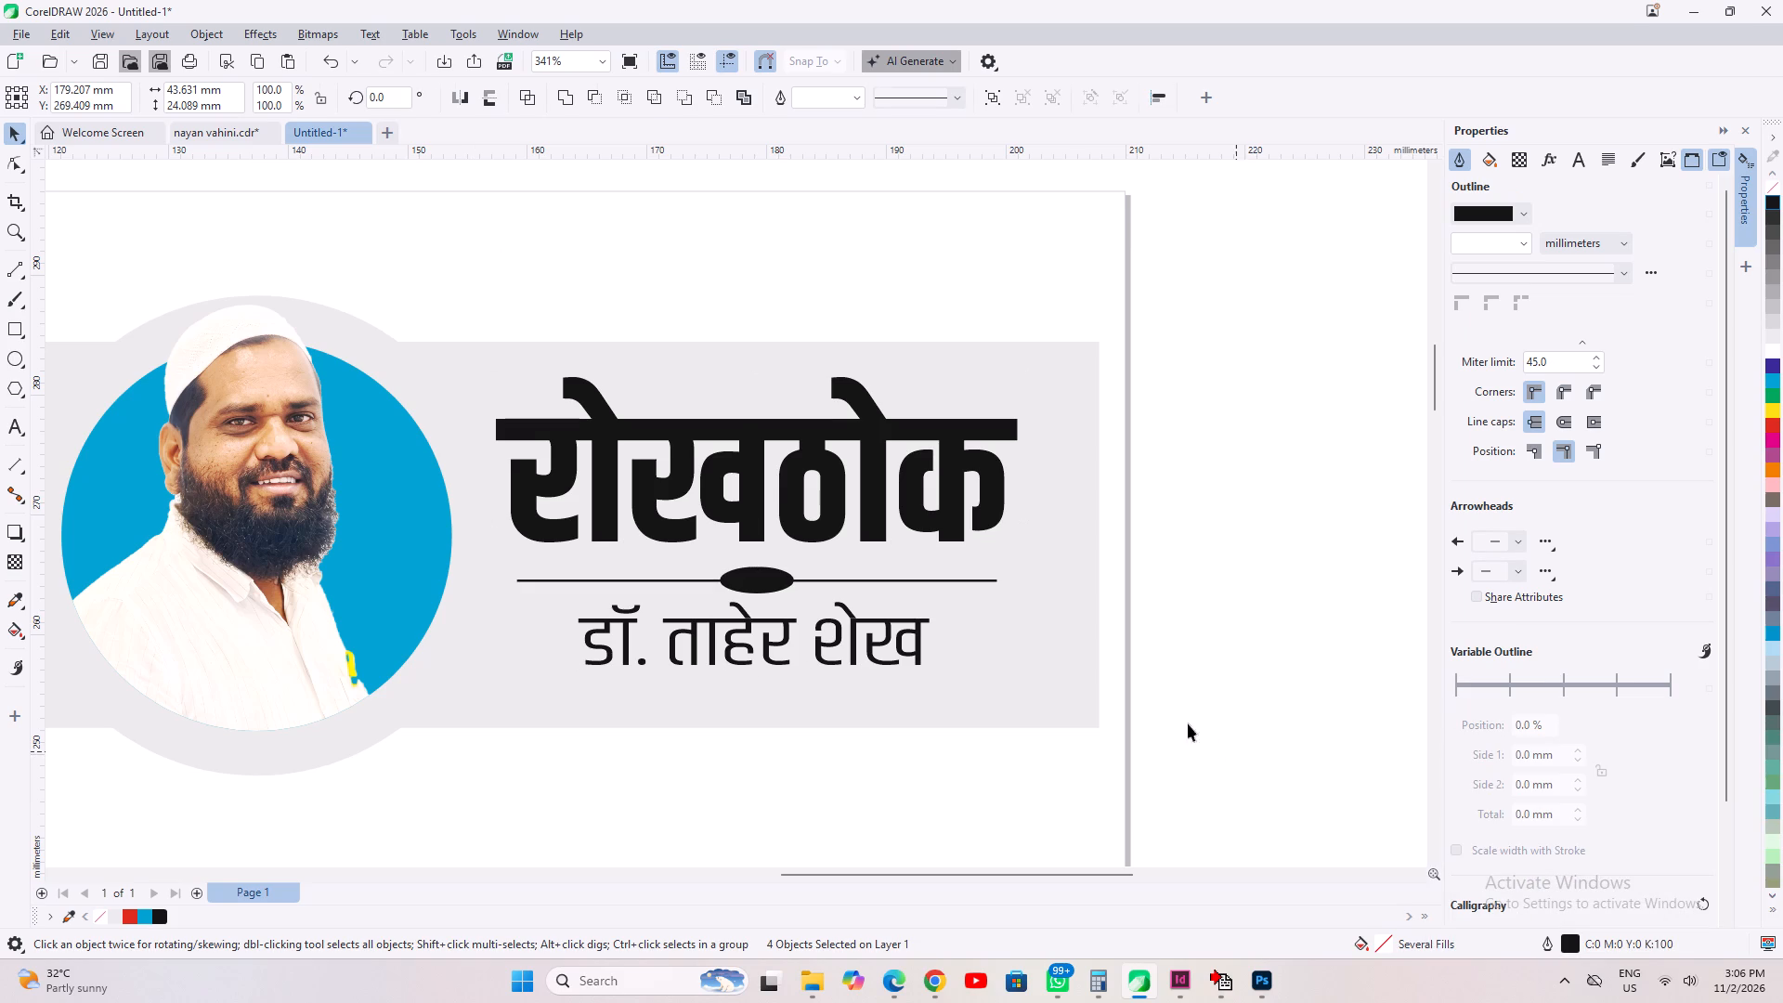
Select the columnist's name beneath the line and ellipse.
{"action": "left_click", "coordinate": [723, 622]}
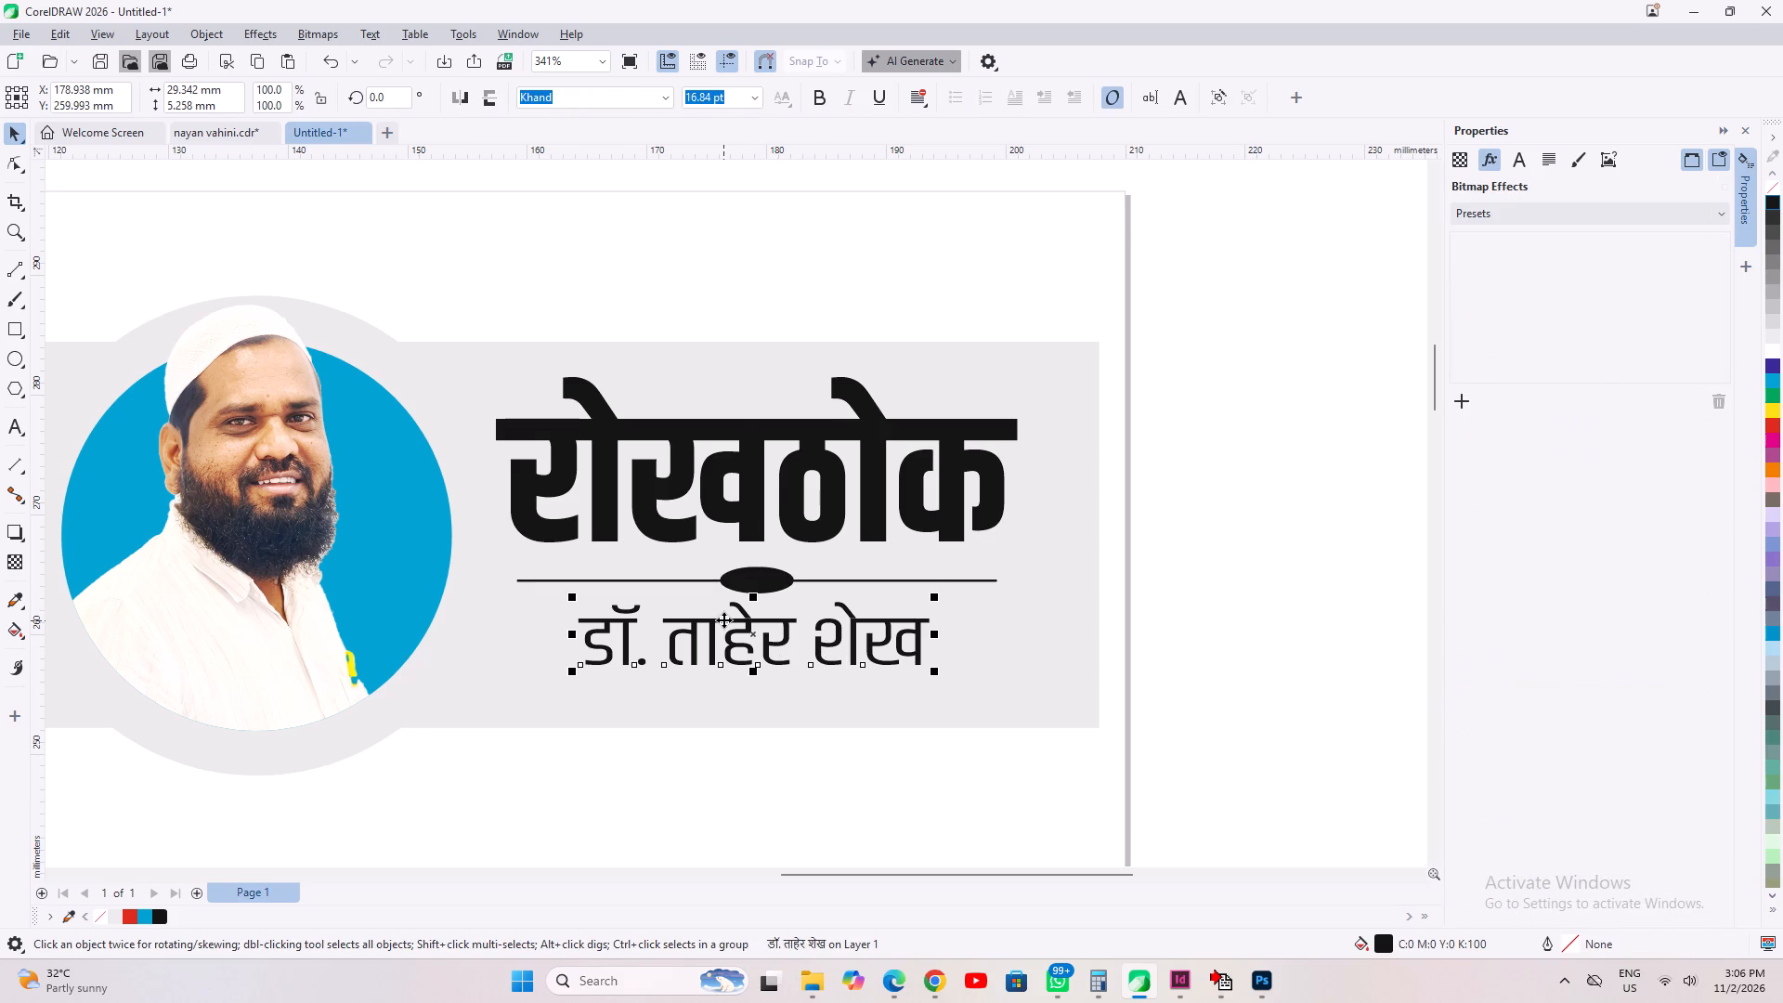
Duplicate the columnist's name and place the copy just below the grey band, centred about X 167.8 mm, Y 248.0 mm.
{"action": "left_click_drag", "start_coordinate": [750, 633], "coordinate": [632, 763]}
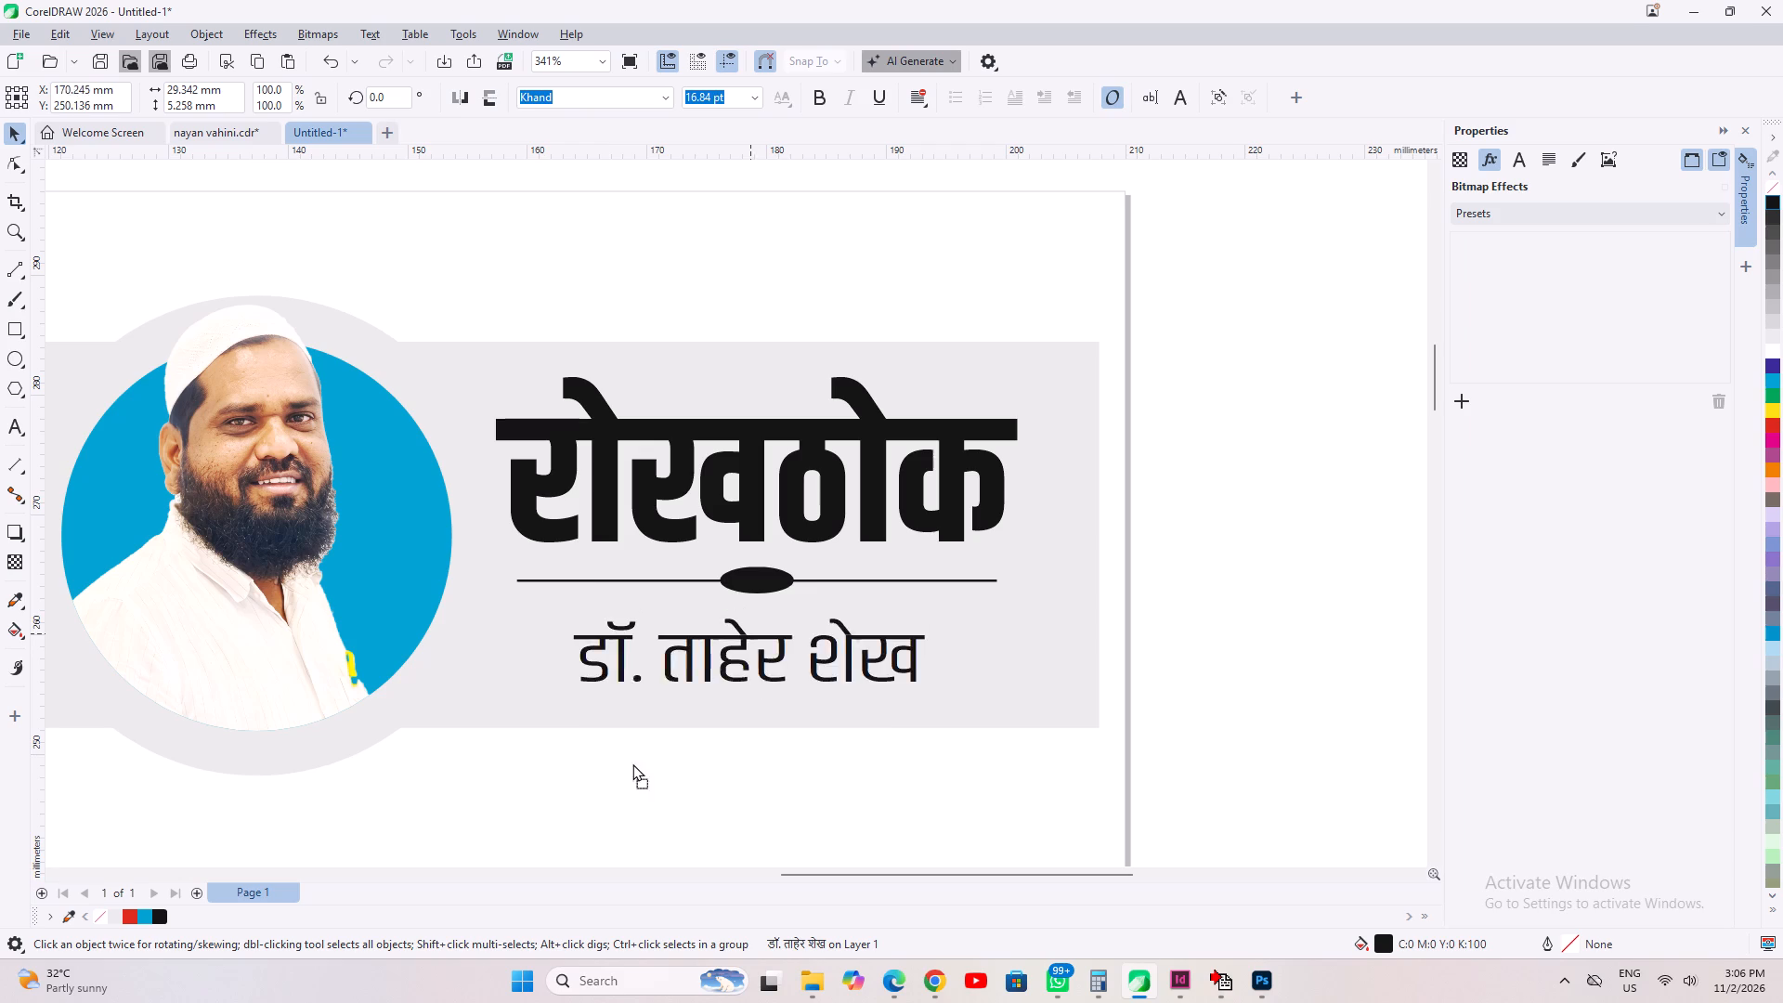
{"action": "left_click_drag", "start_coordinate": [632, 763], "coordinate": [617, 776]}
{"action": "right_click", "coordinate": [617, 776]}
Replace the text of the copied name below the grey band with "Cell :" followed by the columnist's mobile number.
{"action": "key", "text": "space"}
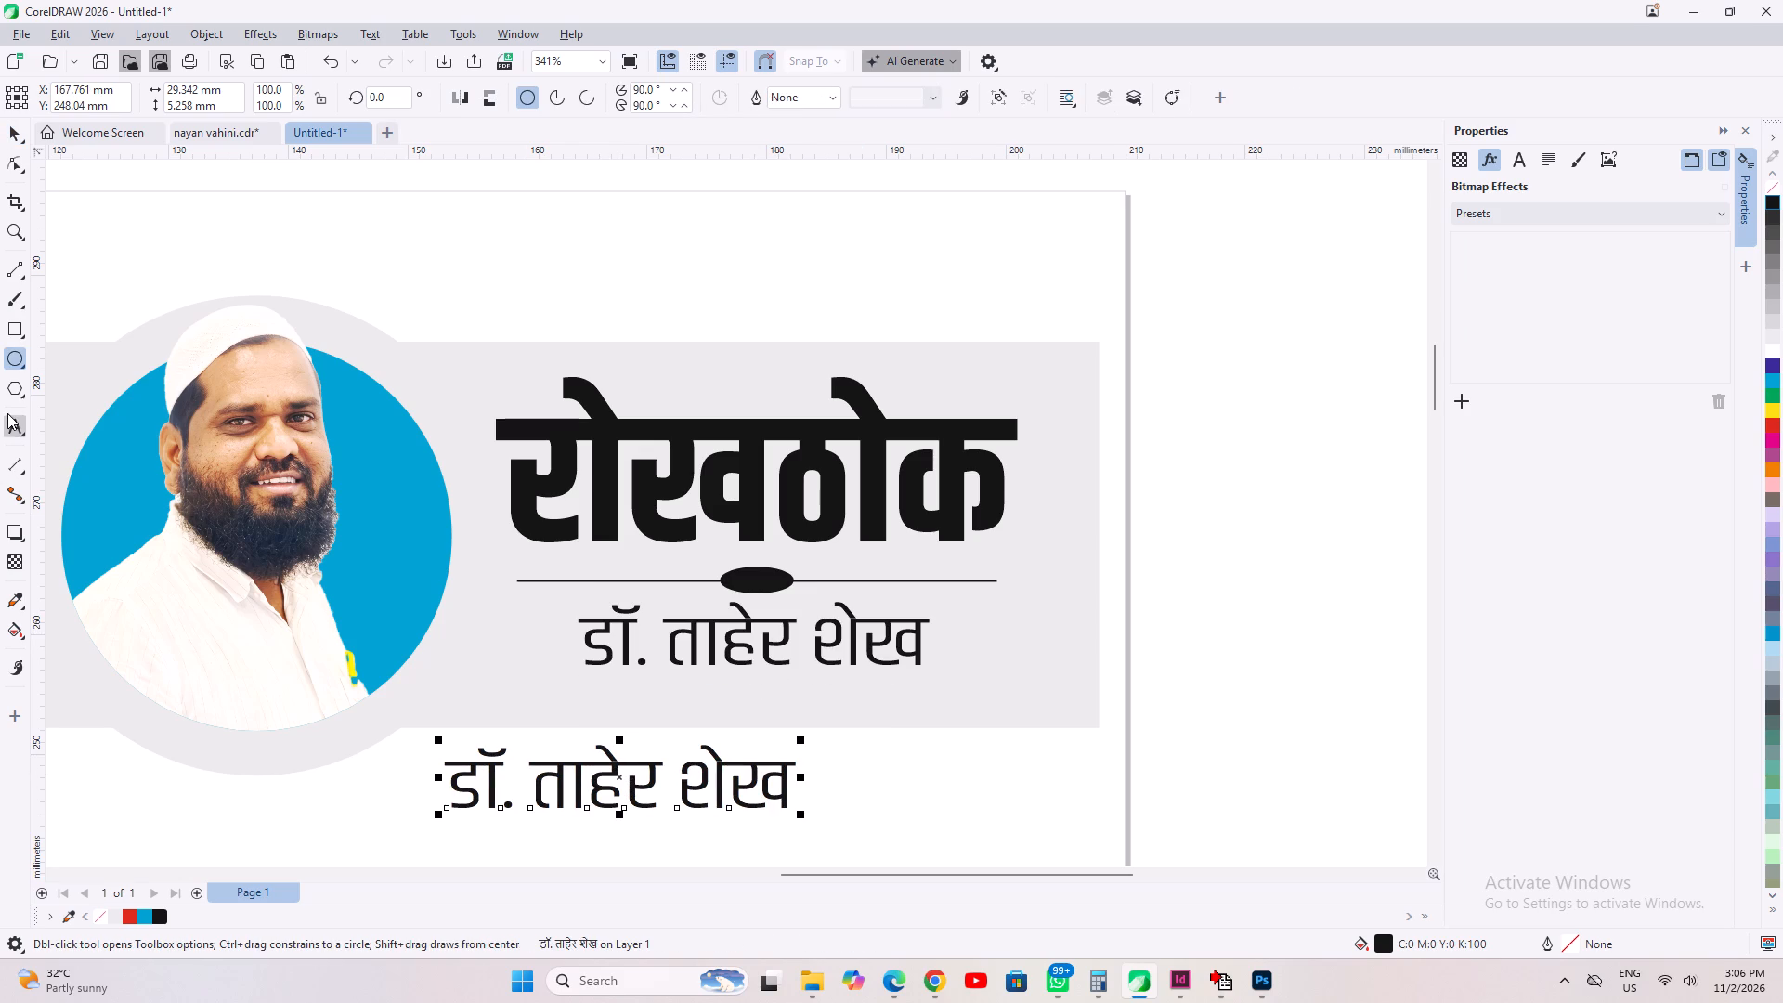
{"action": "left_click", "coordinate": [6, 423]}
{"action": "key", "text": "ctrl+a"}
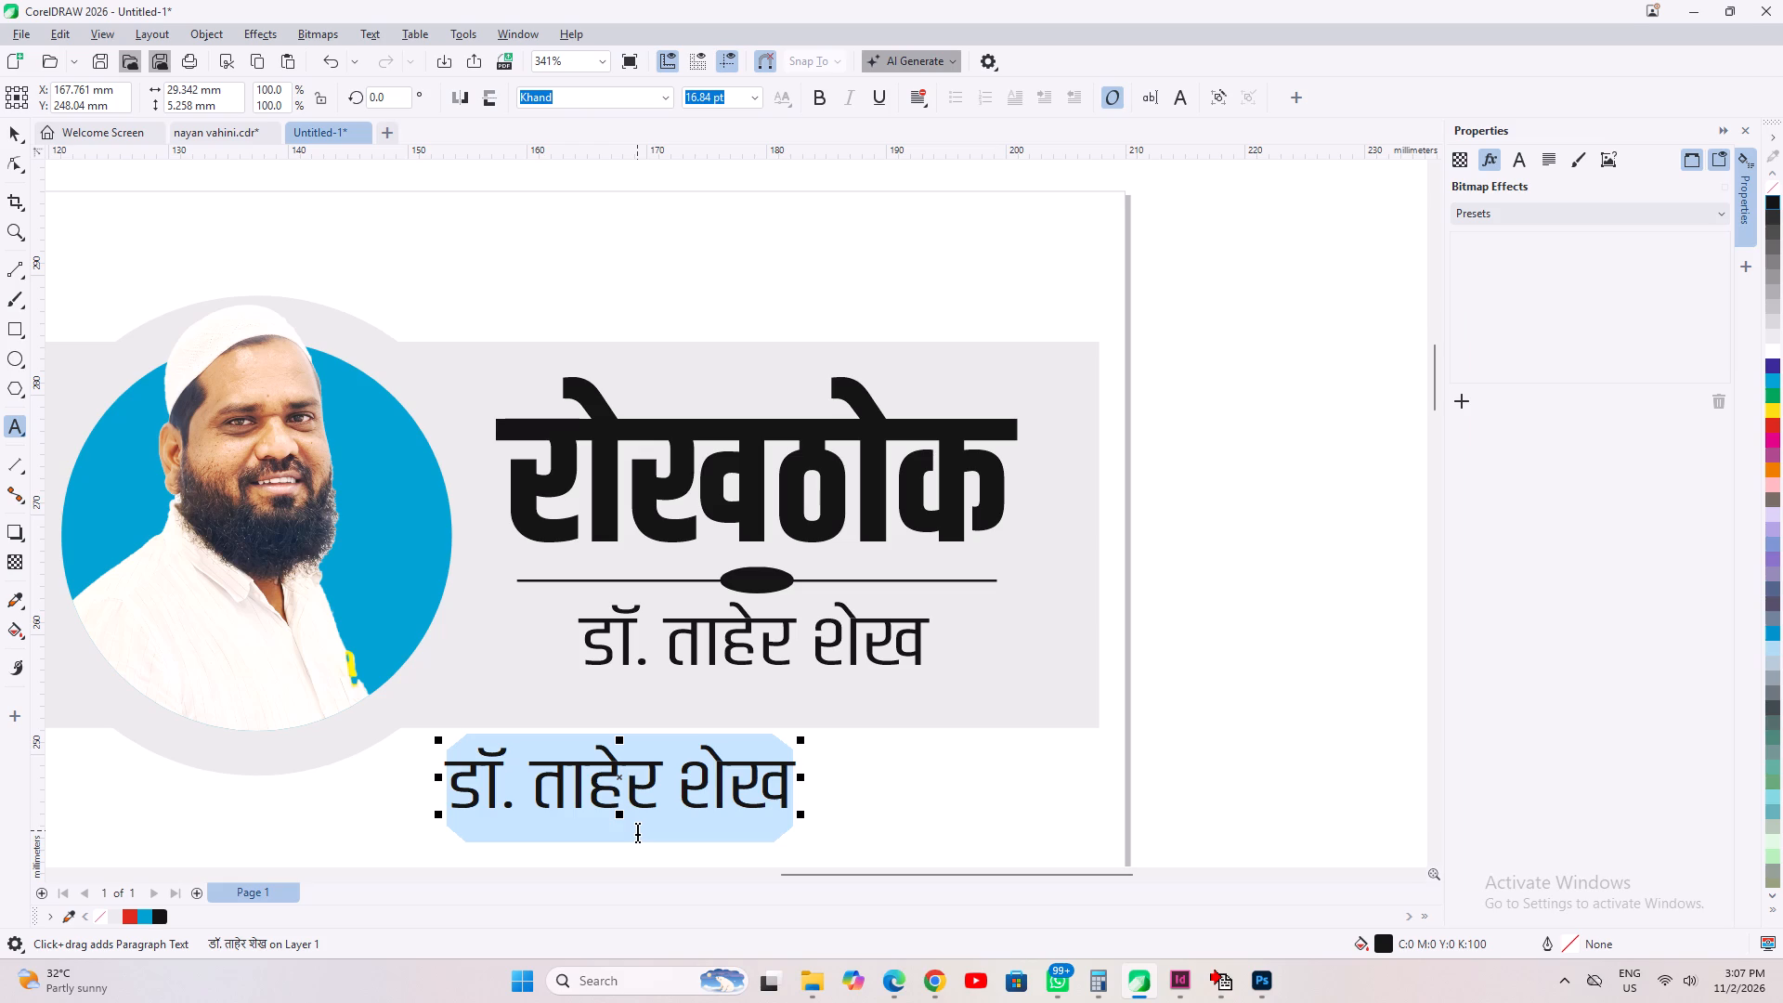
{"action": "type", "text": "eks"}
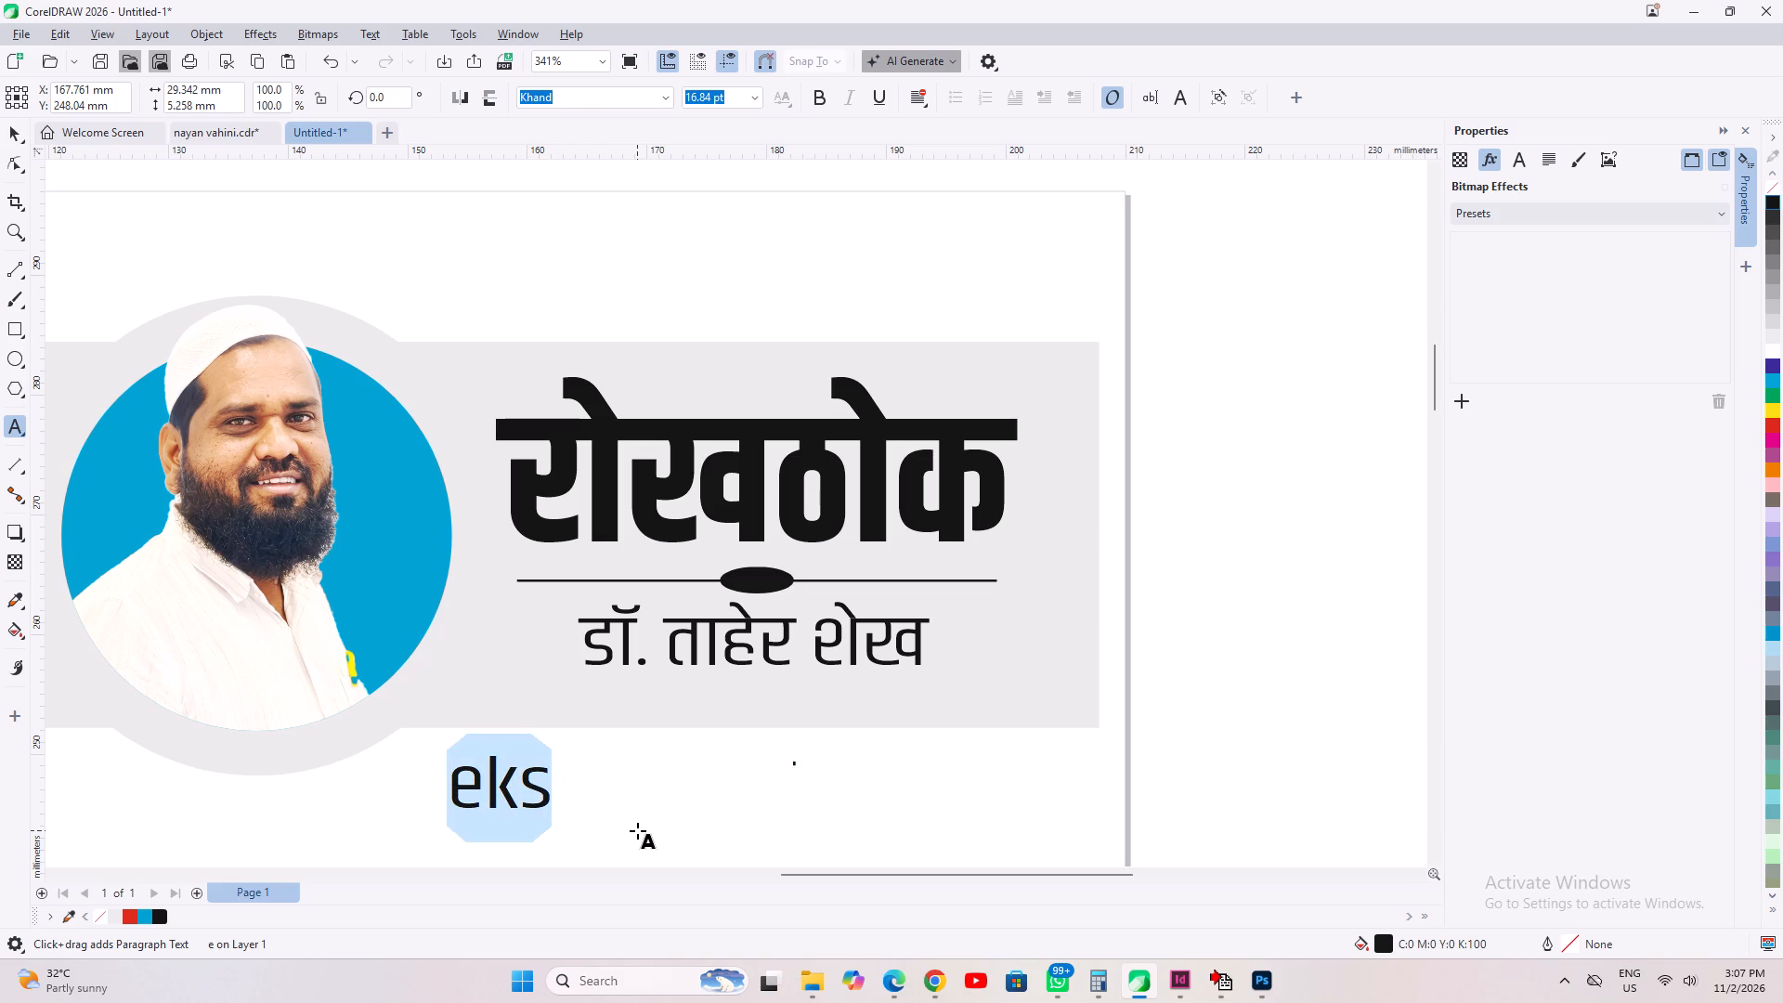
{"action": "type", "text": "cE"}
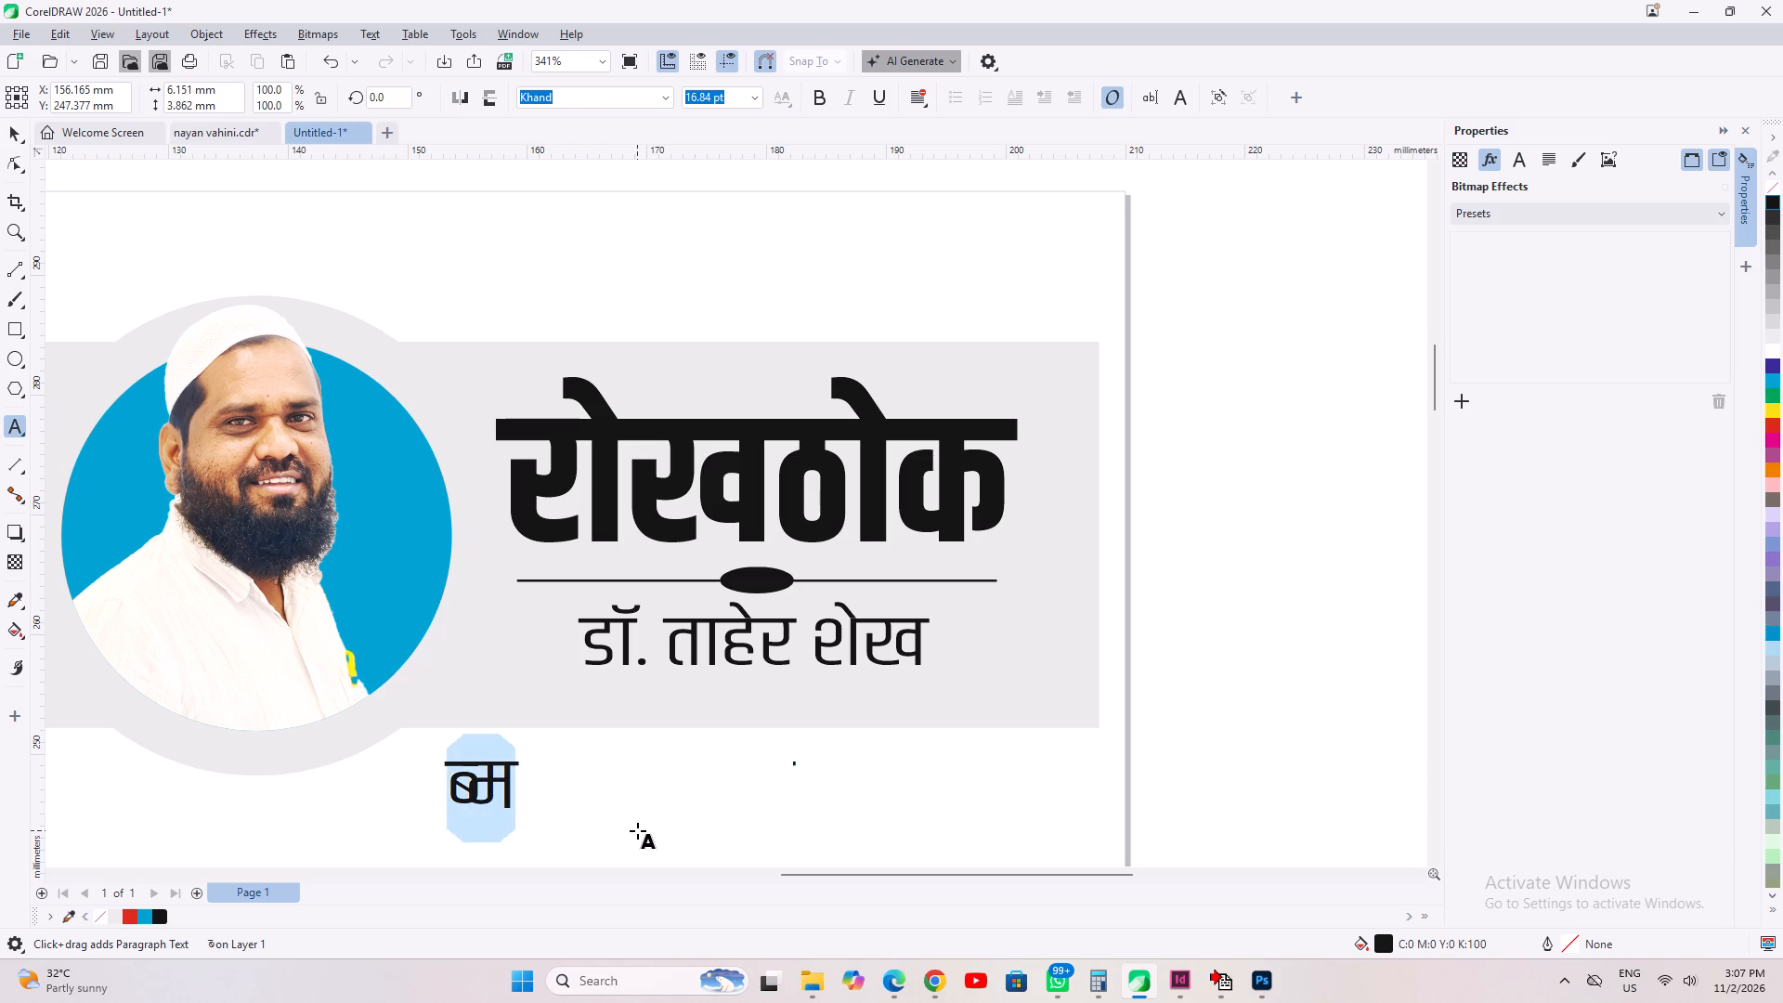
{"action": "type", "text": "Cell"}
{"action": "key", "text": "space"}
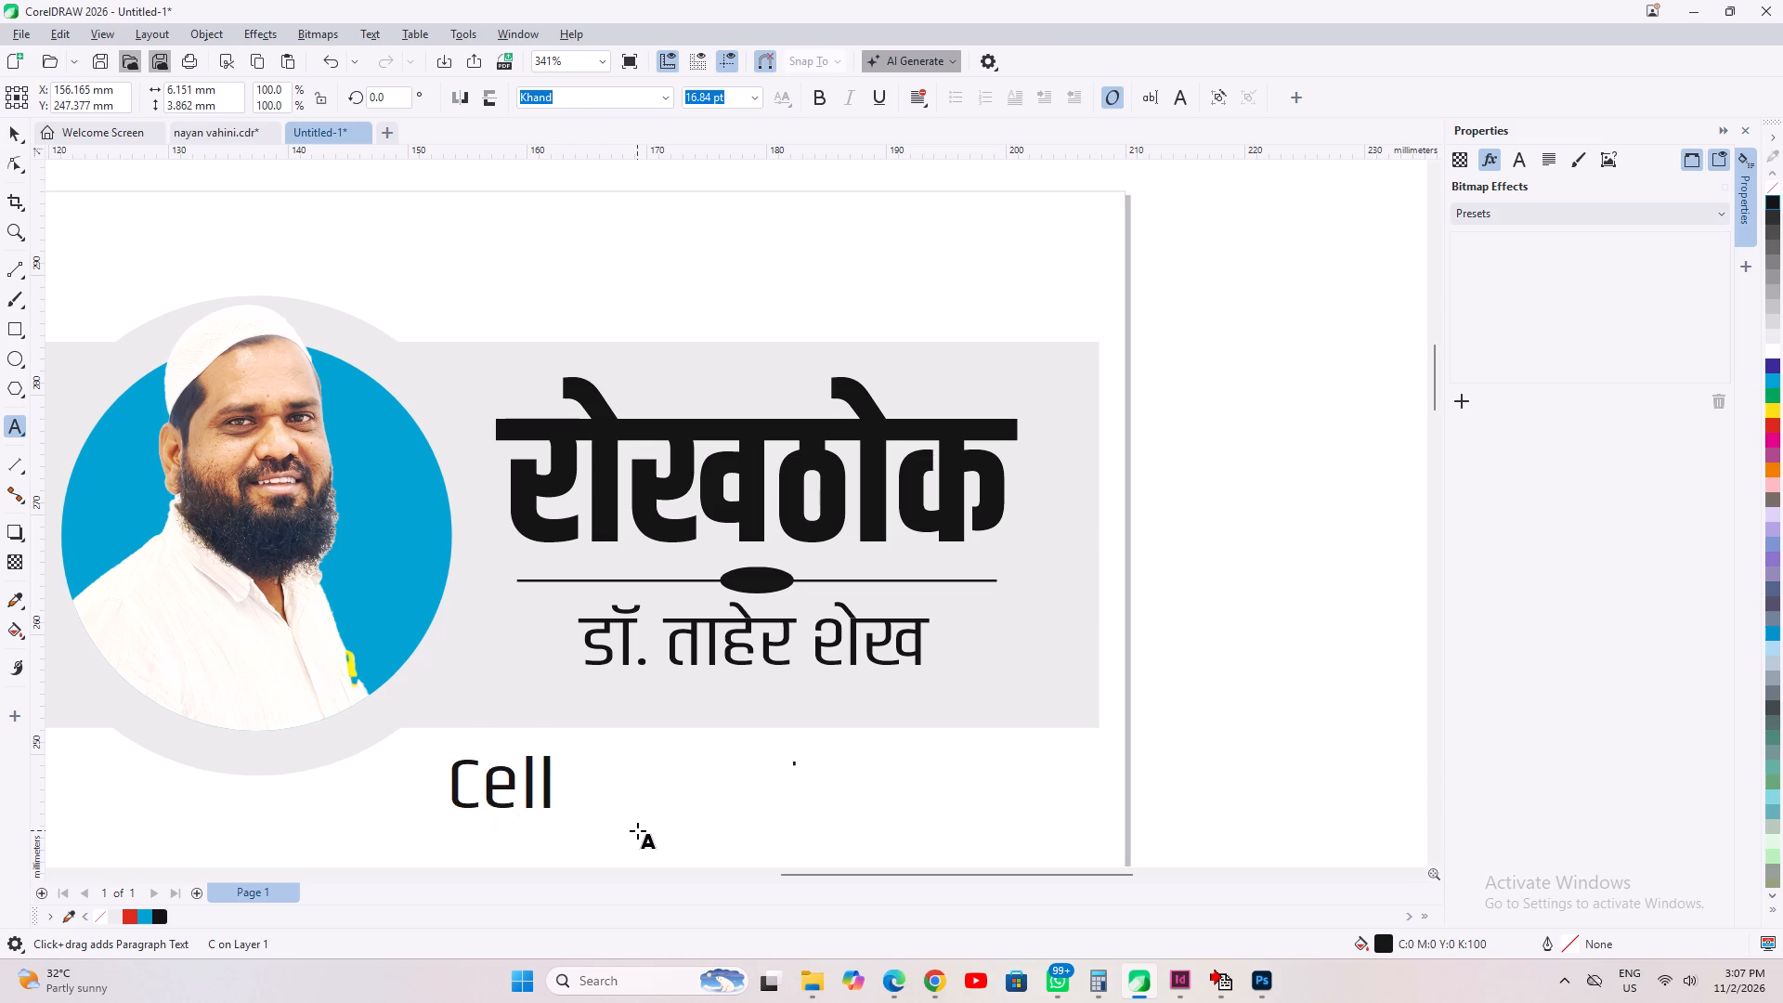
{"action": "type", "text": ":"}
{"action": "key", "text": "space"}
{"action": "key", "text": "9"}
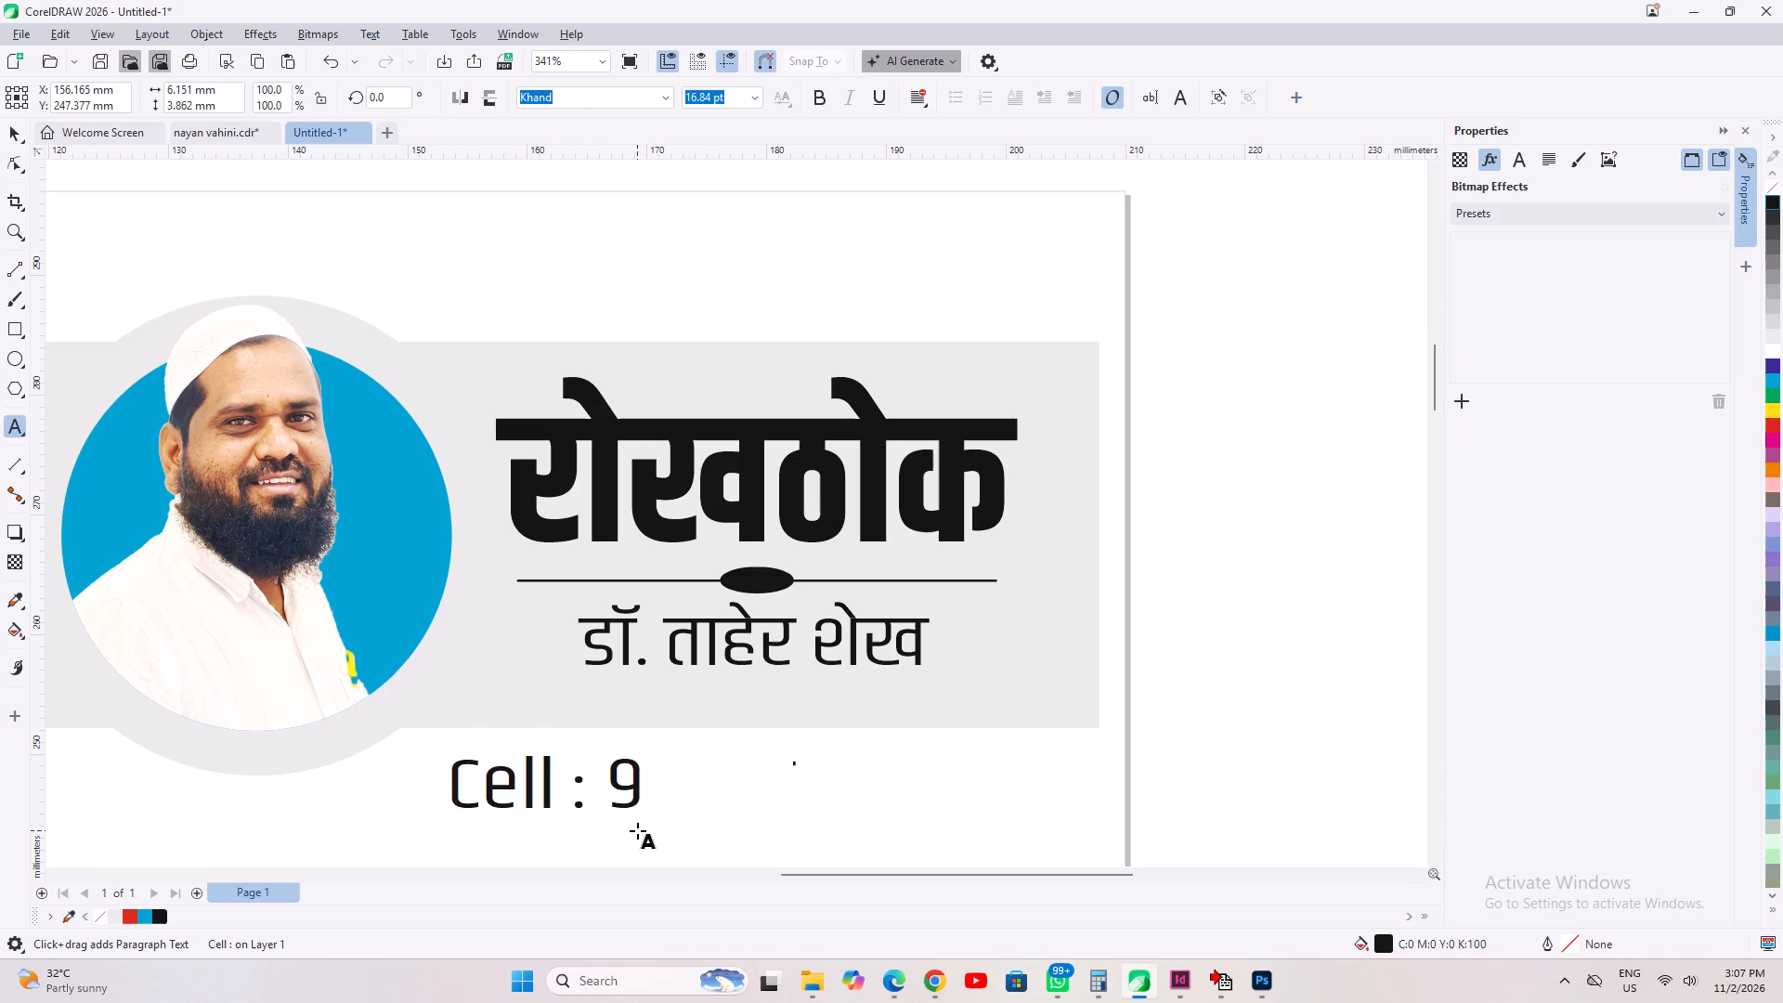
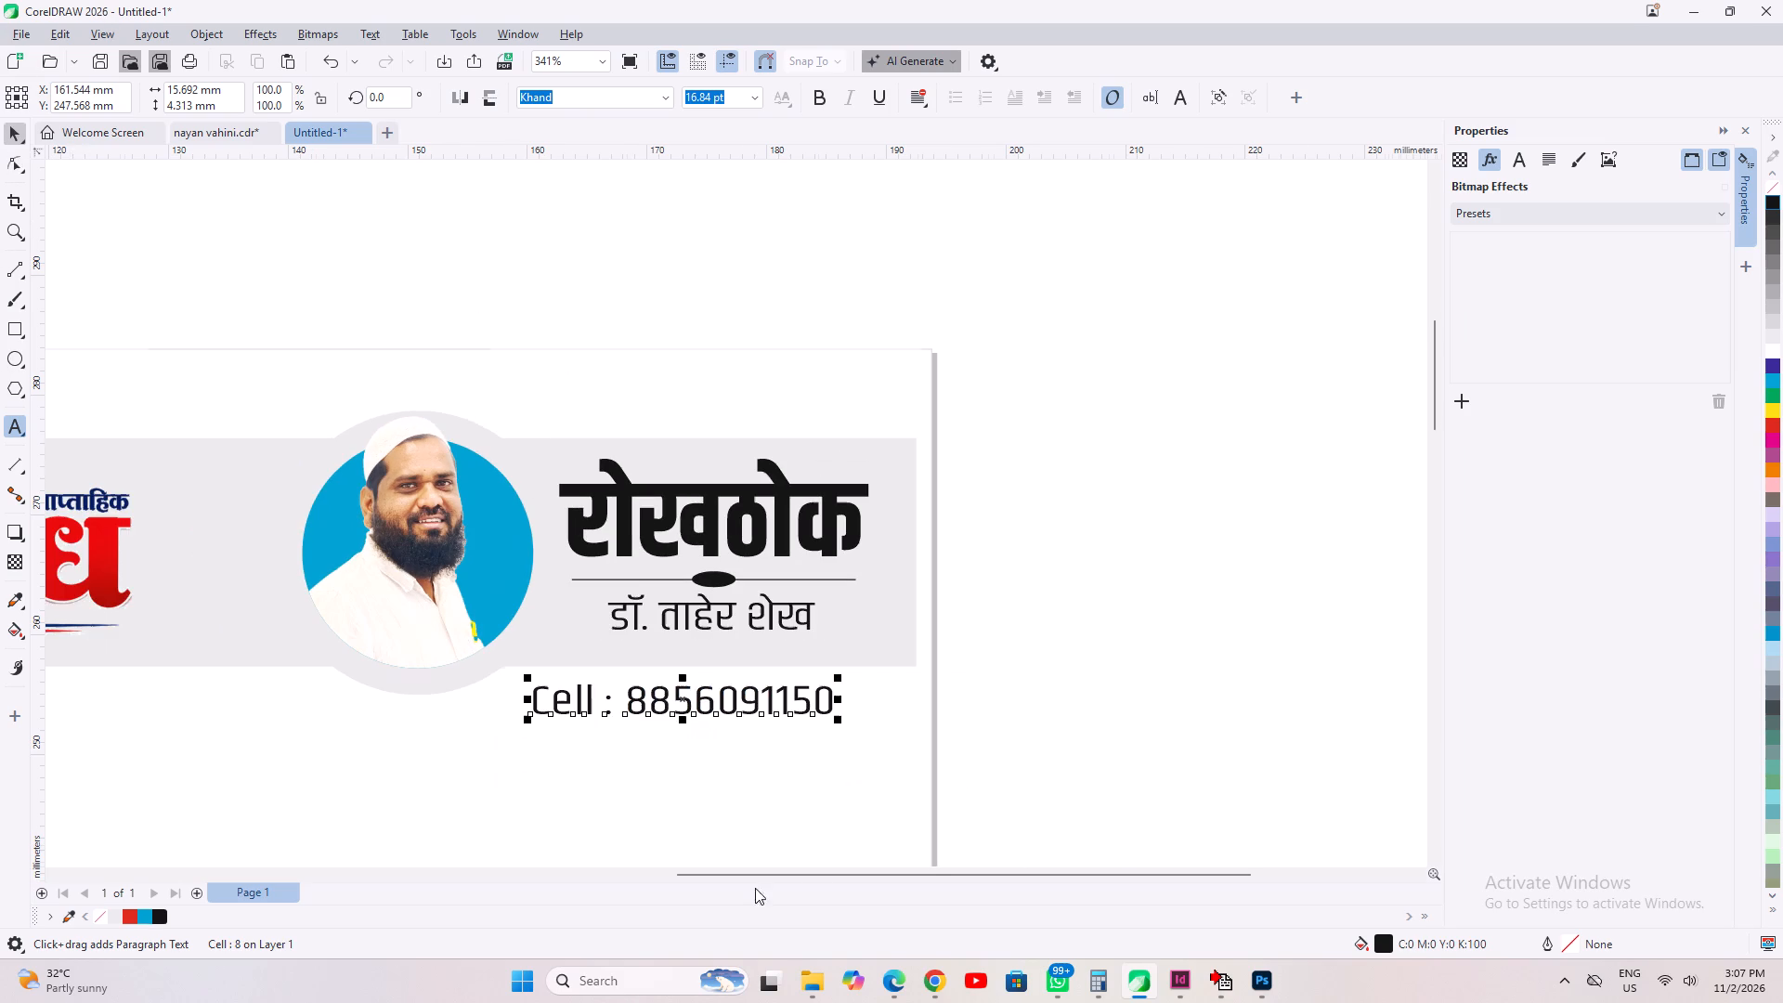
Shrink the contact line to about 23.3 by 2.4 mm and place it beneath the columnist's name at about X 178.9 mm, Y 254.3 mm.
{"action": "left_click_drag", "start_coordinate": [840, 722], "coordinate": [774, 753], "text": "shift"}
{"action": "scroll", "coordinate": [741, 760], "scroll_direction": "up", "scroll_amount": 1}
{"action": "left_click_drag", "start_coordinate": [674, 697], "coordinate": [724, 653]}
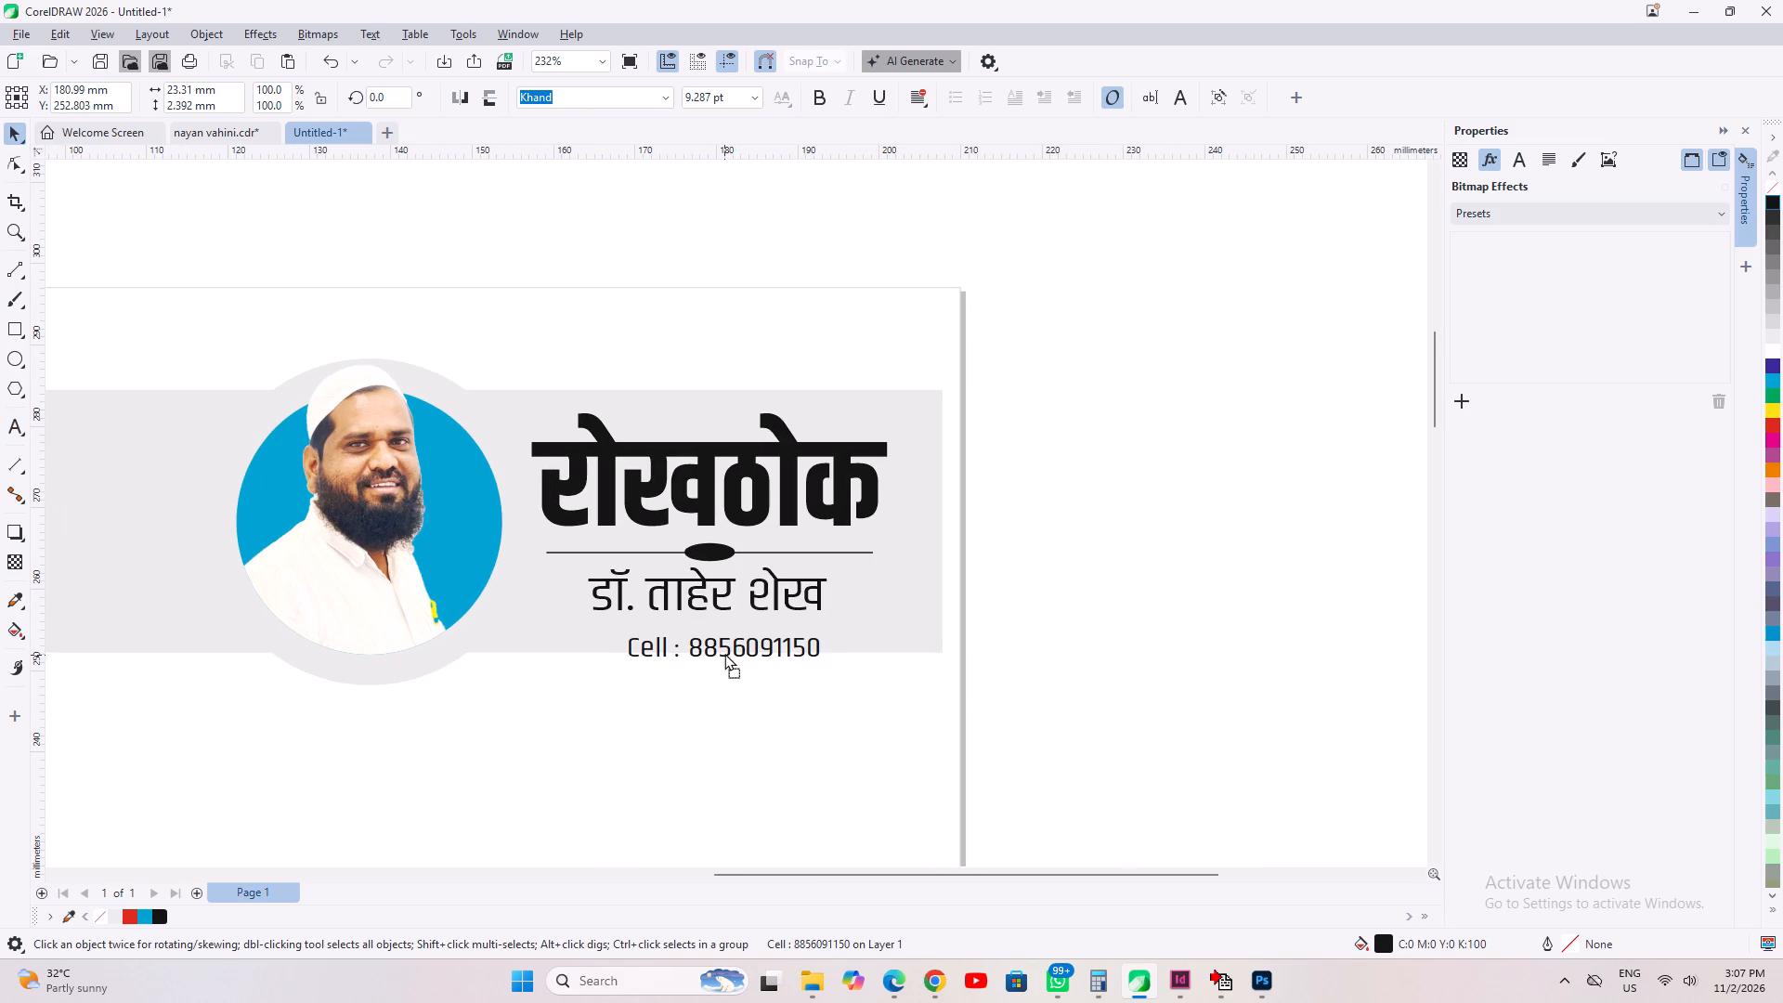
{"action": "left_click_drag", "start_coordinate": [724, 653], "coordinate": [708, 643]}
{"action": "scroll", "coordinate": [707, 642], "scroll_direction": "up", "scroll_amount": 13}
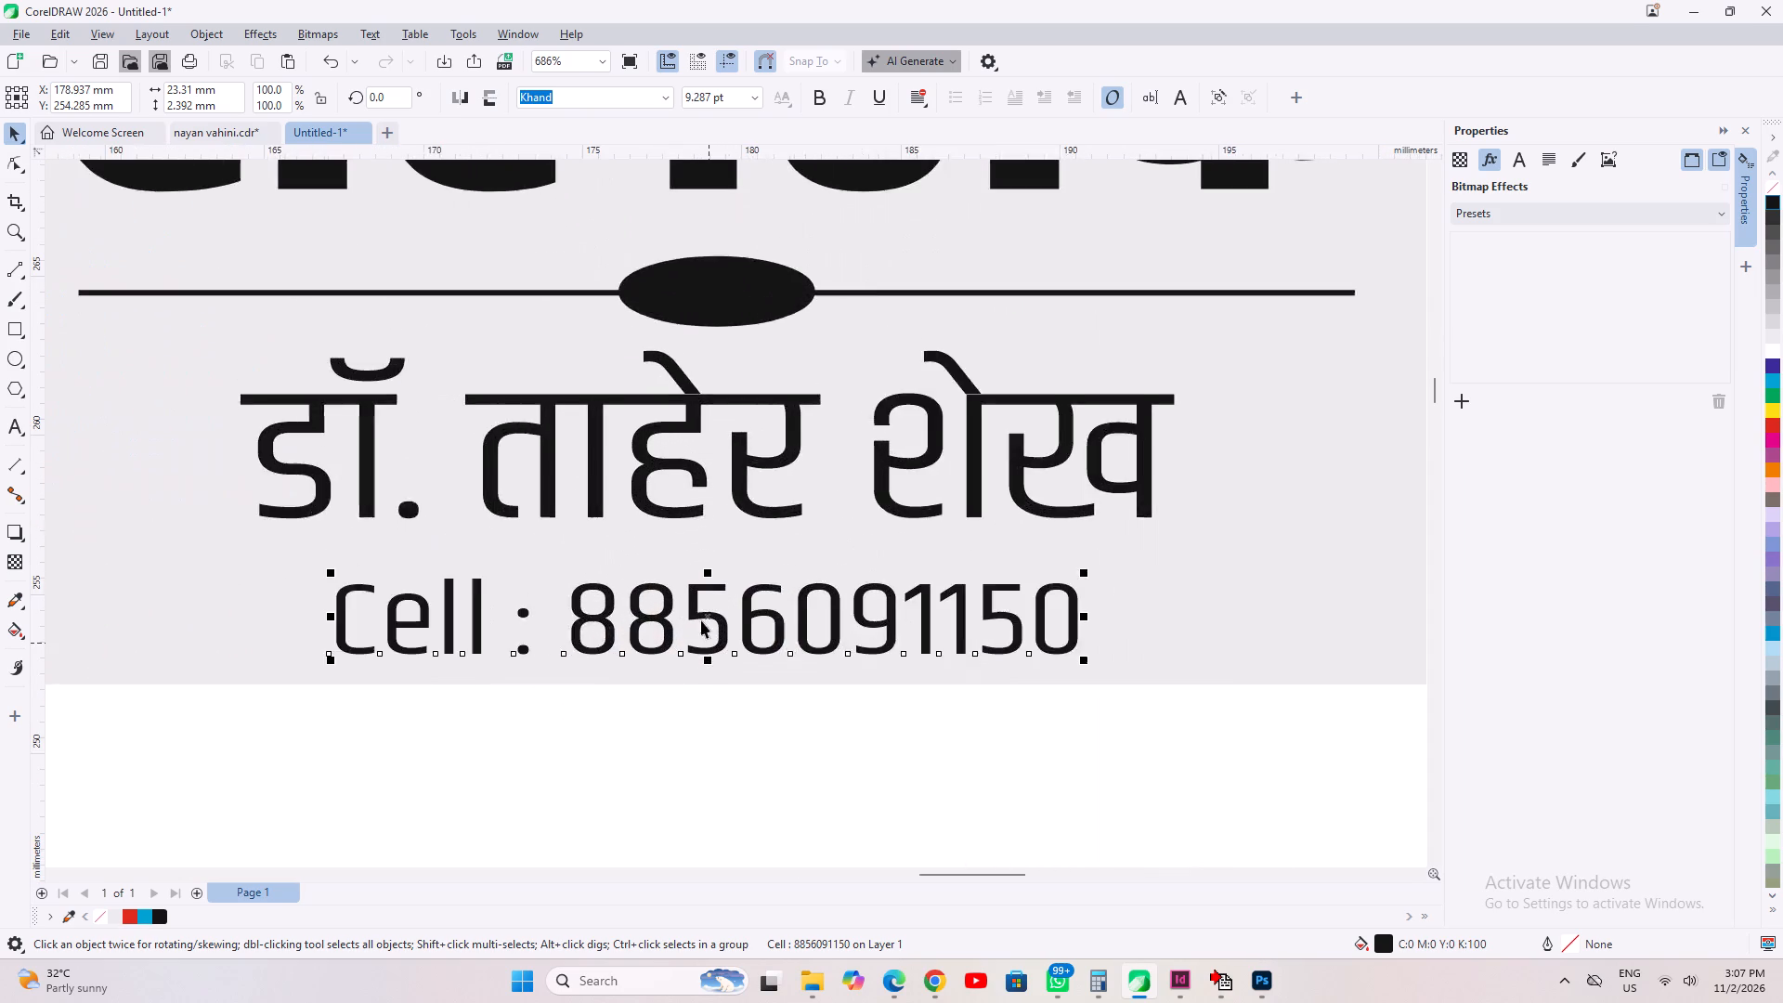
Nudge the columnist's name and contact line up together by 0.2 mm and align their centres on one vertical axis.
{"action": "left_click", "coordinate": [659, 352], "text": "shift"}
{"action": "scroll", "coordinate": [661, 459], "scroll_direction": "down", "scroll_amount": 4}
{"action": "left_click", "coordinate": [1030, 742]}
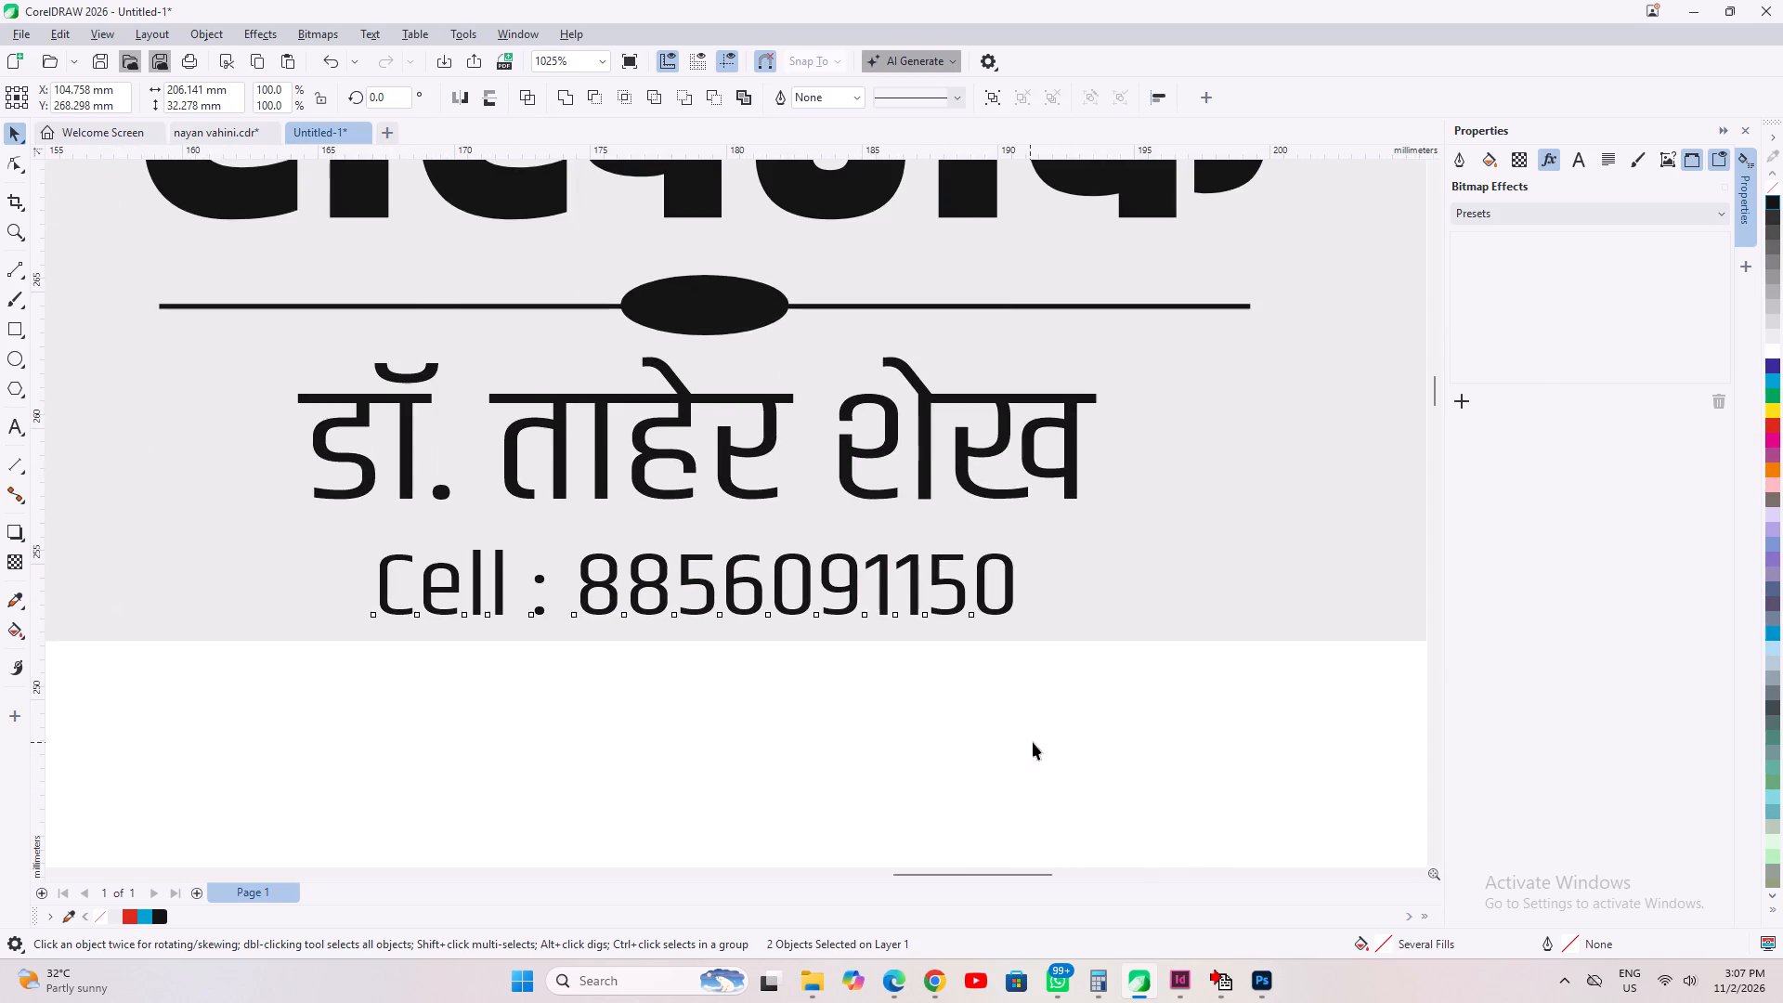
{"action": "scroll", "coordinate": [833, 625], "scroll_direction": "down", "scroll_amount": 4}
{"action": "left_click", "coordinate": [1200, 806]}
{"action": "left_click_drag", "start_coordinate": [1231, 787], "coordinate": [407, 435]}
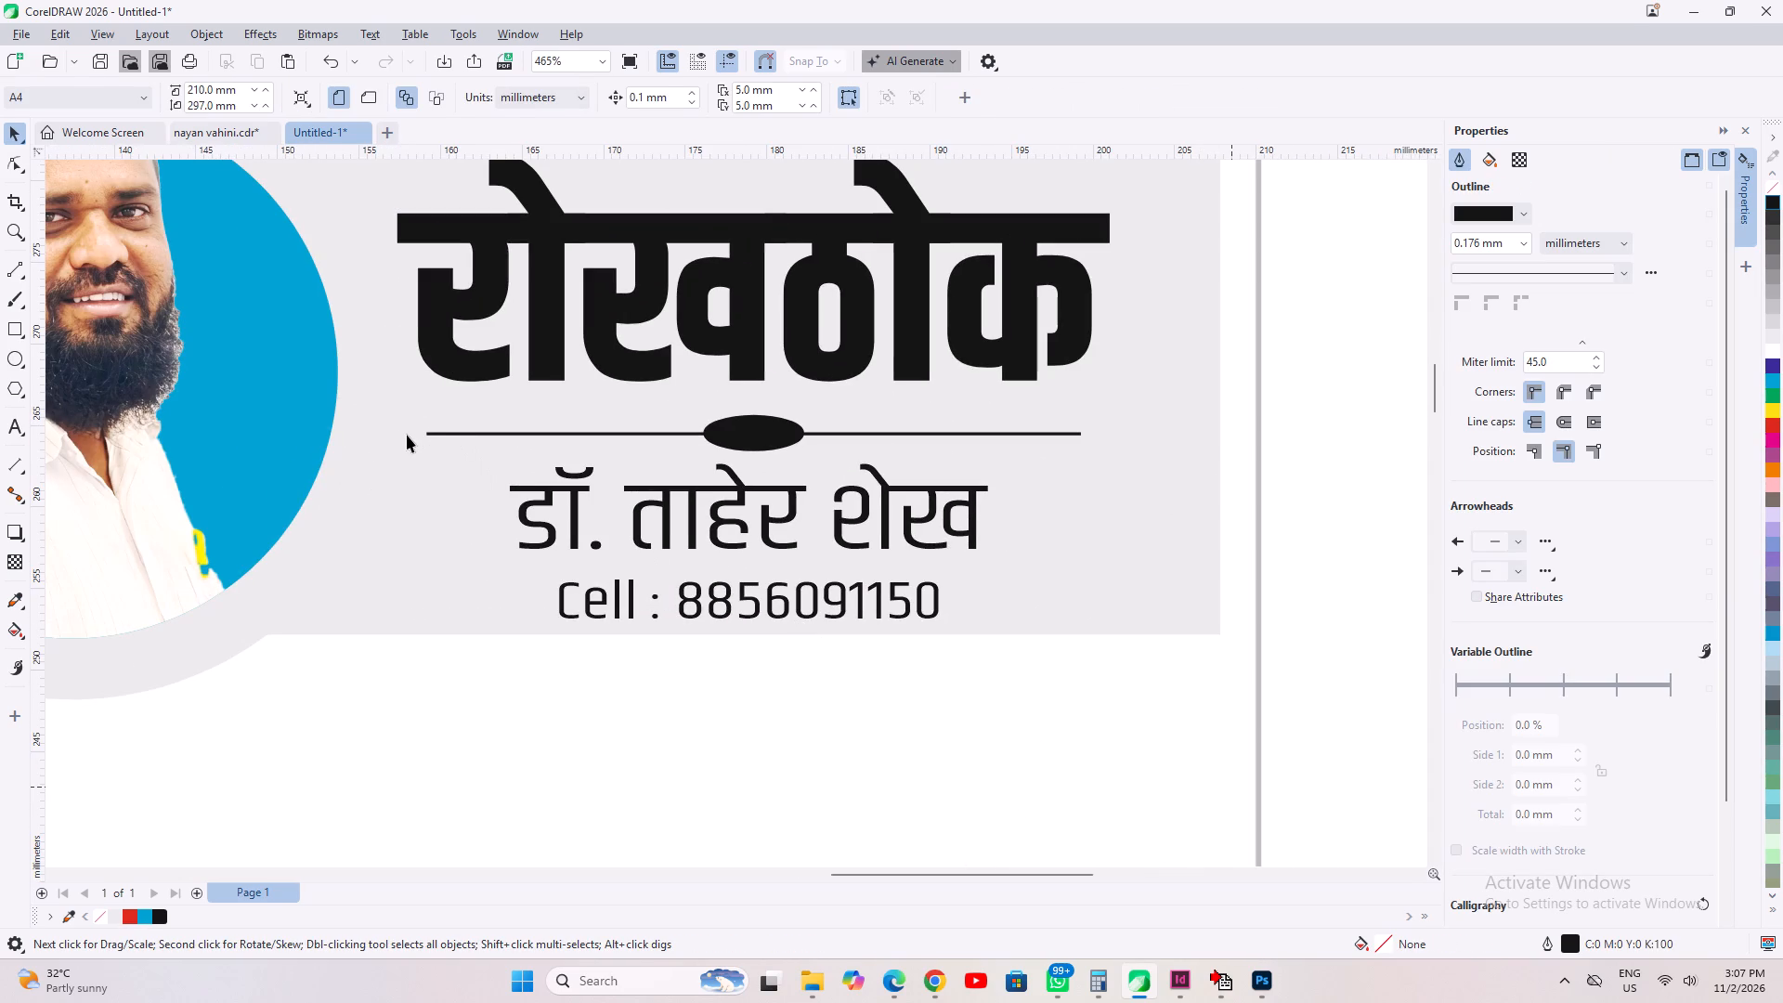
{"action": "left_click_drag", "start_coordinate": [407, 435], "coordinate": [402, 435]}
{"action": "key", "text": "shift+Up"}
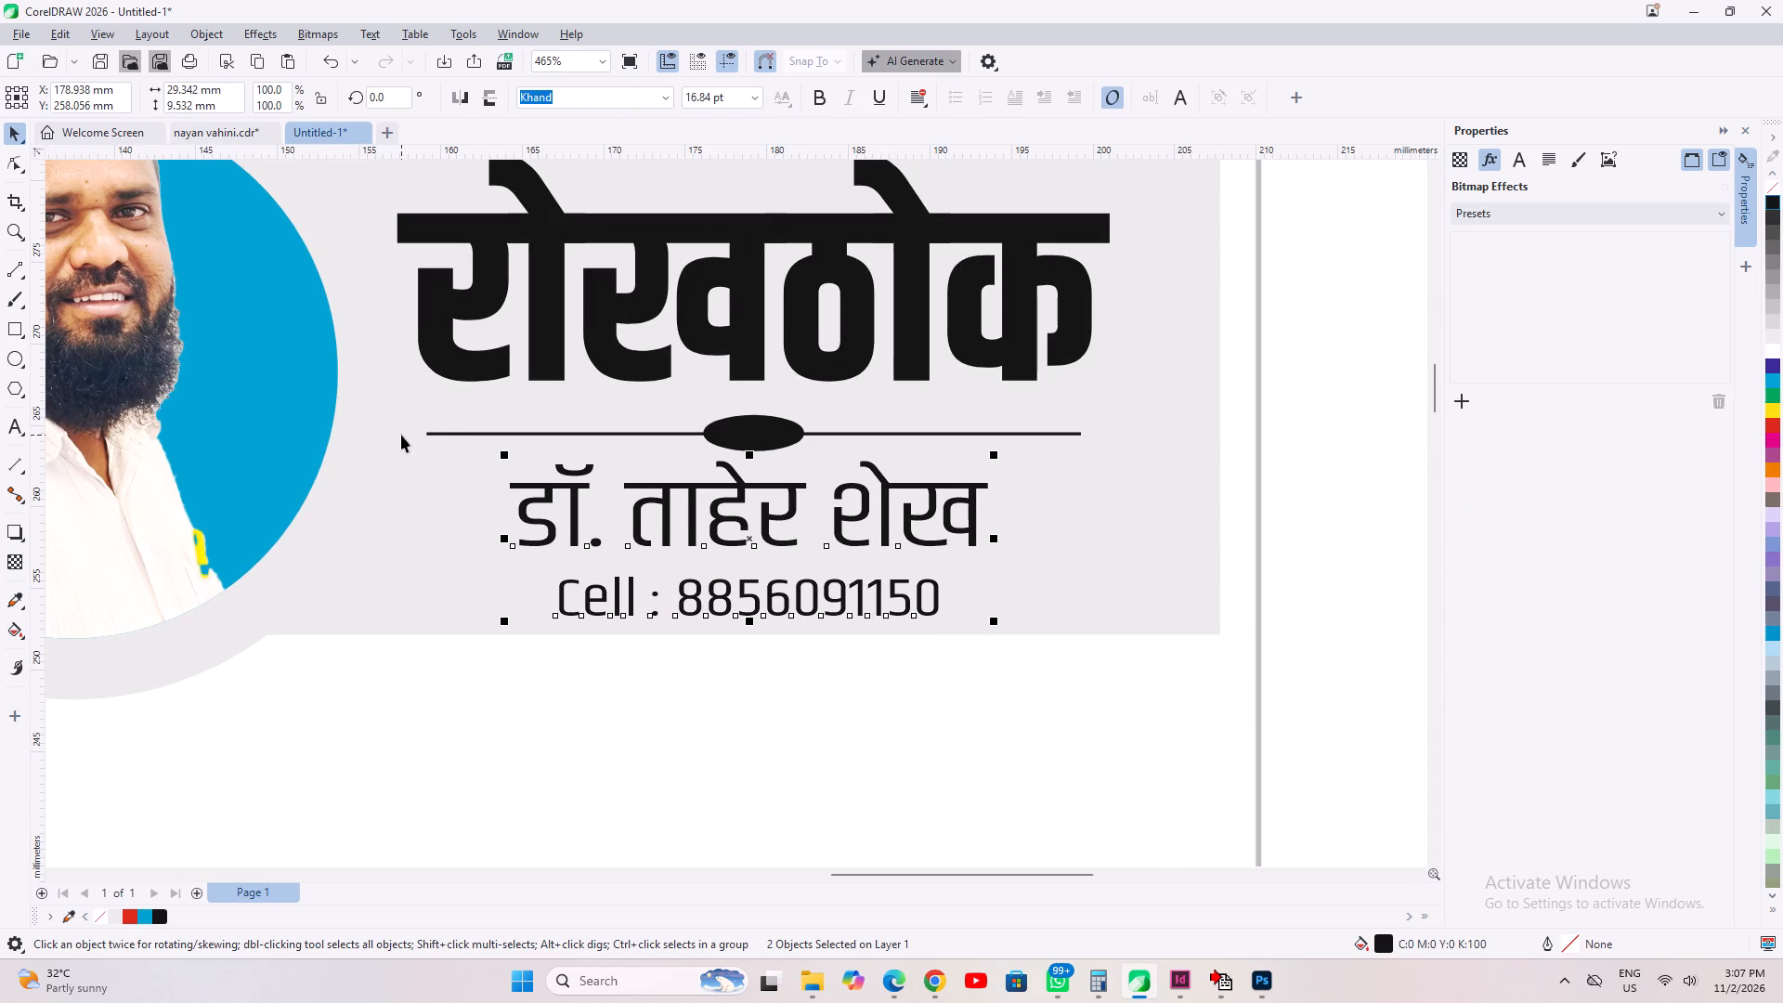
{"action": "key", "text": "c"}
Change the columnist's name to the Noto Sans Devanagari SemiCondensed (Bold) font.
{"action": "left_click_drag", "start_coordinate": [656, 718], "coordinate": [659, 698]}
{"action": "left_click", "coordinate": [659, 483]}
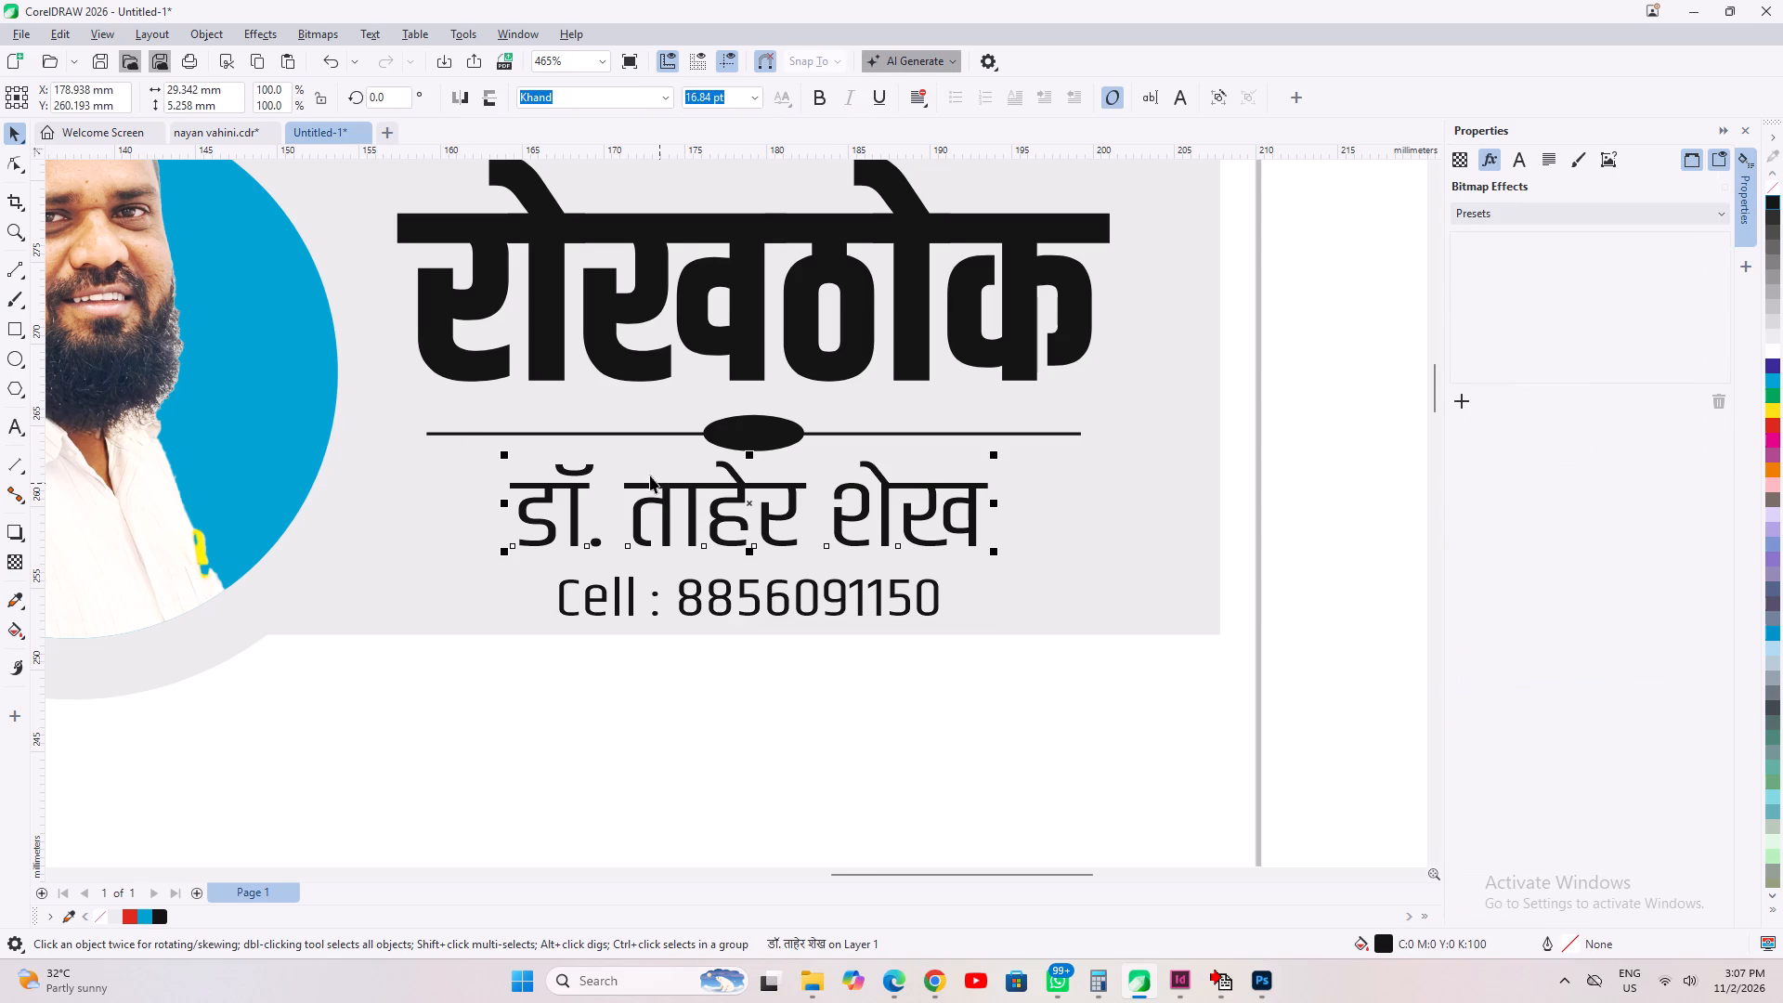
{"action": "left_click", "coordinate": [667, 95]}
{"action": "key", "text": "Down"}
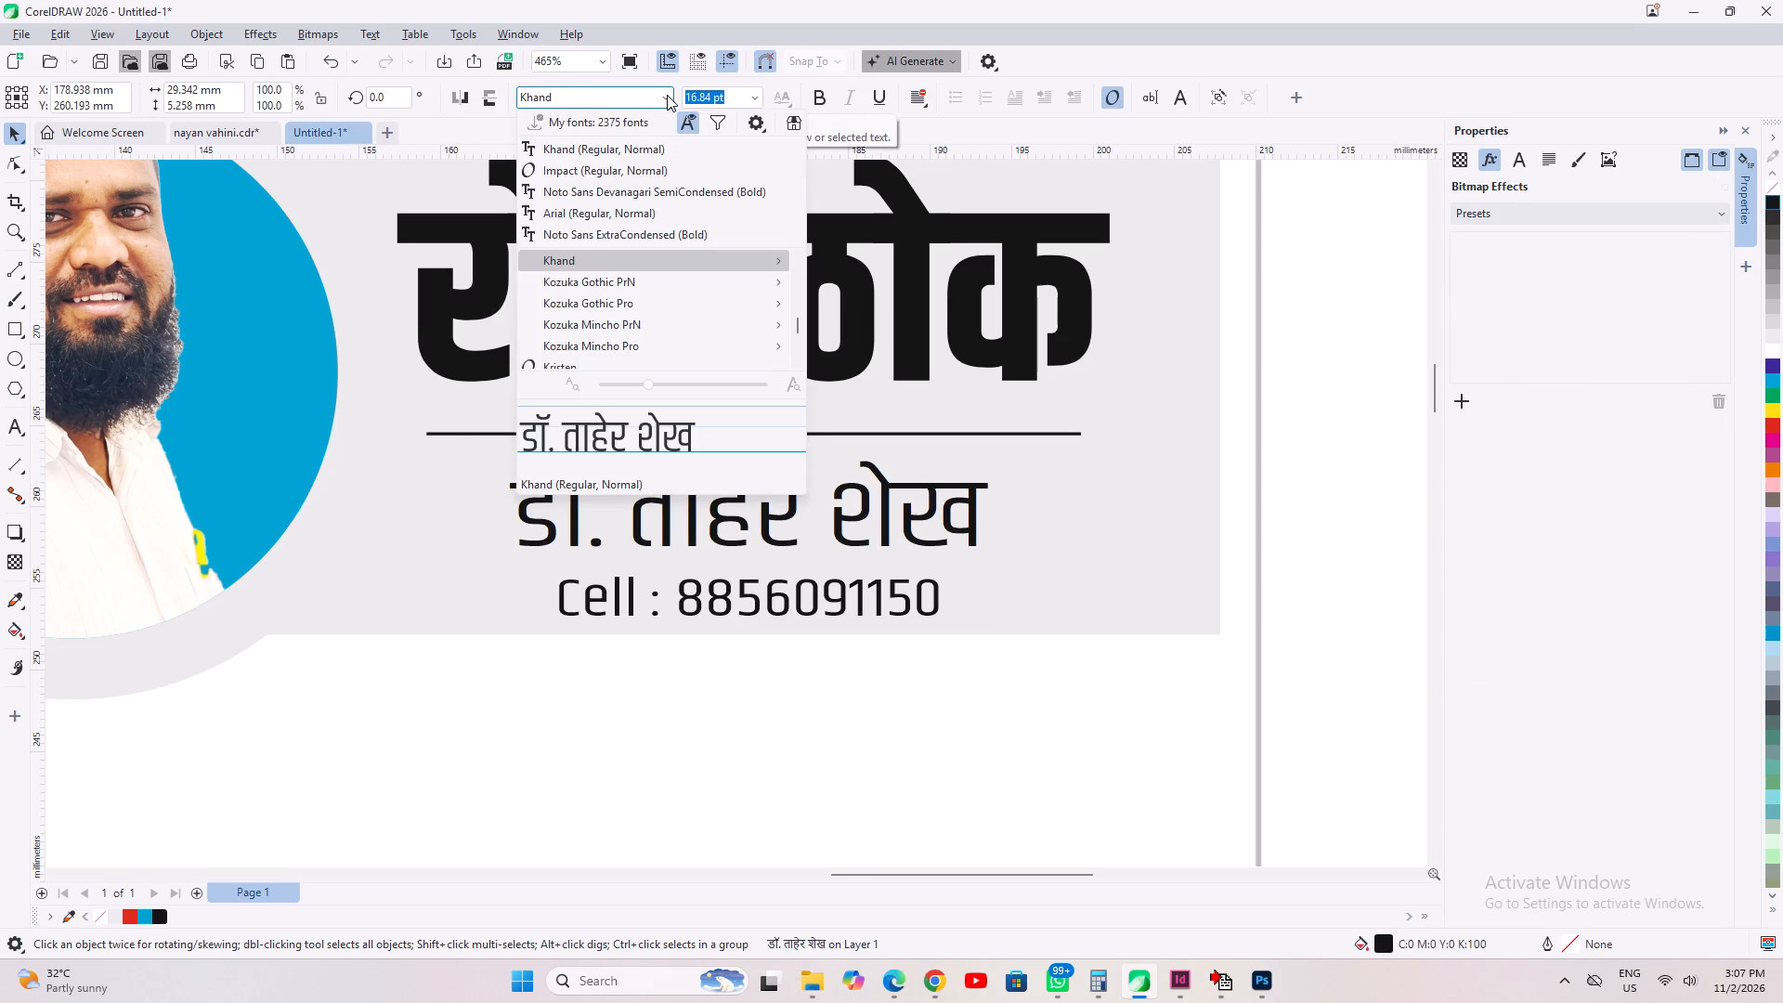
{"action": "key", "text": "Down"}
{"action": "key", "text": "Down"}
{"action": "key", "text": "Down"}
{"action": "key", "text": "Down"}
{"action": "key", "text": "Down"}
{"action": "key", "text": "Down"}
{"action": "key", "text": "Down"}
{"action": "key", "text": "Up"}
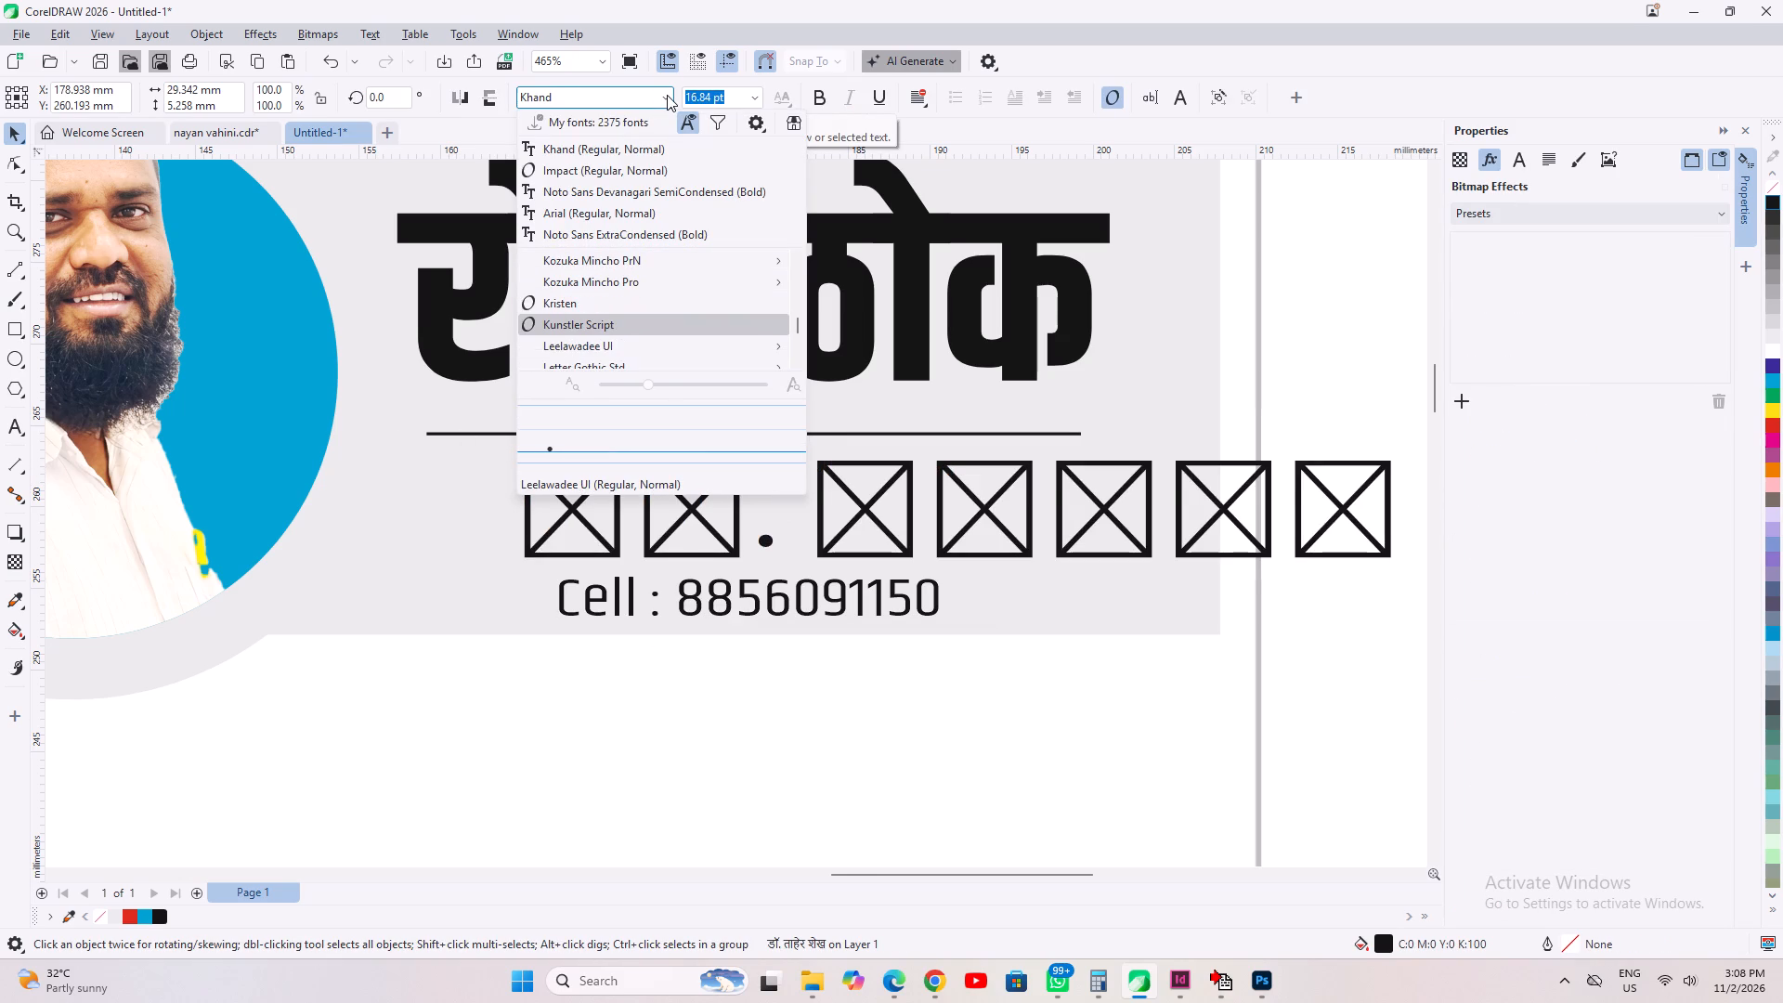
{"action": "left_click", "coordinate": [610, 191]}
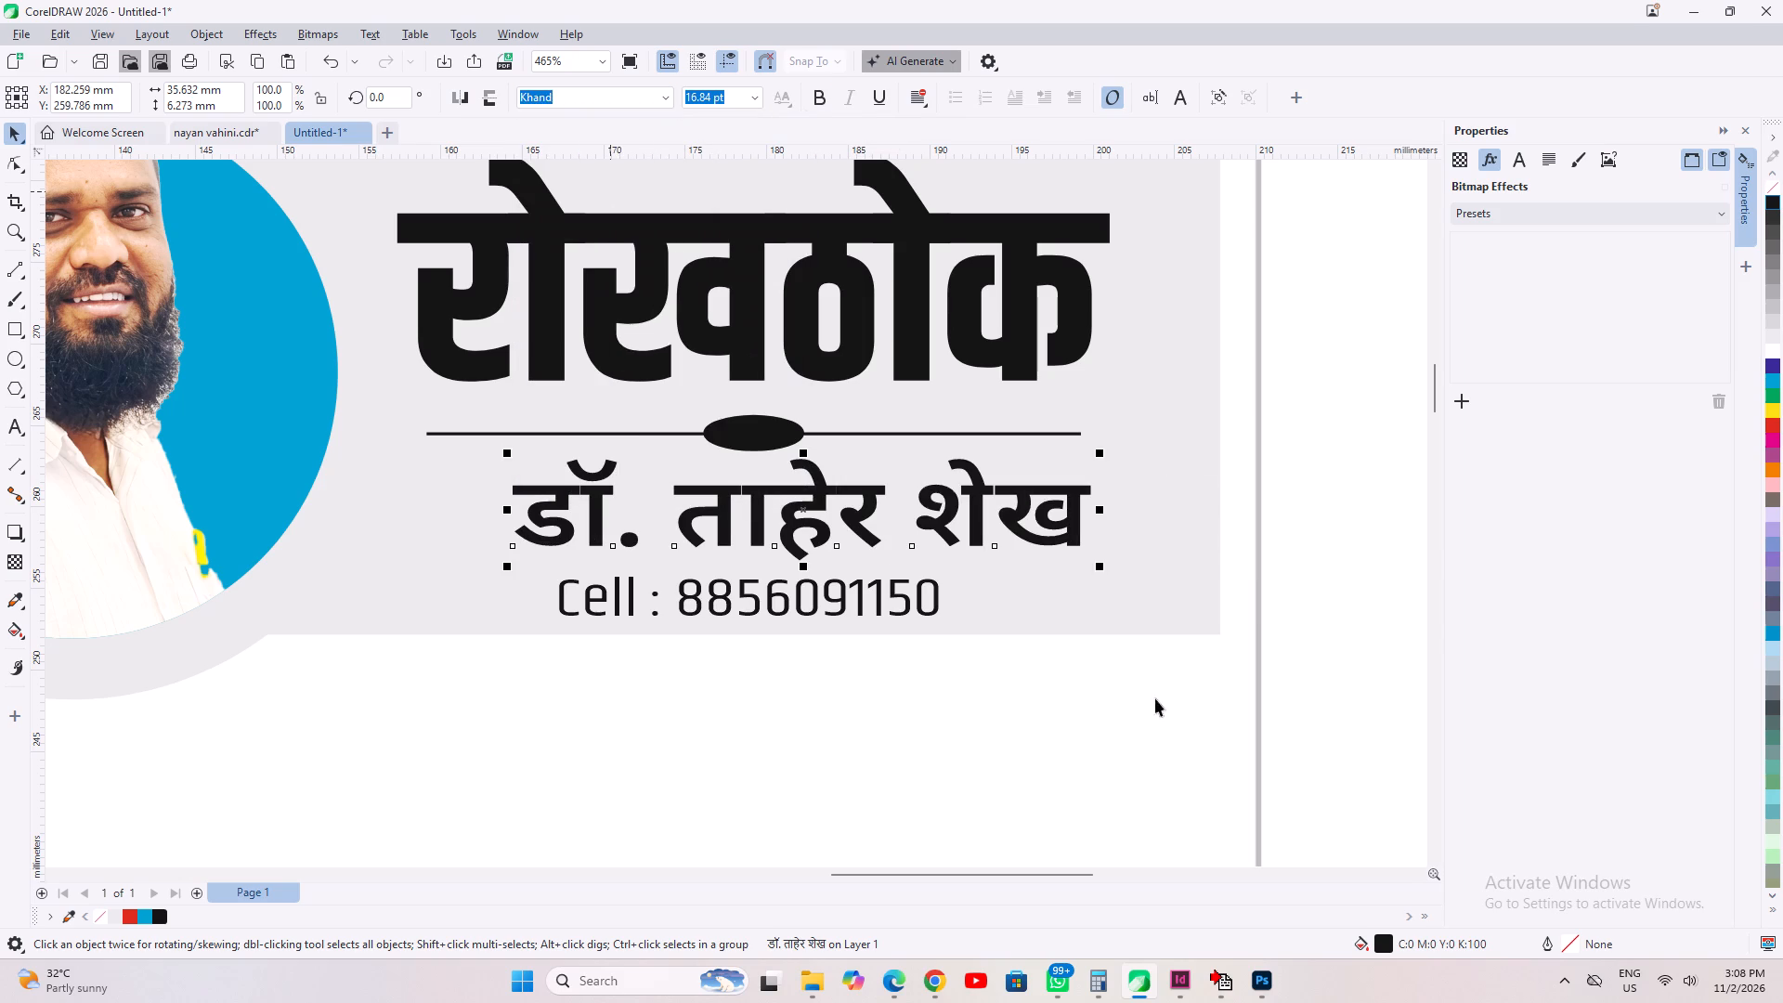
Shrink the columnist's name to about 26.1 by 4.6 mm and centre it over the contact line at about Y 259.6 mm.
{"action": "left_click_drag", "start_coordinate": [1097, 568], "coordinate": [1028, 576], "text": "shift"}
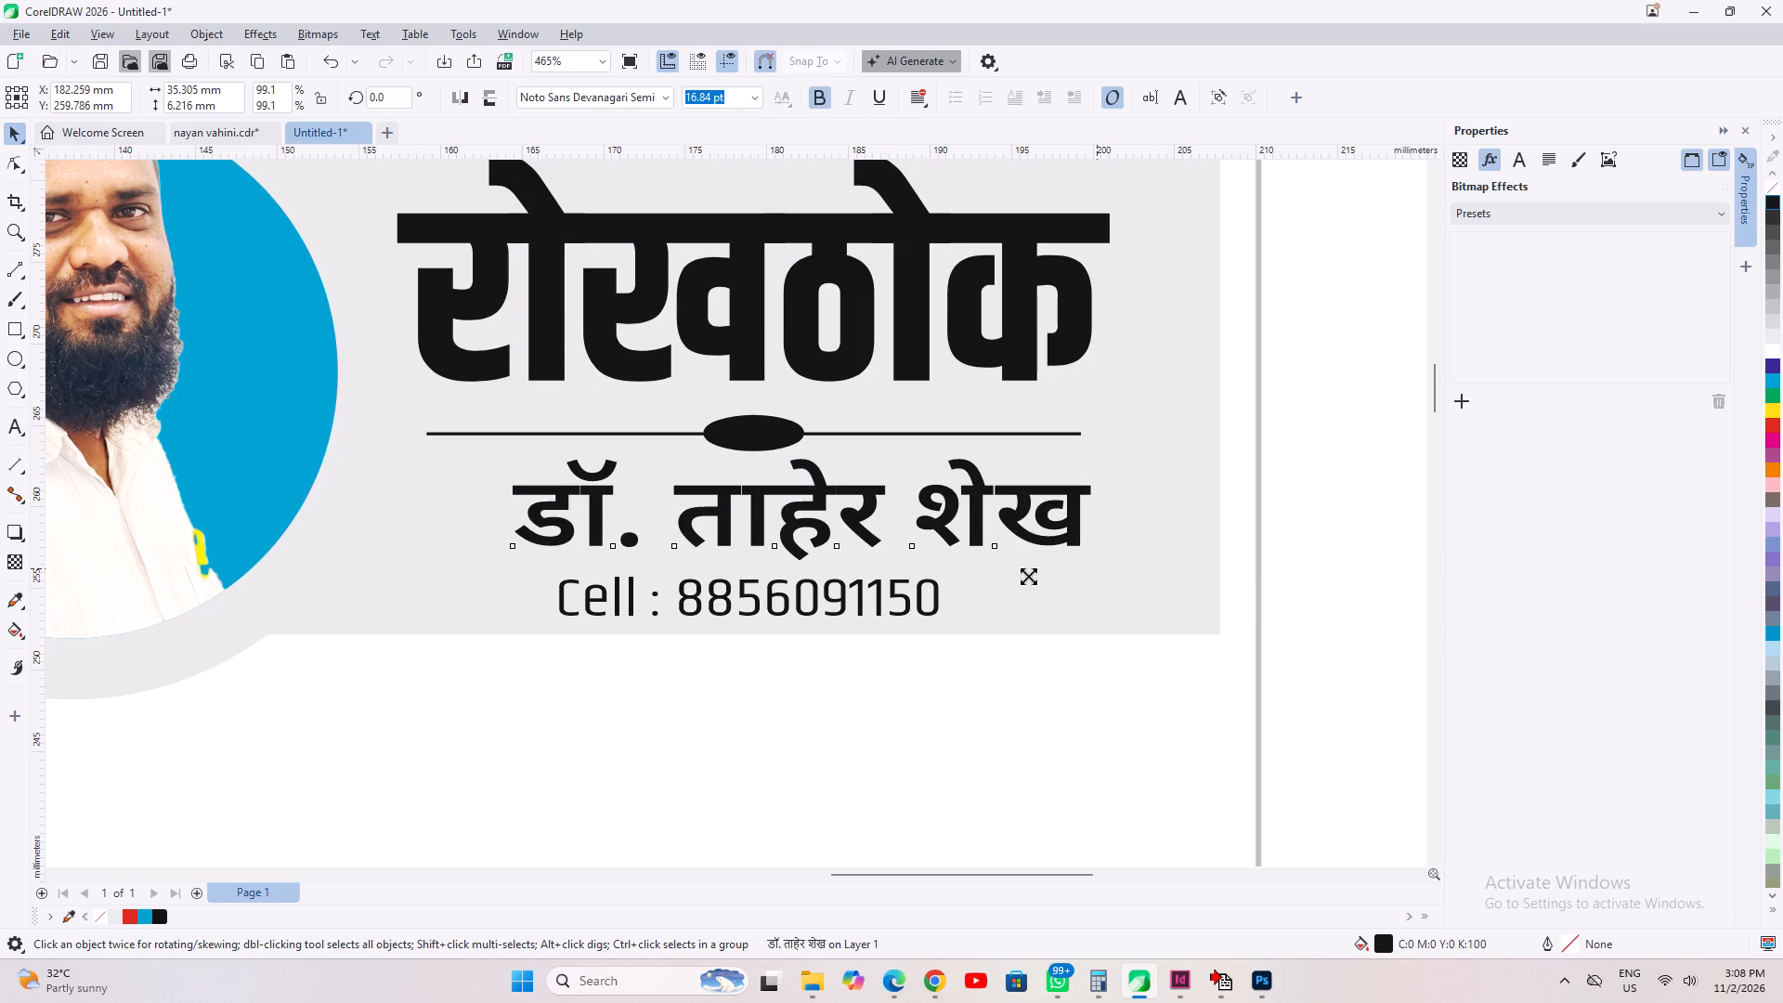
{"action": "left_click_drag", "start_coordinate": [1028, 576], "coordinate": [1019, 578], "text": "shift"}
{"action": "left_click_drag", "start_coordinate": [812, 500], "coordinate": [761, 503]}
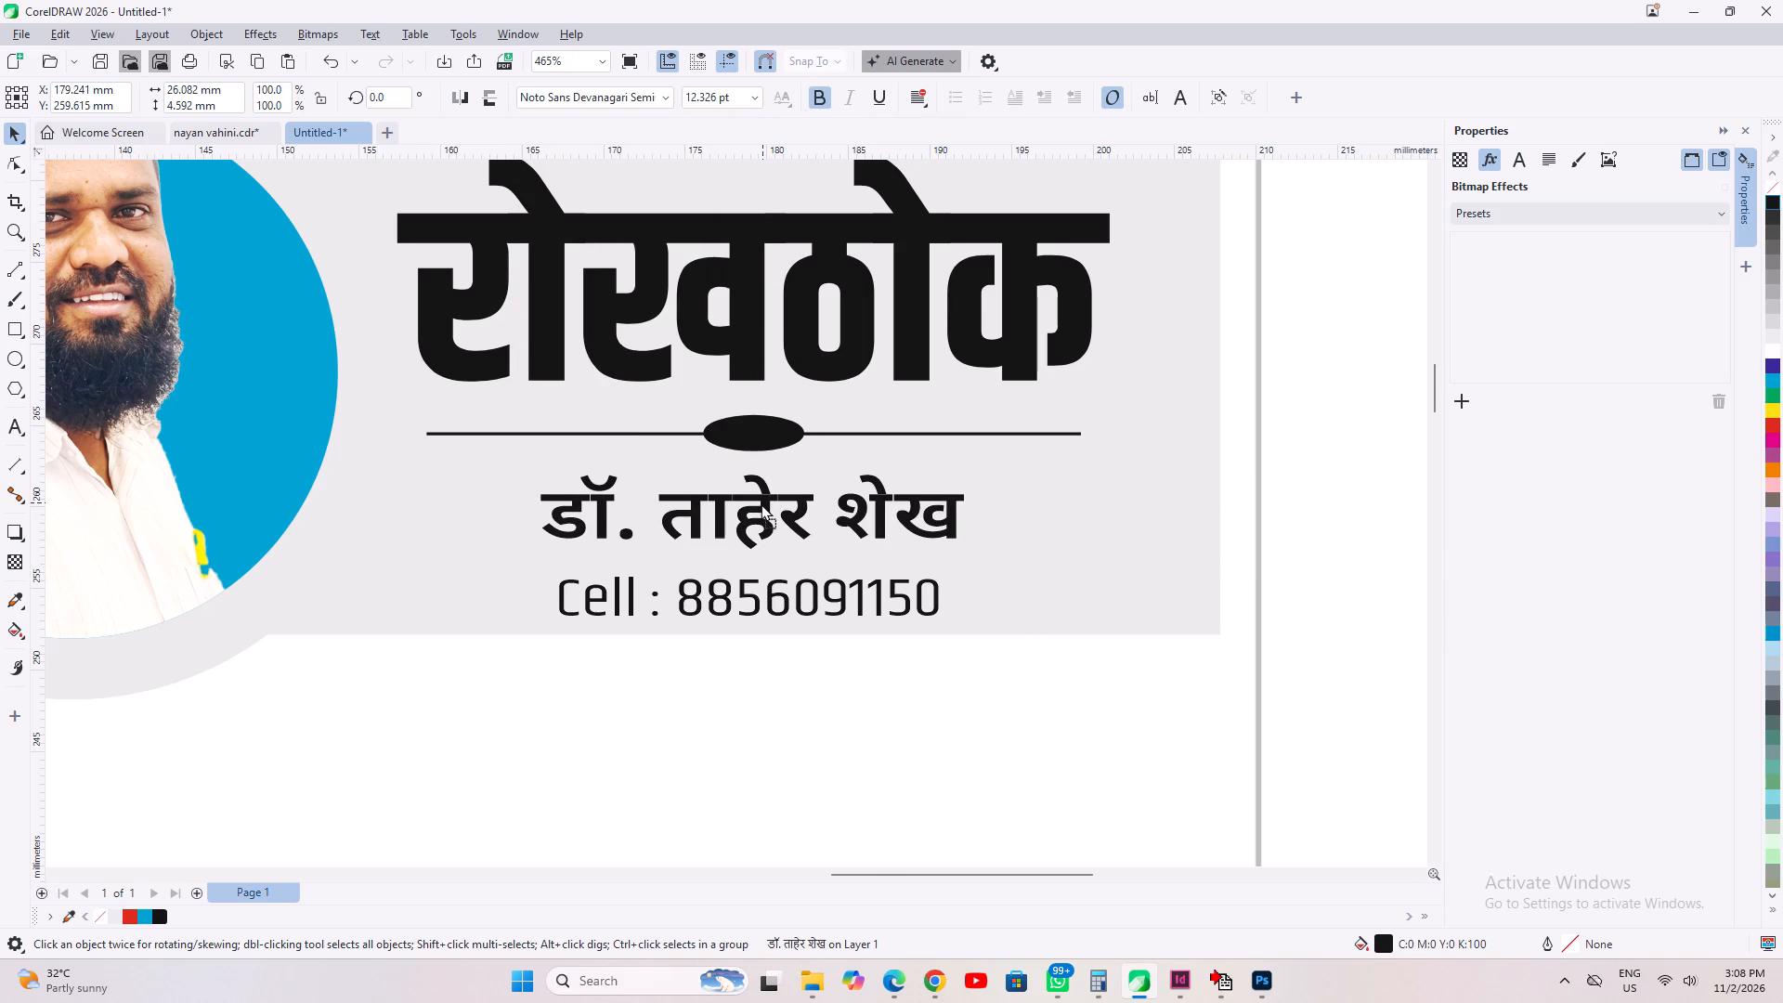
{"action": "left_click_drag", "start_coordinate": [761, 503], "coordinate": [759, 503]}
{"action": "left_click", "coordinate": [806, 584], "text": "shift"}
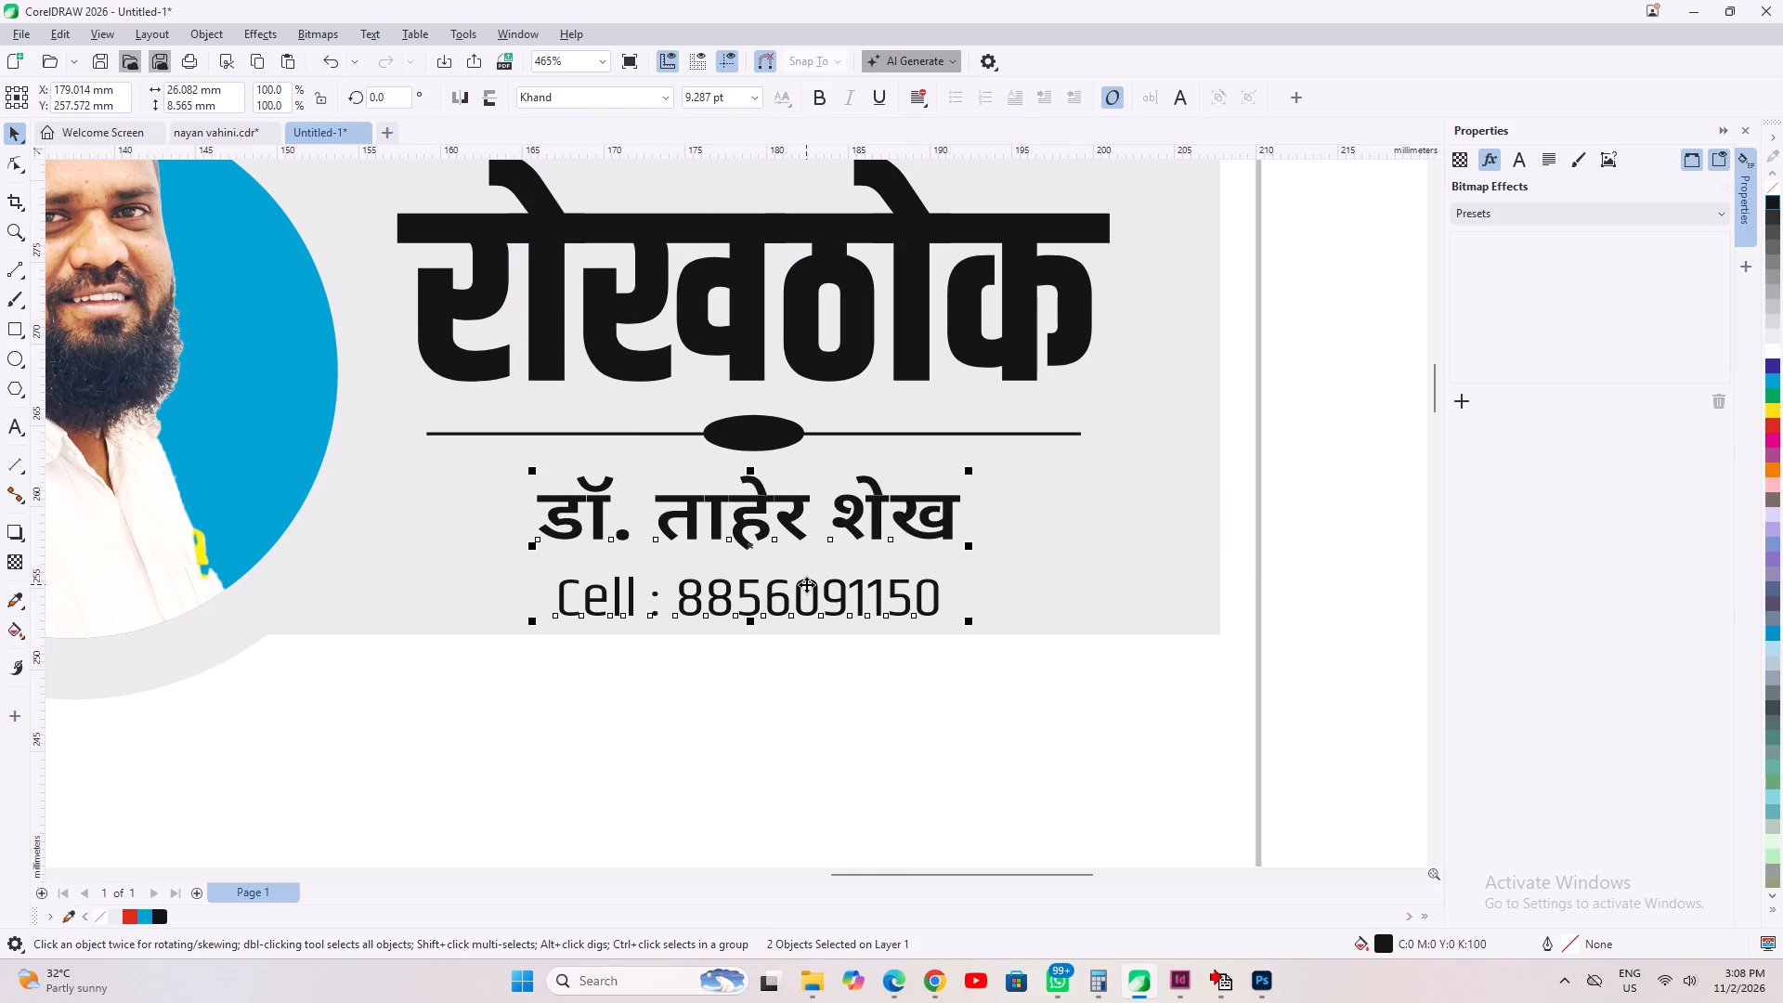
{"action": "key", "text": "c"}
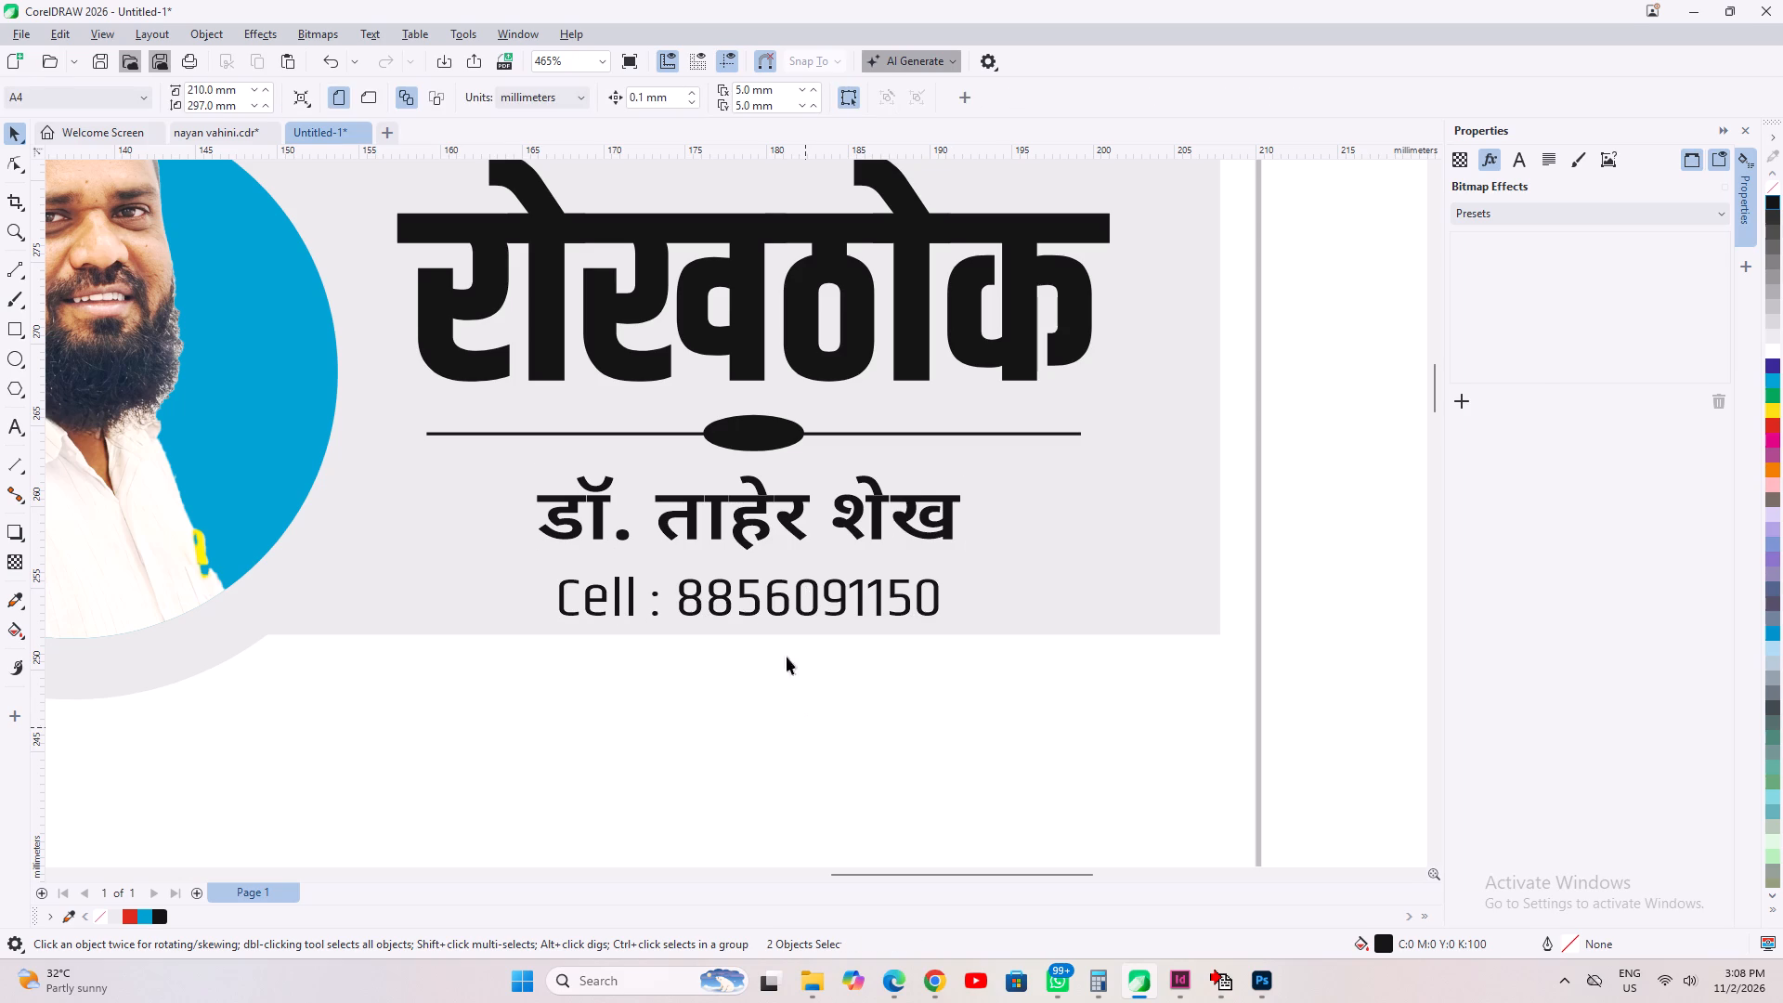
Move the contact line up closer to the columnist's name, to about Y 255.2 mm.
{"action": "left_click", "coordinate": [774, 611]}
{"action": "scroll", "coordinate": [774, 605], "scroll_direction": "up", "scroll_amount": 1}
{"action": "left_click", "coordinate": [774, 588]}
{"action": "left_click", "coordinate": [770, 594]}
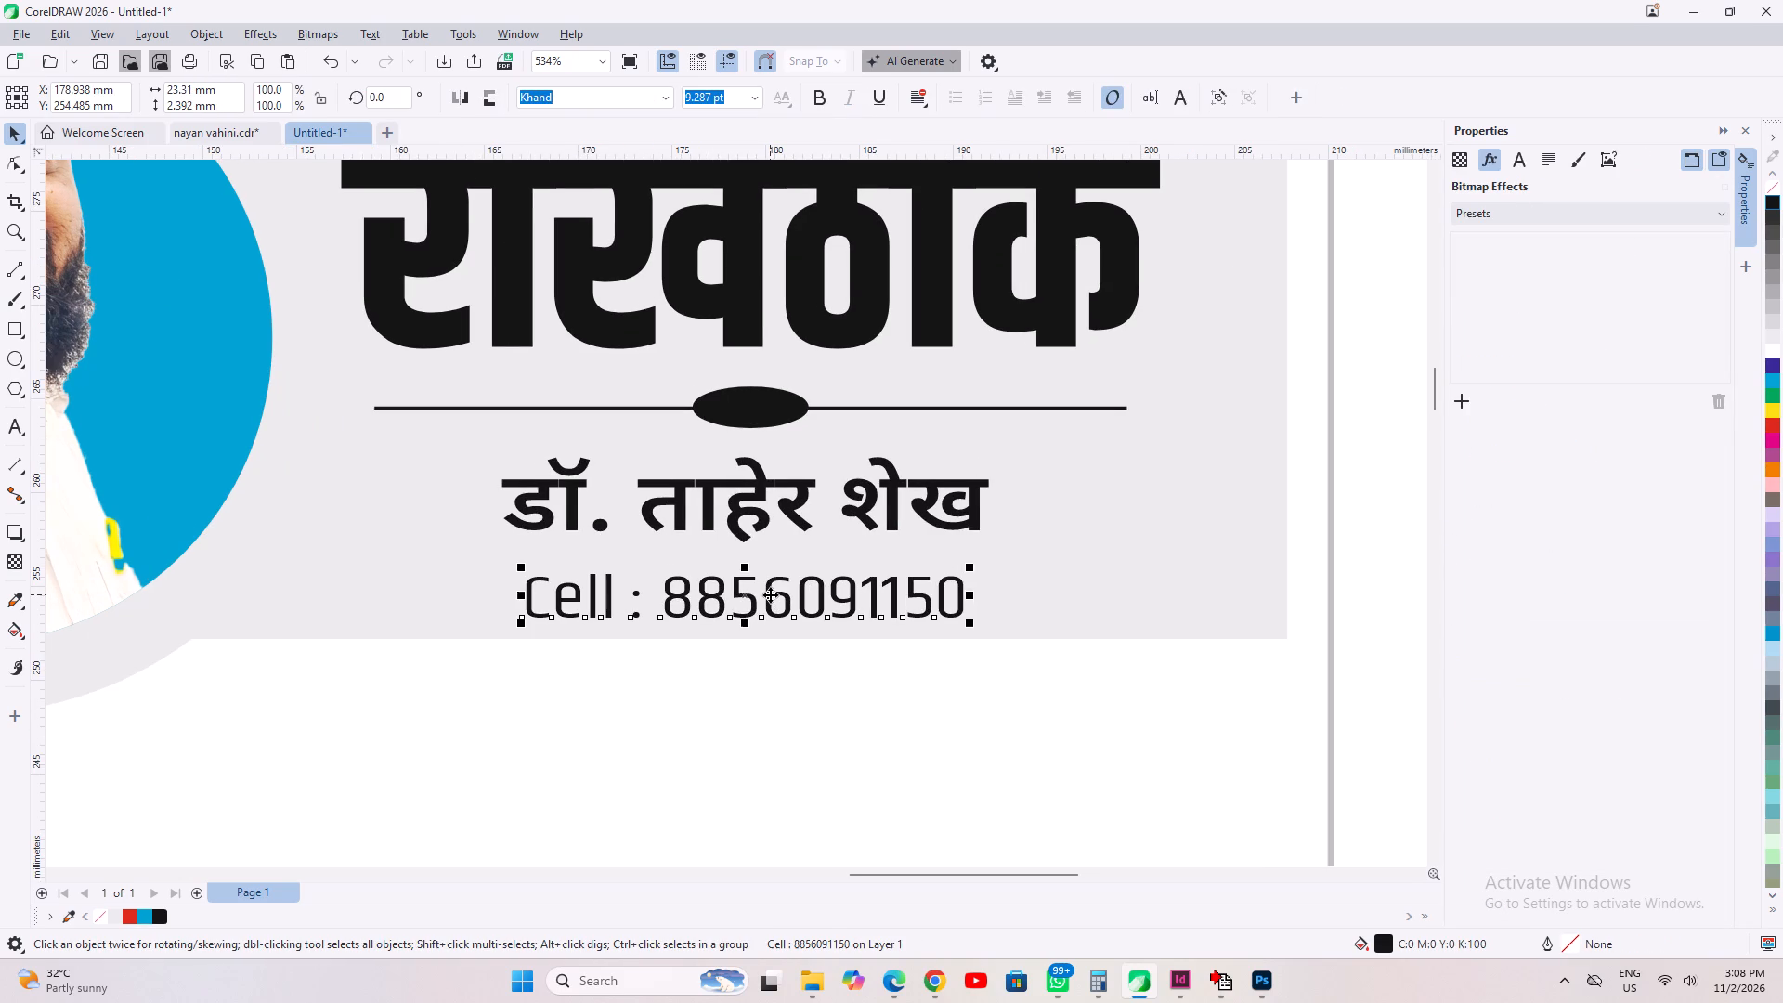
{"action": "left_click_drag", "start_coordinate": [770, 594], "coordinate": [770, 581]}
{"action": "scroll", "coordinate": [768, 632], "scroll_direction": "down", "scroll_amount": 5}
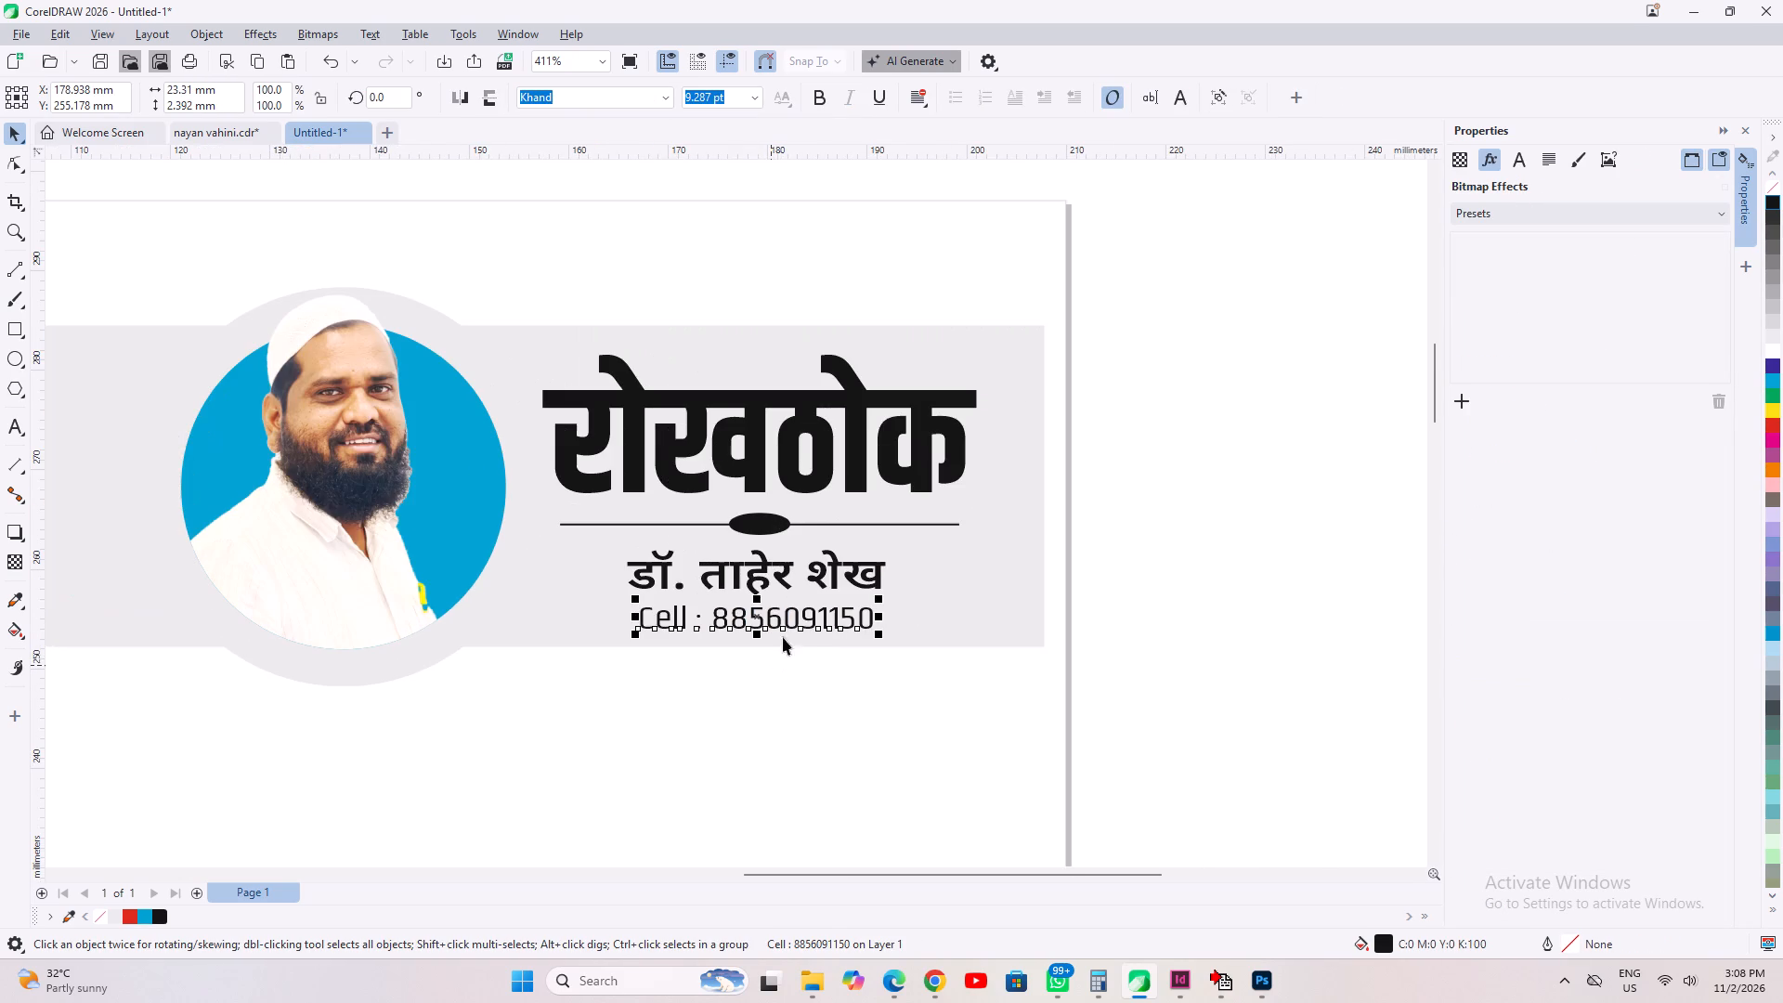
Shrink the divider line and its ellipse together to about 31.5 by 1.6 mm and move them up slightly towards the title.
{"action": "left_click", "coordinate": [800, 437]}
{"action": "left_click_drag", "start_coordinate": [985, 501], "coordinate": [961, 516], "text": "shift"}
{"action": "left_click_drag", "start_coordinate": [1205, 501], "coordinate": [440, 560]}
{"action": "scroll", "coordinate": [989, 542], "scroll_direction": "up", "scroll_amount": 3}
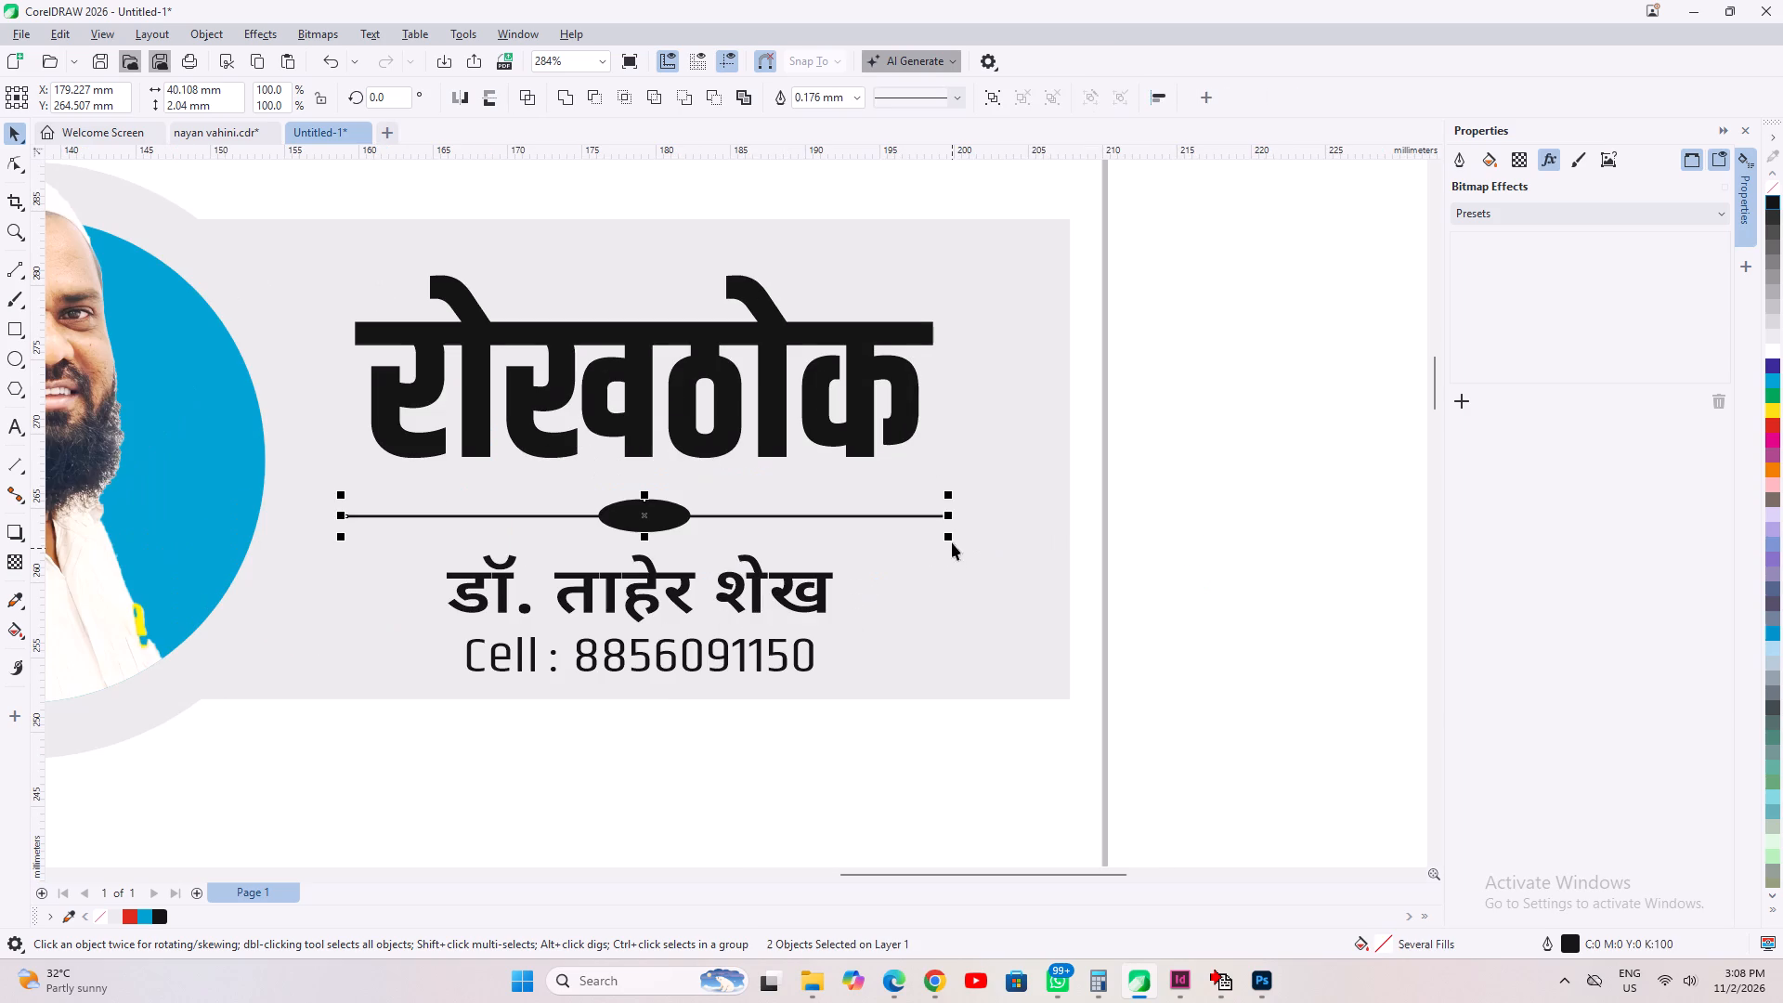
{"action": "left_click_drag", "start_coordinate": [955, 538], "coordinate": [891, 561], "text": "shift"}
{"action": "scroll", "coordinate": [688, 520], "scroll_direction": "up", "scroll_amount": 2}
{"action": "left_click_drag", "start_coordinate": [638, 519], "coordinate": [637, 516]}
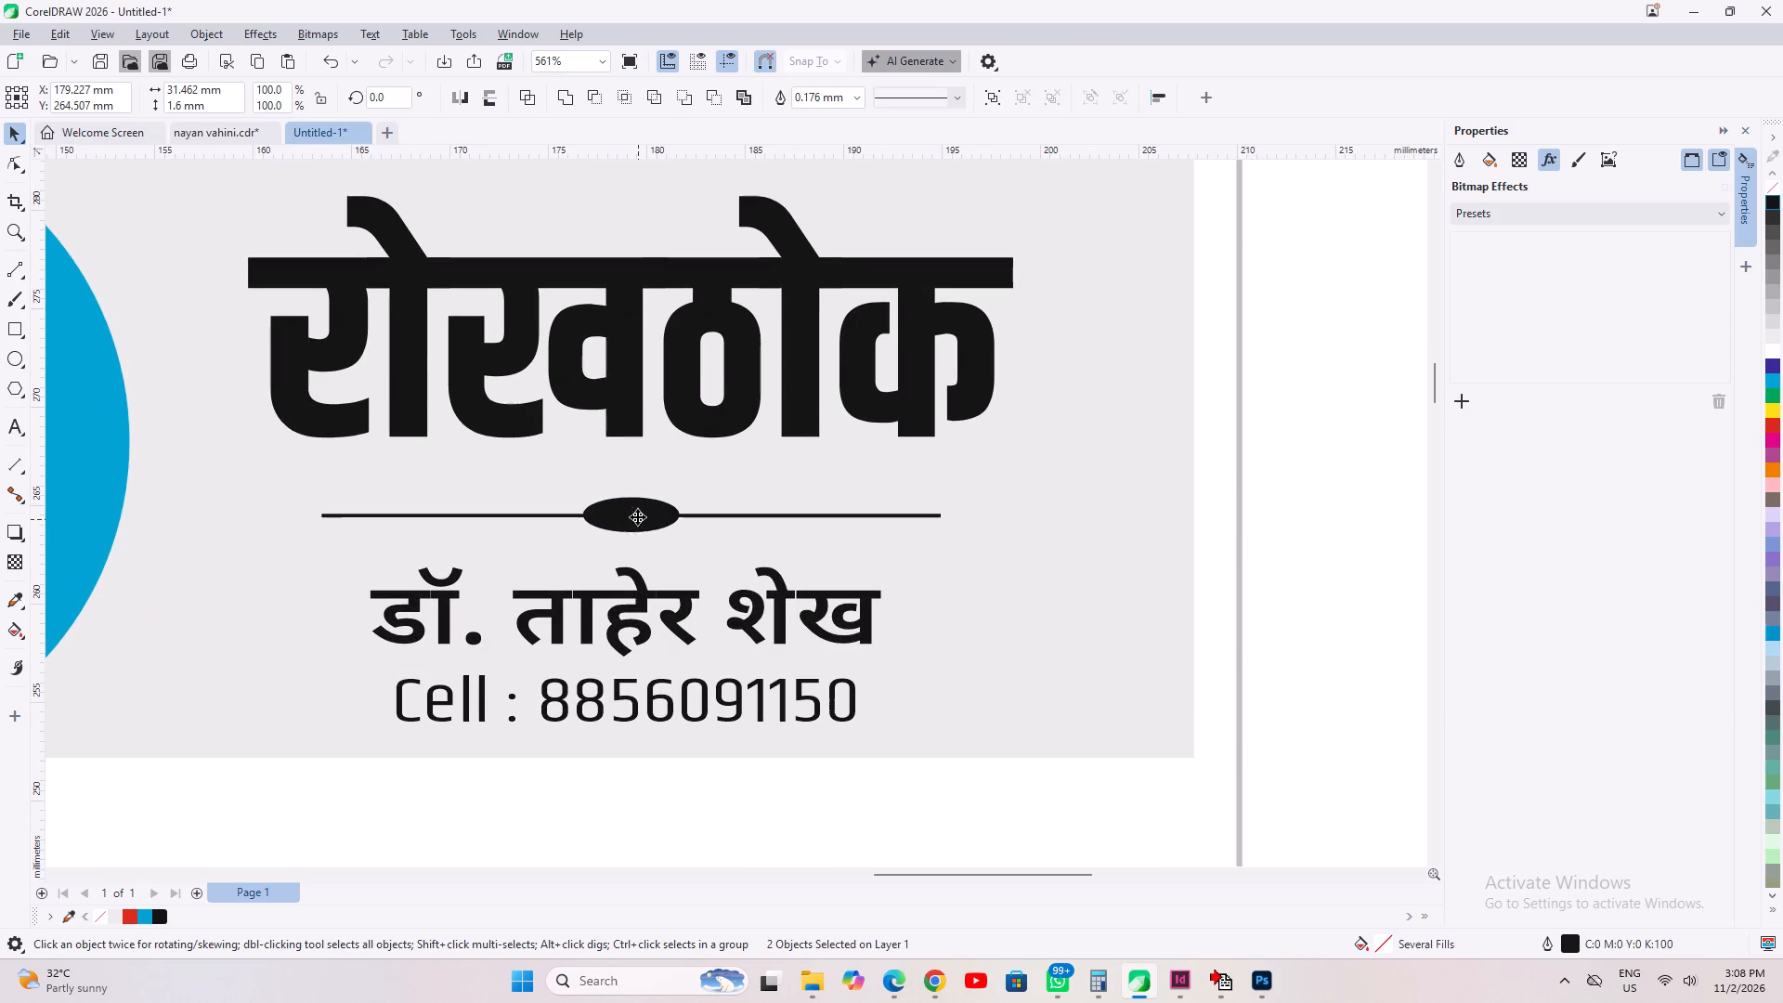
{"action": "left_click_drag", "start_coordinate": [637, 516], "coordinate": [636, 496]}
Enlarge the columnist's name and contact line together slightly and move them up towards the divider.
{"action": "left_click", "coordinate": [636, 596]}
{"action": "scroll", "coordinate": [636, 593], "scroll_direction": "down", "scroll_amount": 2}
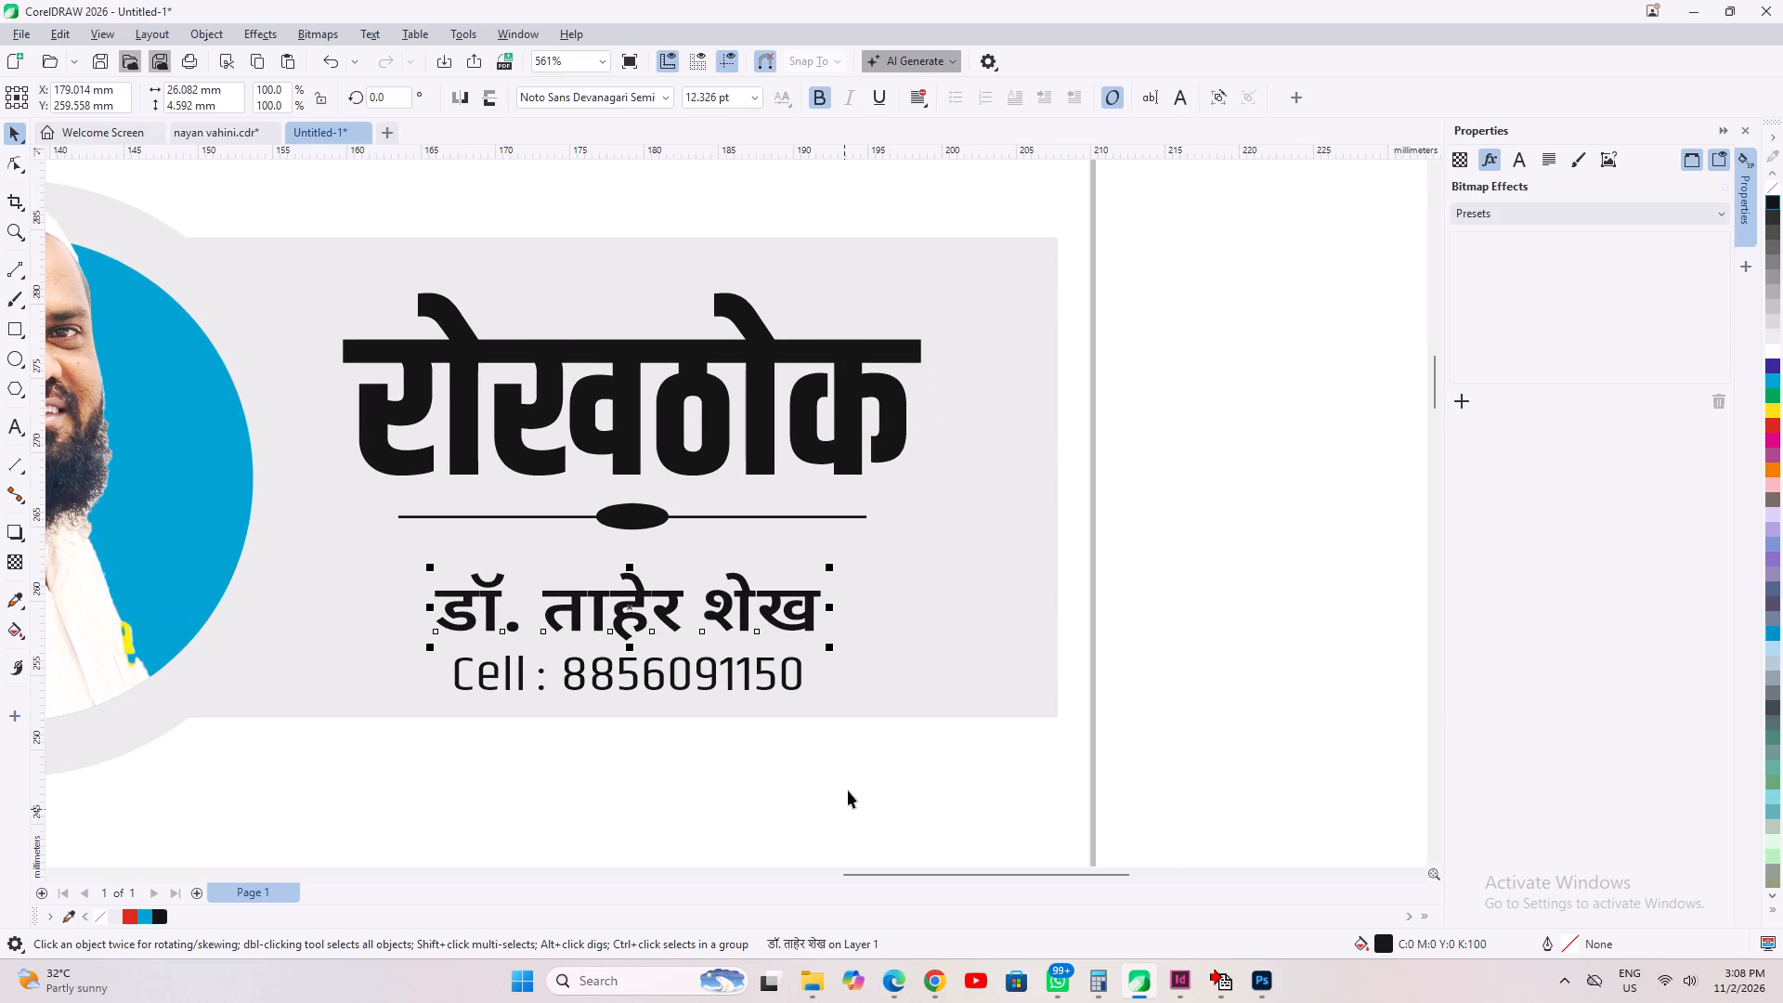
{"action": "left_click", "coordinate": [848, 790]}
{"action": "left_click_drag", "start_coordinate": [899, 807], "coordinate": [311, 484]}
{"action": "scroll", "coordinate": [702, 688], "scroll_direction": "up", "scroll_amount": 1}
{"action": "left_click", "coordinate": [917, 808]}
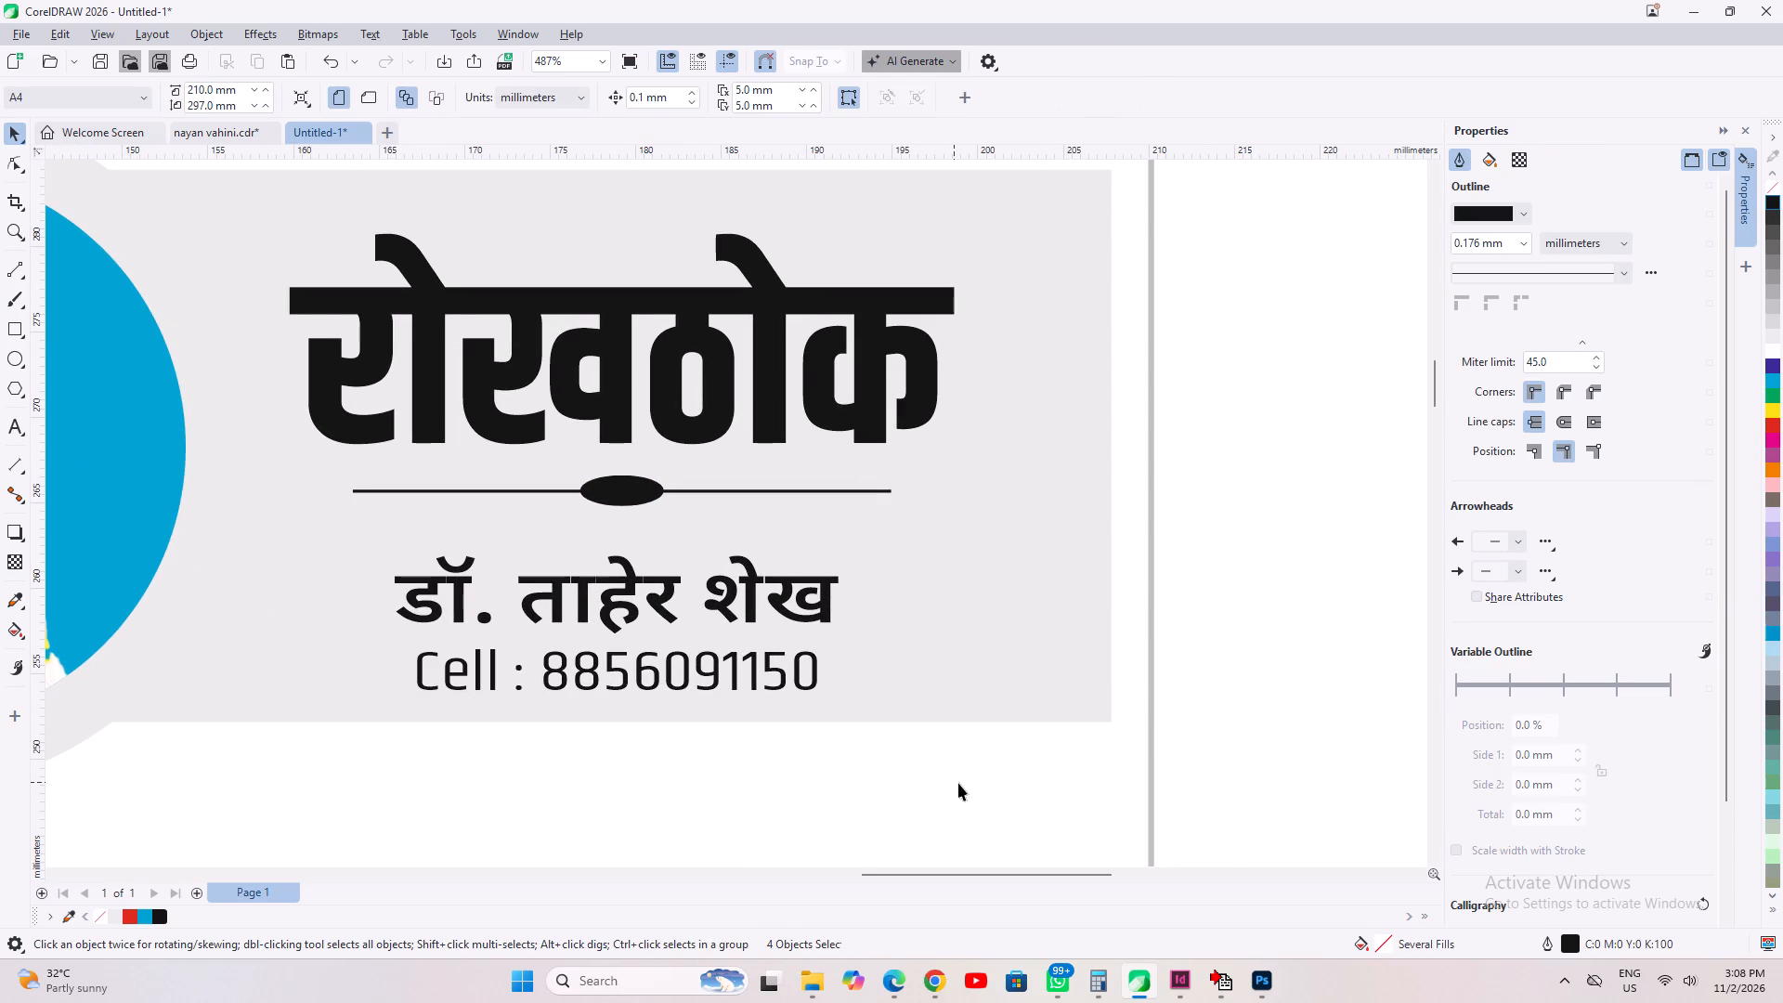
{"action": "left_click_drag", "start_coordinate": [958, 783], "coordinate": [251, 507]}
{"action": "scroll", "coordinate": [829, 649], "scroll_direction": "up", "scroll_amount": 2}
{"action": "left_click_drag", "start_coordinate": [851, 711], "coordinate": [852, 712], "text": "shift"}
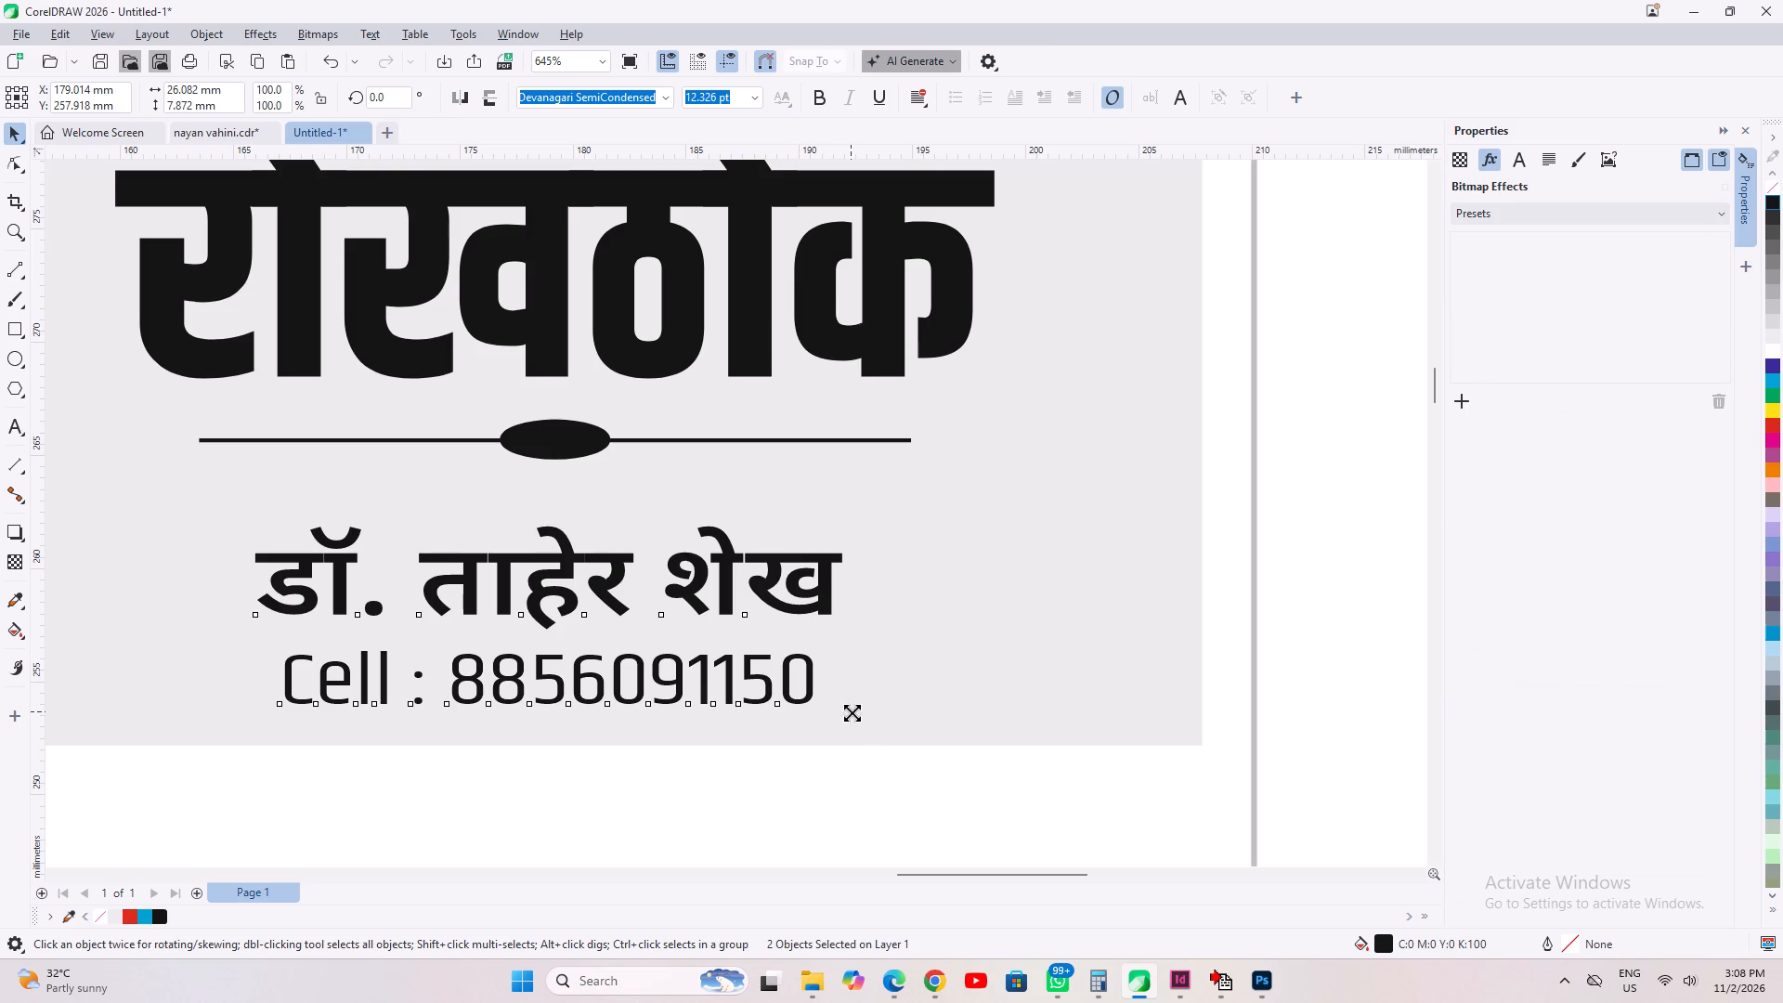
{"action": "left_click_drag", "start_coordinate": [852, 712], "coordinate": [870, 750], "text": "shift"}
{"action": "left_click_drag", "start_coordinate": [566, 560], "coordinate": [566, 541]}
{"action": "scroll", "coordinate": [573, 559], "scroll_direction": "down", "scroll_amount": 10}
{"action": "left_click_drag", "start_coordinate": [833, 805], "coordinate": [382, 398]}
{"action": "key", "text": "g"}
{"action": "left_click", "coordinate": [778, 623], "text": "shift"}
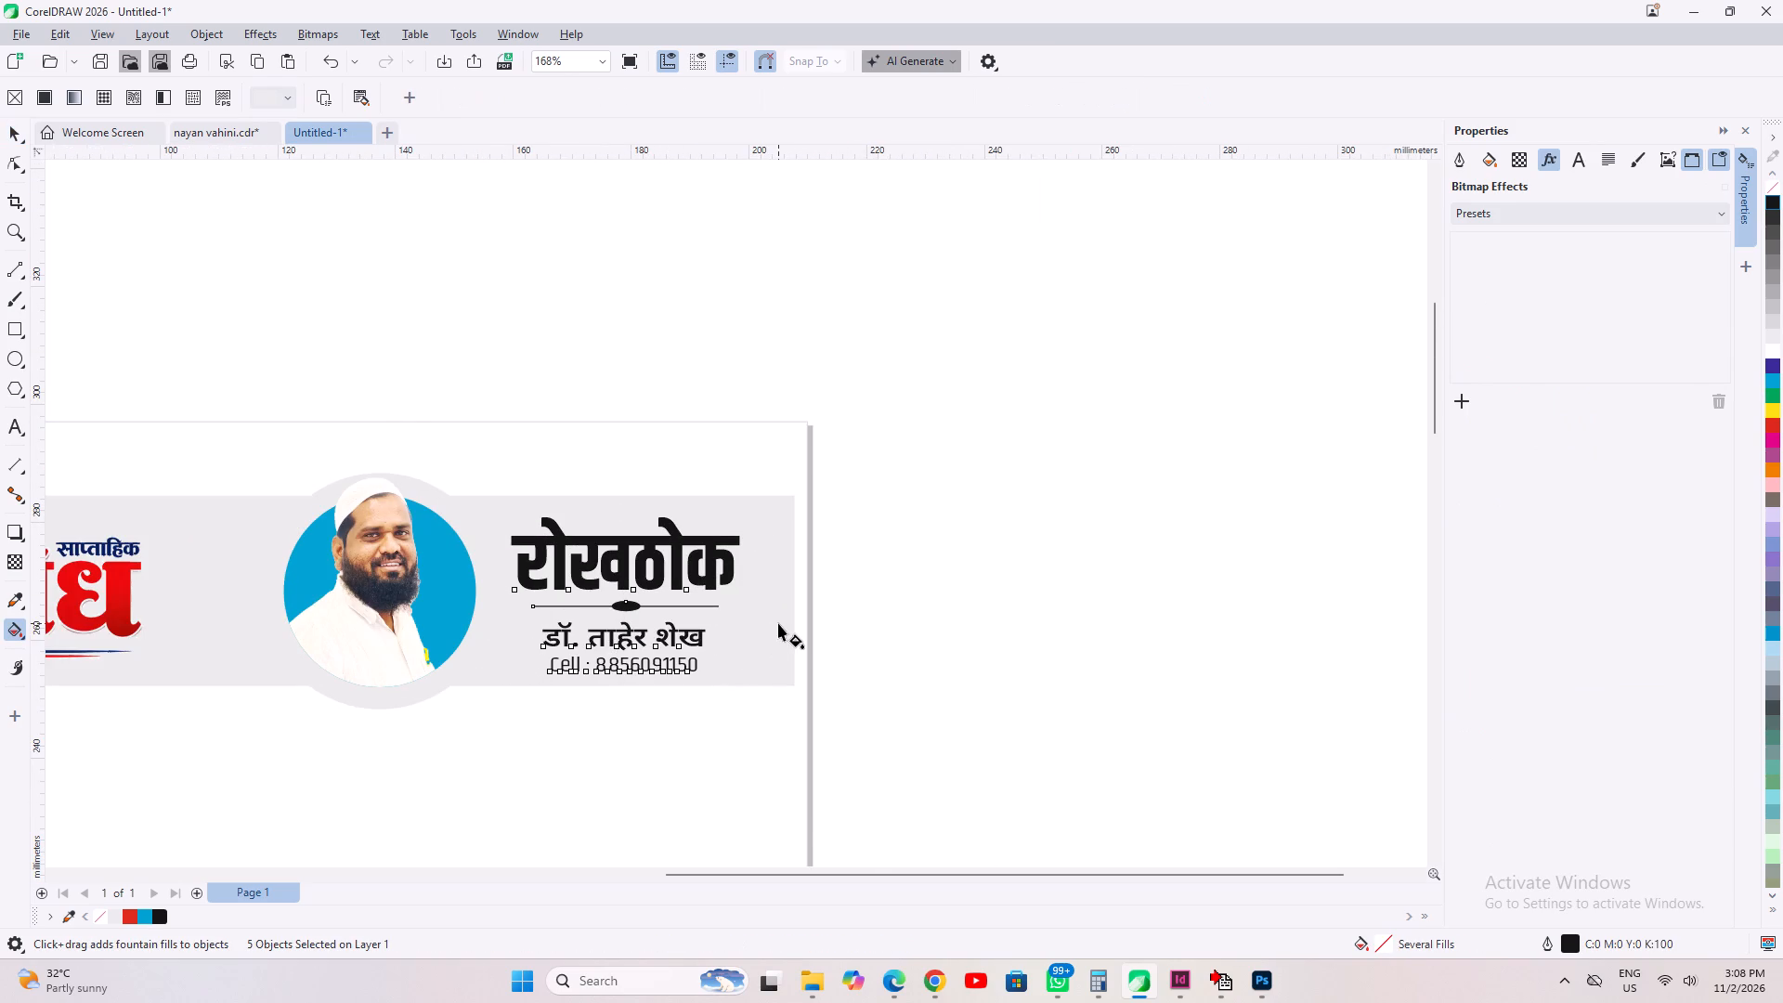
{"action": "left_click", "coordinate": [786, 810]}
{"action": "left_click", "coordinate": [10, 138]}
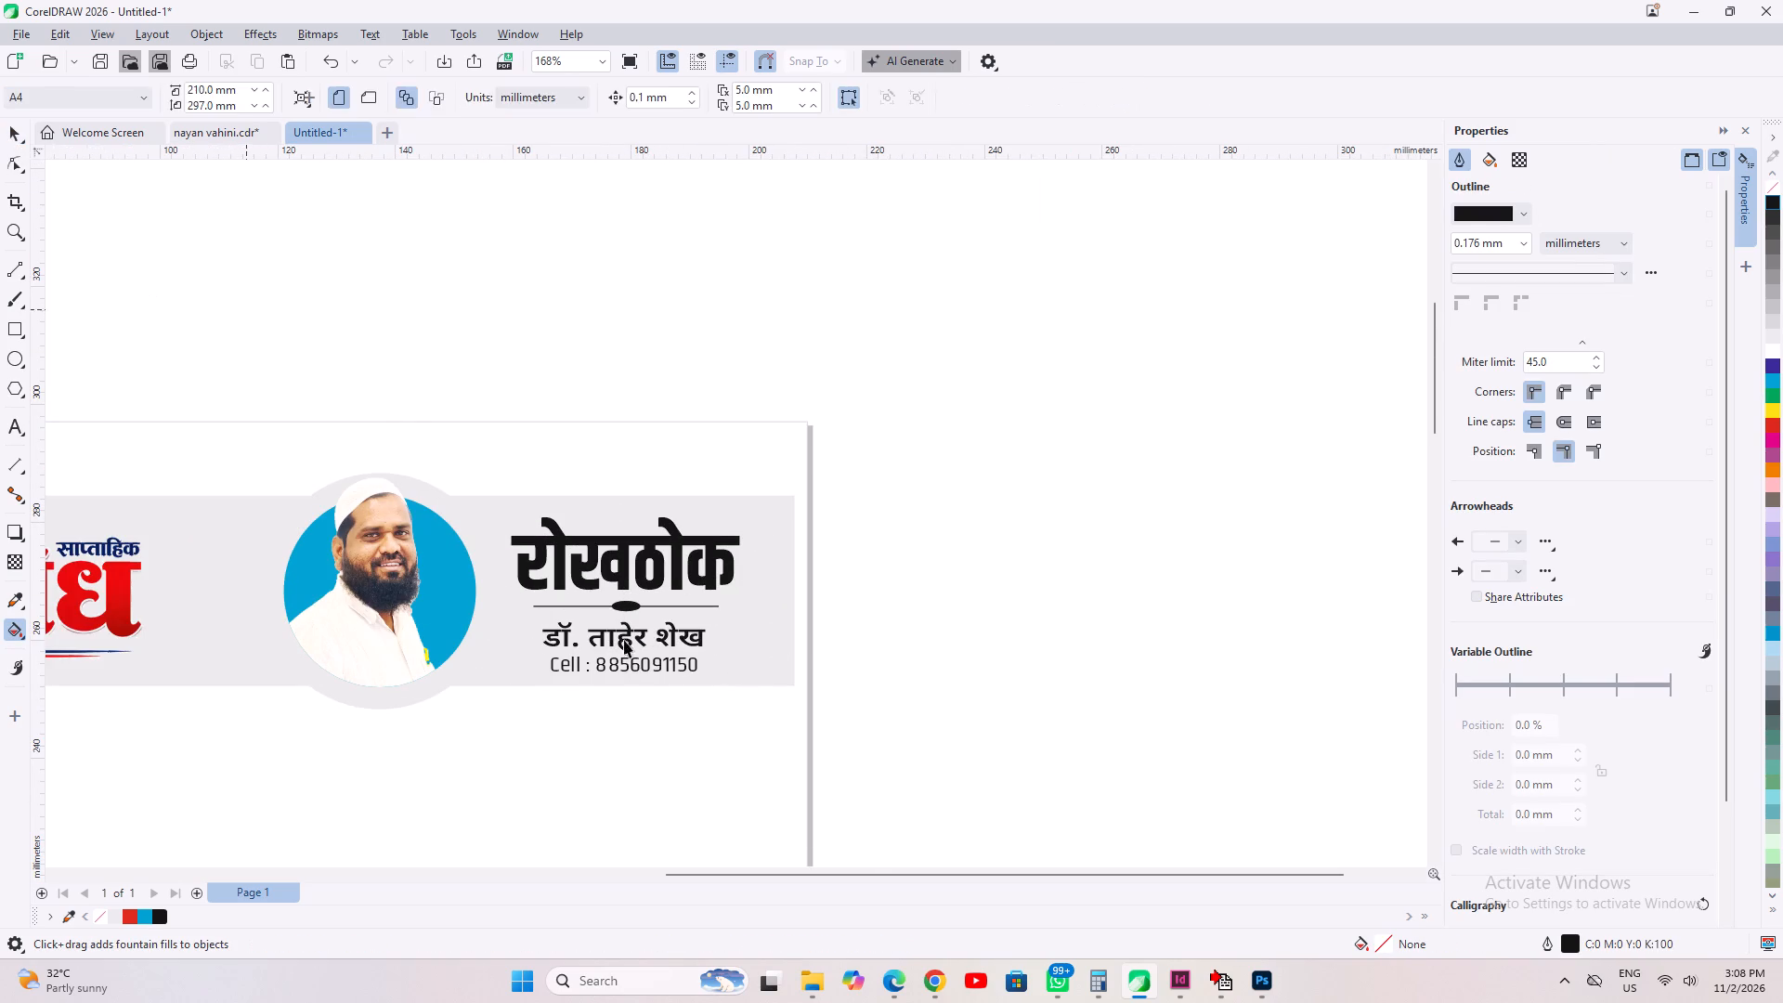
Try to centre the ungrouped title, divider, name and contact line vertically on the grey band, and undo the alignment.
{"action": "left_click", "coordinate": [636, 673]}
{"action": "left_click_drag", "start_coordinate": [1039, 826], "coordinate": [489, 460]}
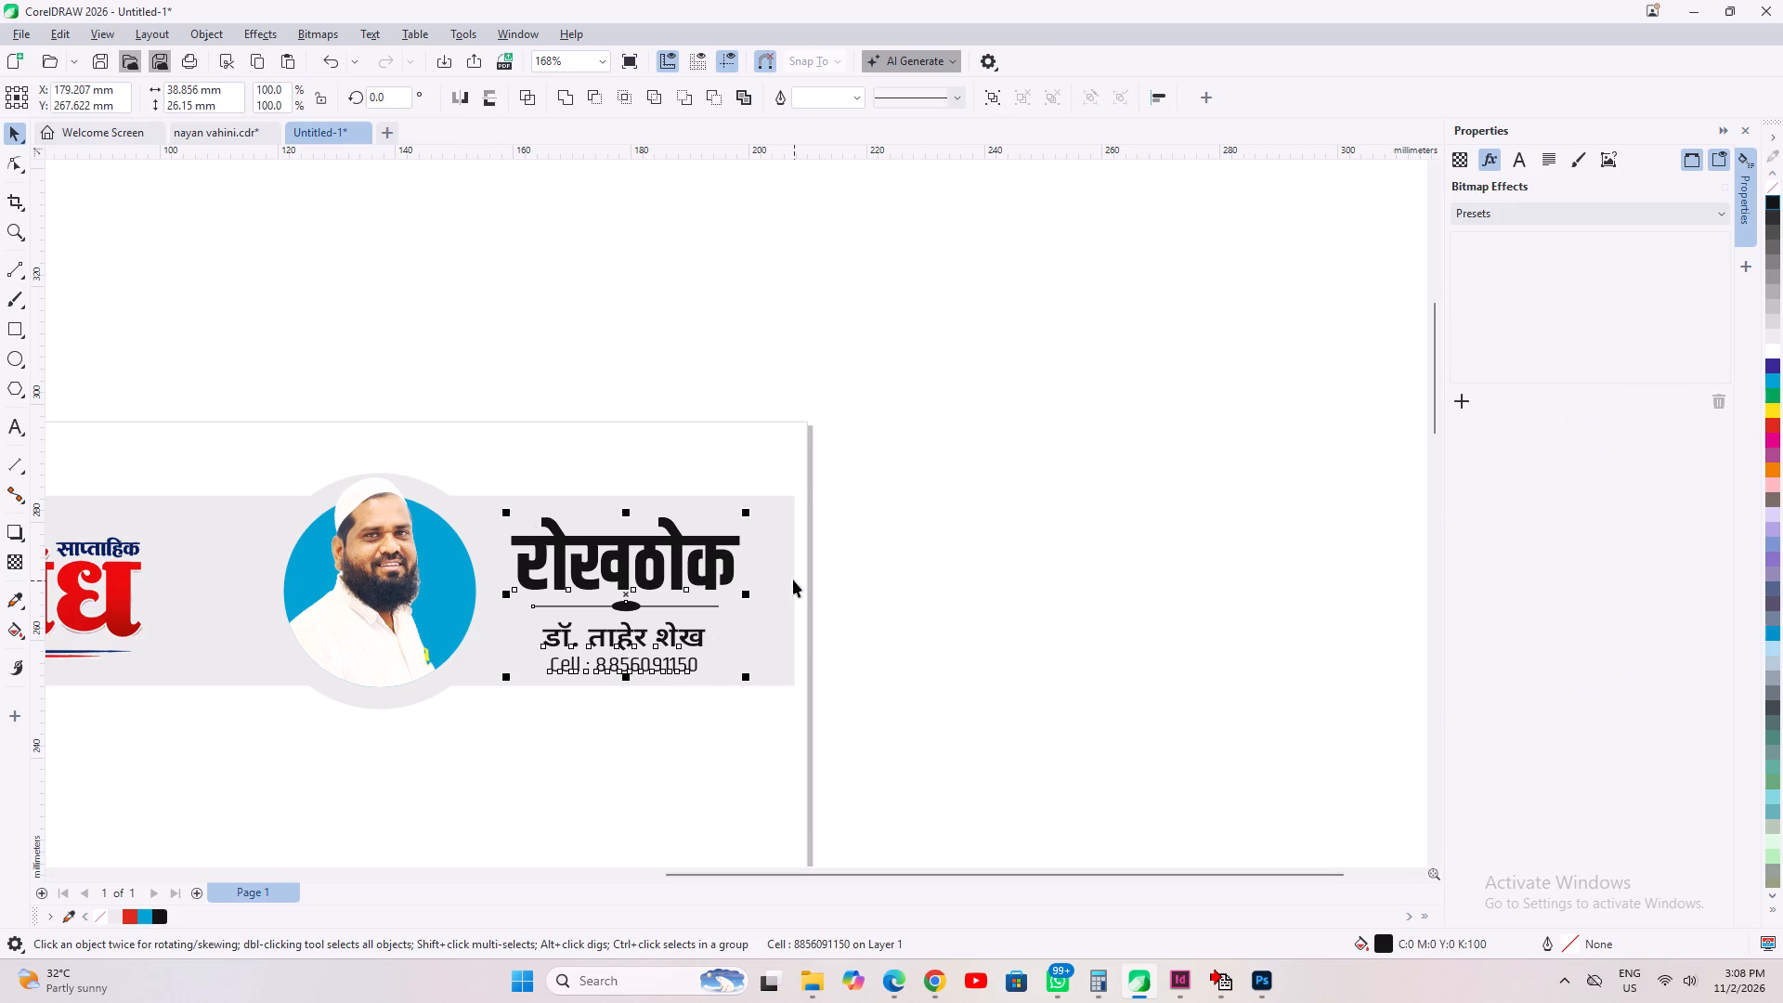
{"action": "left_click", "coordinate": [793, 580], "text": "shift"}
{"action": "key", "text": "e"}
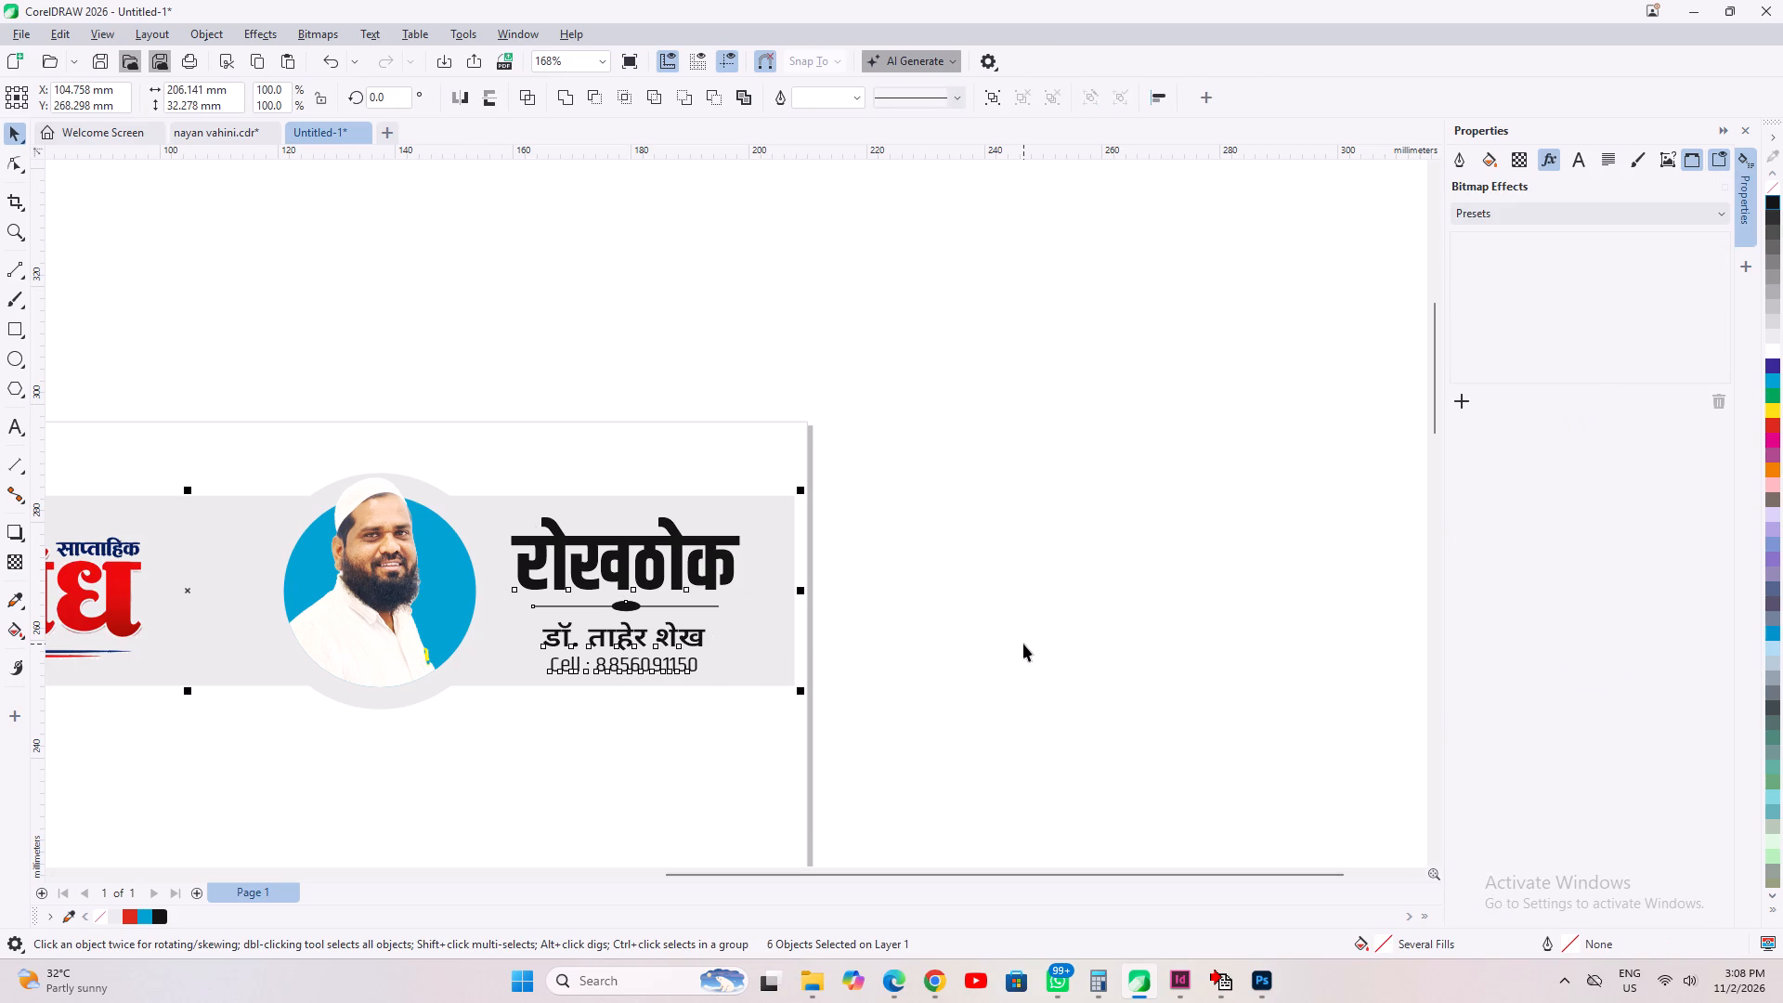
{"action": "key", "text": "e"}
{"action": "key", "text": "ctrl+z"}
Group the title, divider line, ellipse, columnist's name and contact line, and centre the group vertically on the grey band.
{"action": "left_click", "coordinate": [1015, 554]}
{"action": "left_click_drag", "start_coordinate": [918, 379], "coordinate": [434, 749]}
{"action": "key", "text": "ctrl+g"}
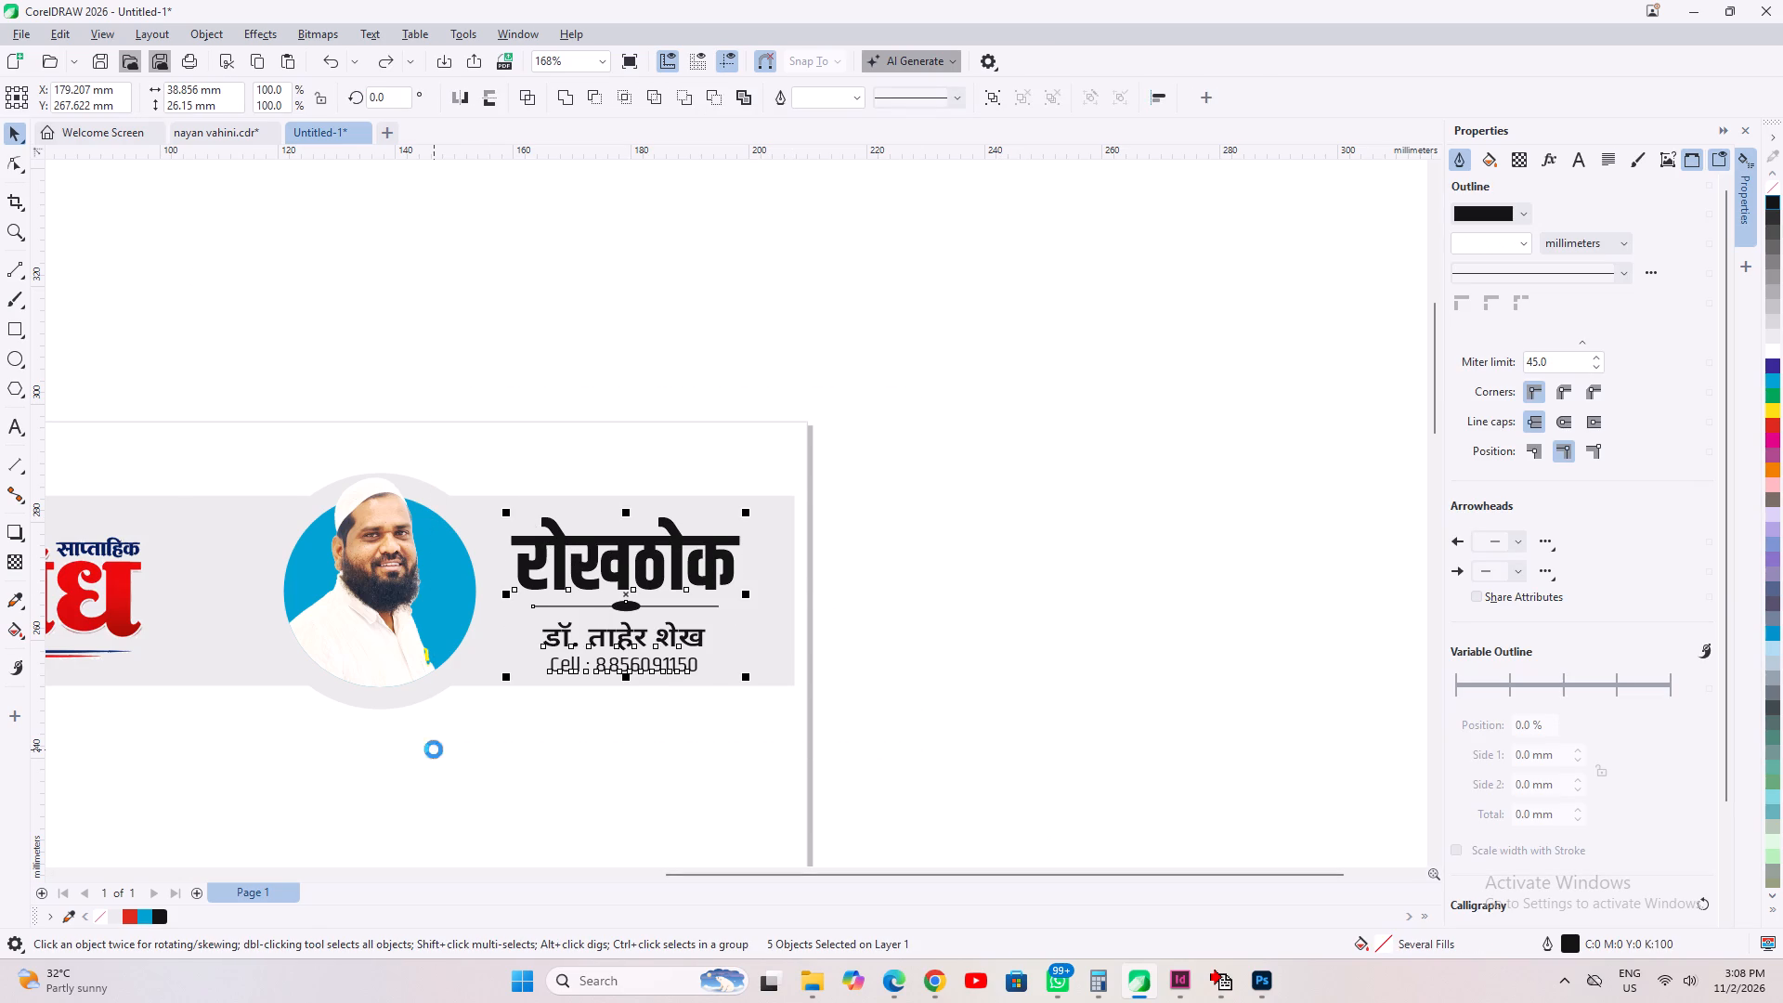
{"action": "left_click", "coordinate": [774, 637], "text": "shift"}
{"action": "key", "text": "e"}
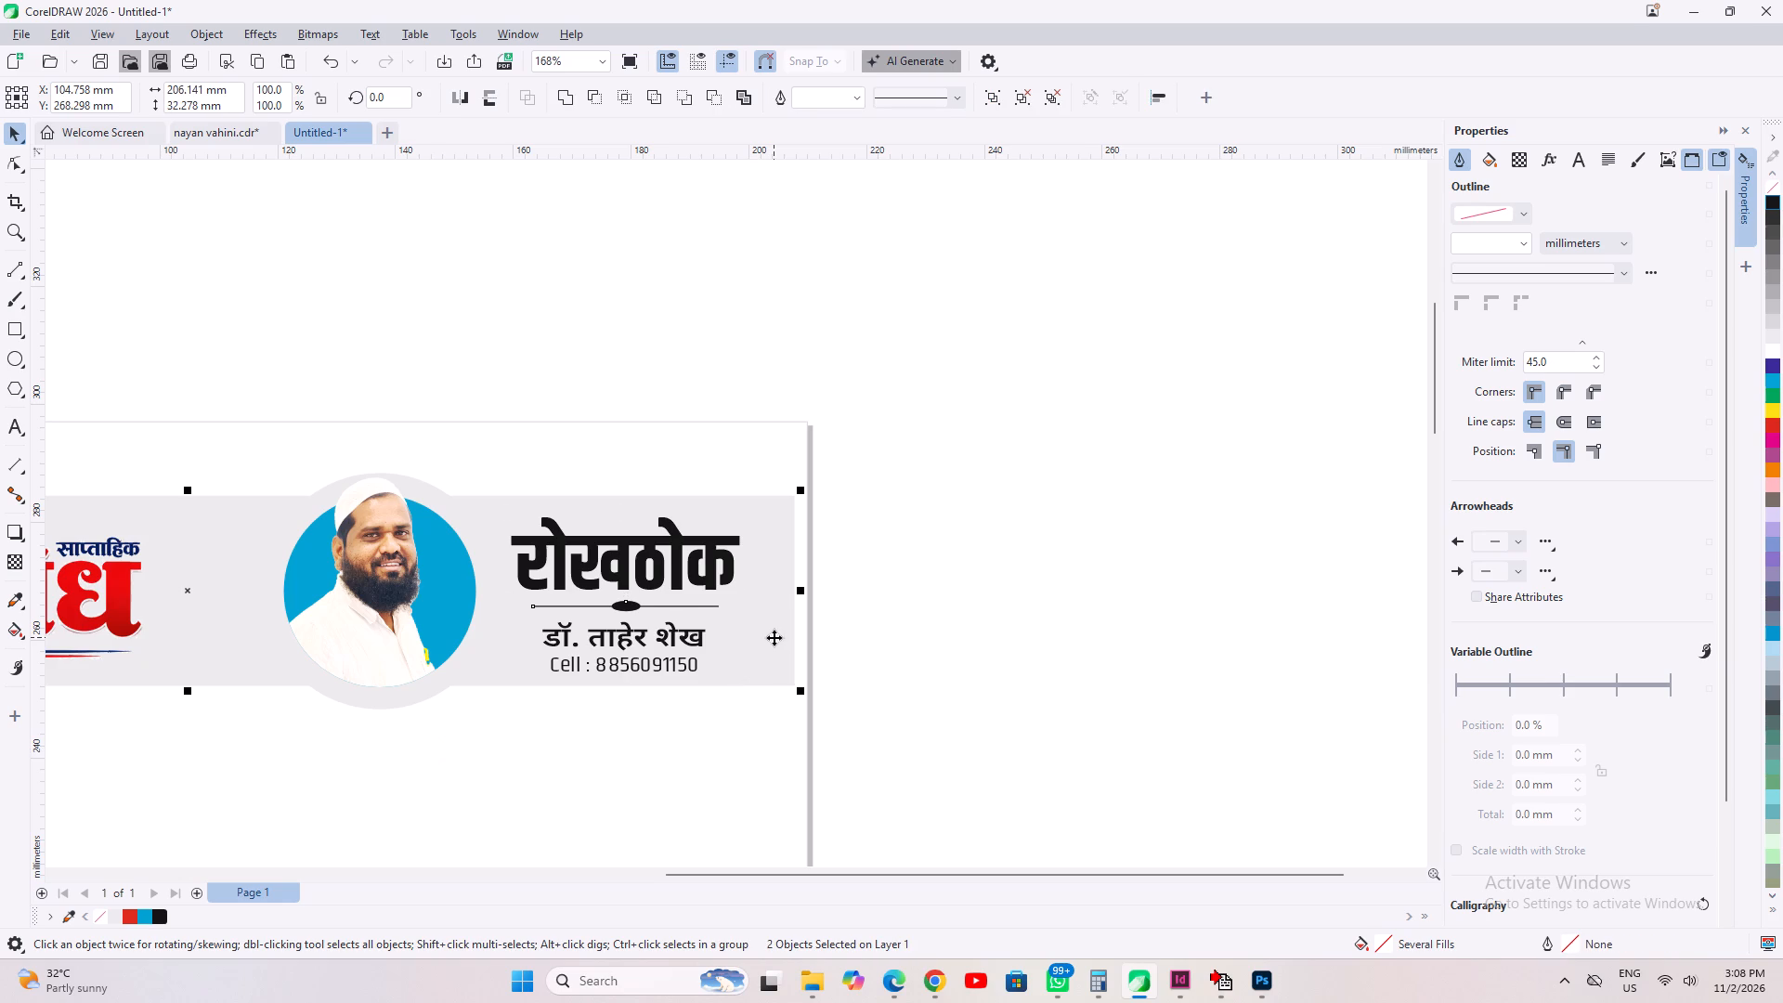
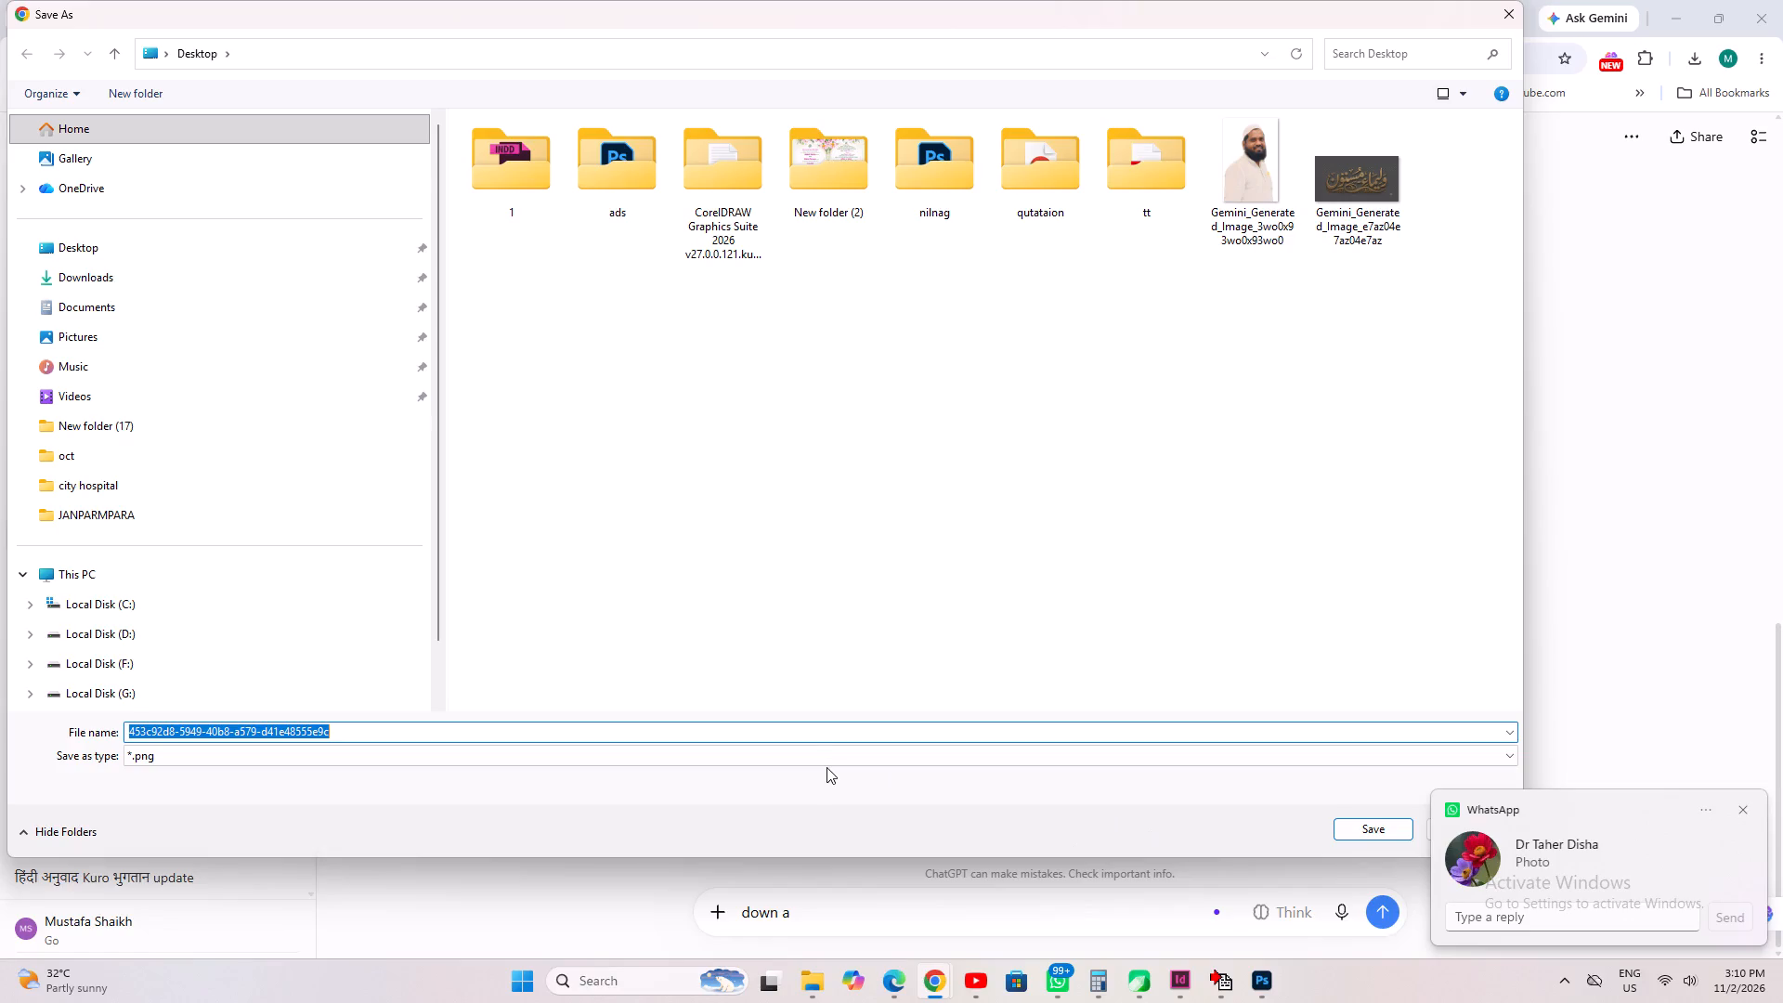
{"action": "type", "text": "xz"}
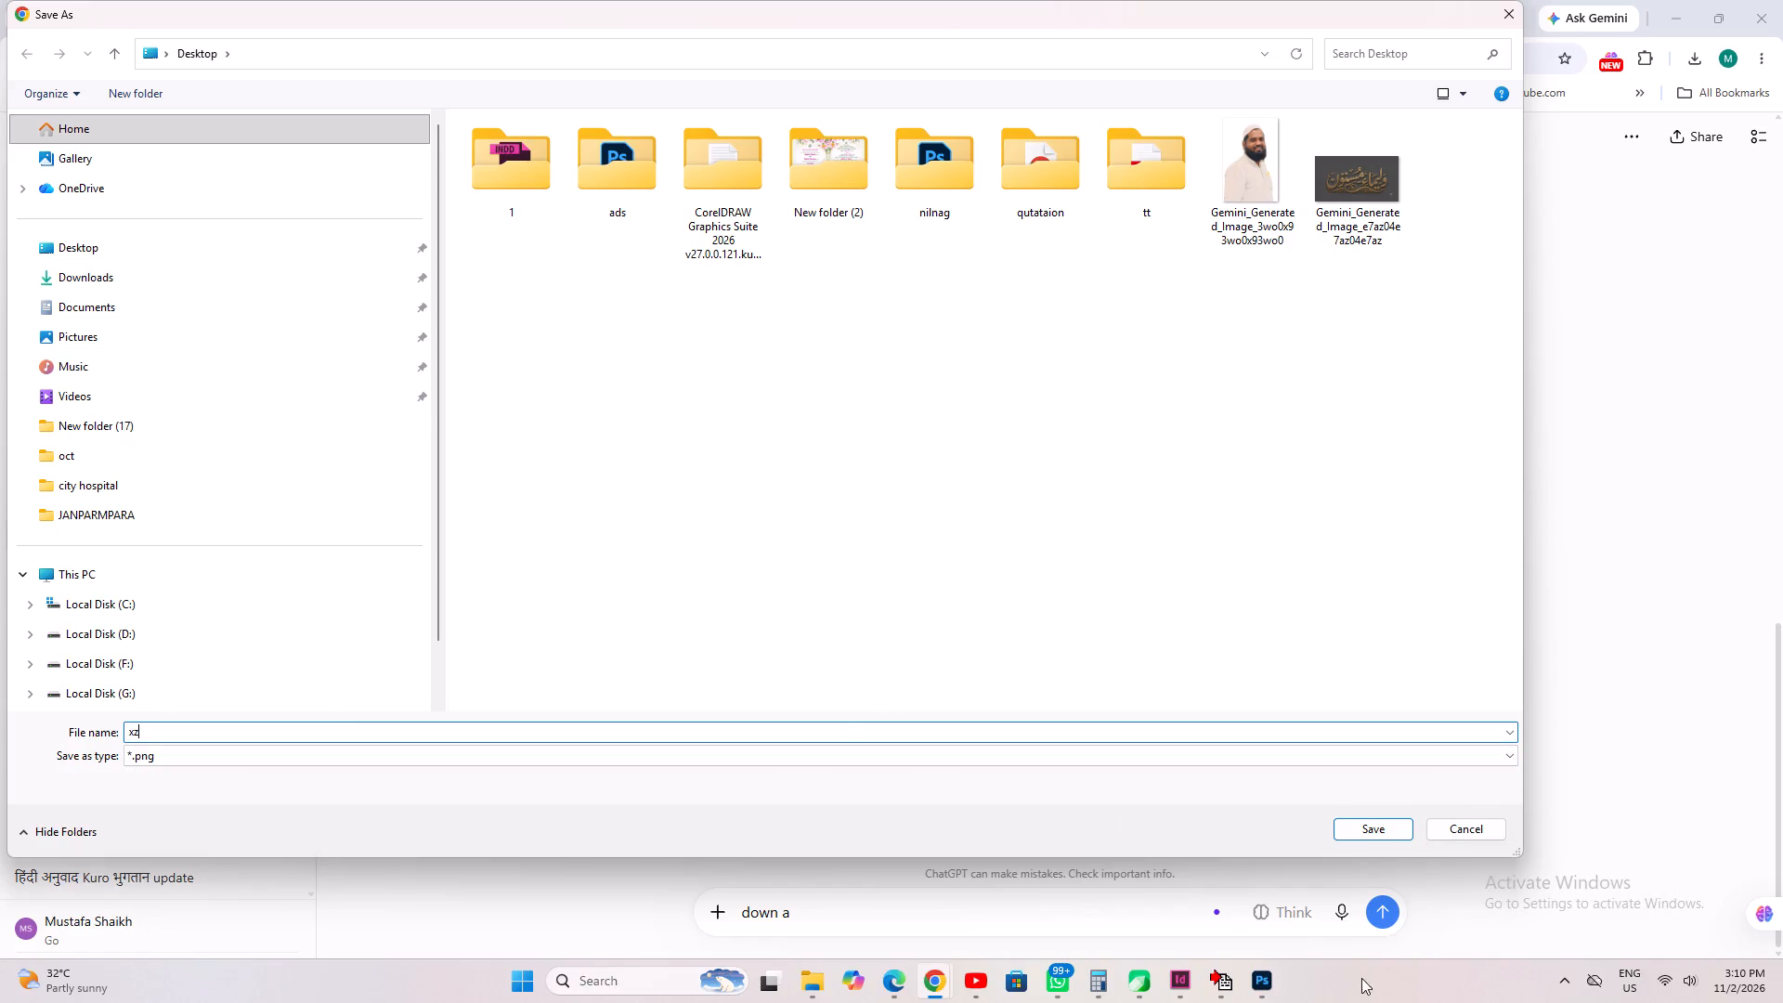
{"action": "left_click", "coordinate": [1377, 835]}
Switch to CorelDRAW and import xz.png from the Desktop beside the page.
{"action": "left_click", "coordinate": [1158, 986]}
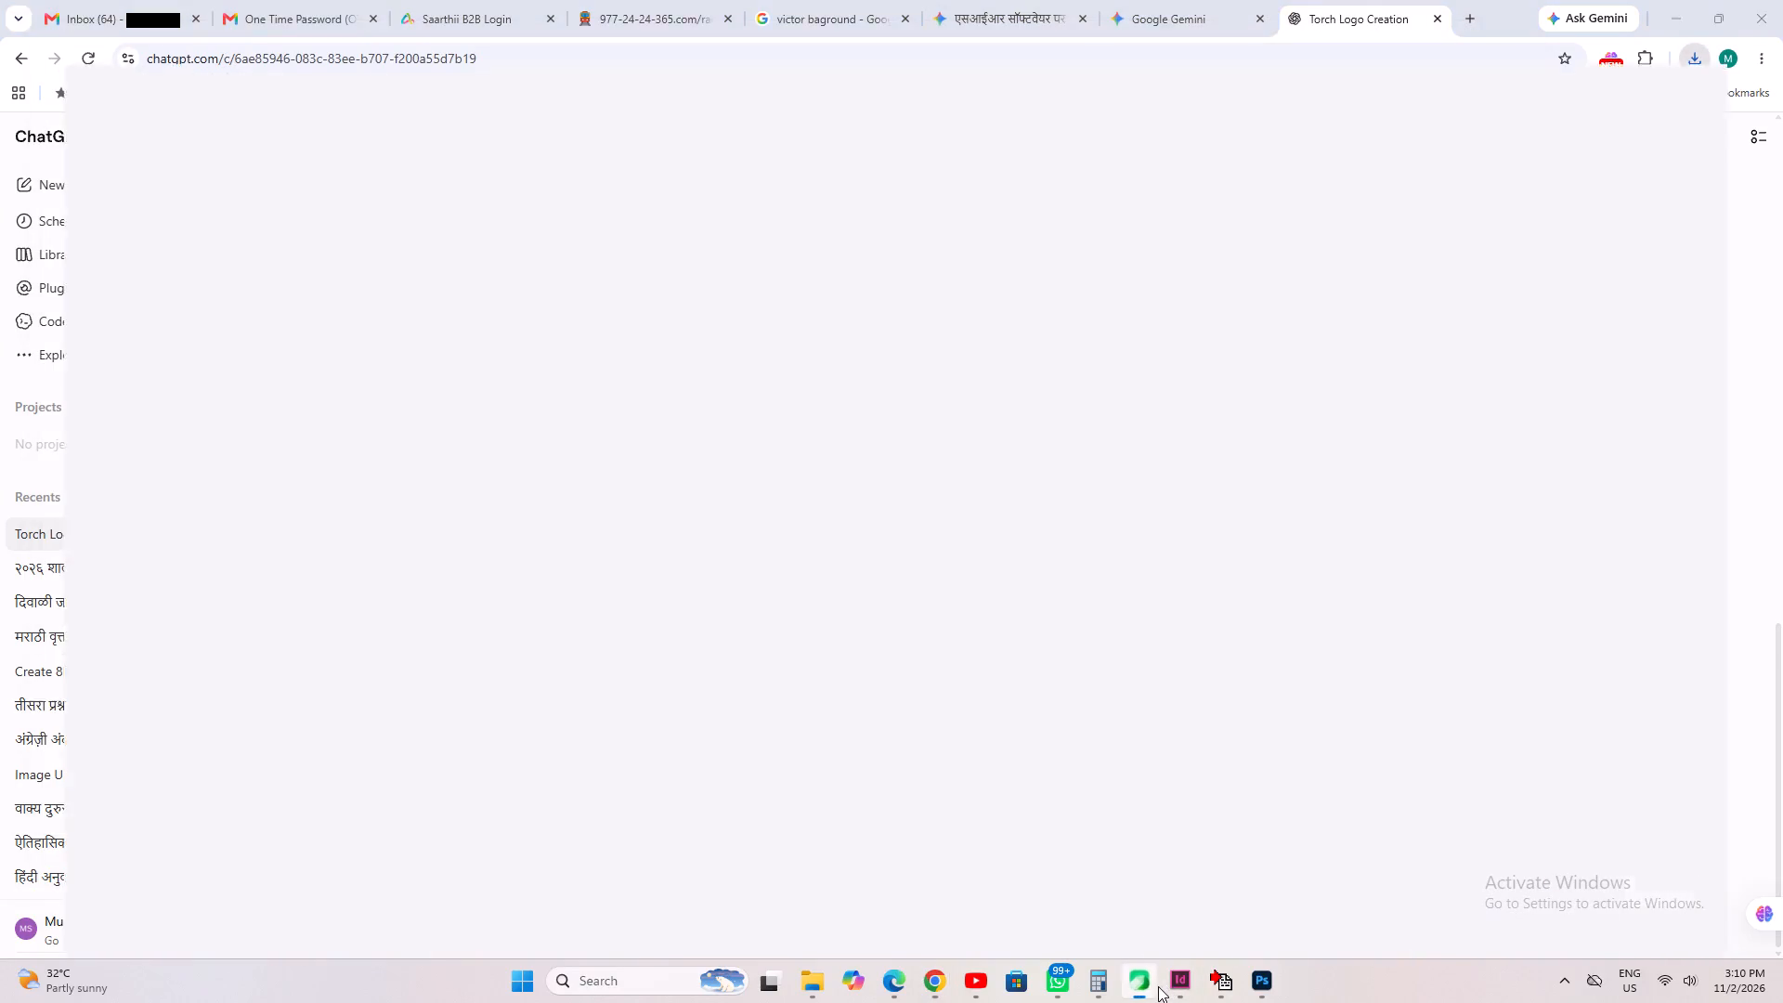
{"action": "right_click", "coordinate": [792, 484]}
{"action": "left_click", "coordinate": [854, 586]}
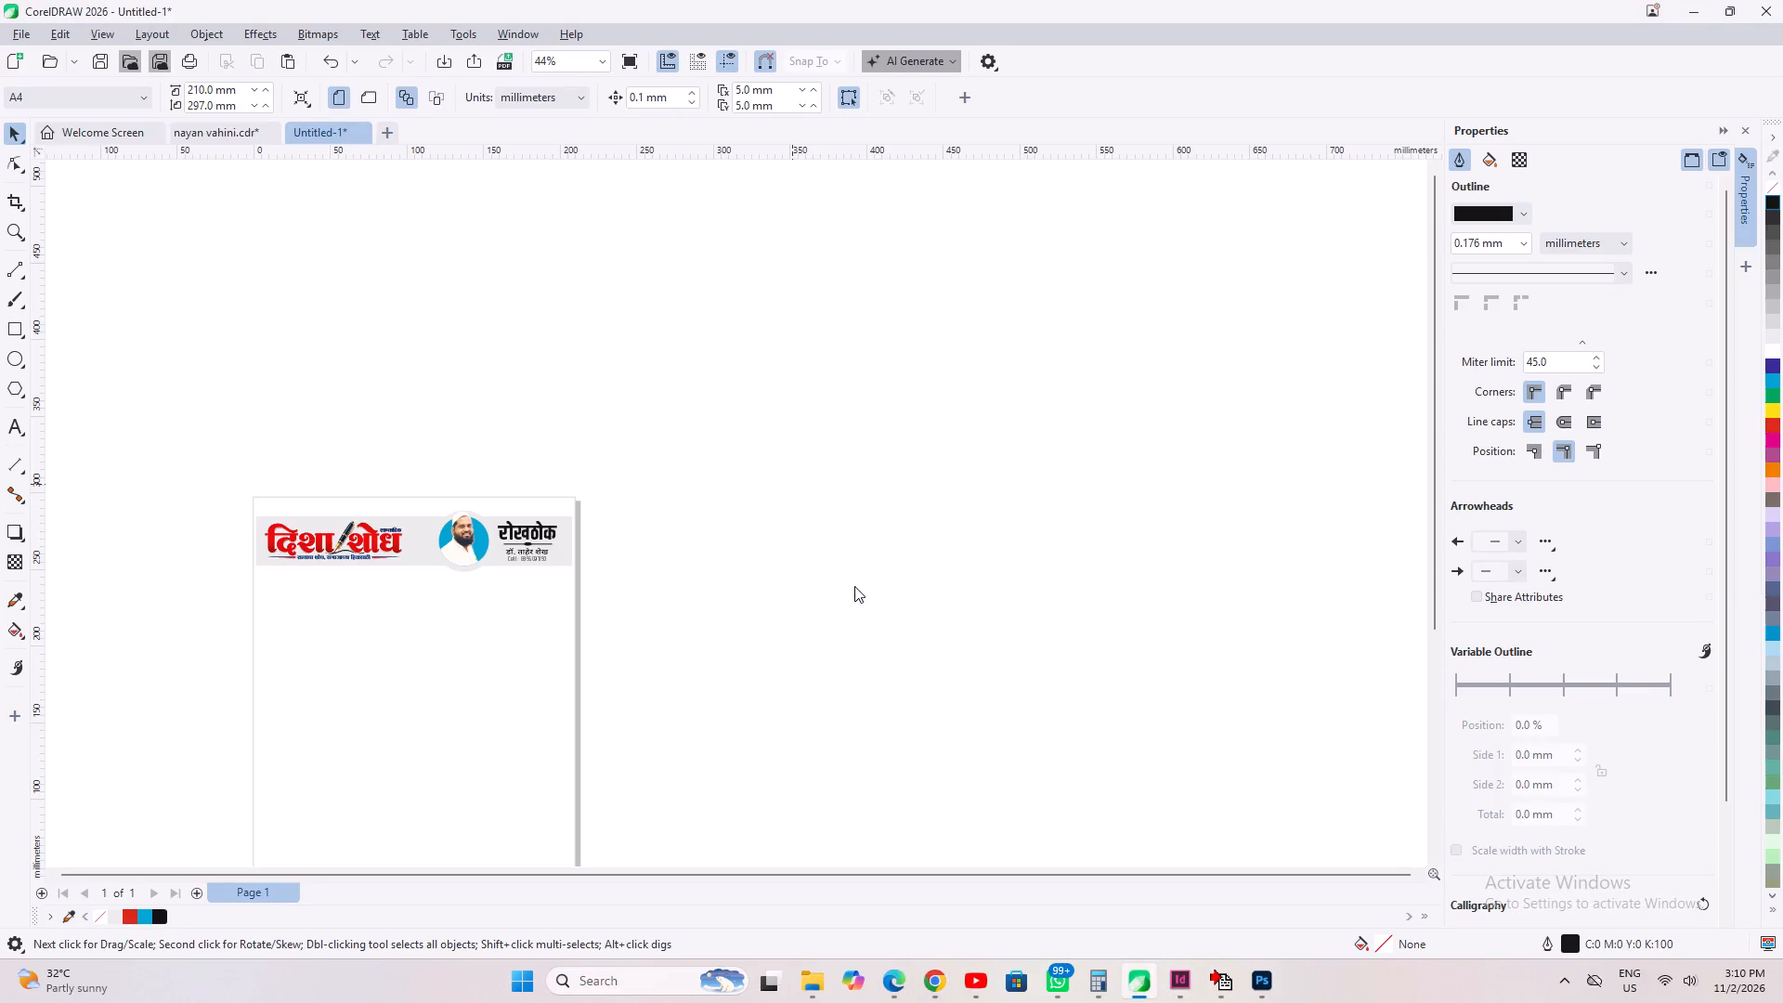
{"action": "key", "text": "x"}
{"action": "key", "text": "z"}
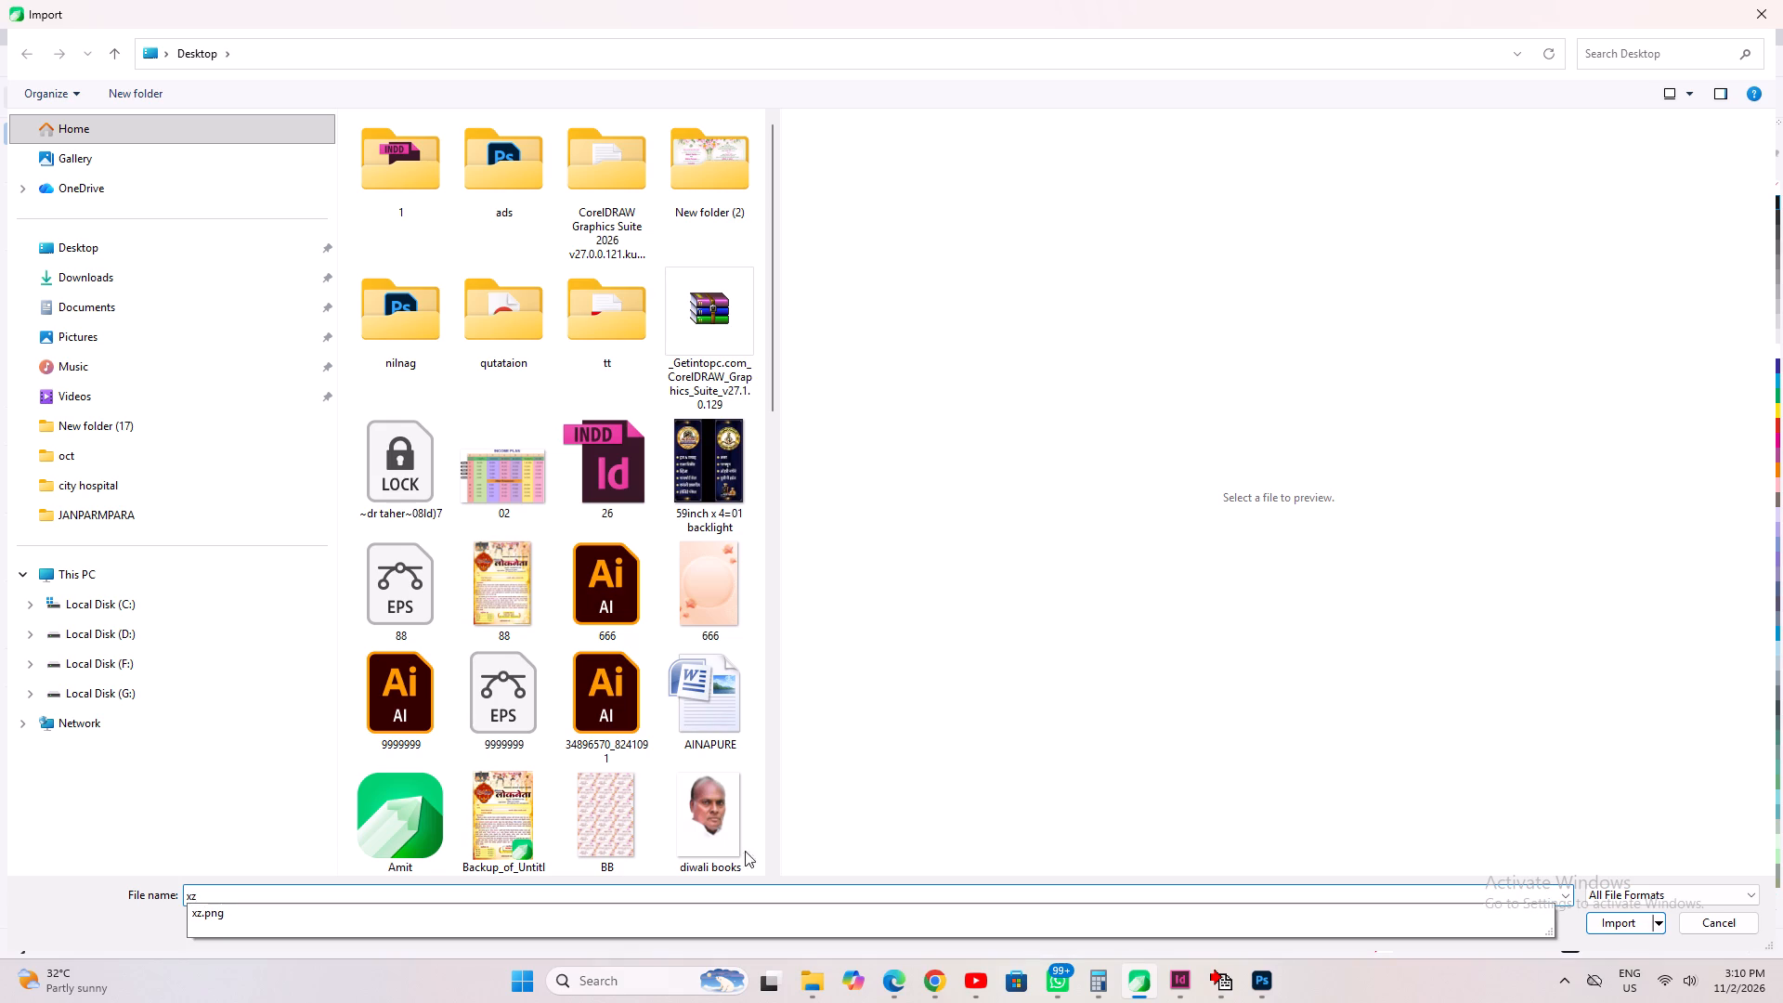
{"action": "left_click", "coordinate": [251, 918]}
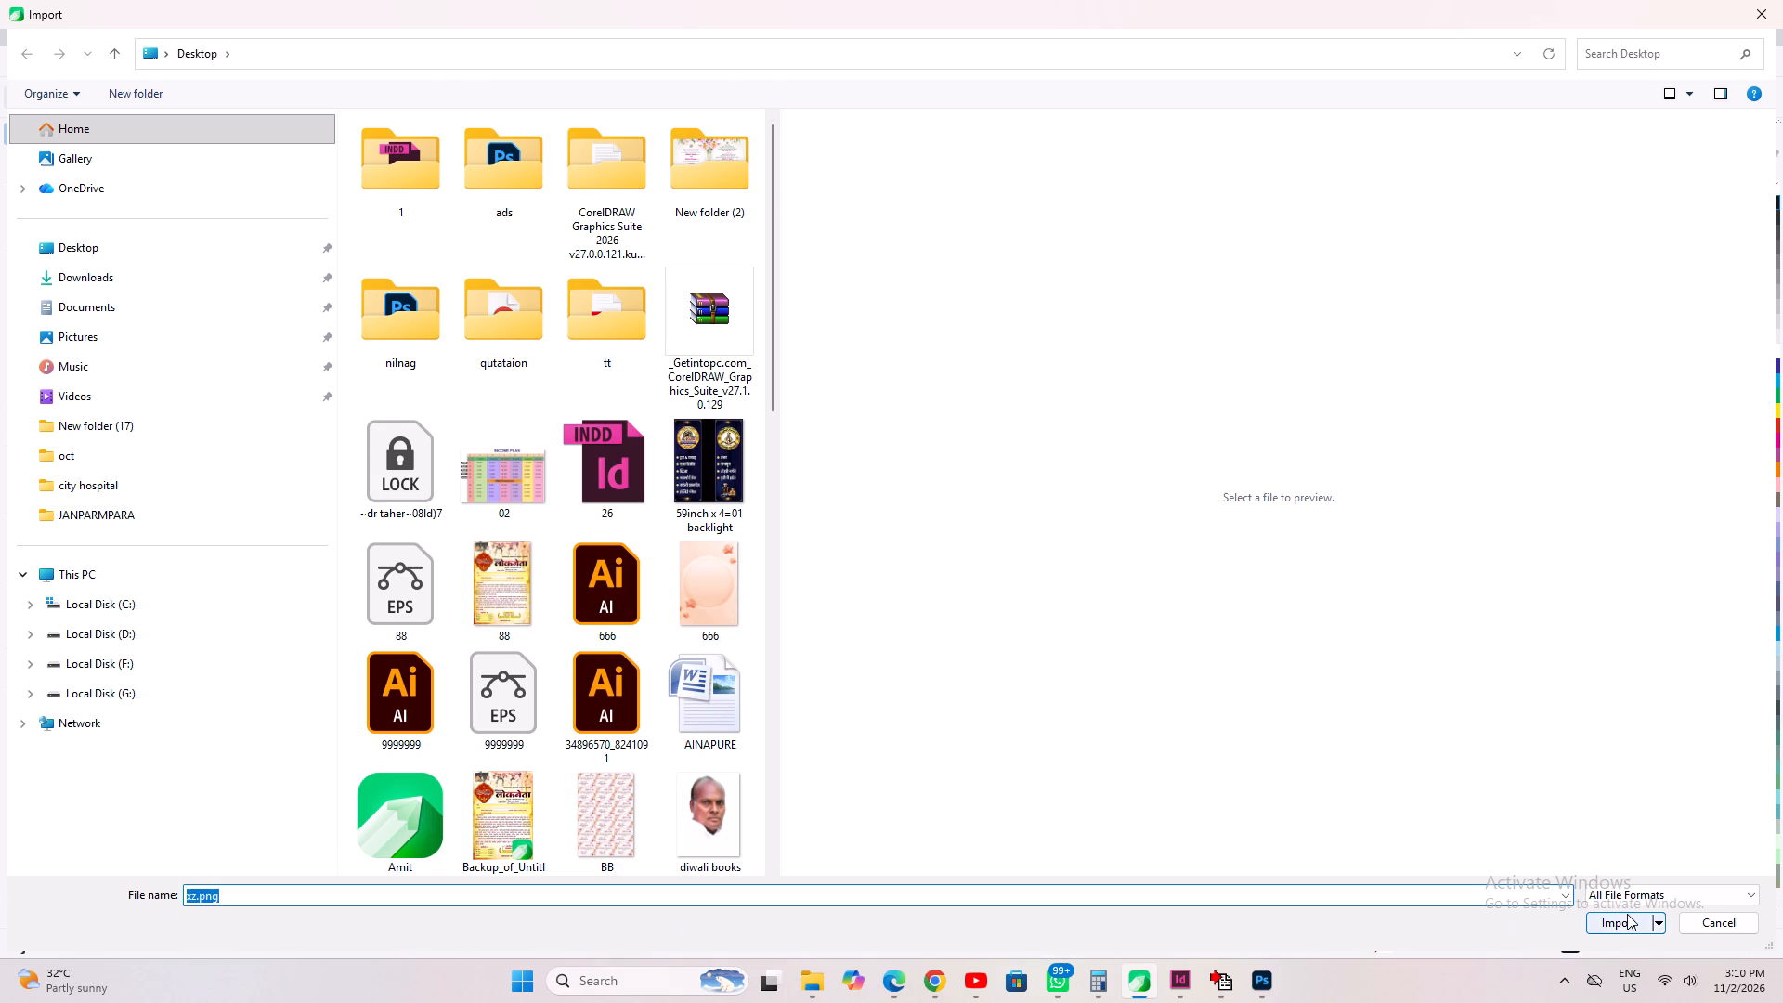
{"action": "left_click", "coordinate": [1627, 914]}
{"action": "left_click", "coordinate": [828, 617]}
Scale the torch image down to about 16.5 × 33 mm and place it against the portrait circle's left edge on the grey band.
{"action": "scroll", "coordinate": [858, 586], "scroll_direction": "down", "scroll_amount": 6}
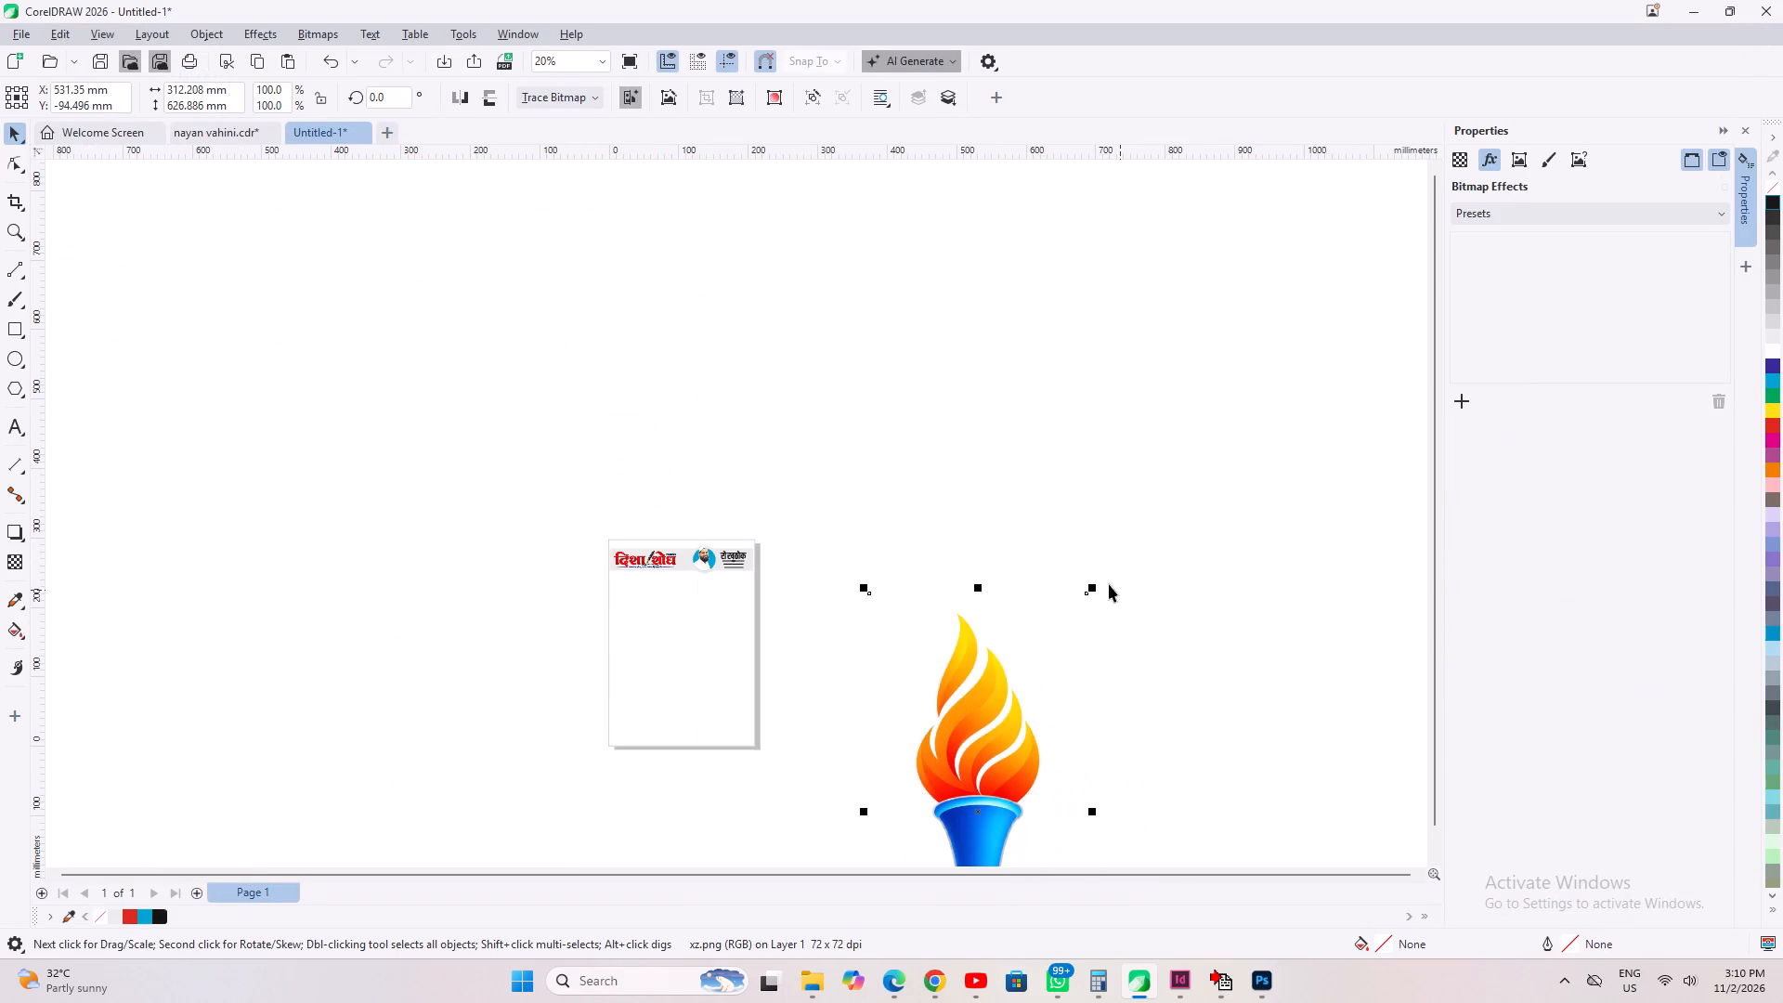
{"action": "left_click_drag", "start_coordinate": [1091, 585], "coordinate": [999, 729], "text": "shift"}
{"action": "left_click_drag", "start_coordinate": [983, 808], "coordinate": [724, 561]}
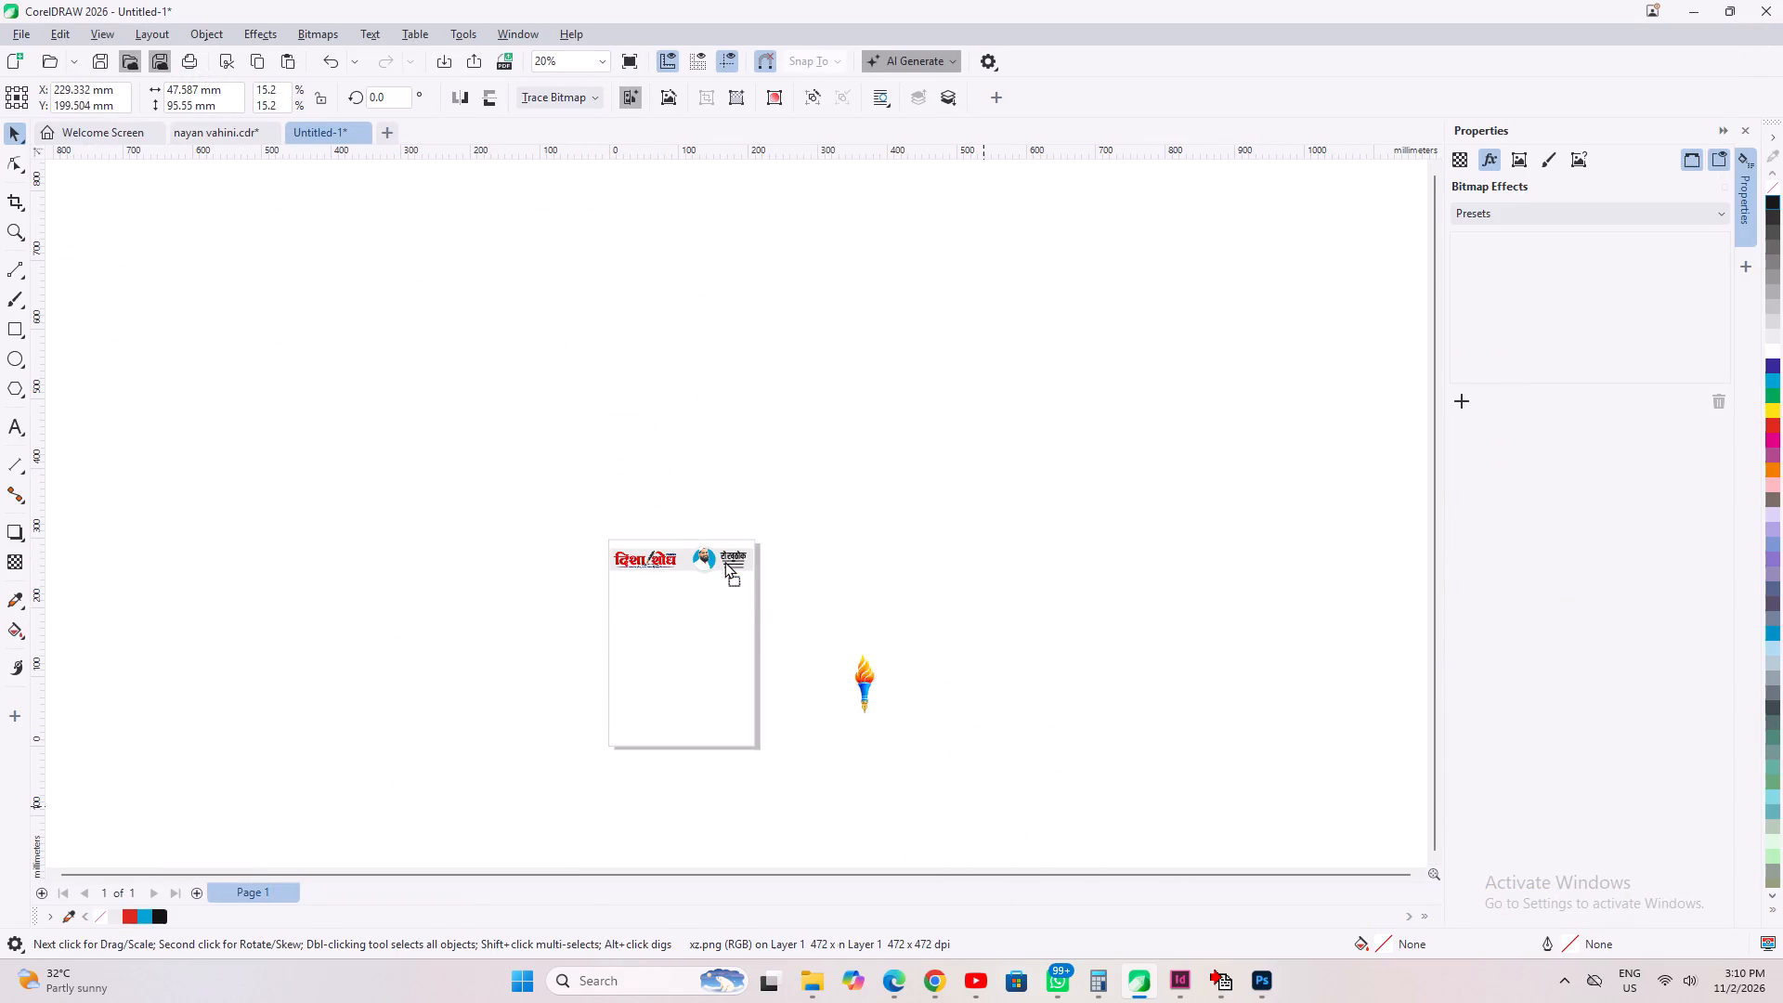
{"action": "left_click_drag", "start_coordinate": [724, 561], "coordinate": [697, 537]}
{"action": "scroll", "coordinate": [697, 537], "scroll_direction": "up", "scroll_amount": 1}
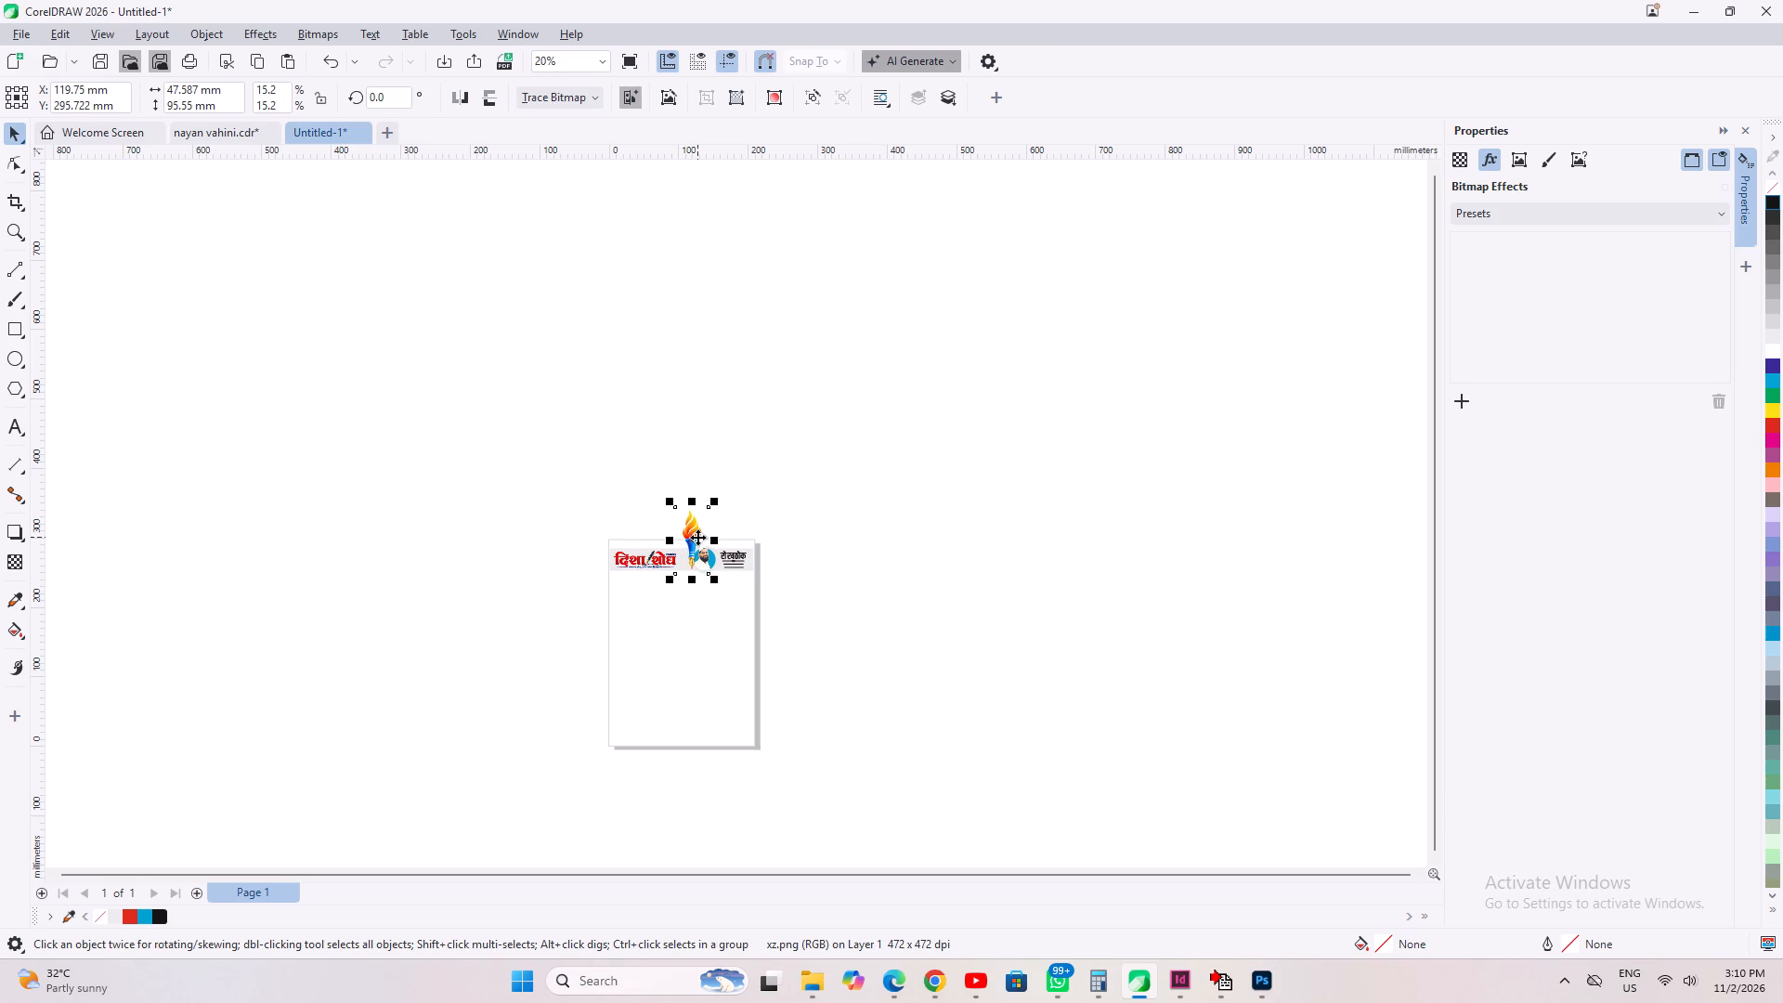
{"action": "scroll", "coordinate": [697, 537], "scroll_direction": "up", "scroll_amount": 15}
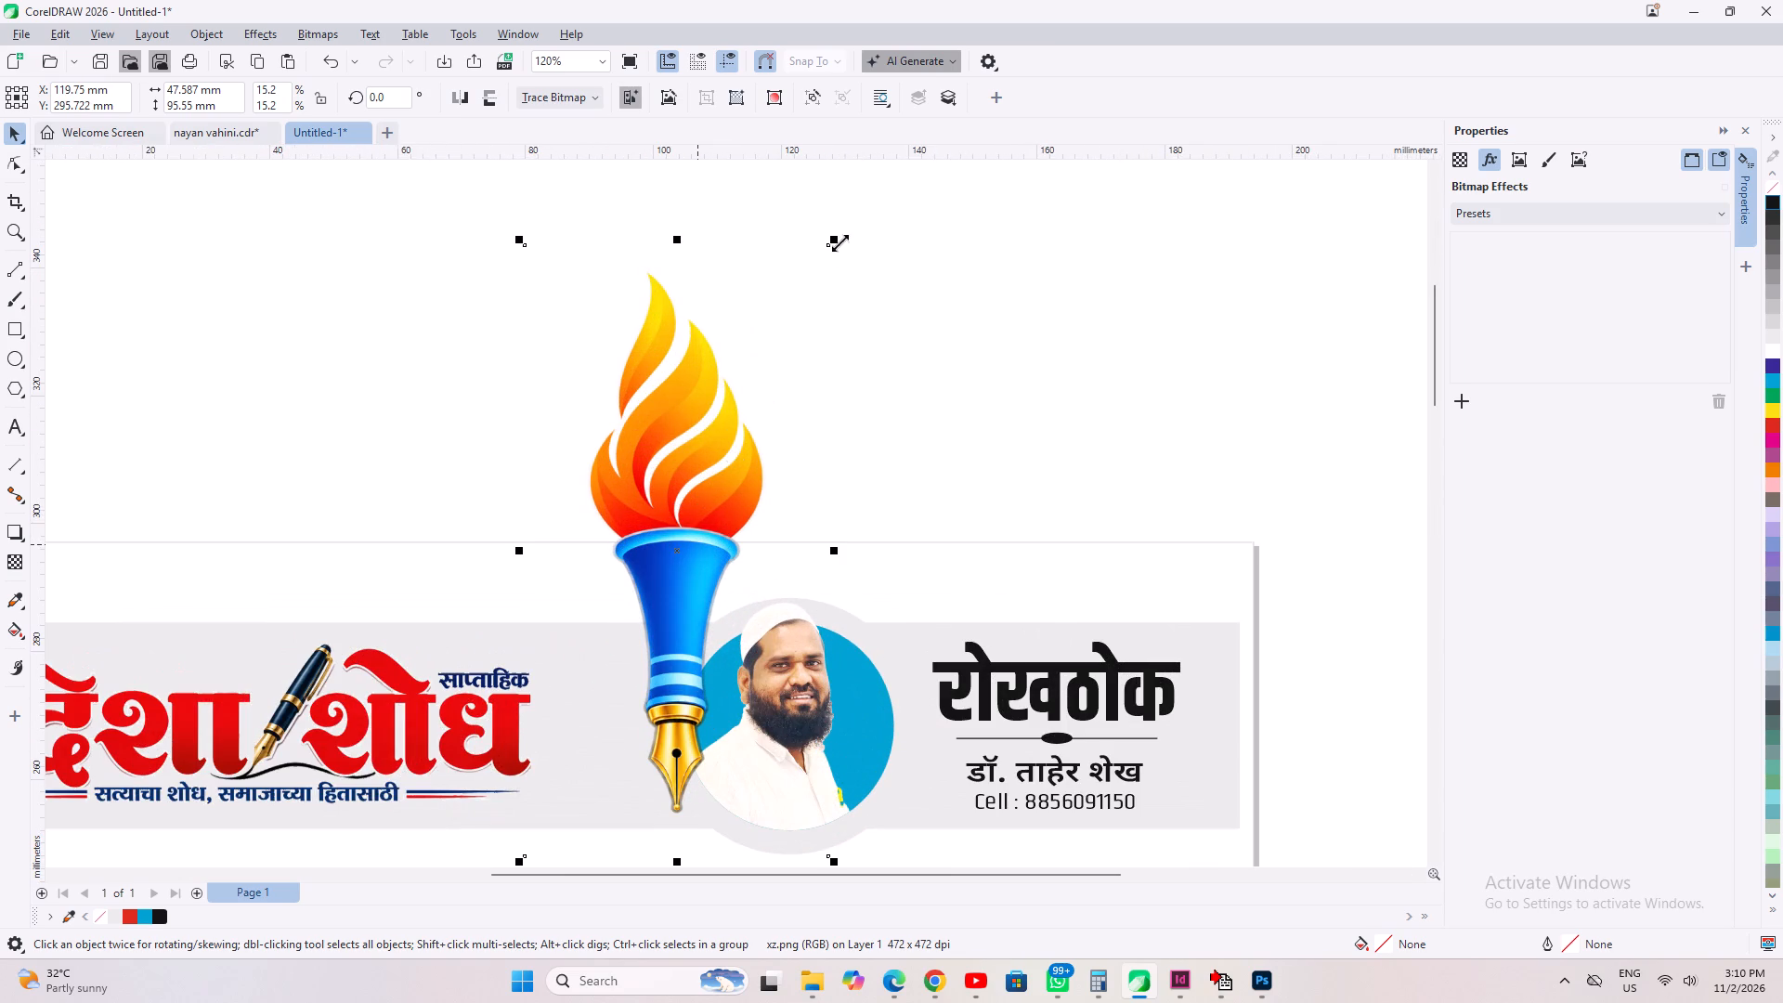
{"action": "left_click_drag", "start_coordinate": [839, 238], "coordinate": [817, 571]}
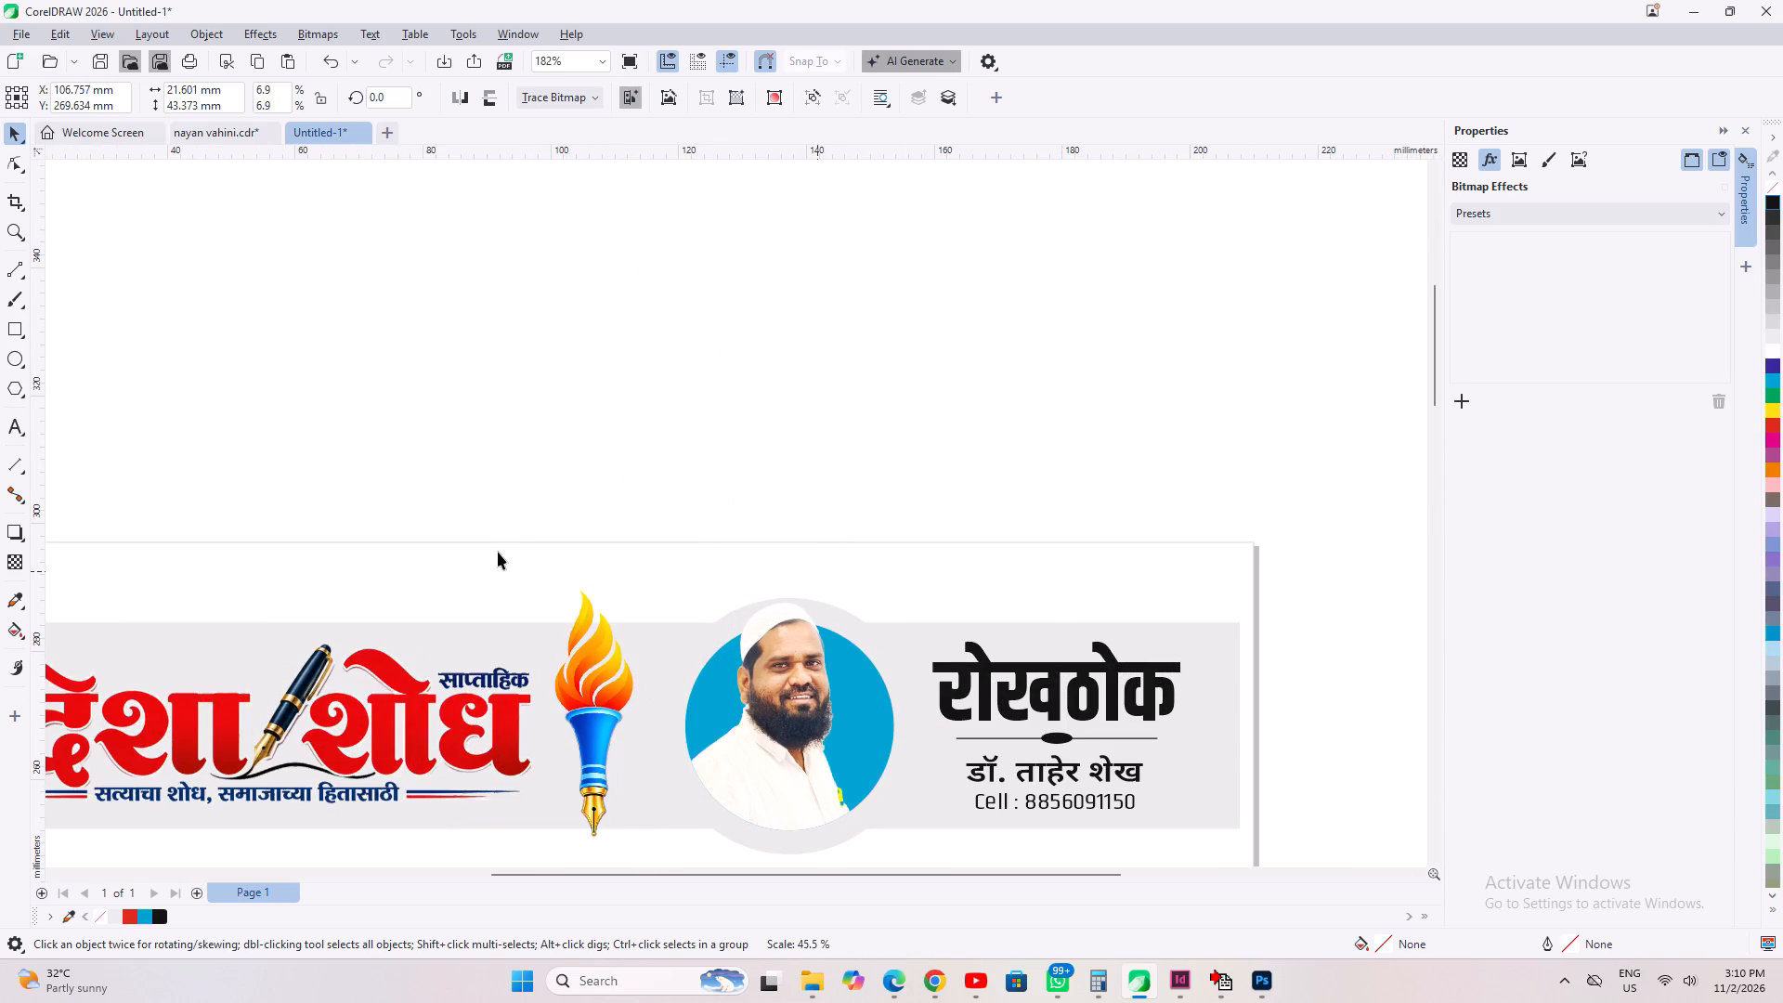
{"action": "left_click_drag", "start_coordinate": [521, 568], "coordinate": [532, 601], "text": "shift"}
{"action": "left_click_drag", "start_coordinate": [601, 708], "coordinate": [681, 711]}
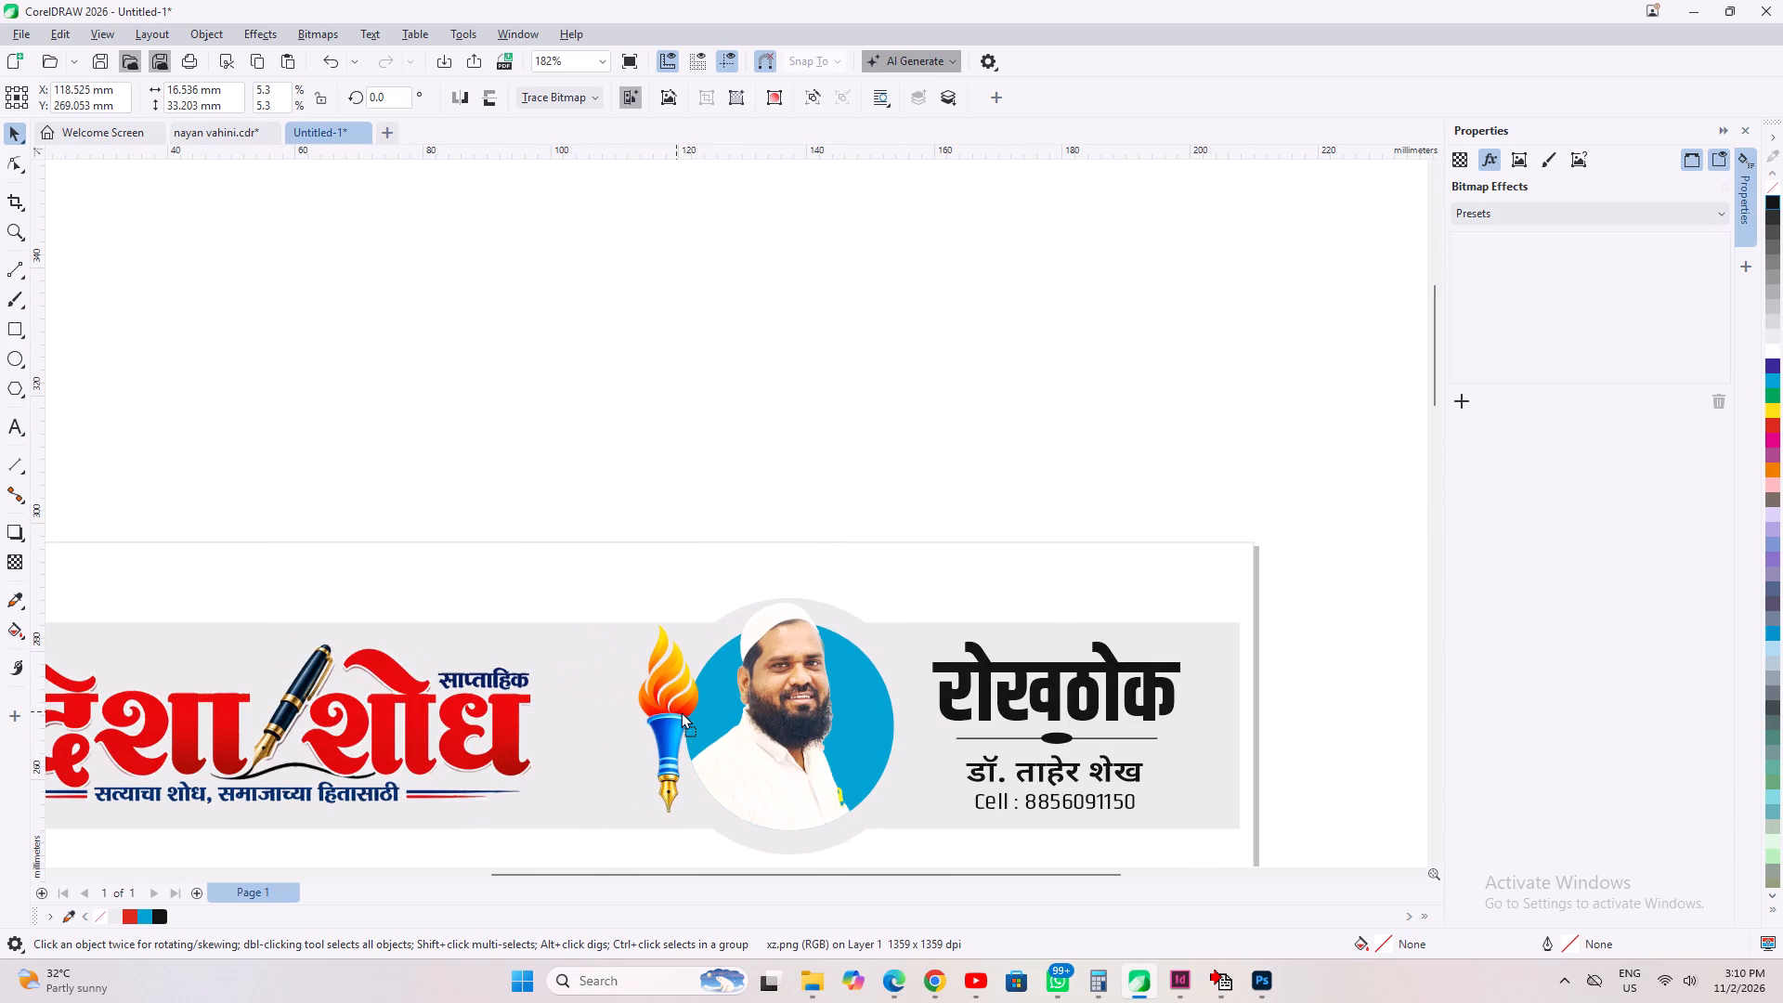
{"action": "left_click_drag", "start_coordinate": [681, 711], "coordinate": [699, 713]}
{"action": "scroll", "coordinate": [699, 715], "scroll_direction": "up", "scroll_amount": 2}
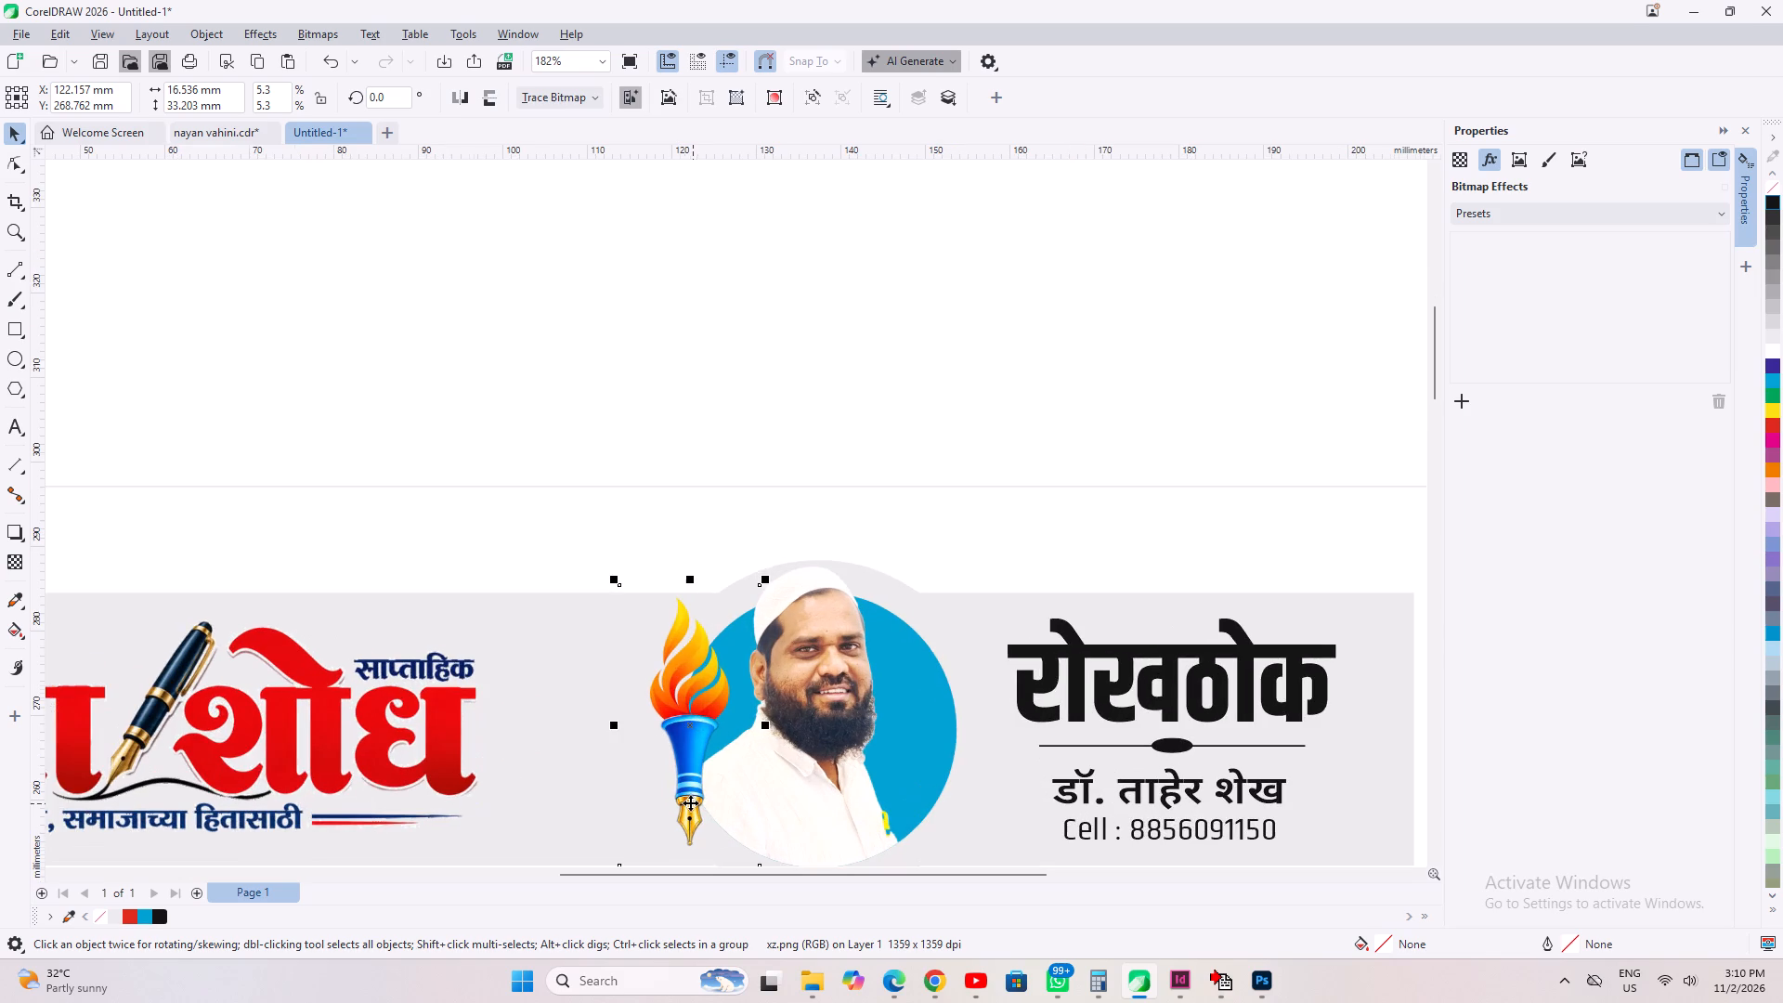
Rotate the torch to about 19° so its flame leans away from the portrait and its nib points towards it.
{"action": "left_click", "coordinate": [690, 802]}
{"action": "scroll", "coordinate": [687, 666], "scroll_direction": "down", "scroll_amount": 5}
{"action": "left_click_drag", "start_coordinate": [735, 782], "coordinate": [752, 782]}
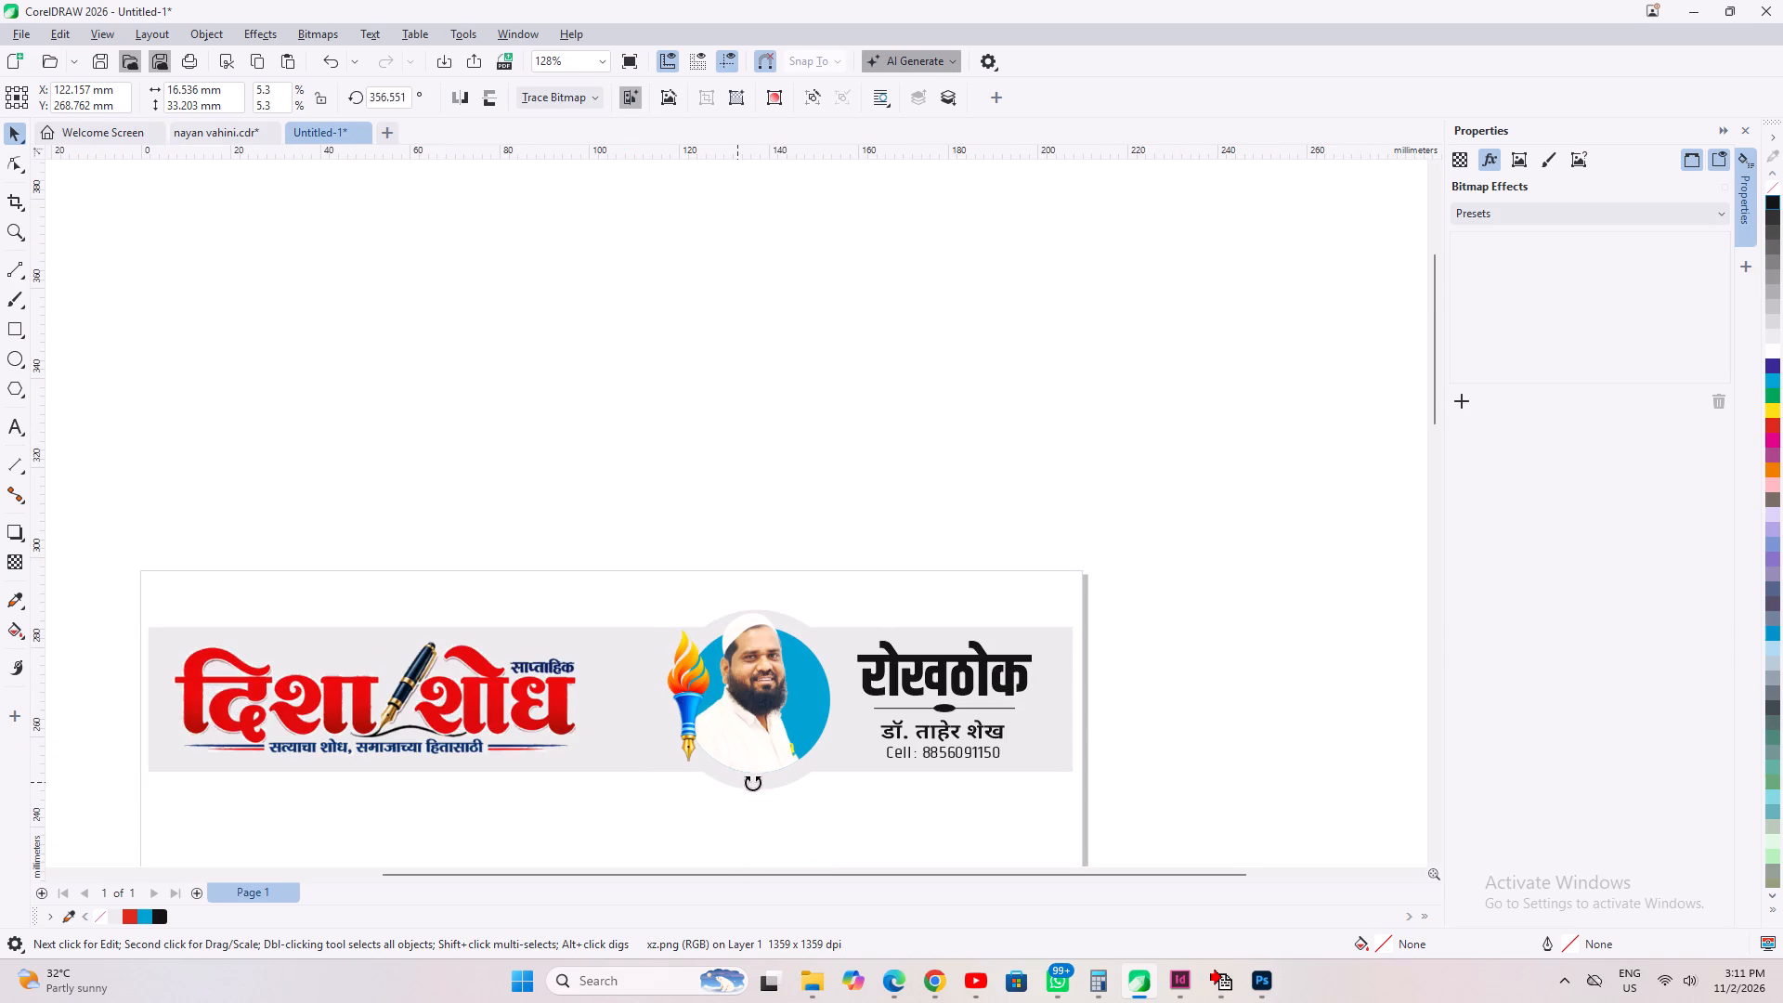
{"action": "left_click_drag", "start_coordinate": [752, 782], "coordinate": [791, 791]}
{"action": "scroll", "coordinate": [658, 645], "scroll_direction": "up", "scroll_amount": 2}
Enlarge the tilted torch to about 107%, about 28.5 × 39.7 mm, extending it up and away from the portrait, and deselect it.
{"action": "left_click", "coordinate": [653, 622]}
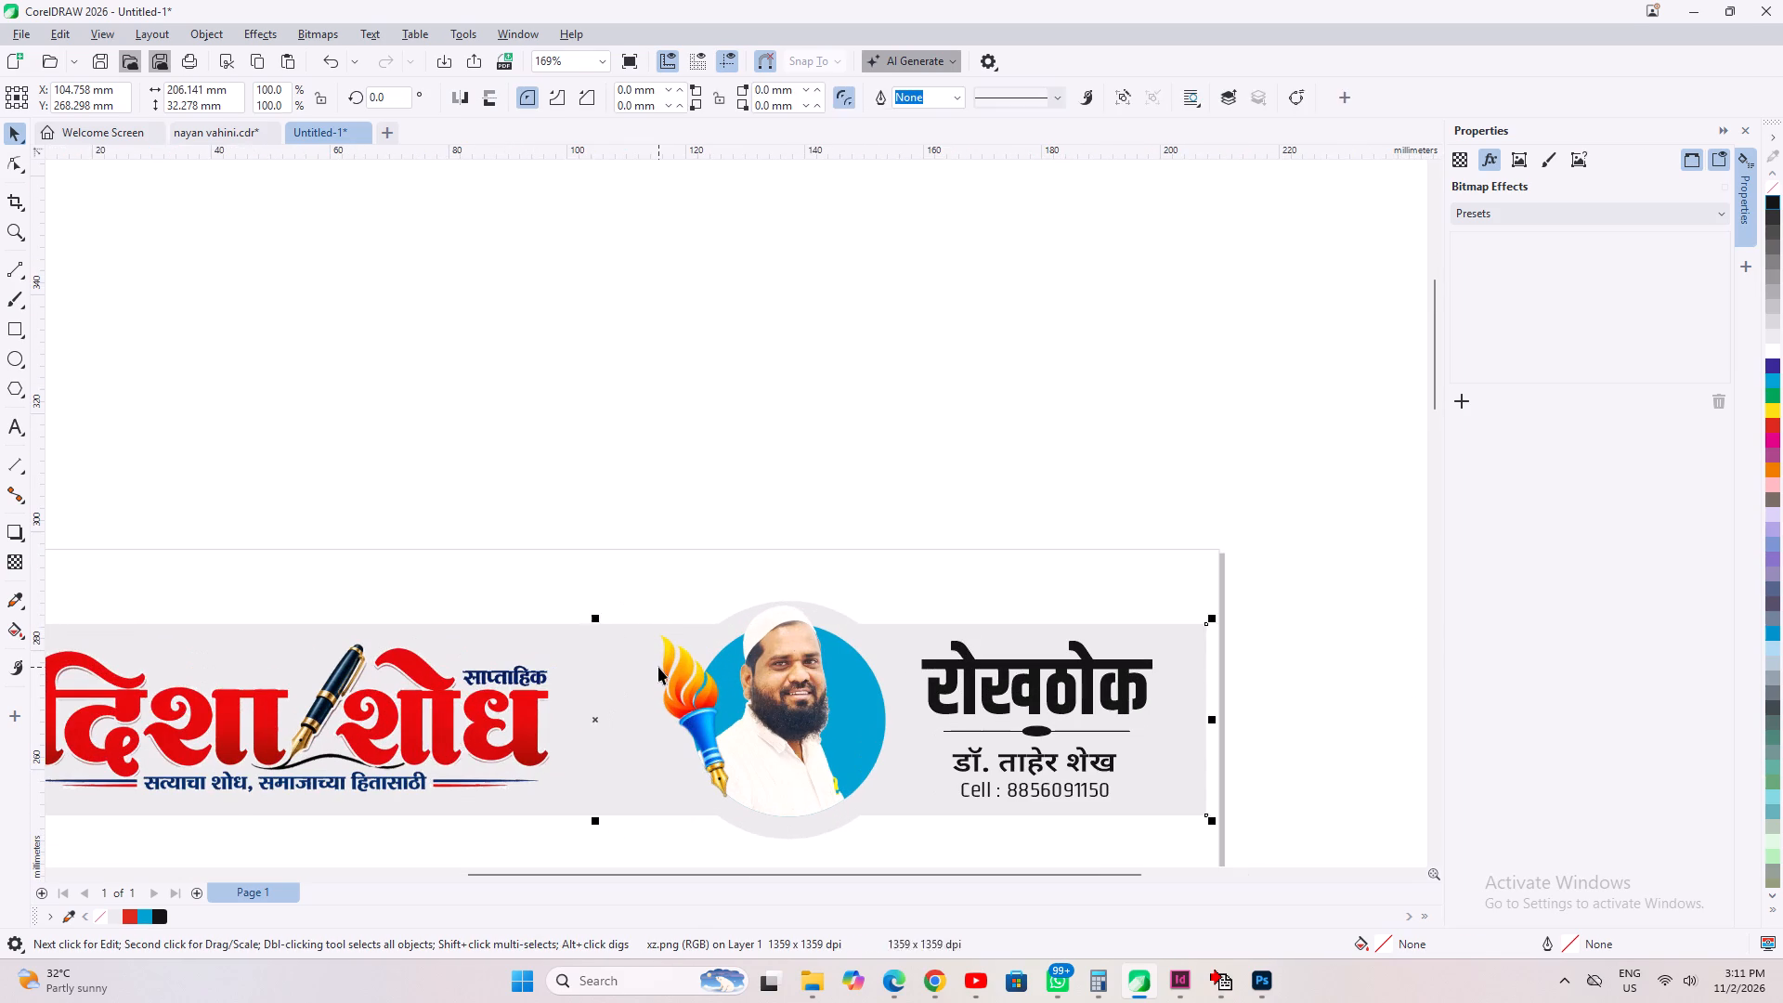
{"action": "left_click", "coordinate": [658, 667]}
{"action": "left_click_drag", "start_coordinate": [617, 600], "coordinate": [601, 583]}
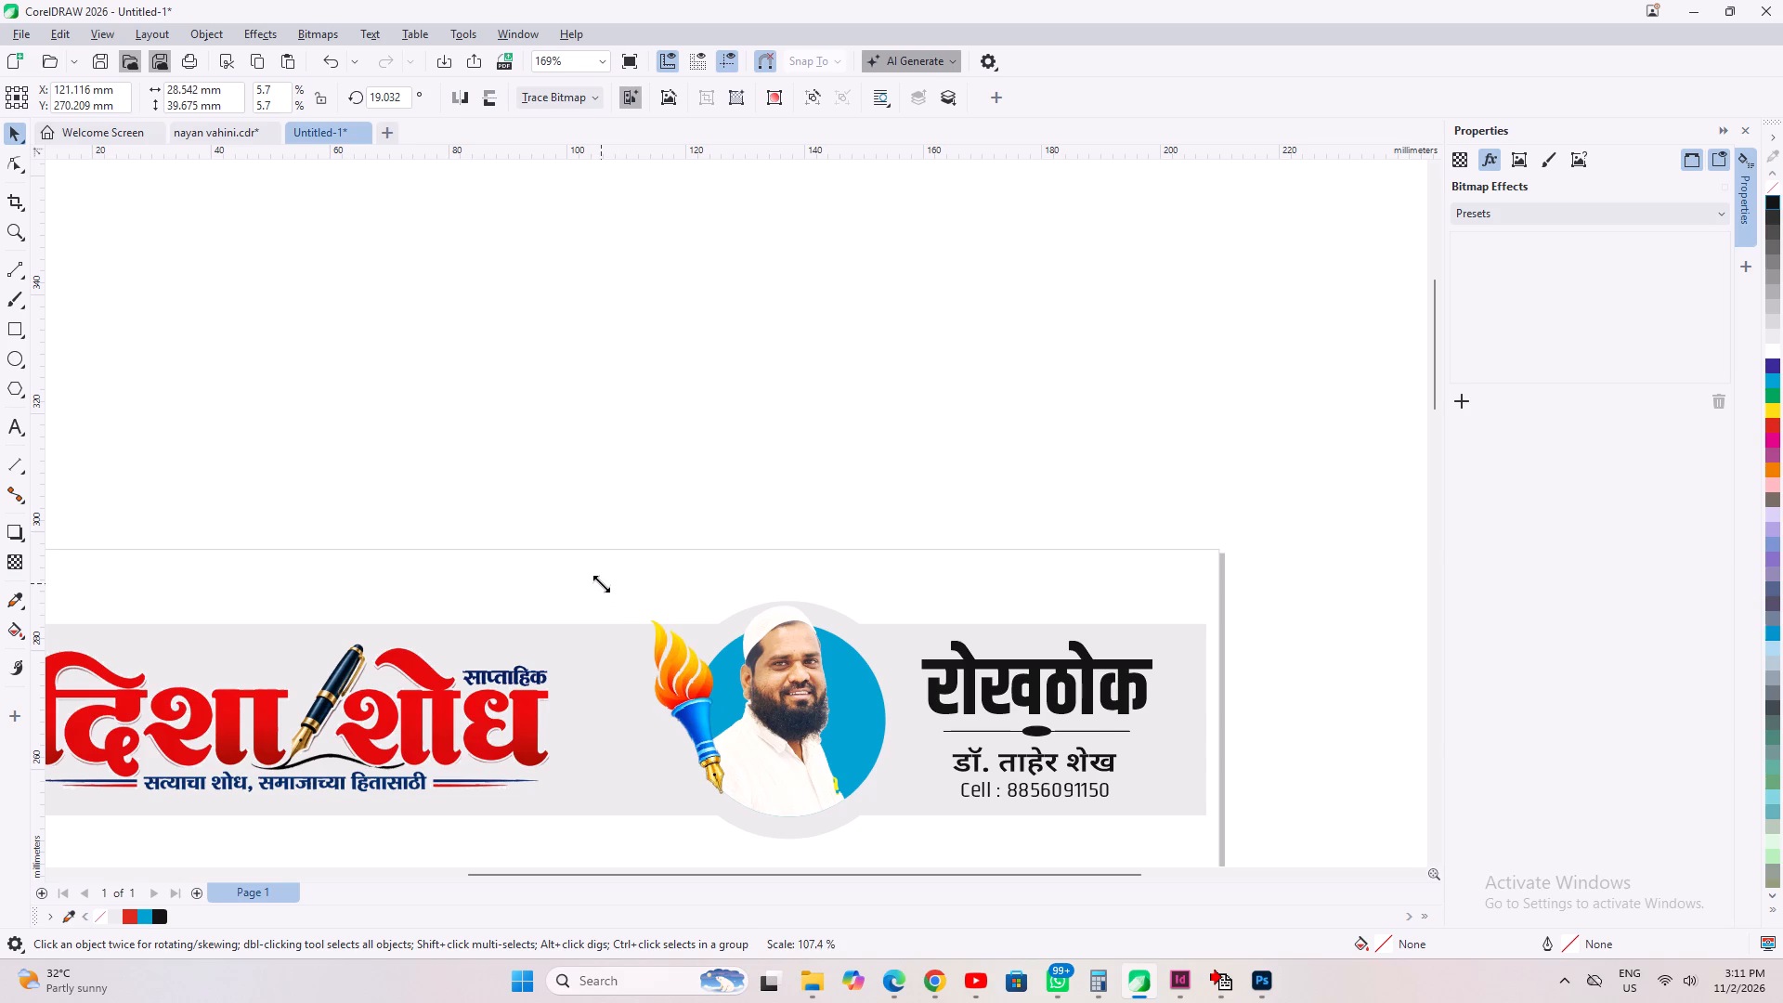
{"action": "left_click_drag", "start_coordinate": [601, 583], "coordinate": [600, 583]}
{"action": "left_click", "coordinate": [736, 422]}
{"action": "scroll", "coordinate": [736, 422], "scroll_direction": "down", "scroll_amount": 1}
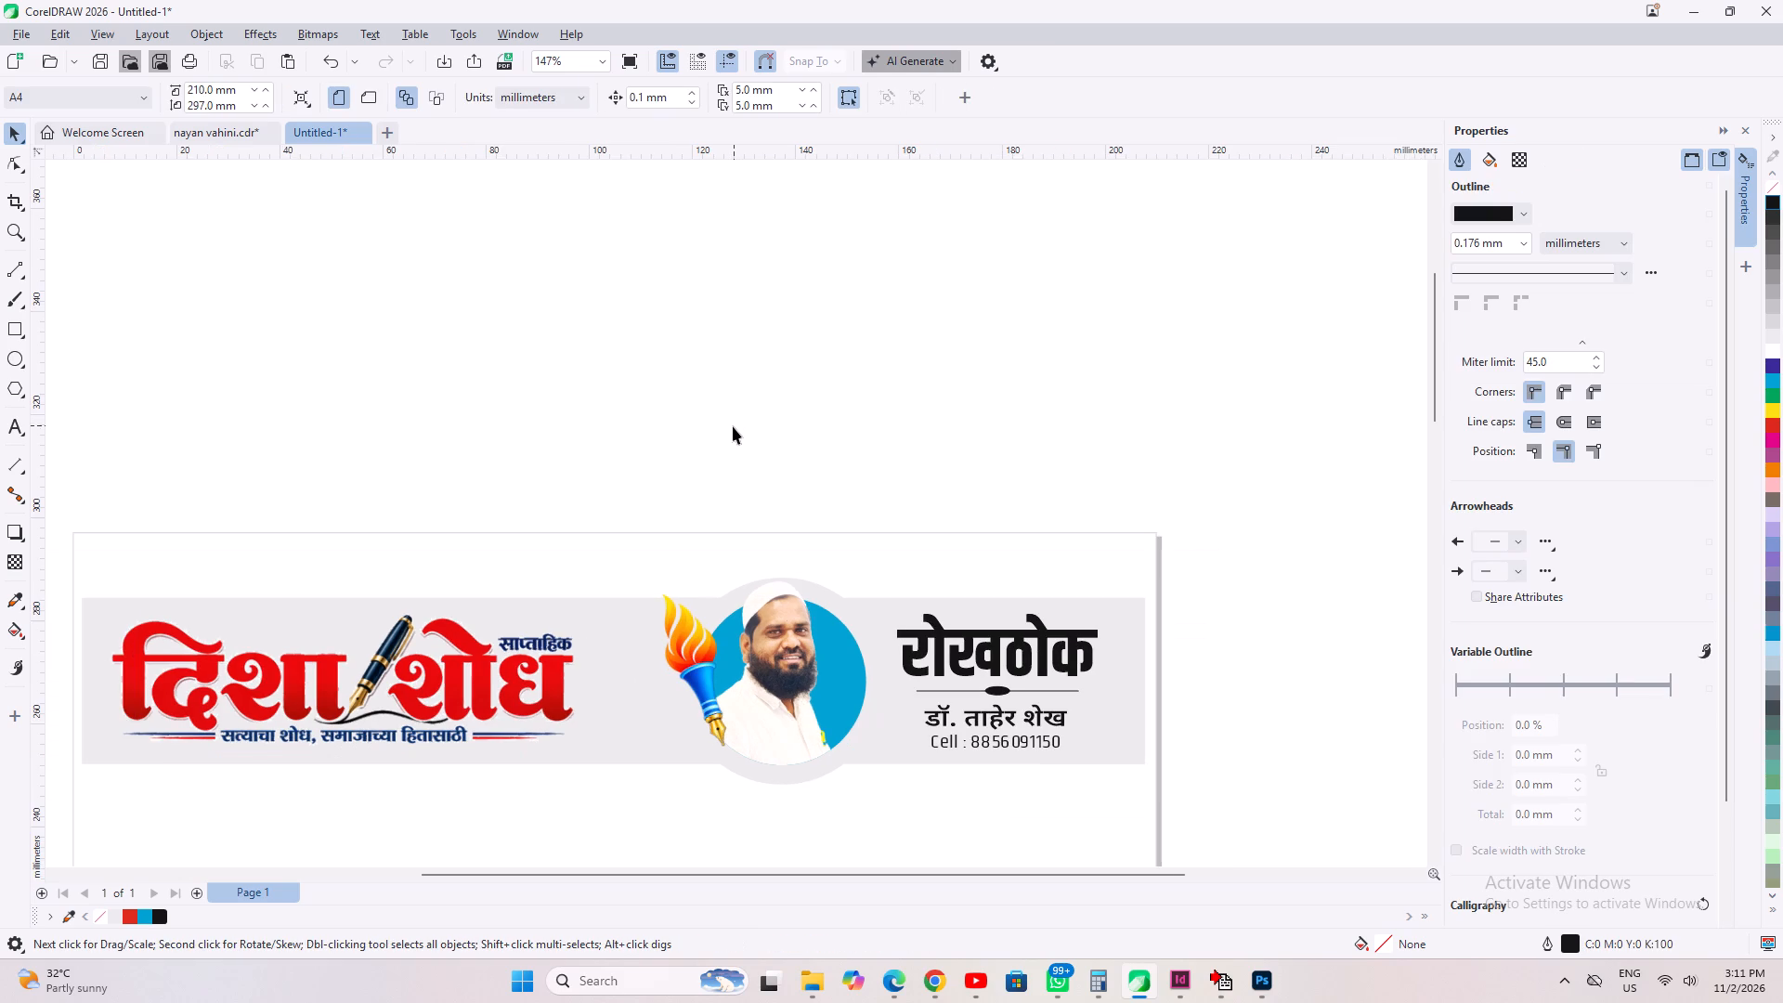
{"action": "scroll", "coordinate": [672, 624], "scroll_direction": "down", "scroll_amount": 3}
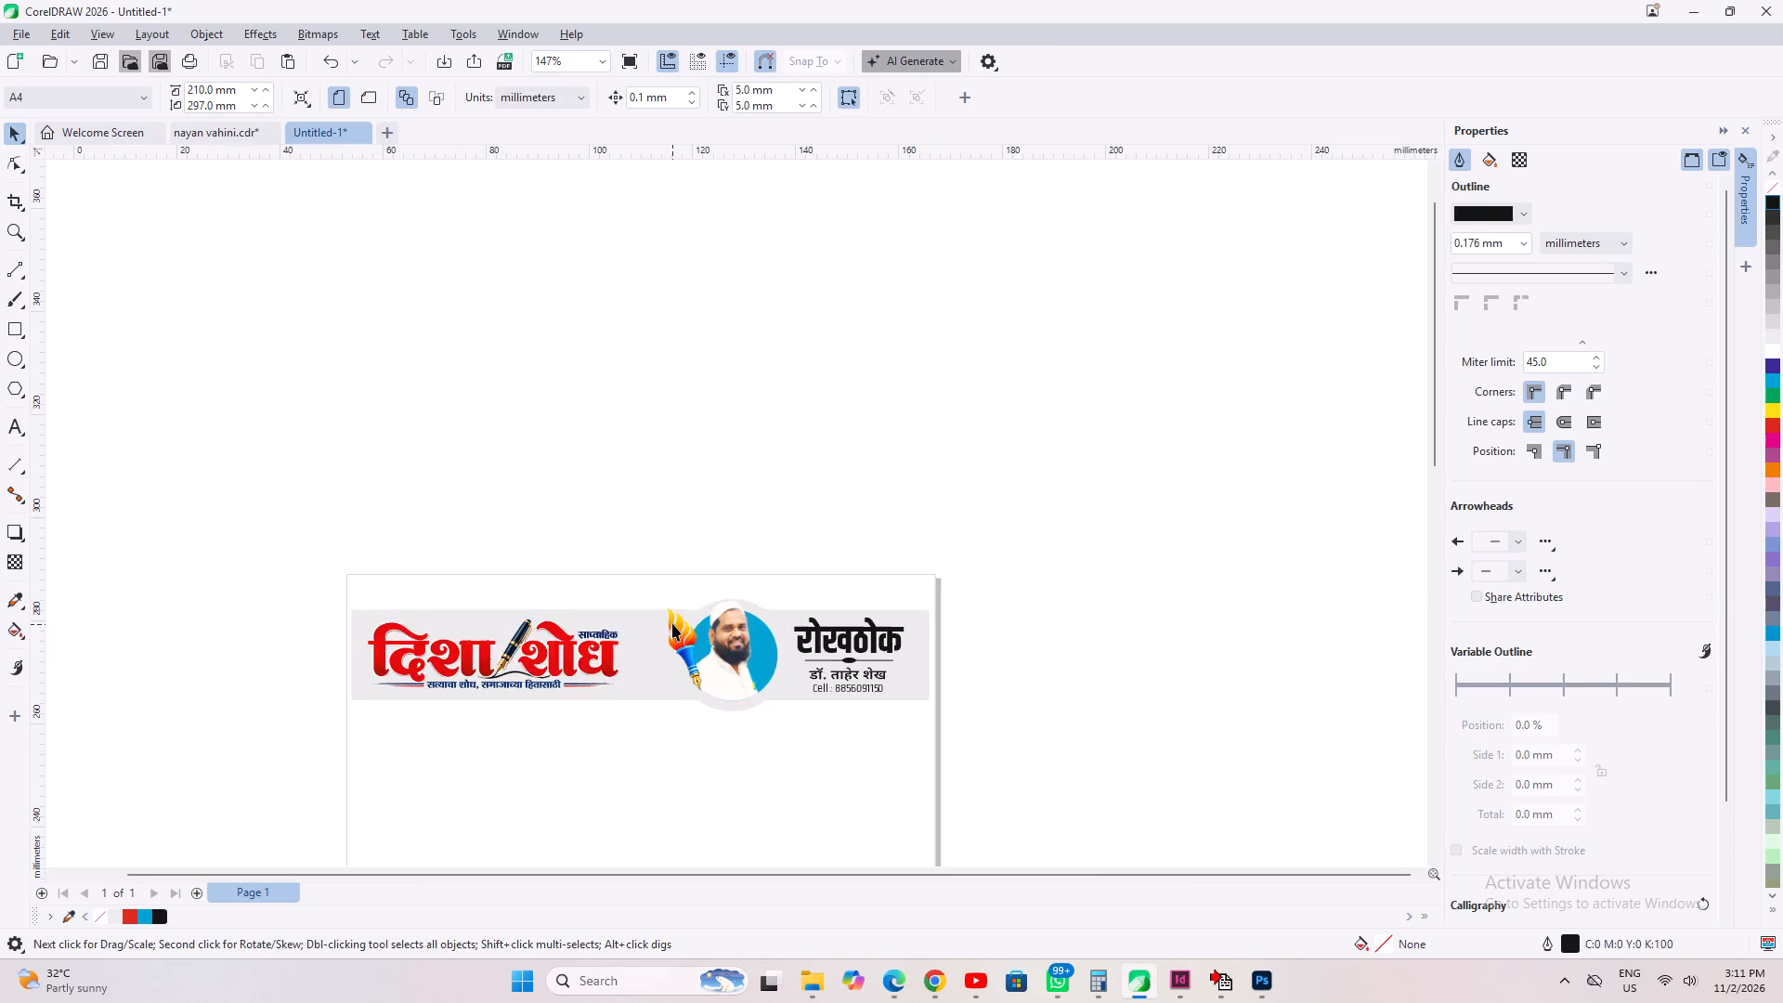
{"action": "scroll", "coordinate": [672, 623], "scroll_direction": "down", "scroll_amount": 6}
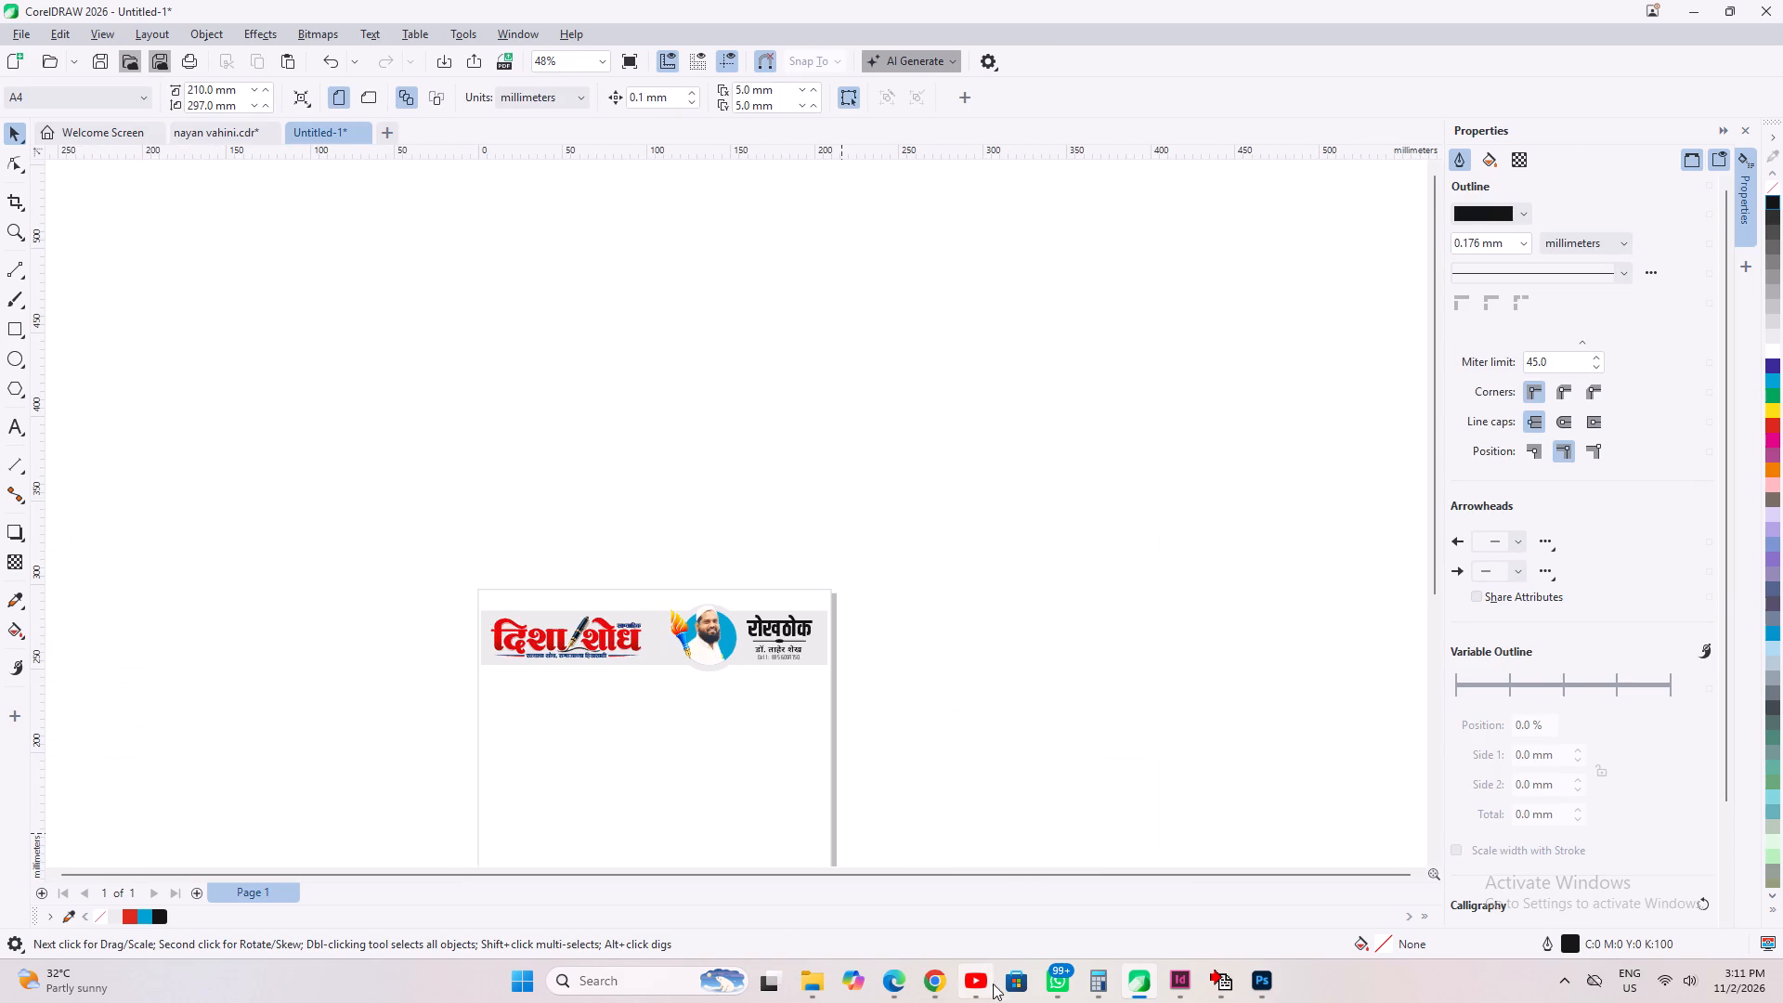
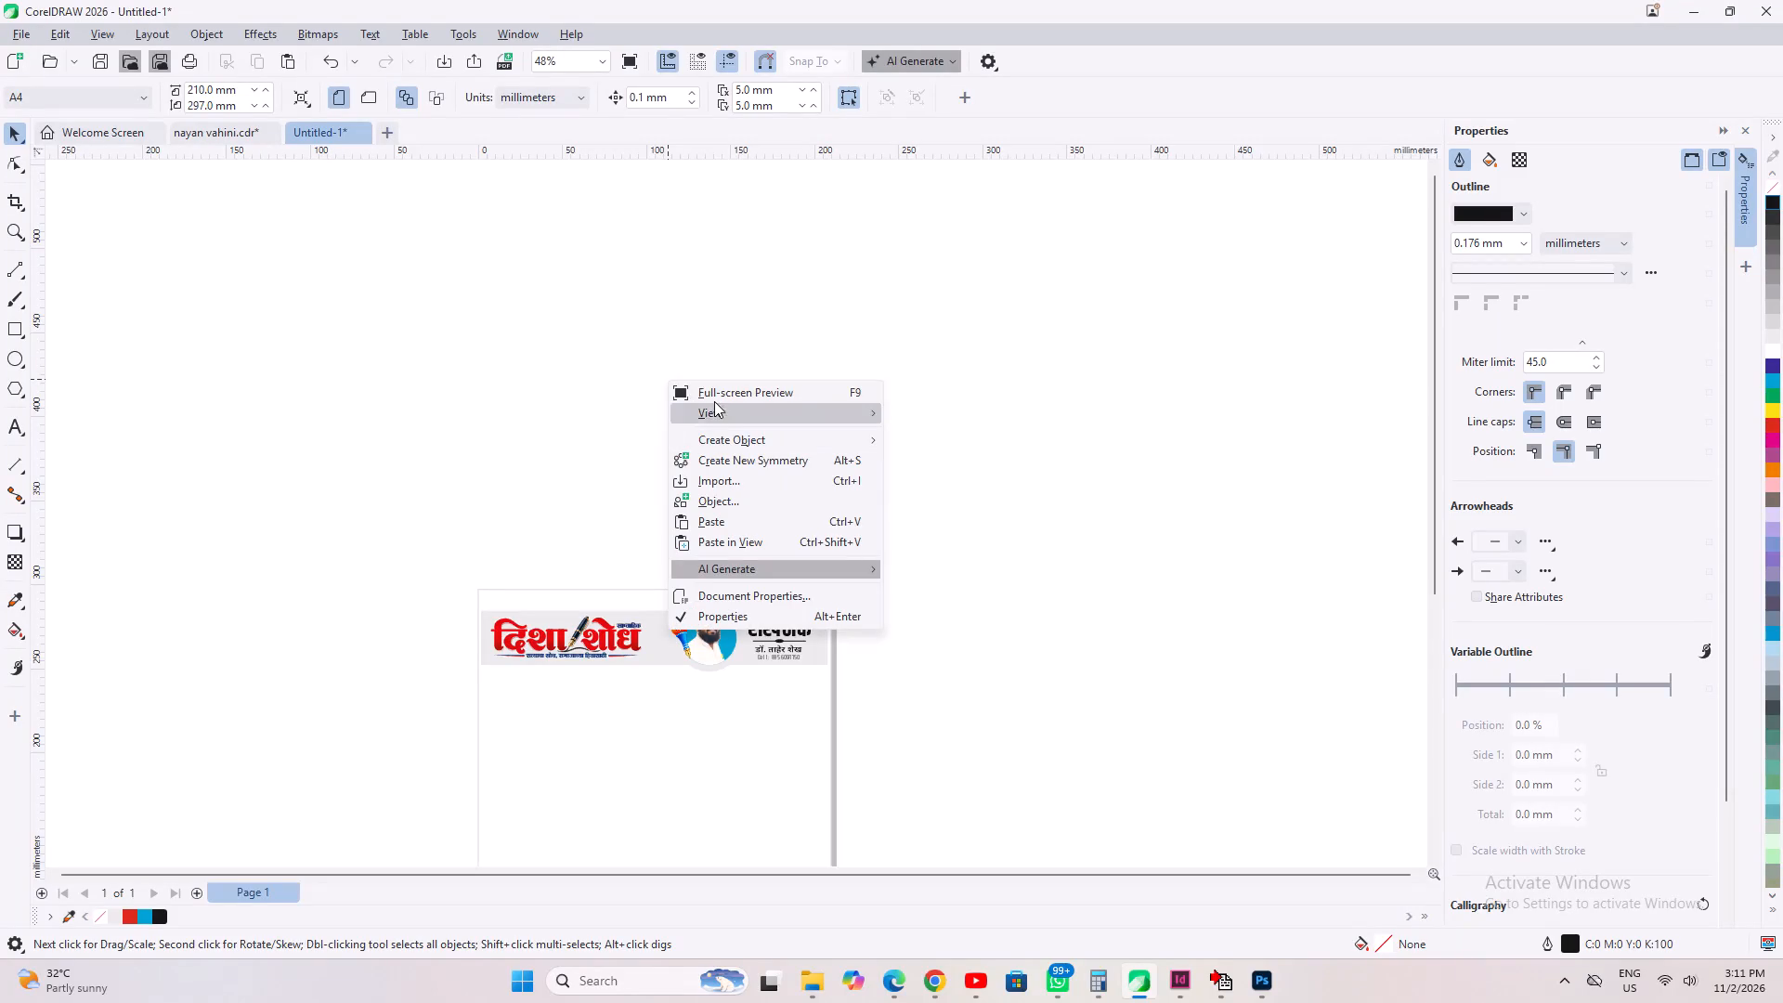
Paste the copied सामना उत्सव reference screenshot and move it off the page's left side, centred at about X -55, Y 192 mm.
{"action": "left_click_drag", "start_coordinate": [712, 393], "coordinate": [733, 515]}
{"action": "scroll", "coordinate": [724, 669], "scroll_direction": "up", "scroll_amount": 3}
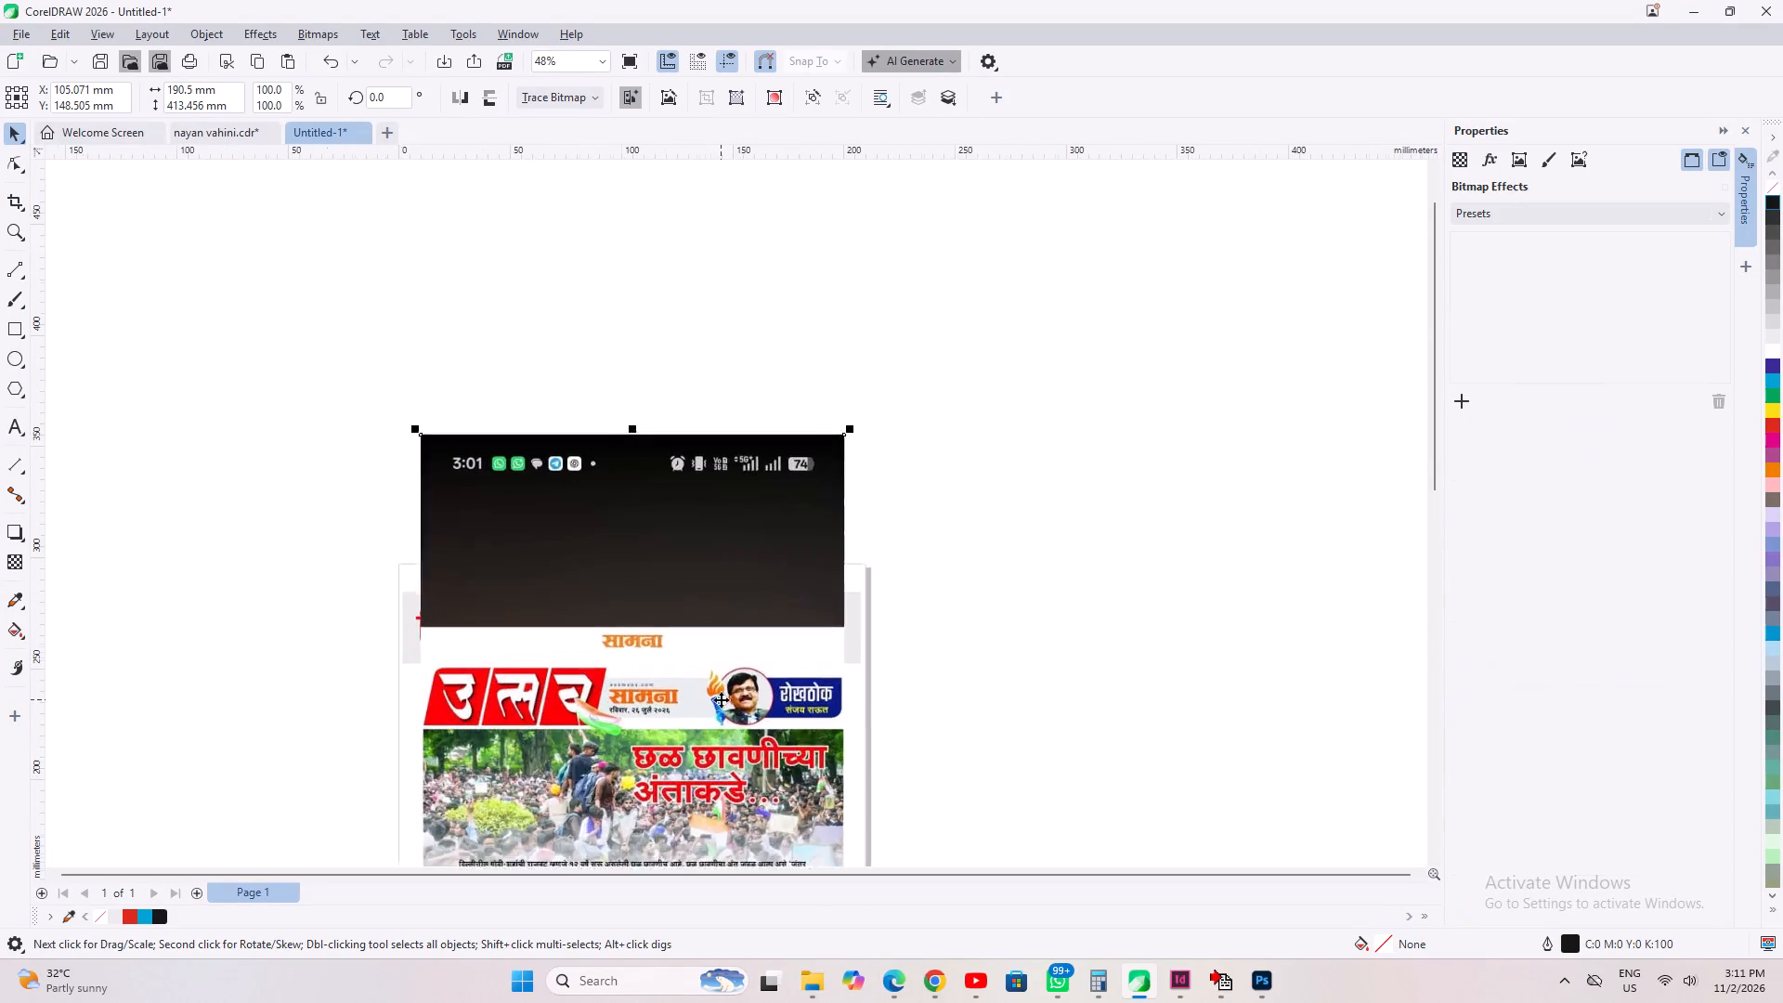
{"action": "scroll", "coordinate": [721, 699], "scroll_direction": "up", "scroll_amount": 6}
{"action": "scroll", "coordinate": [697, 662], "scroll_direction": "down", "scroll_amount": 4}
{"action": "left_click_drag", "start_coordinate": [726, 667], "coordinate": [687, 656]}
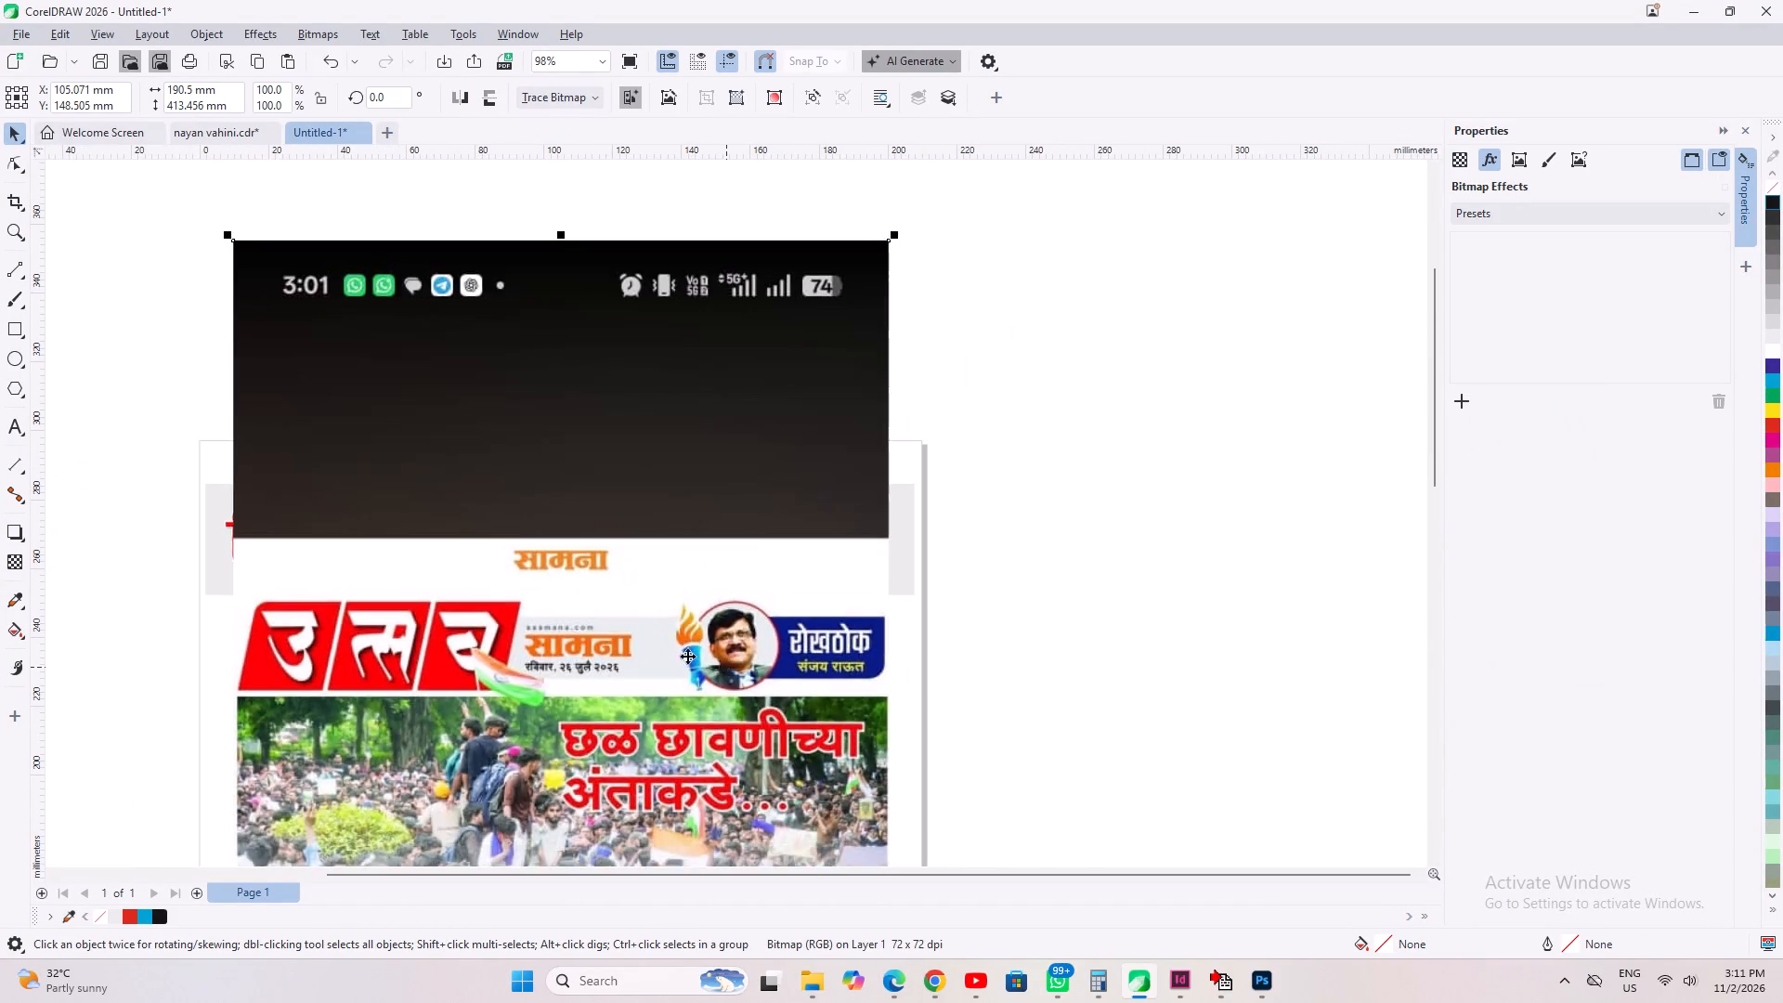
{"action": "left_click_drag", "start_coordinate": [687, 656], "coordinate": [175, 517]}
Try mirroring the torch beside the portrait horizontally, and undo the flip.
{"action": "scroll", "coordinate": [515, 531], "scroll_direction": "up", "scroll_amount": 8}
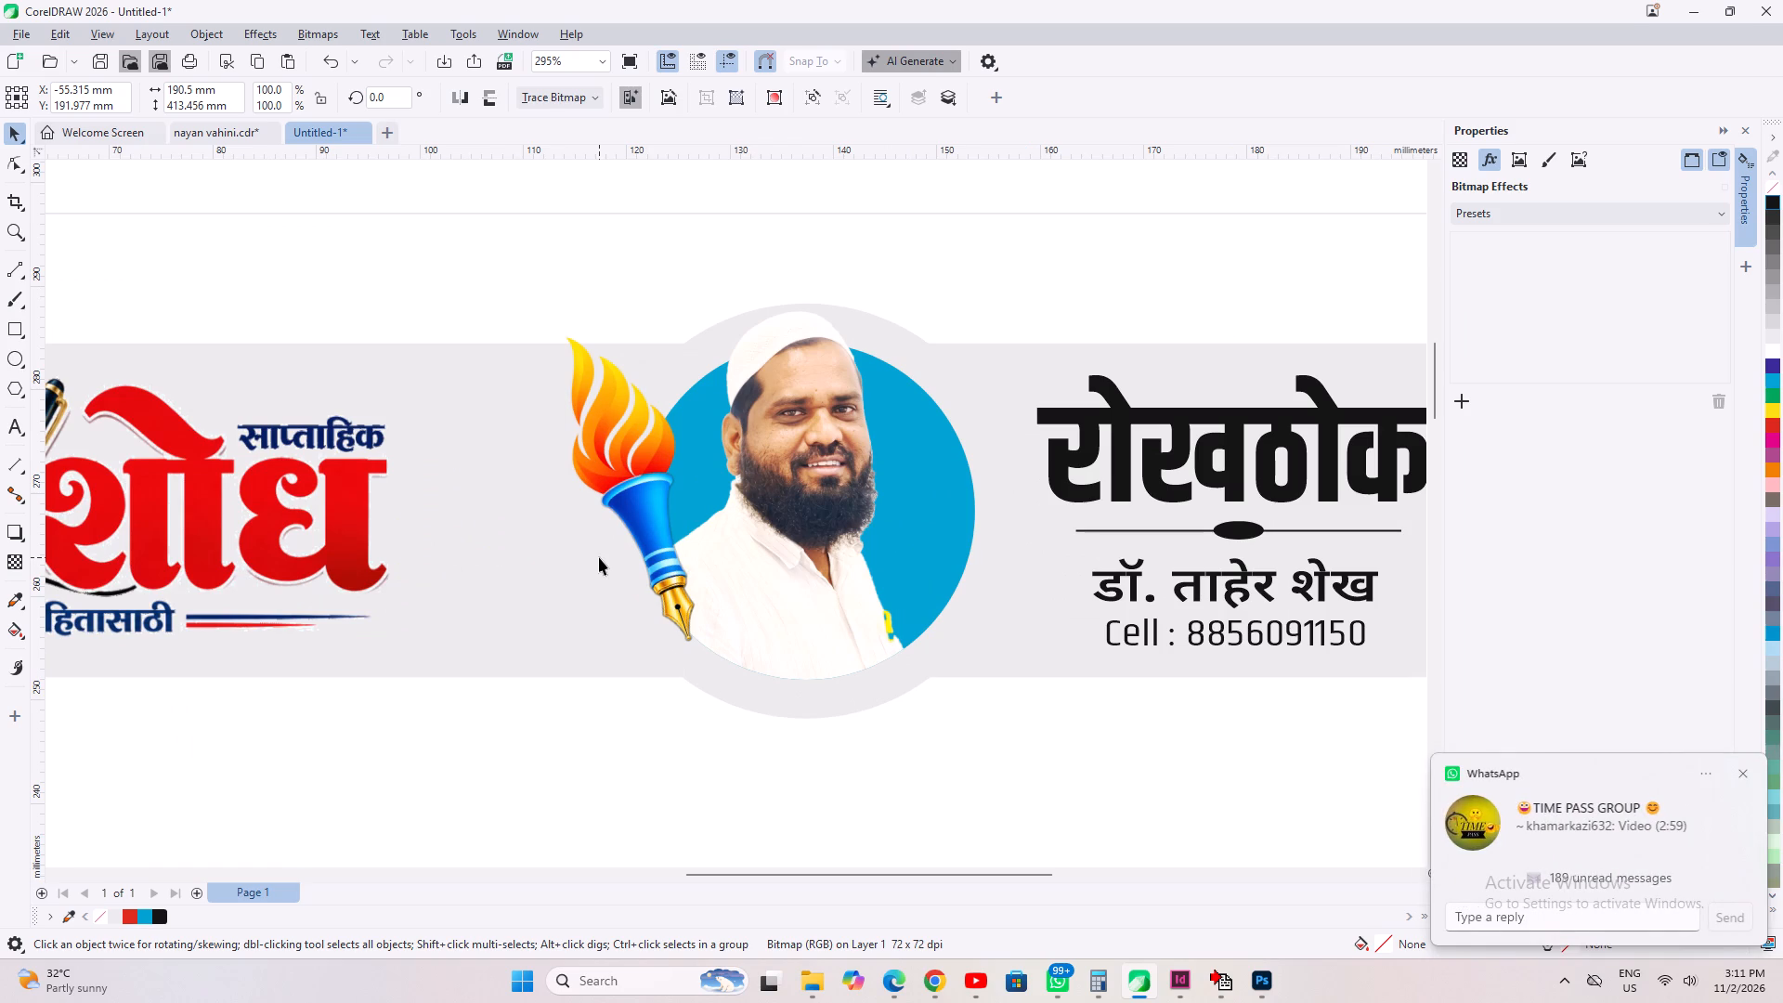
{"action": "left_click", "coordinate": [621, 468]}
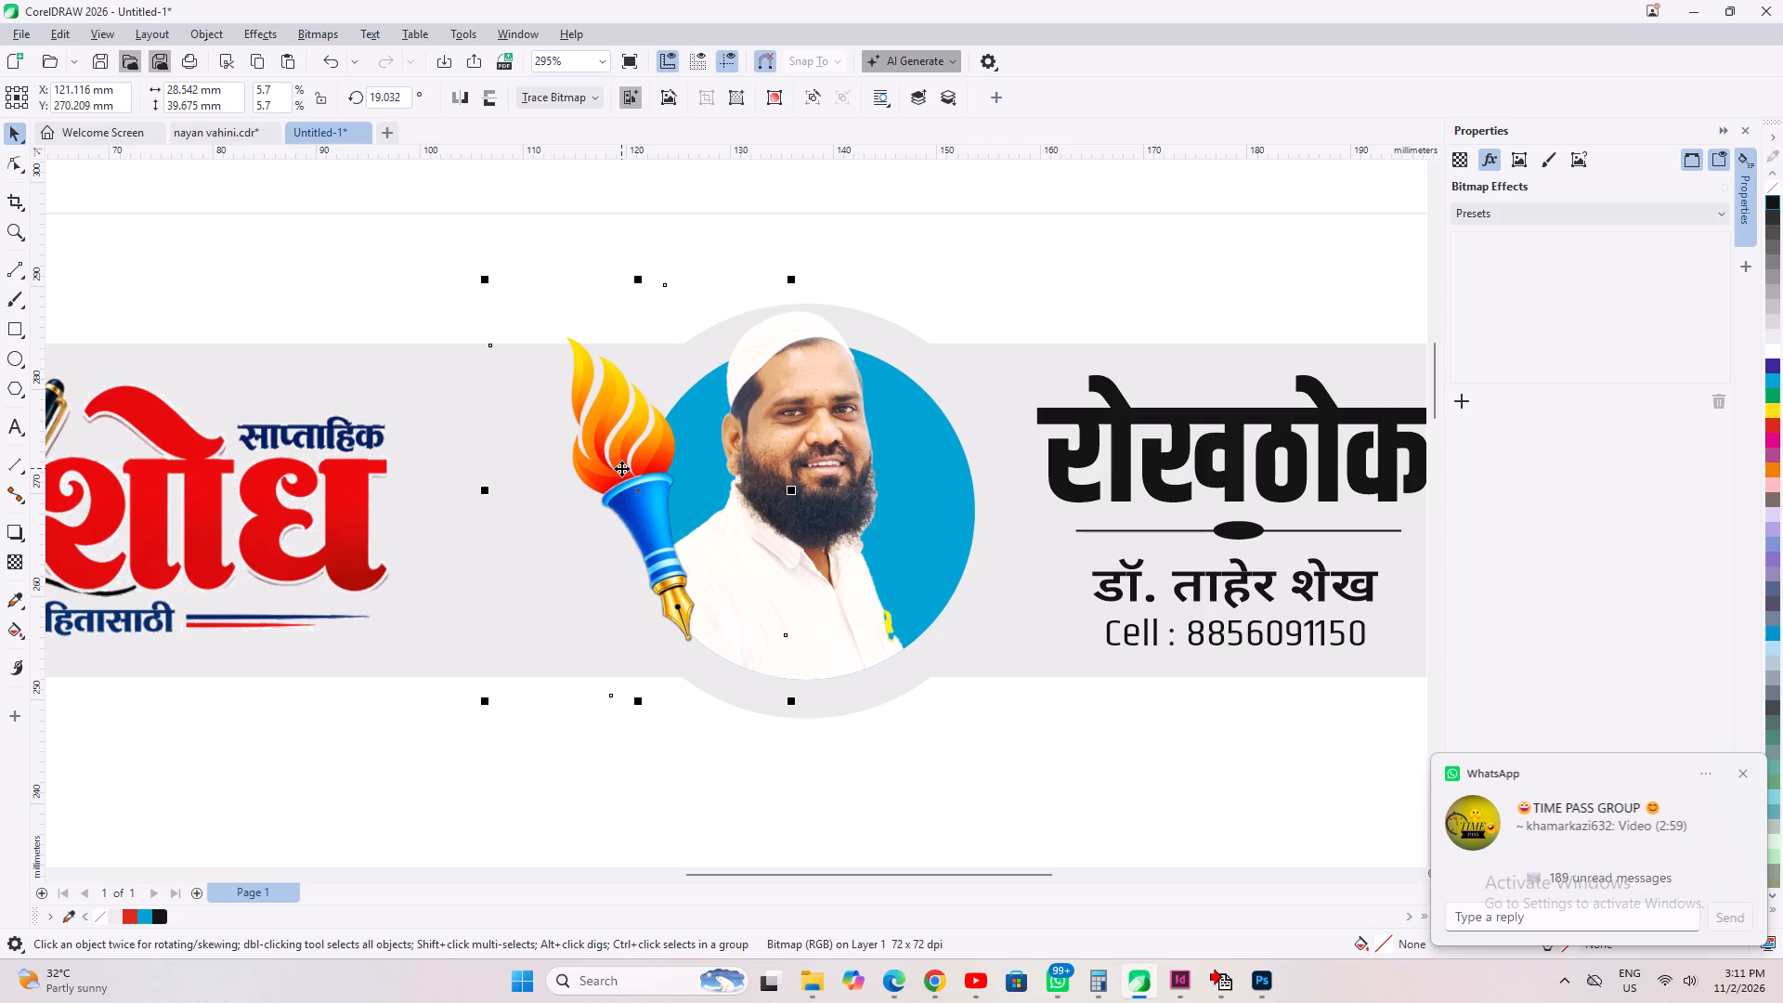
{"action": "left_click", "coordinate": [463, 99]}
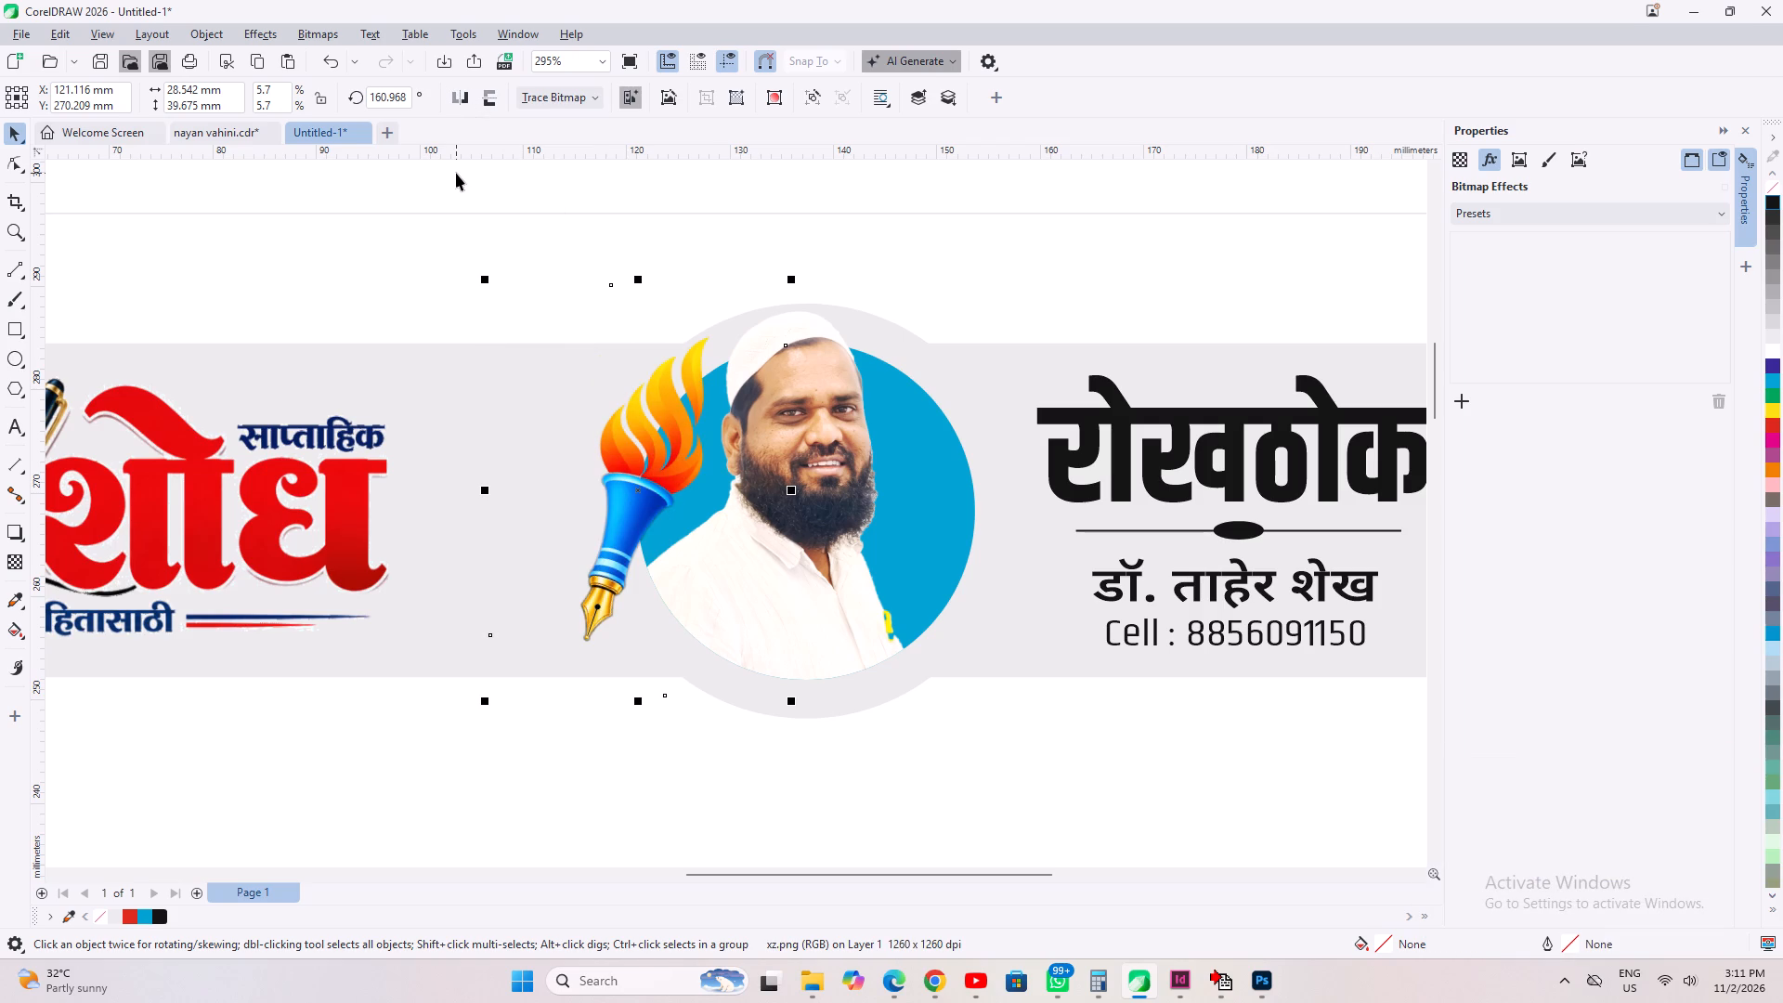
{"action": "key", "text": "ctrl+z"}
Reduce the torch's tilt to about 13° and nudge it slightly closer to the portrait, to about X 122.1, Y 269.9 mm.
{"action": "left_click", "coordinate": [635, 450]}
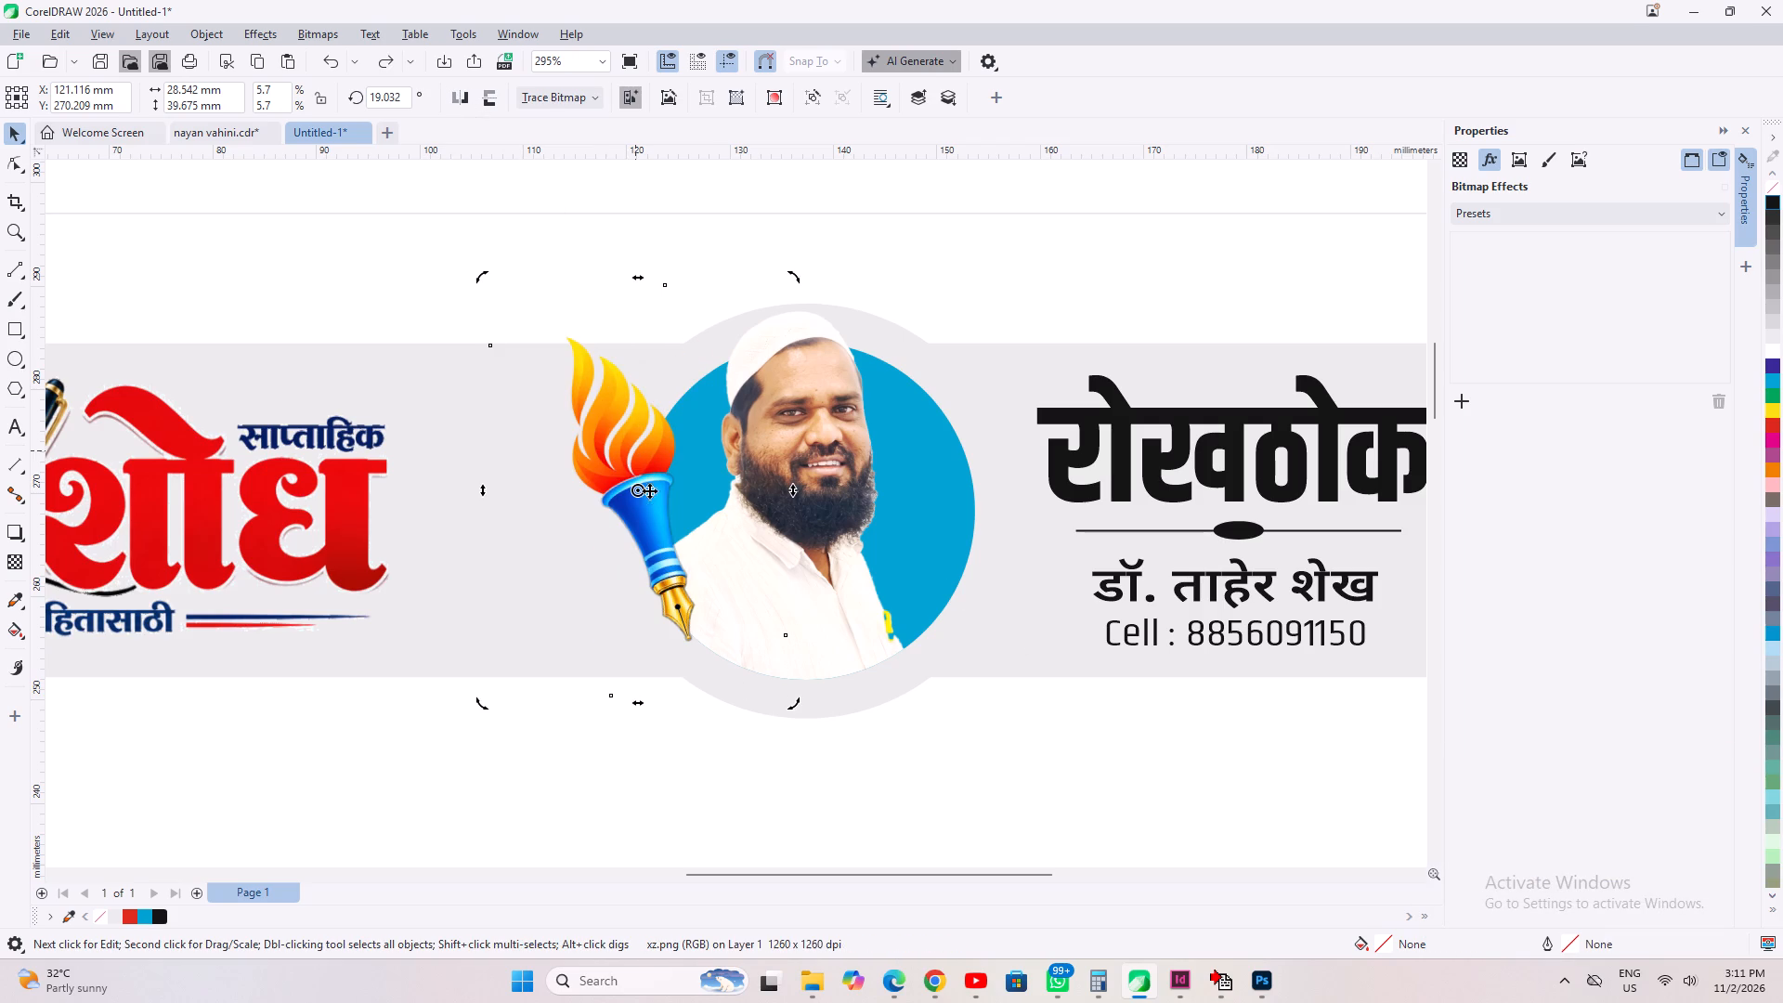
{"action": "left_click_drag", "start_coordinate": [795, 706], "coordinate": [787, 749]}
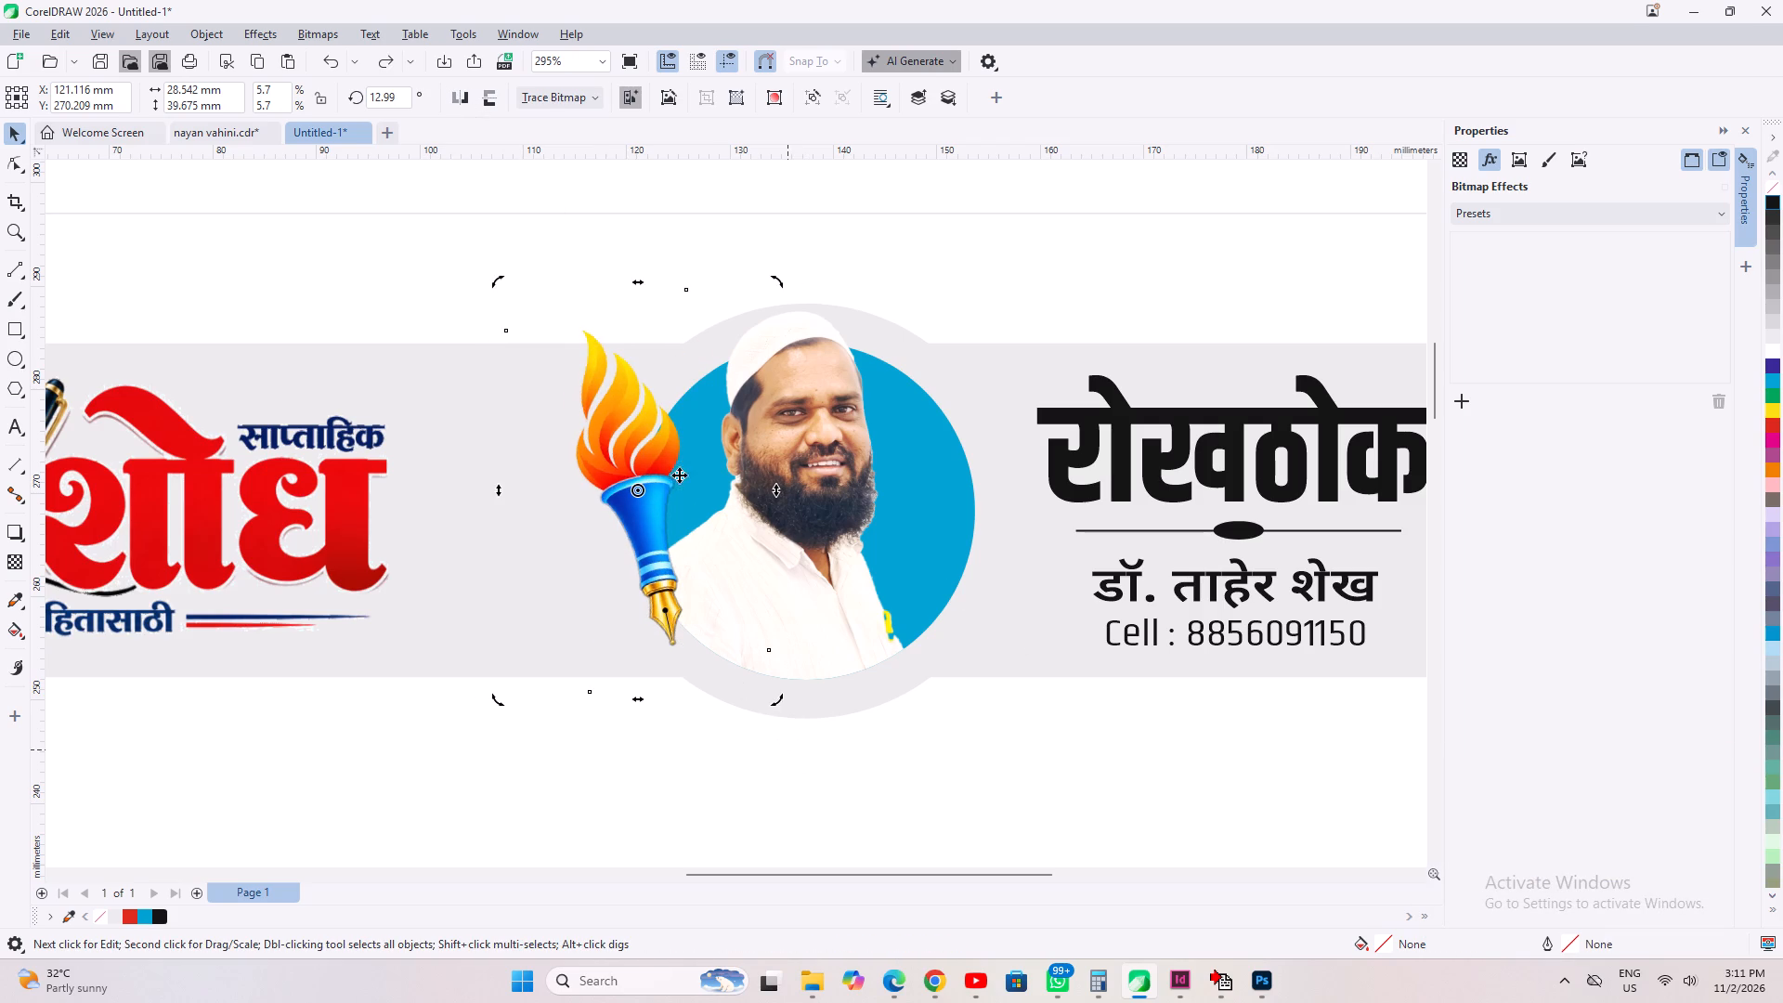
{"action": "left_click", "coordinate": [643, 447]}
{"action": "left_click_drag", "start_coordinate": [630, 416], "coordinate": [640, 420]}
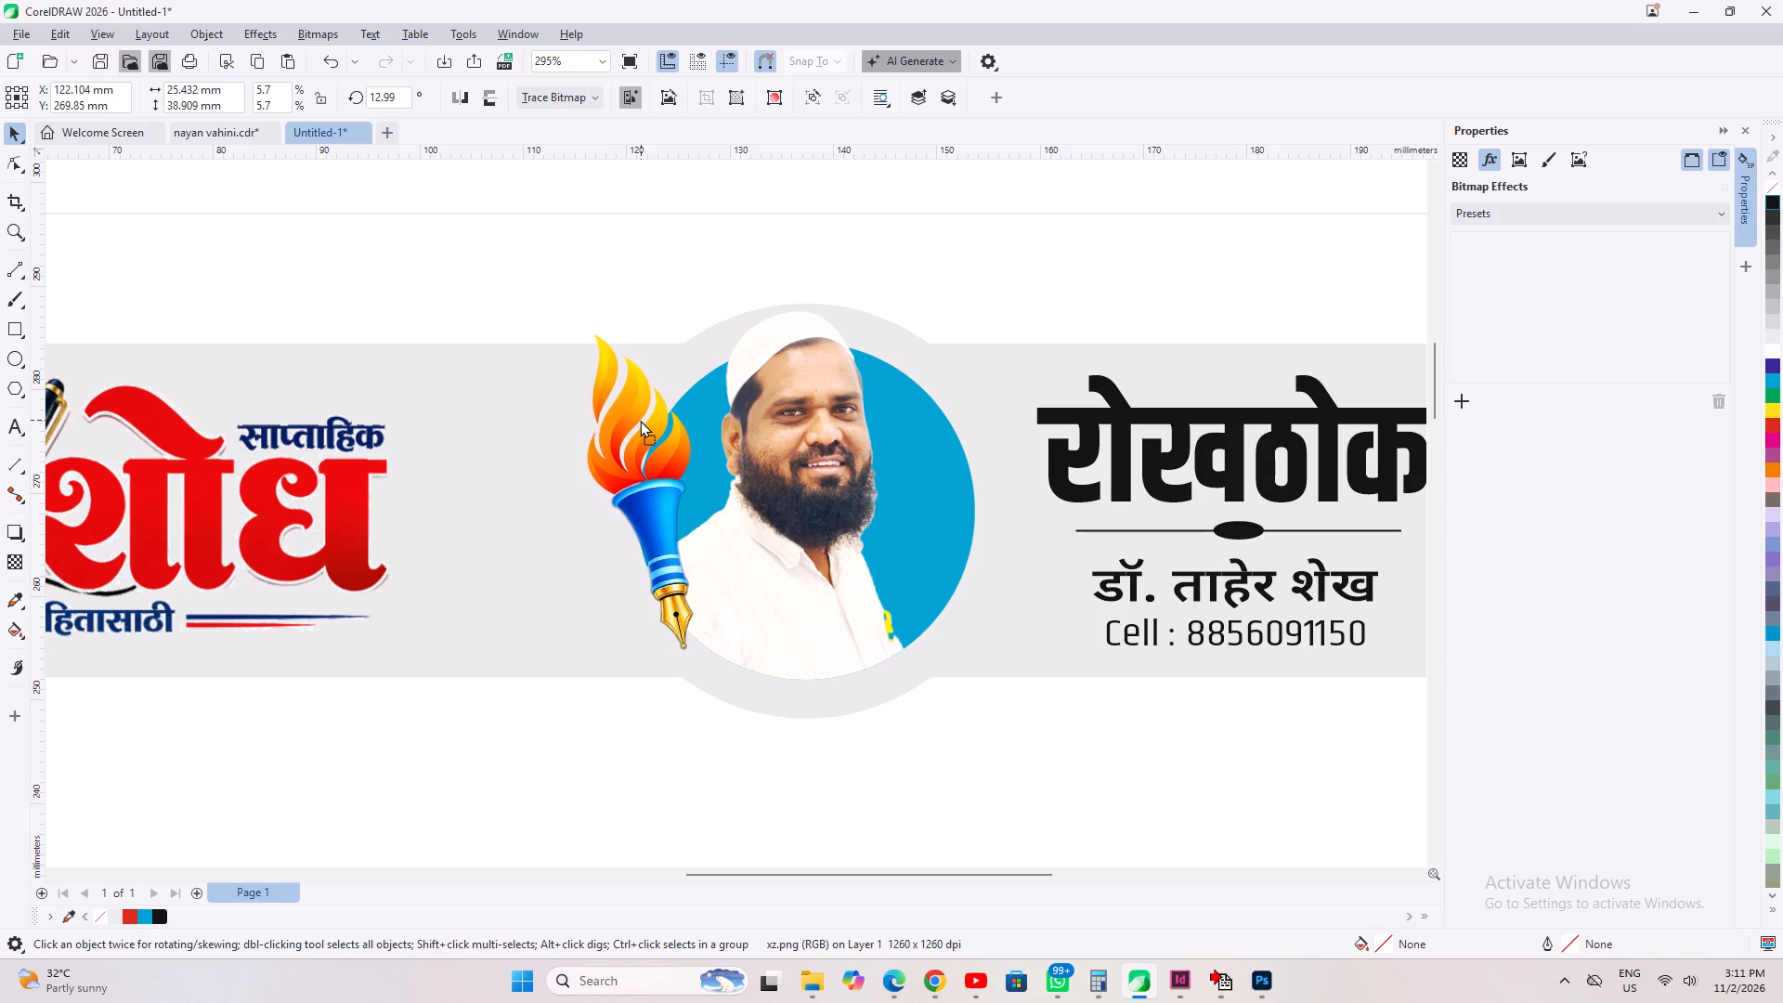
Nudge the torch slightly down along the portrait circle's edge, centring it at about X 122.4 mm, Y 268.6 mm.
{"action": "left_click_drag", "start_coordinate": [640, 420], "coordinate": [638, 423]}
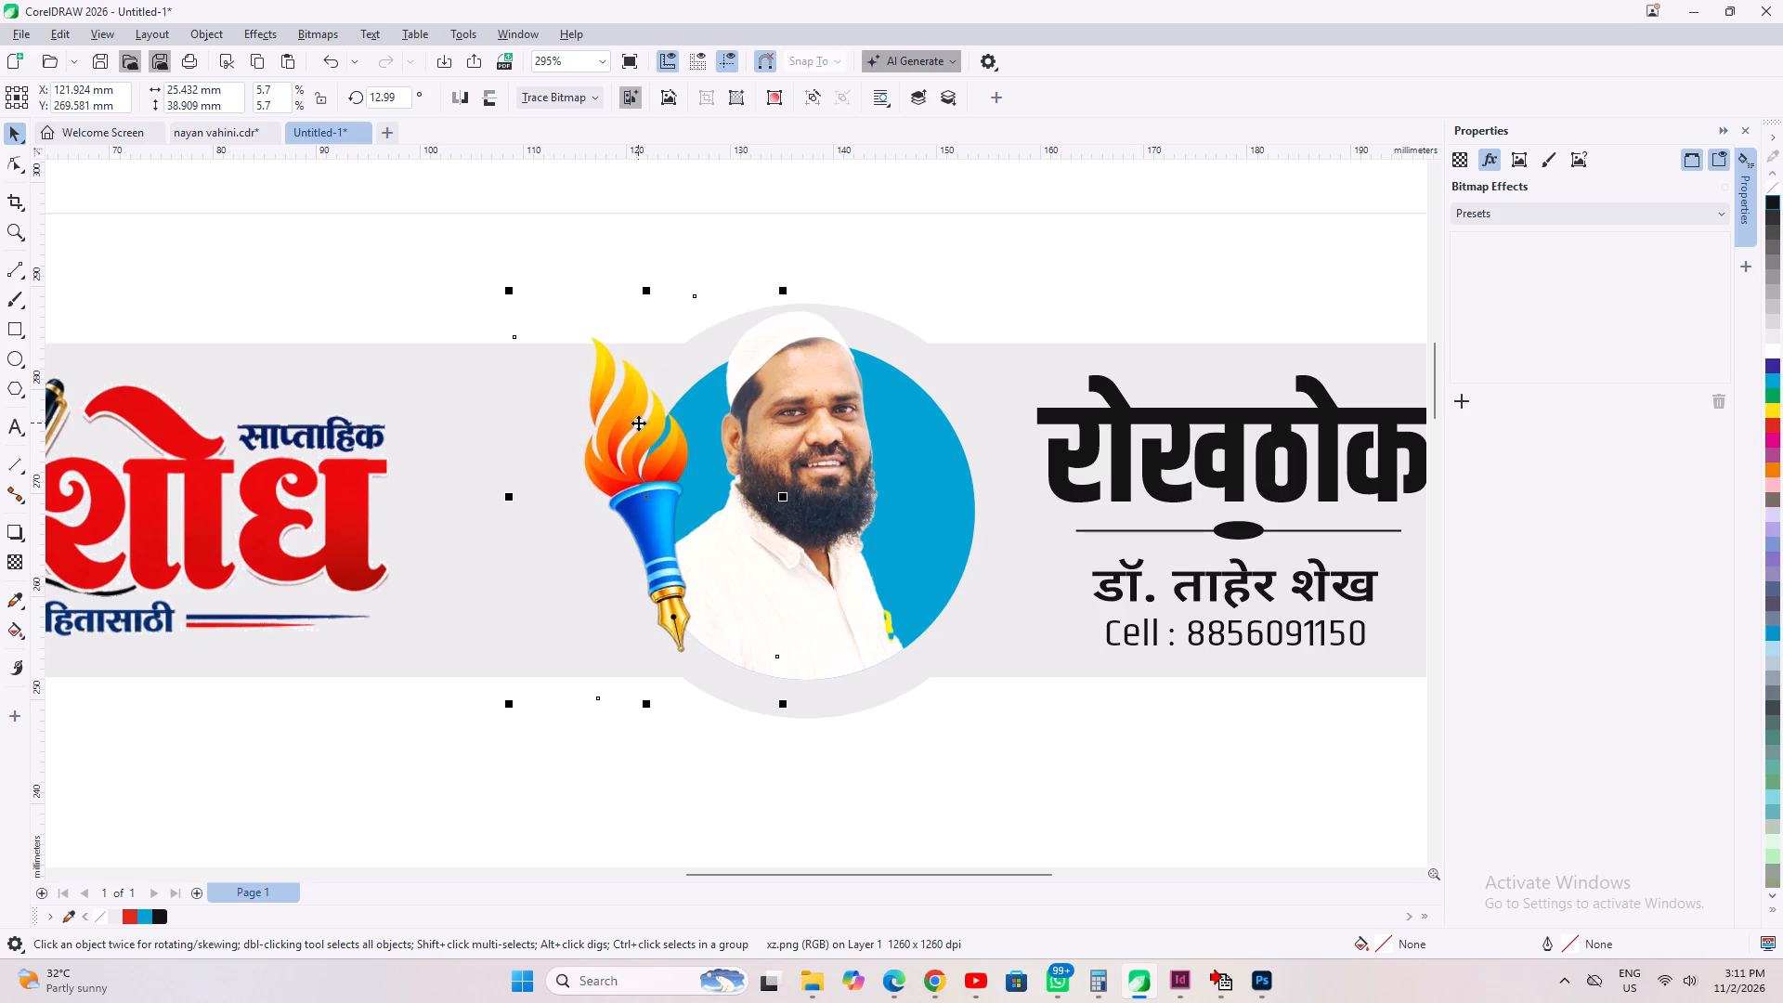
{"action": "left_click_drag", "start_coordinate": [638, 423], "coordinate": [643, 433]}
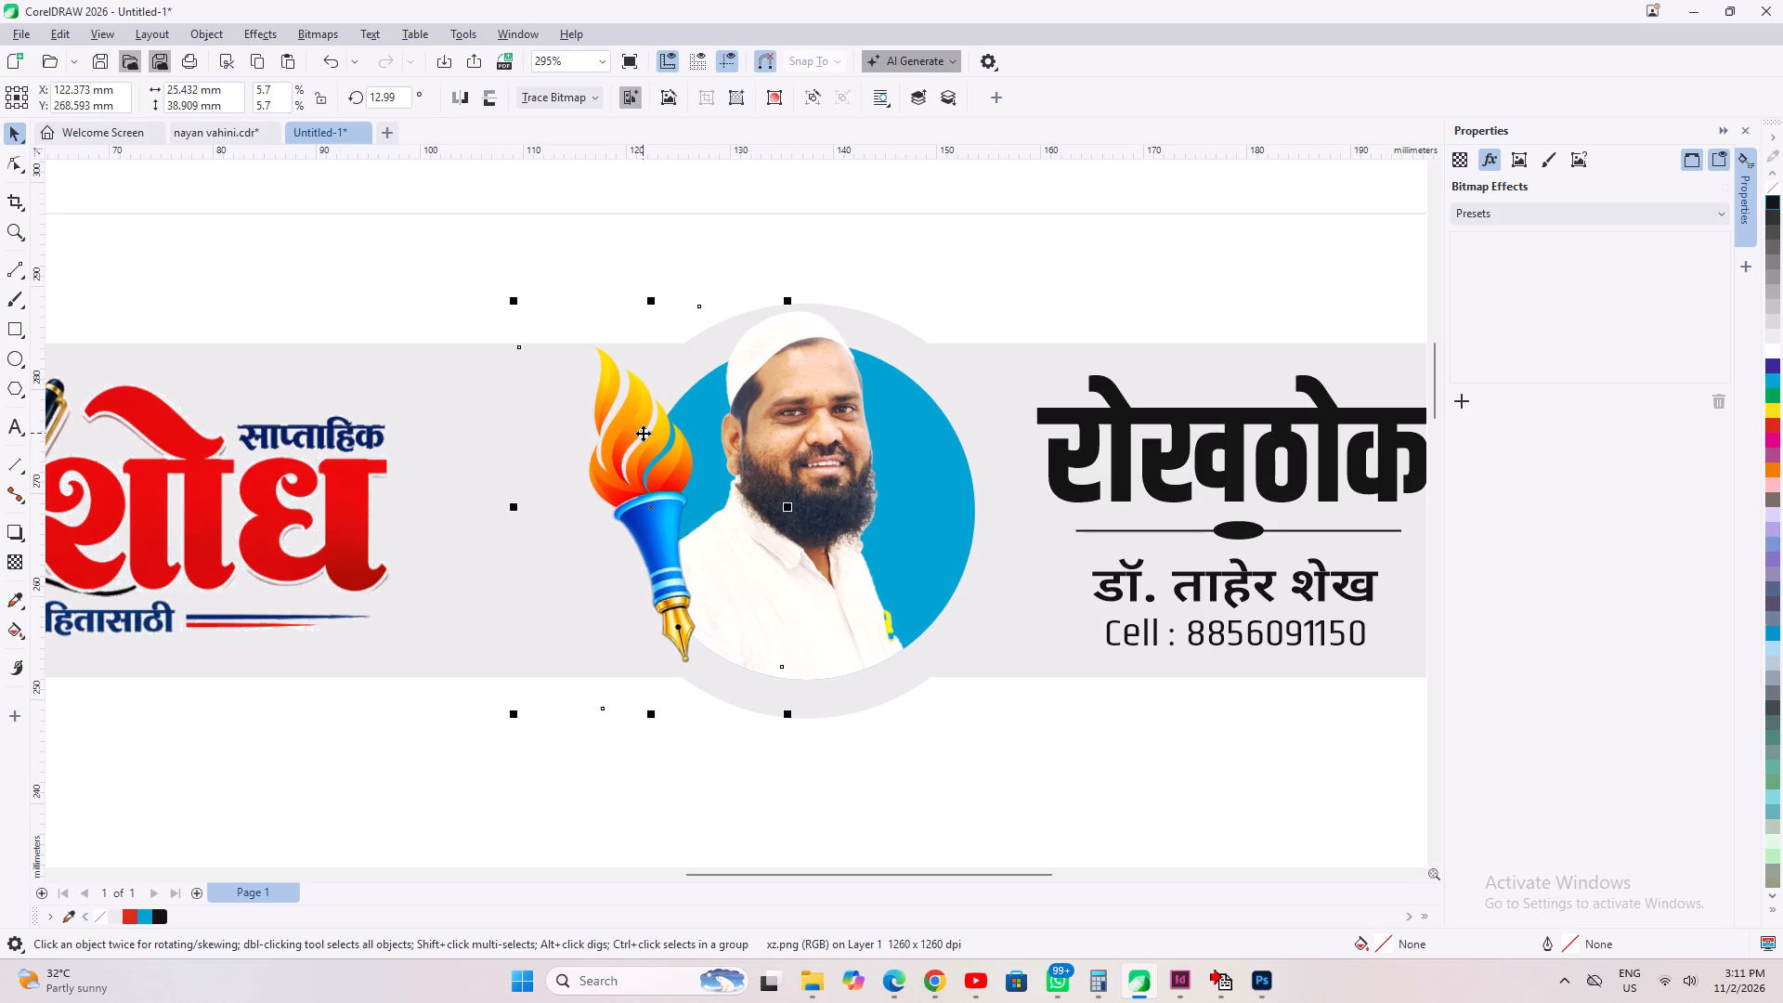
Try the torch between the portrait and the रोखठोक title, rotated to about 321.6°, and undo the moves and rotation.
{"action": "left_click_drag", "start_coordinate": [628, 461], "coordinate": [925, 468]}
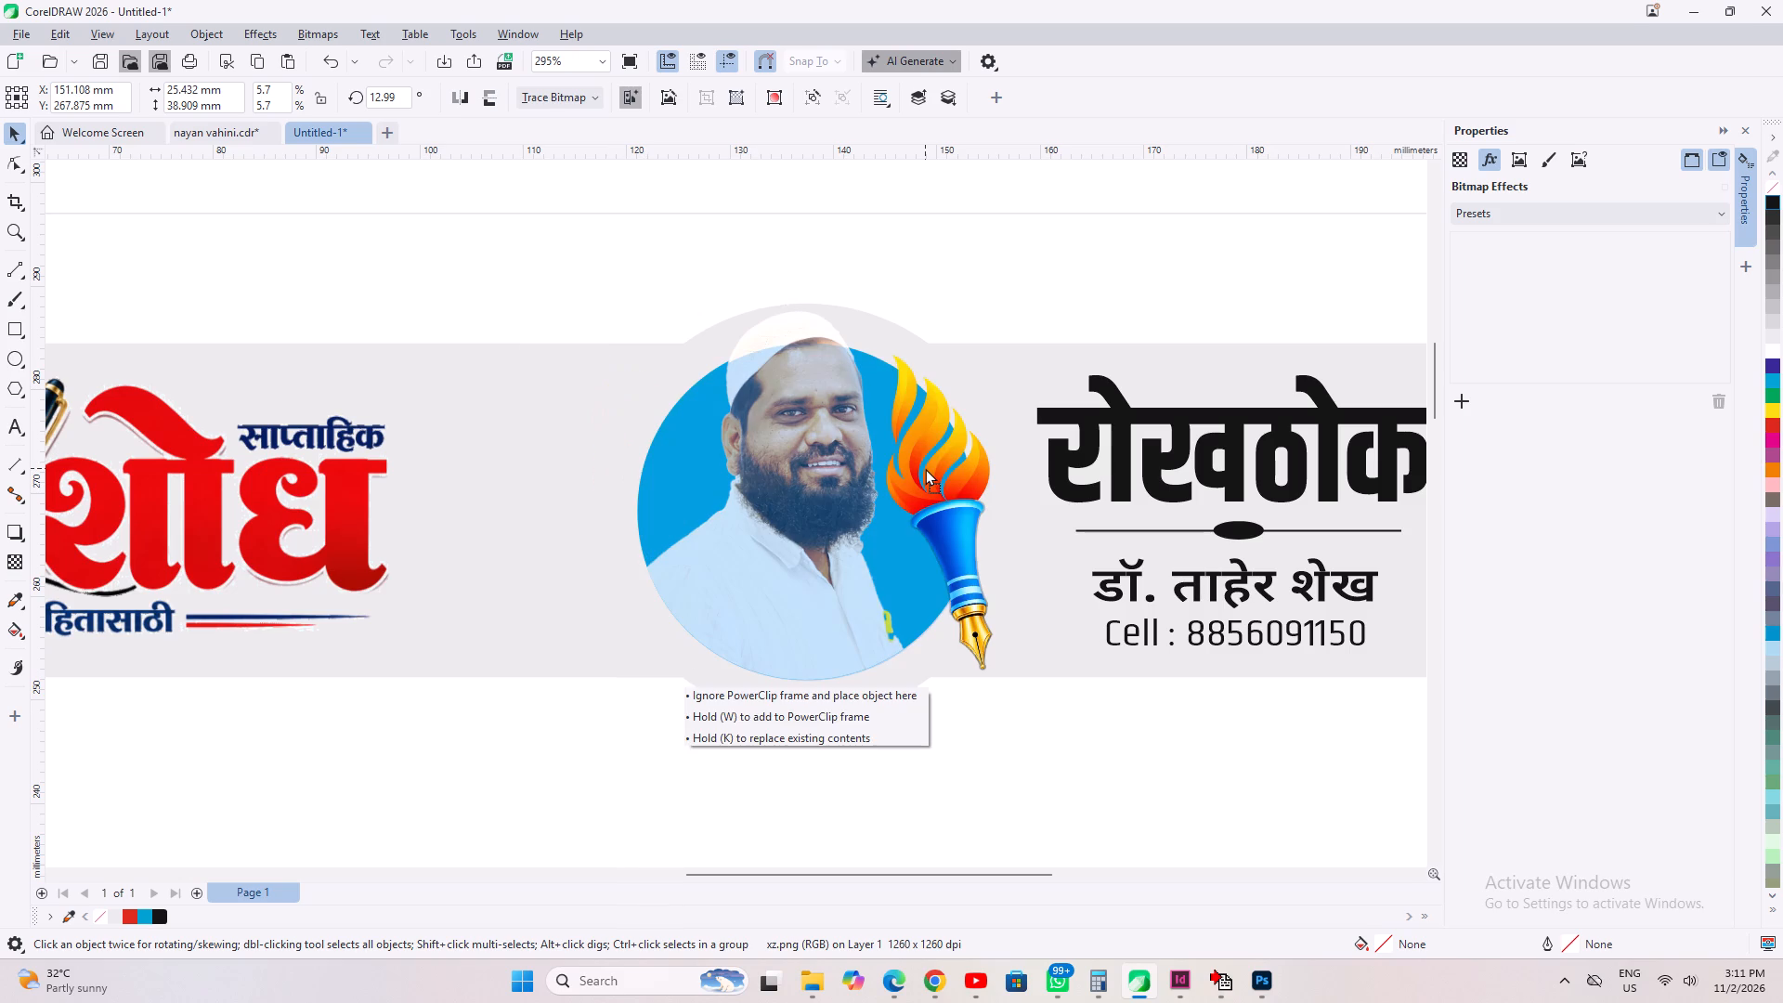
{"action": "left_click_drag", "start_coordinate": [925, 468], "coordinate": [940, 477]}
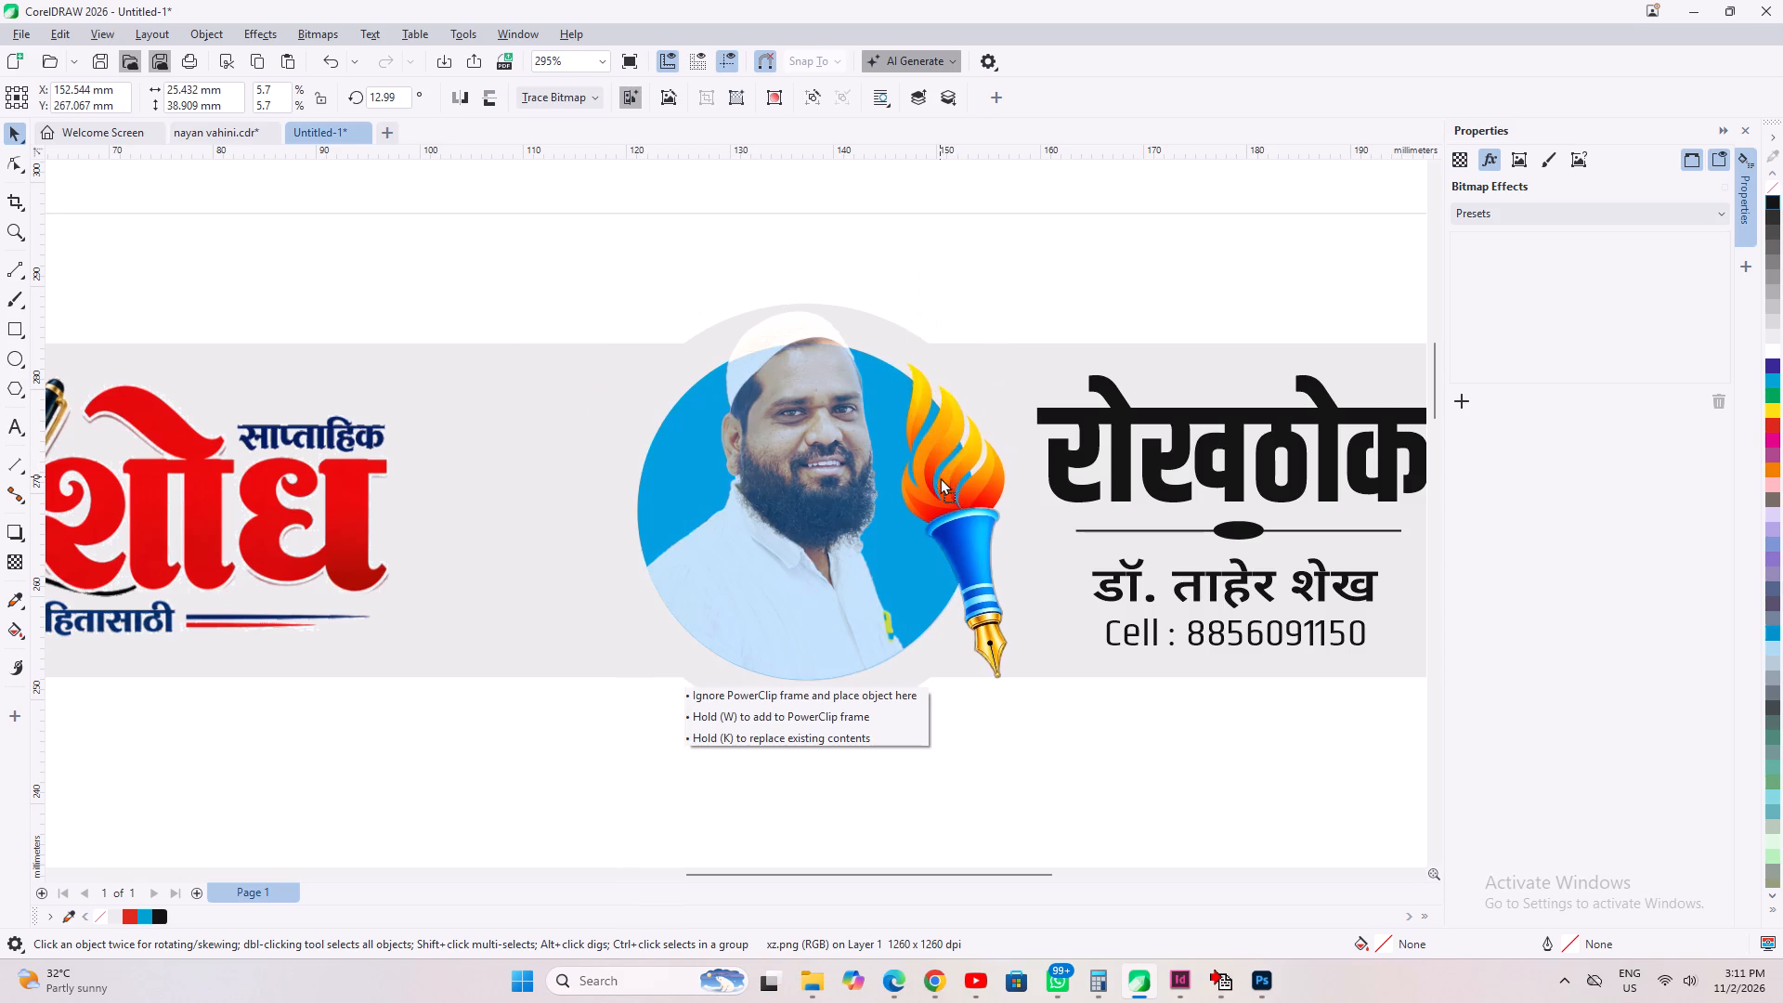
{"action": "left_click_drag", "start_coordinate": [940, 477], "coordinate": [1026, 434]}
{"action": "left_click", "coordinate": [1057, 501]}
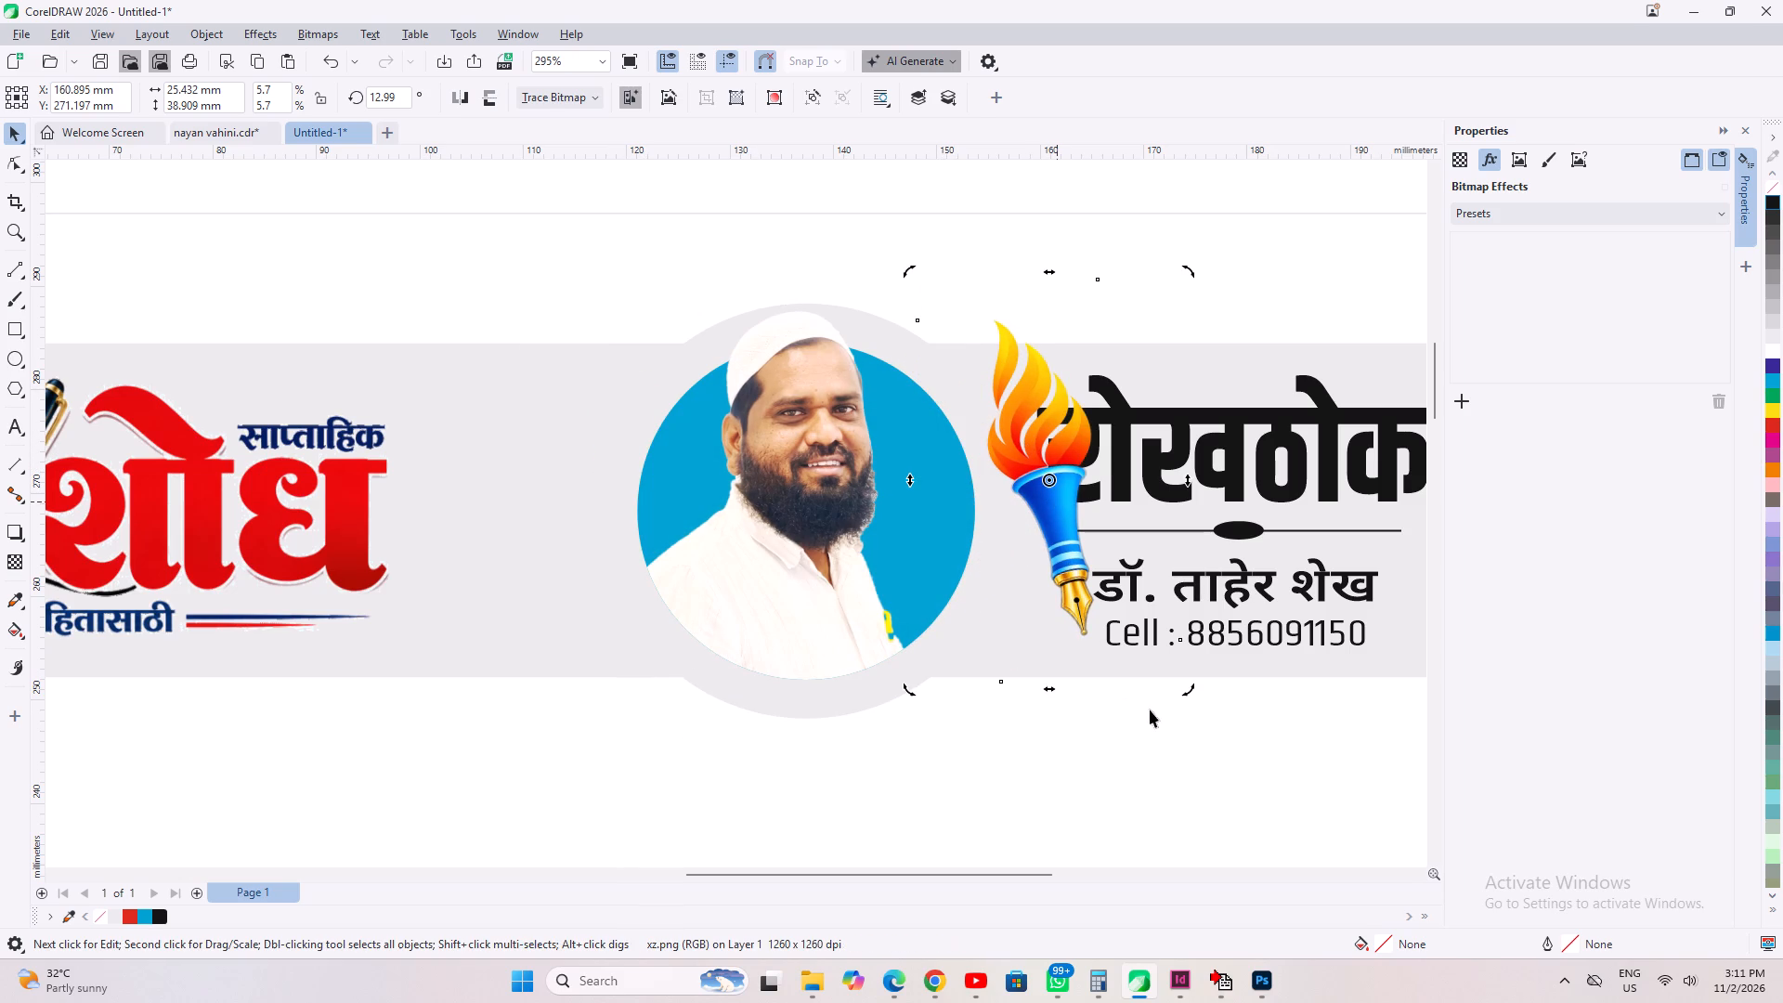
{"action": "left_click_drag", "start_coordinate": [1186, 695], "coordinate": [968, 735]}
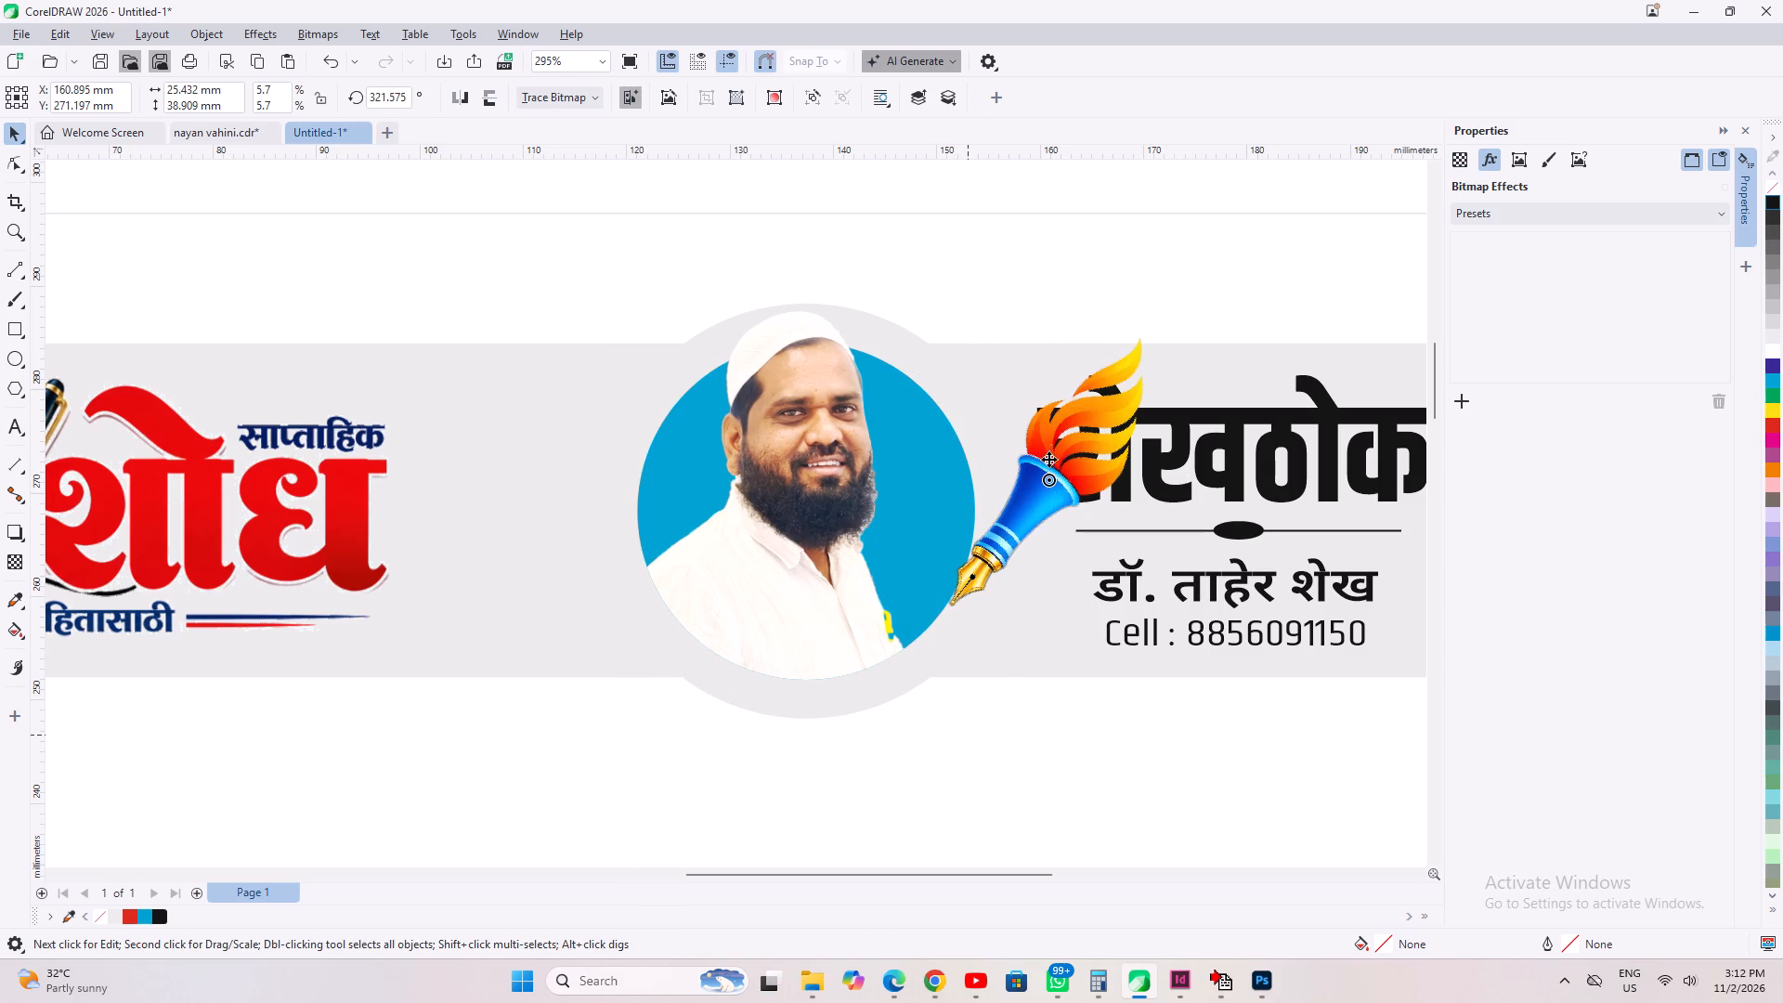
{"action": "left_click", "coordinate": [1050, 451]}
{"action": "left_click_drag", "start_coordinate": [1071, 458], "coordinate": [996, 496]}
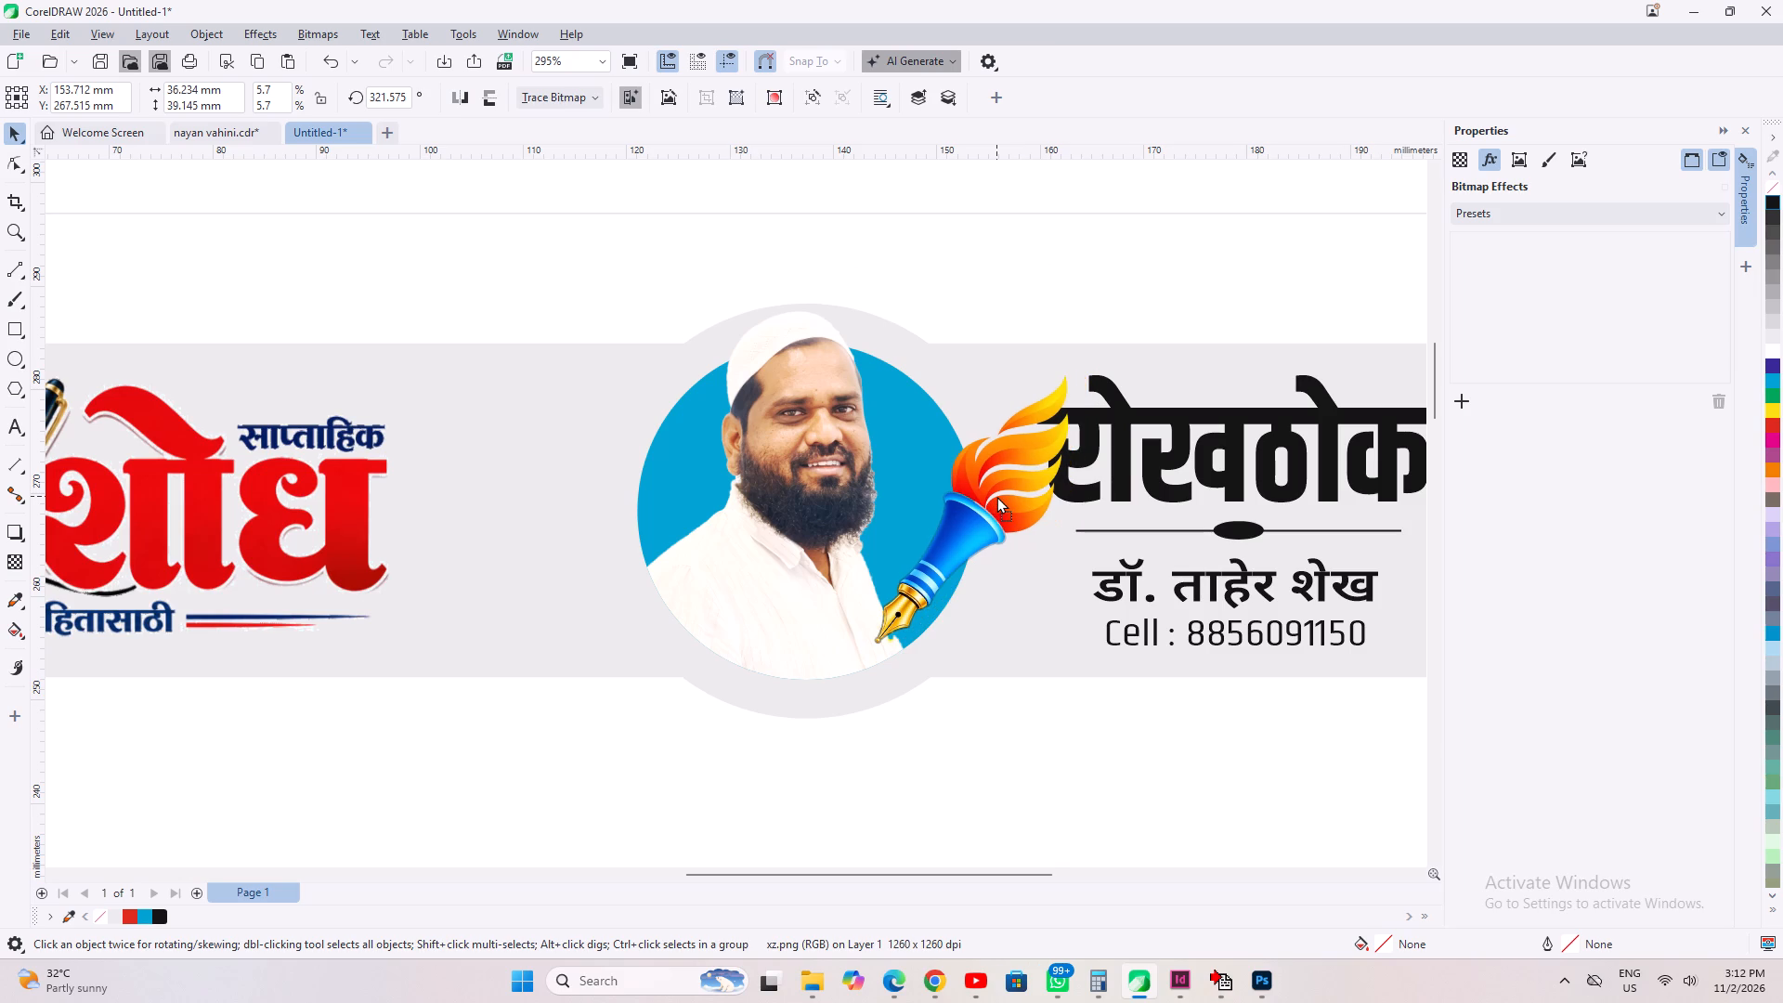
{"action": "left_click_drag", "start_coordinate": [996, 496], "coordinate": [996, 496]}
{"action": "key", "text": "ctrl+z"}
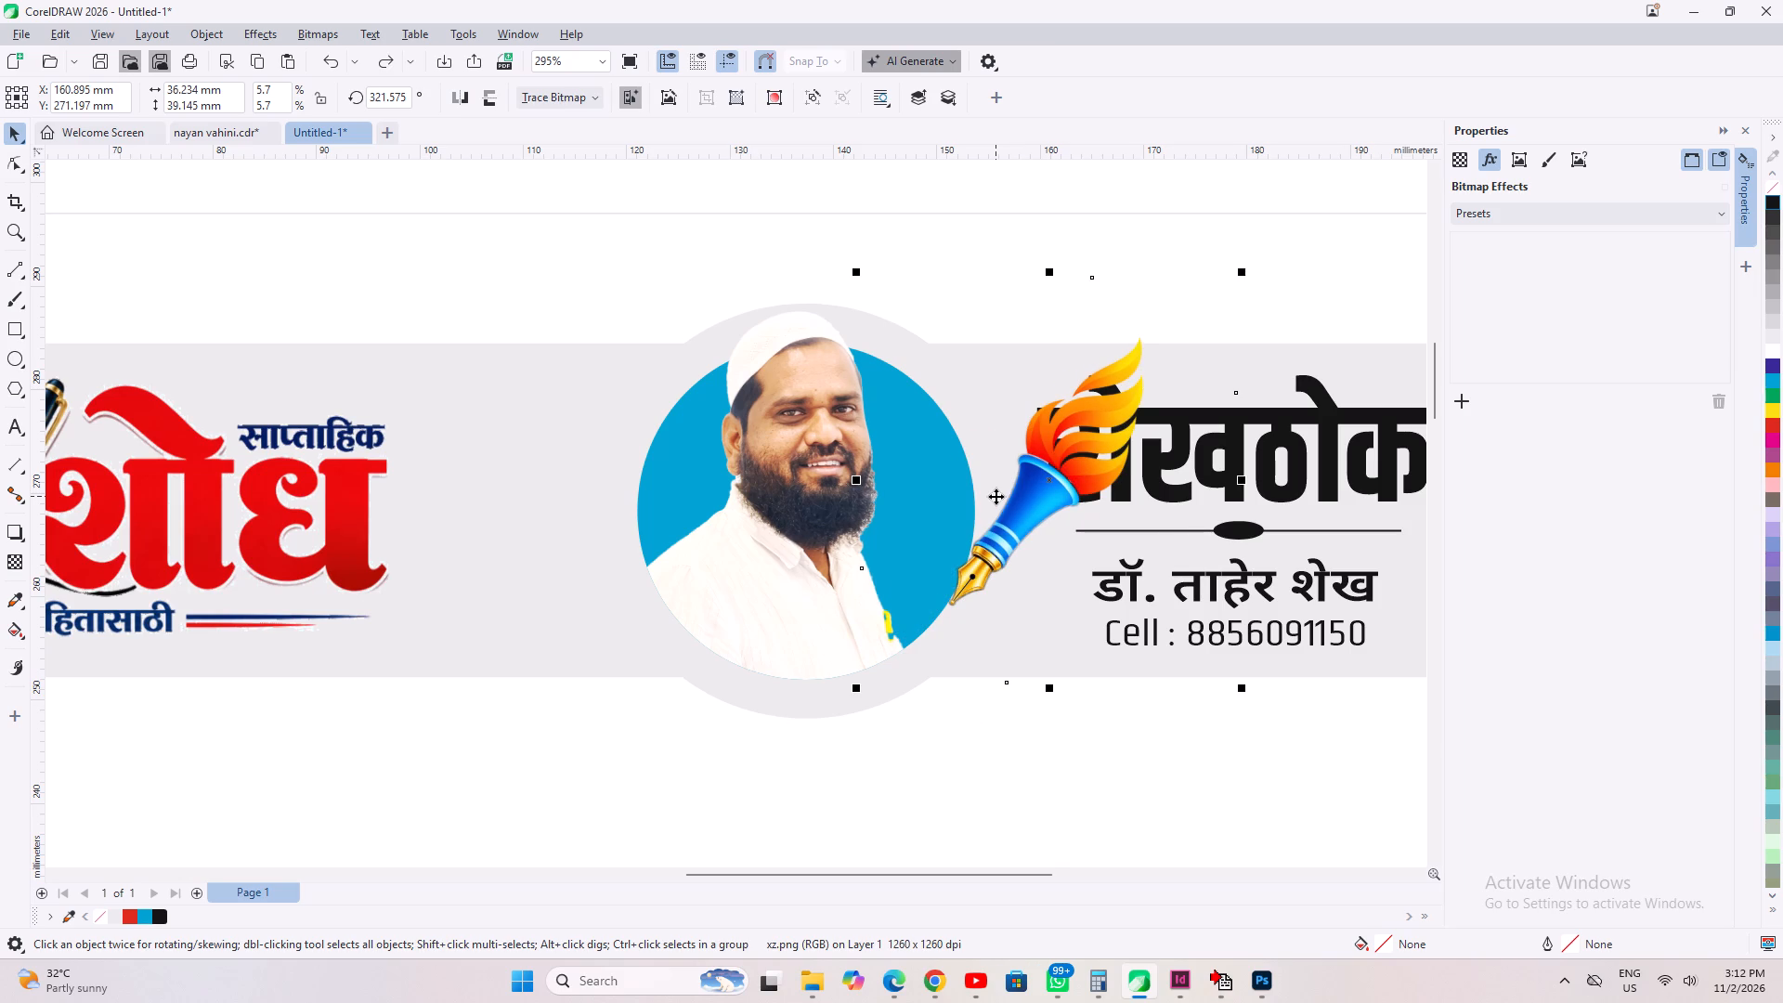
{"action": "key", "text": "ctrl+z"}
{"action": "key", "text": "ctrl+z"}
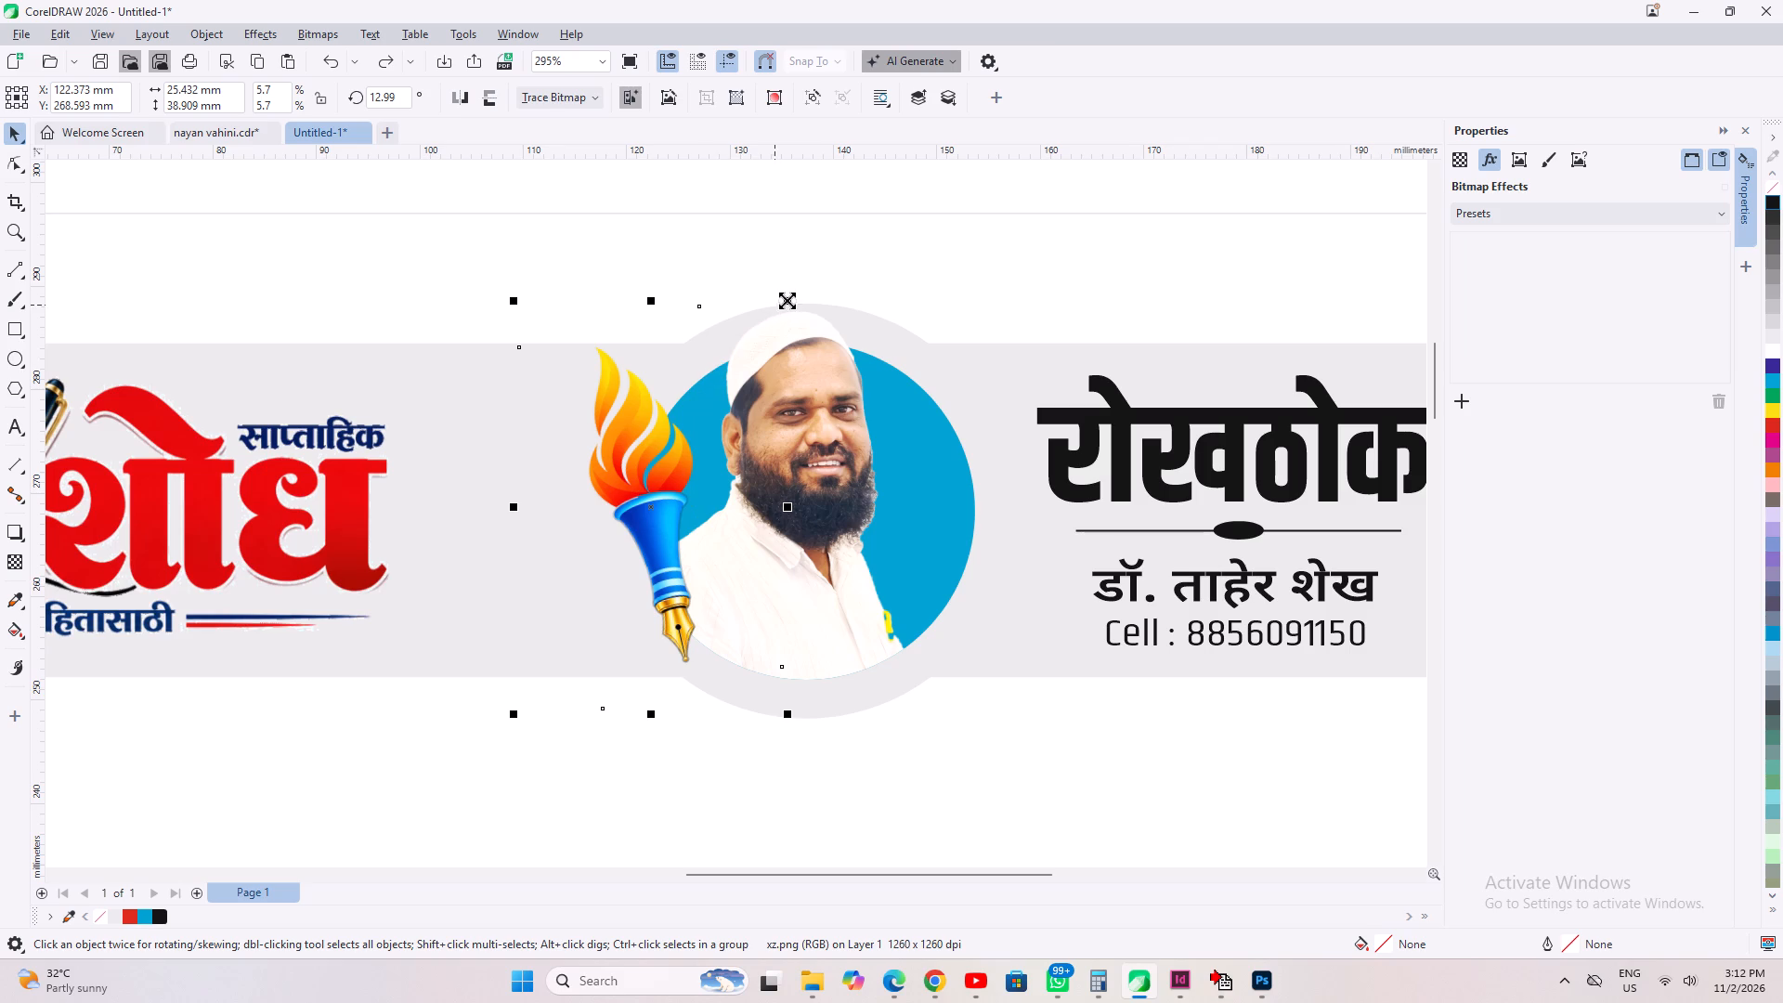
Shrink the torch about its centre to about 22.7 × 34.7 mm.
{"action": "left_click_drag", "start_coordinate": [788, 300], "coordinate": [787, 321], "text": "shift"}
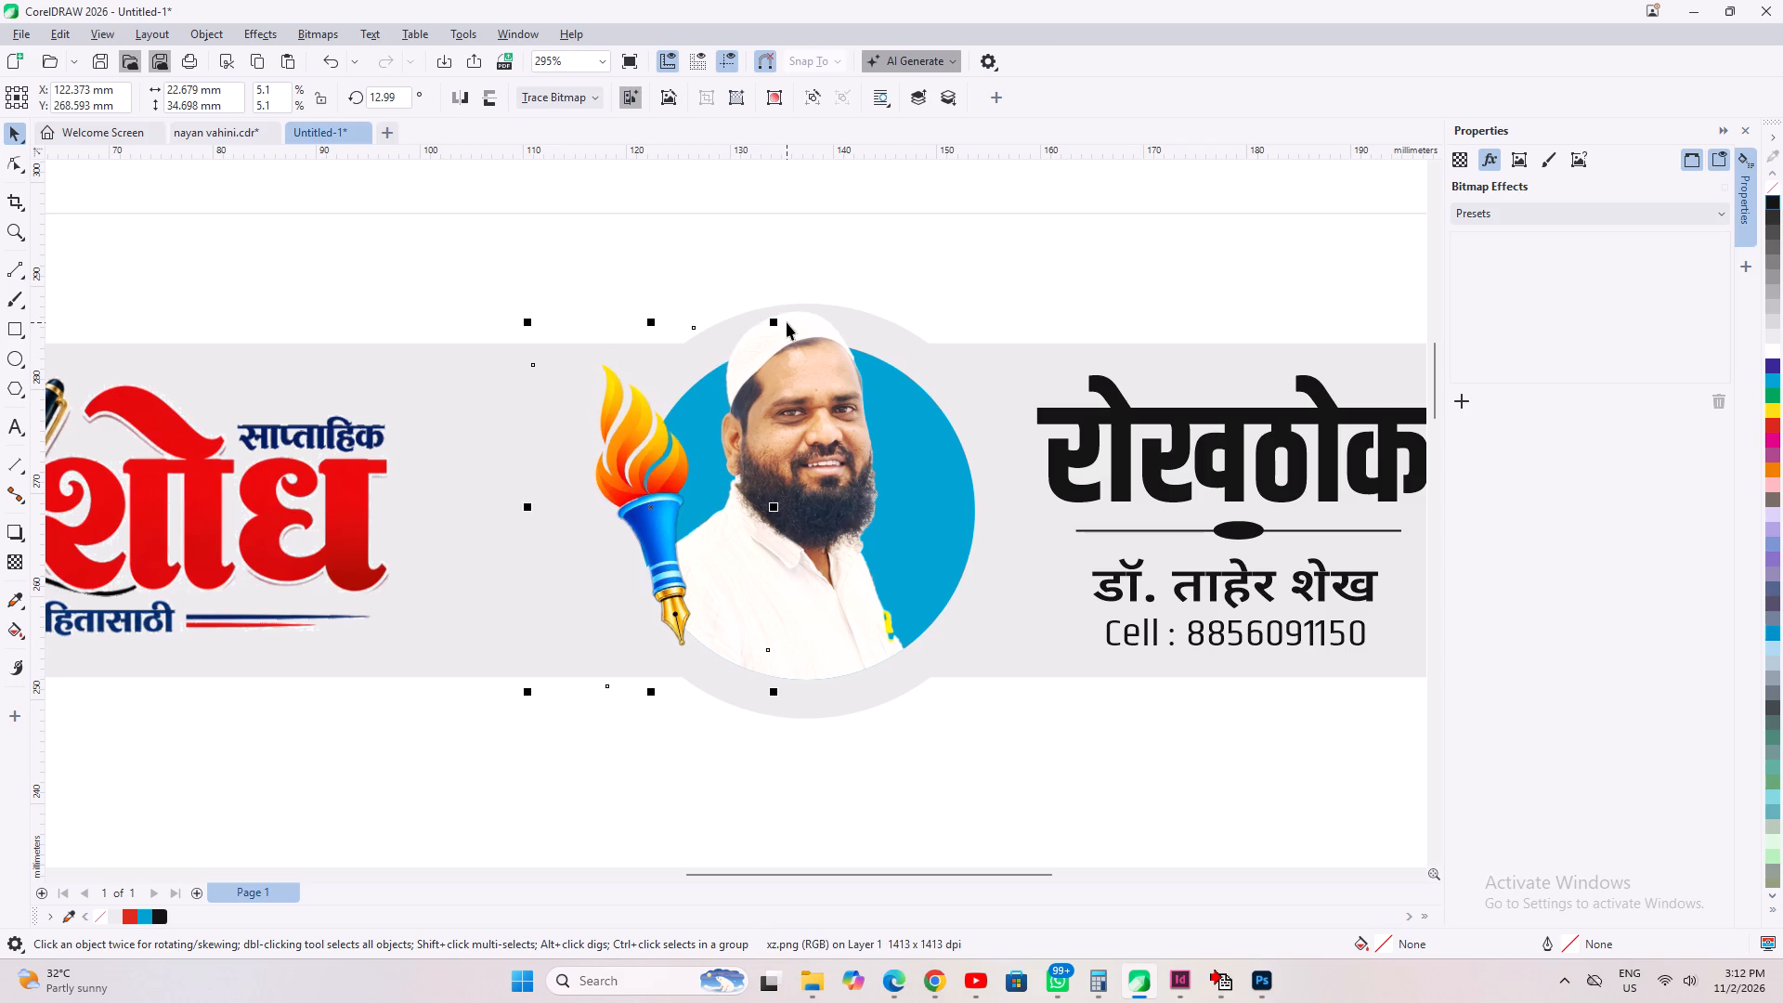
Rotate the torch to a nearly upright angle of about 3.8° beside the portrait.
{"action": "left_click", "coordinate": [660, 551]}
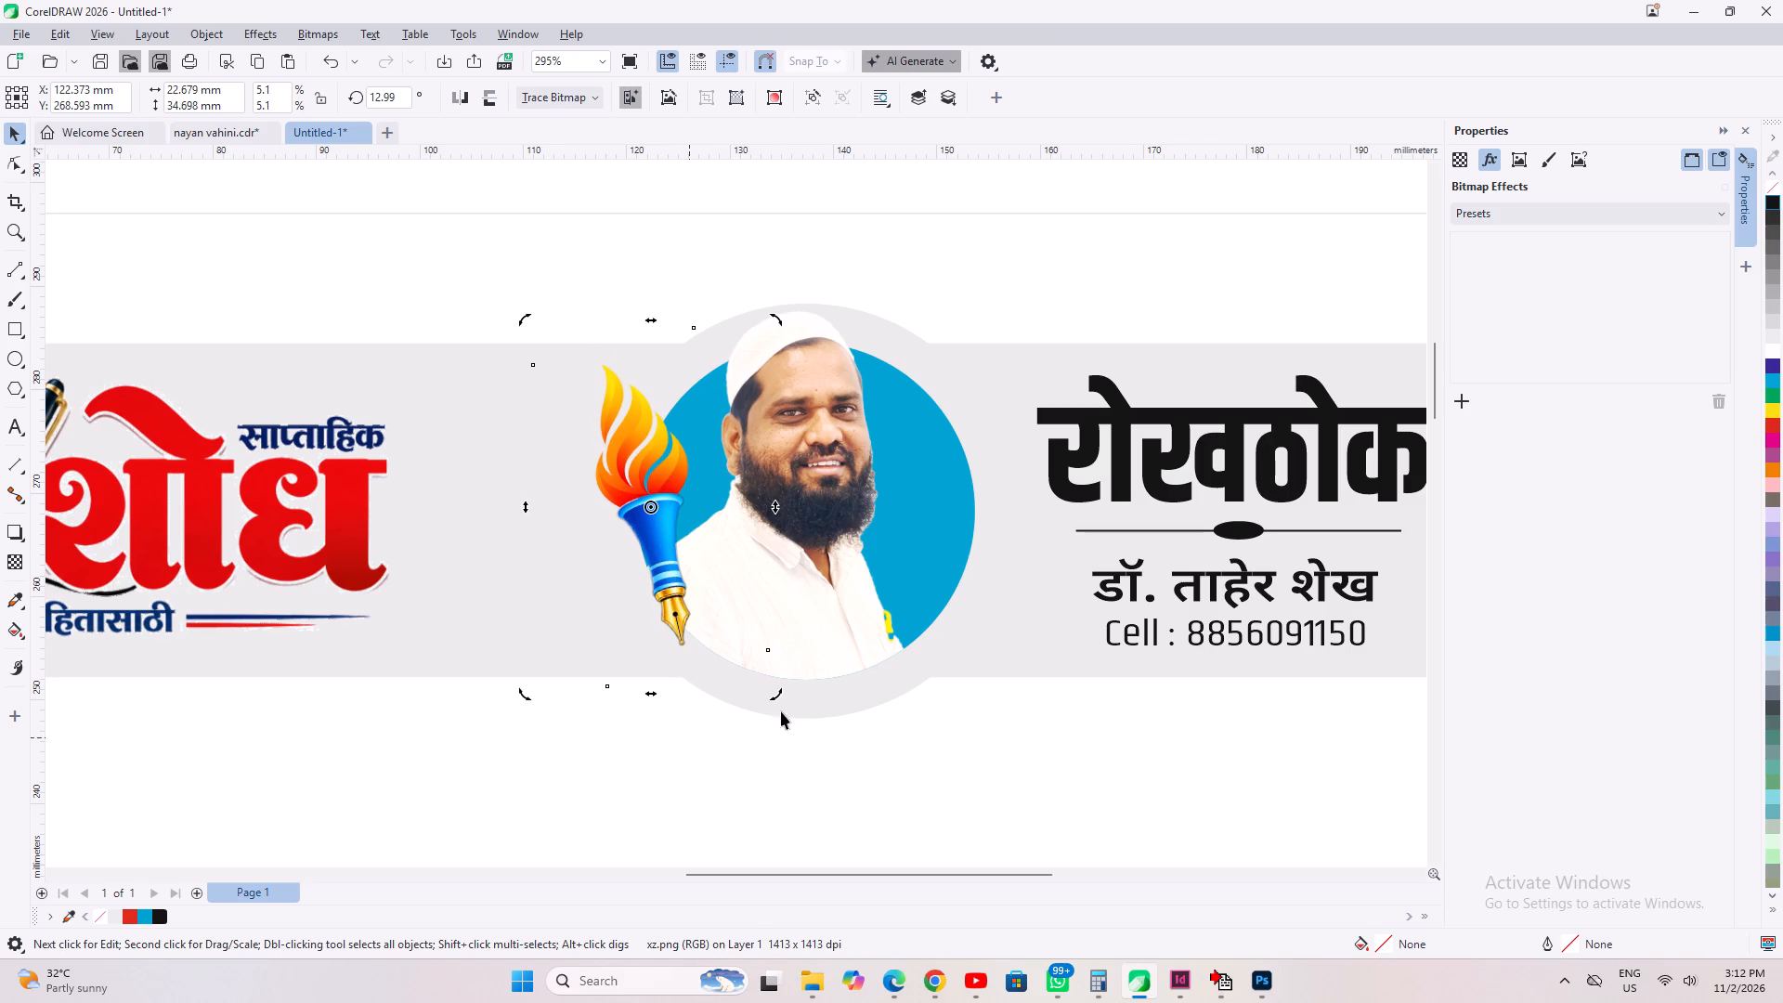
{"action": "left_click_drag", "start_coordinate": [774, 699], "coordinate": [784, 695]}
{"action": "left_click_drag", "start_coordinate": [784, 695], "coordinate": [780, 701]}
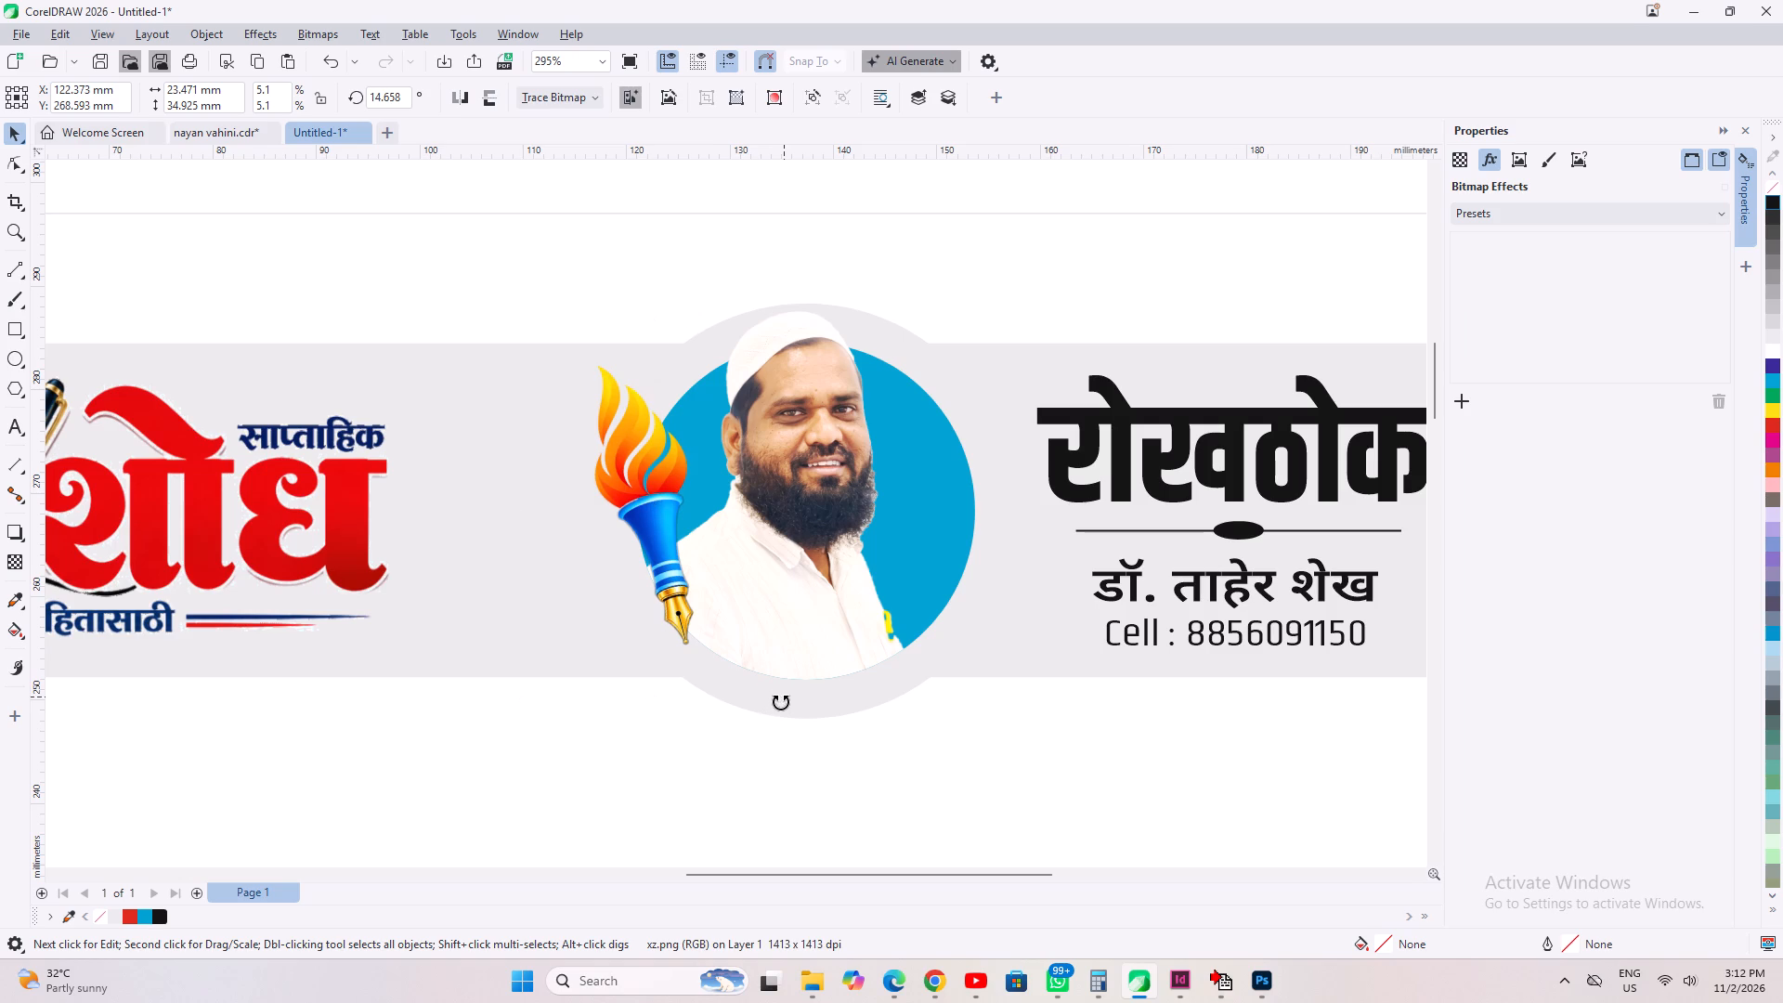
{"action": "left_click_drag", "start_coordinate": [780, 701], "coordinate": [762, 715]}
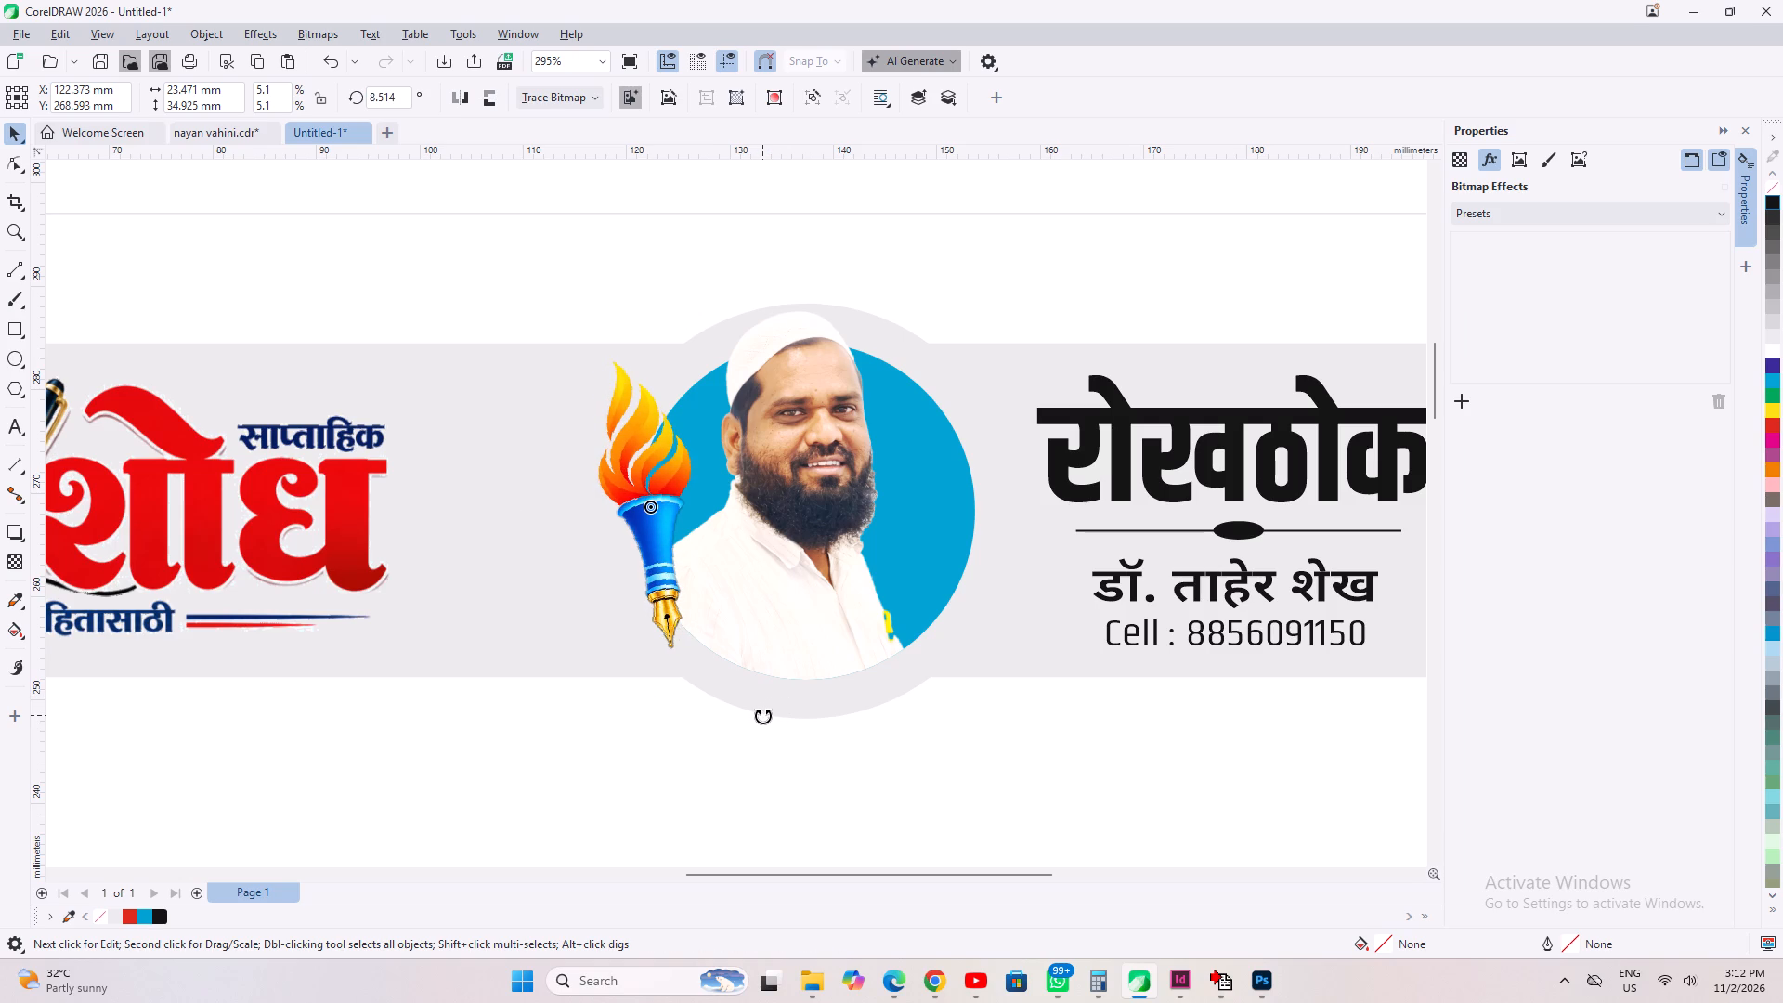
{"action": "left_click_drag", "start_coordinate": [762, 715], "coordinate": [761, 718]}
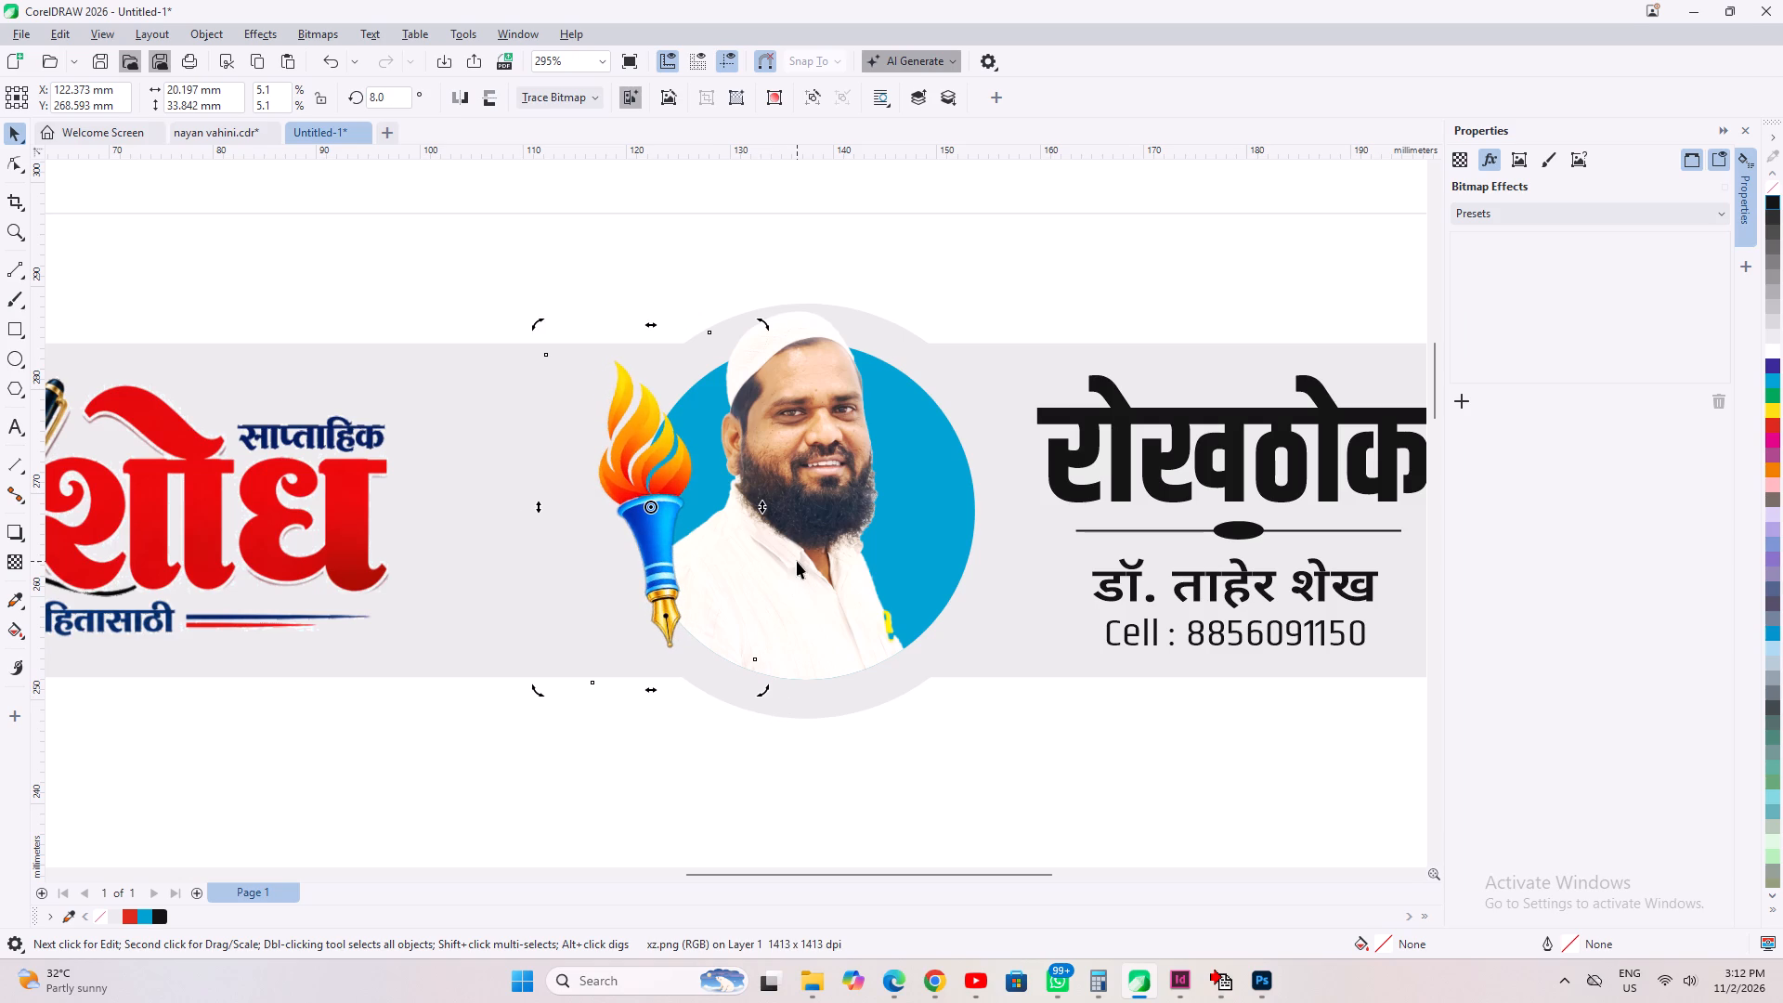
{"action": "left_click_drag", "start_coordinate": [761, 688], "coordinate": [759, 698]}
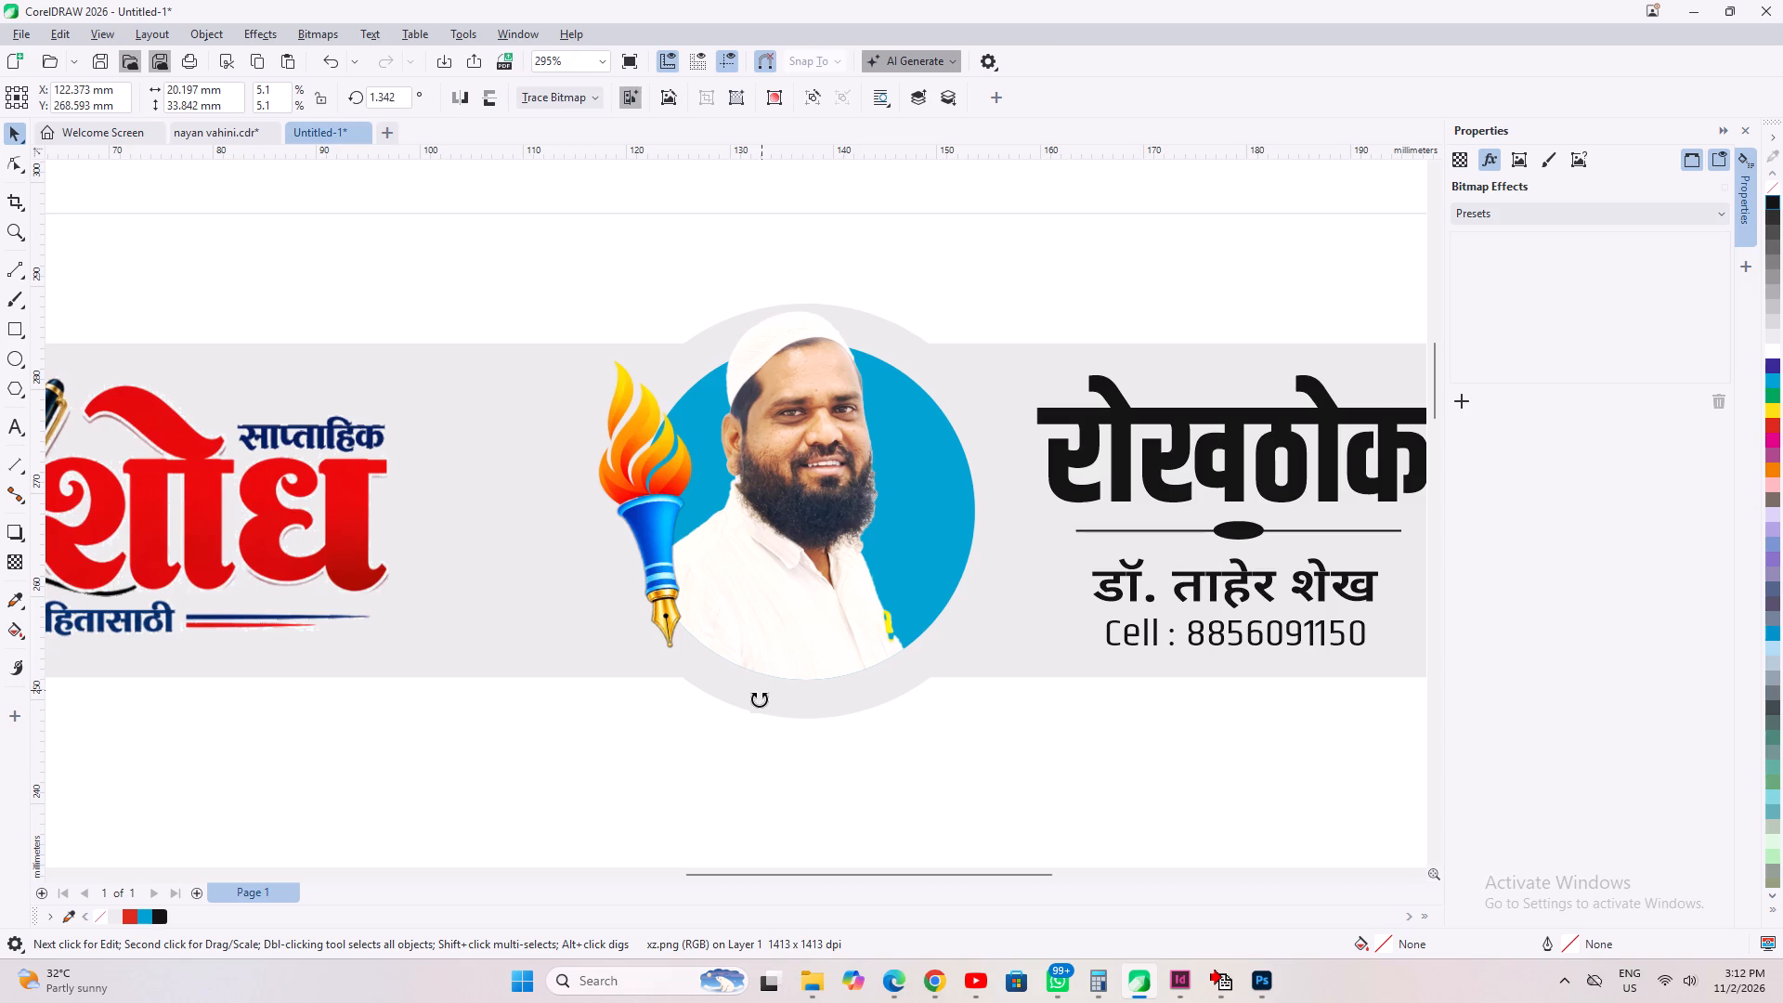
{"action": "left_click_drag", "start_coordinate": [759, 698], "coordinate": [755, 710]}
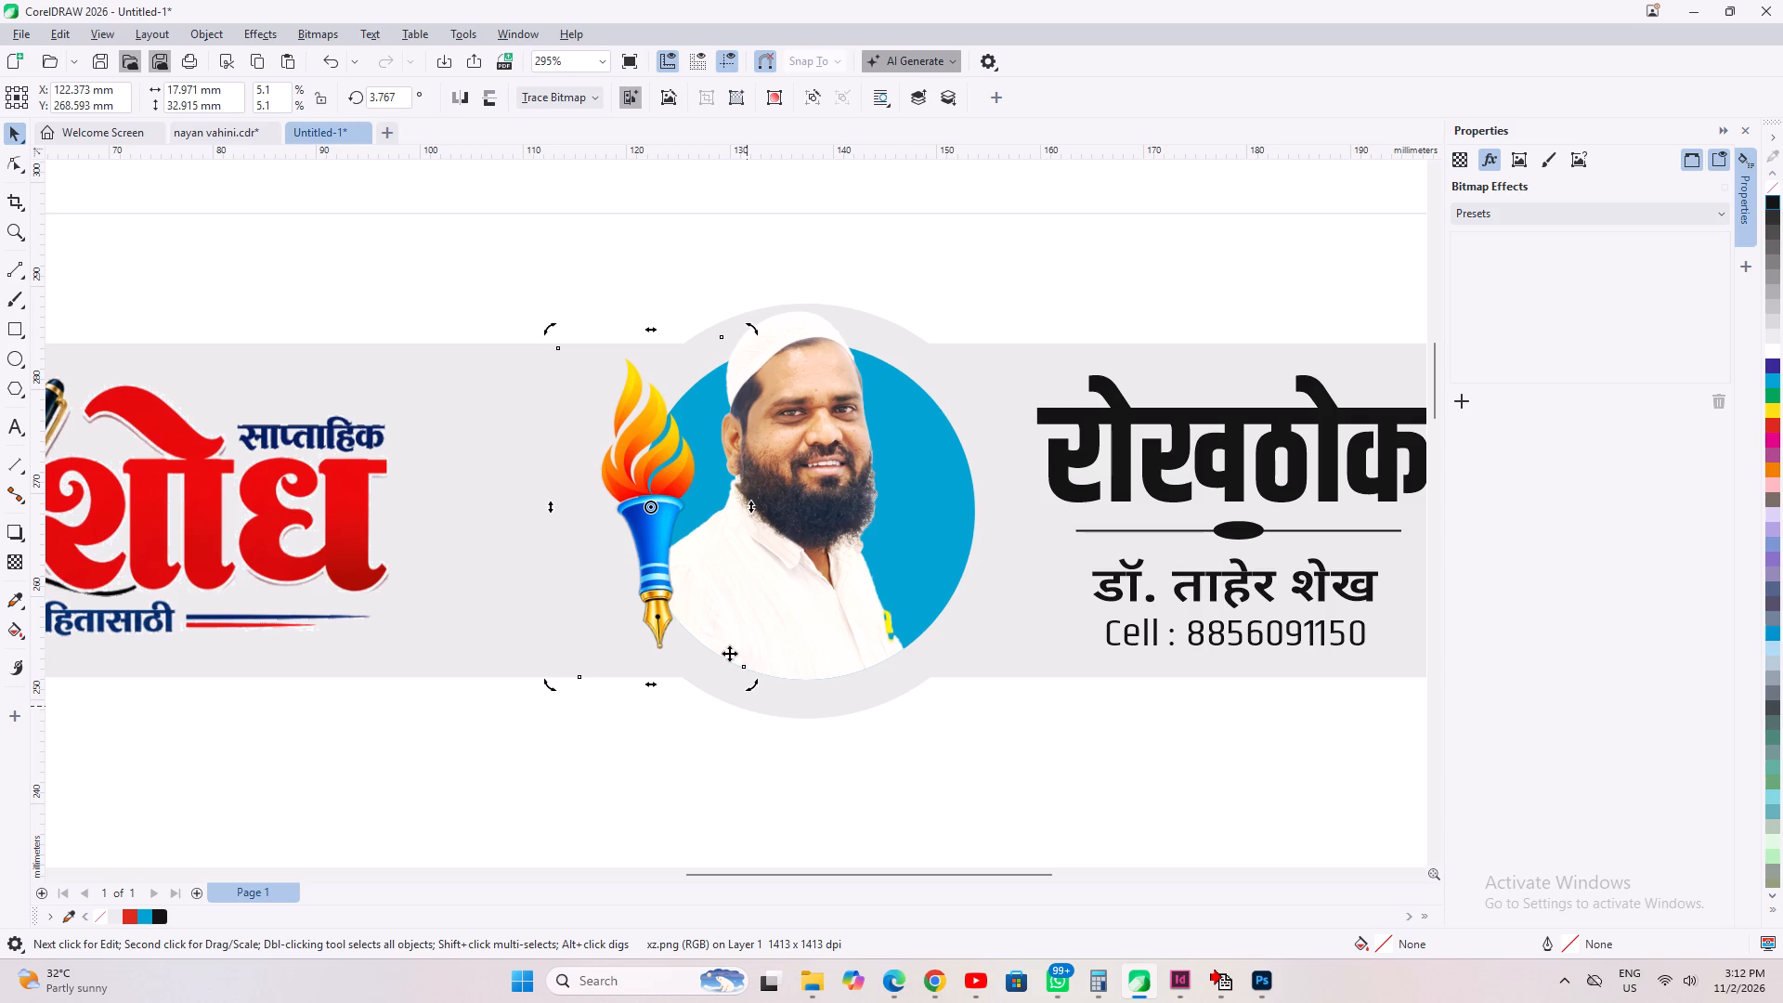
Scale the nearly upright torch down about its centre to about 16.5 × 30.1 mm.
{"action": "left_click", "coordinate": [640, 522]}
{"action": "left_click_drag", "start_coordinate": [752, 684], "coordinate": [752, 683], "text": "shift"}
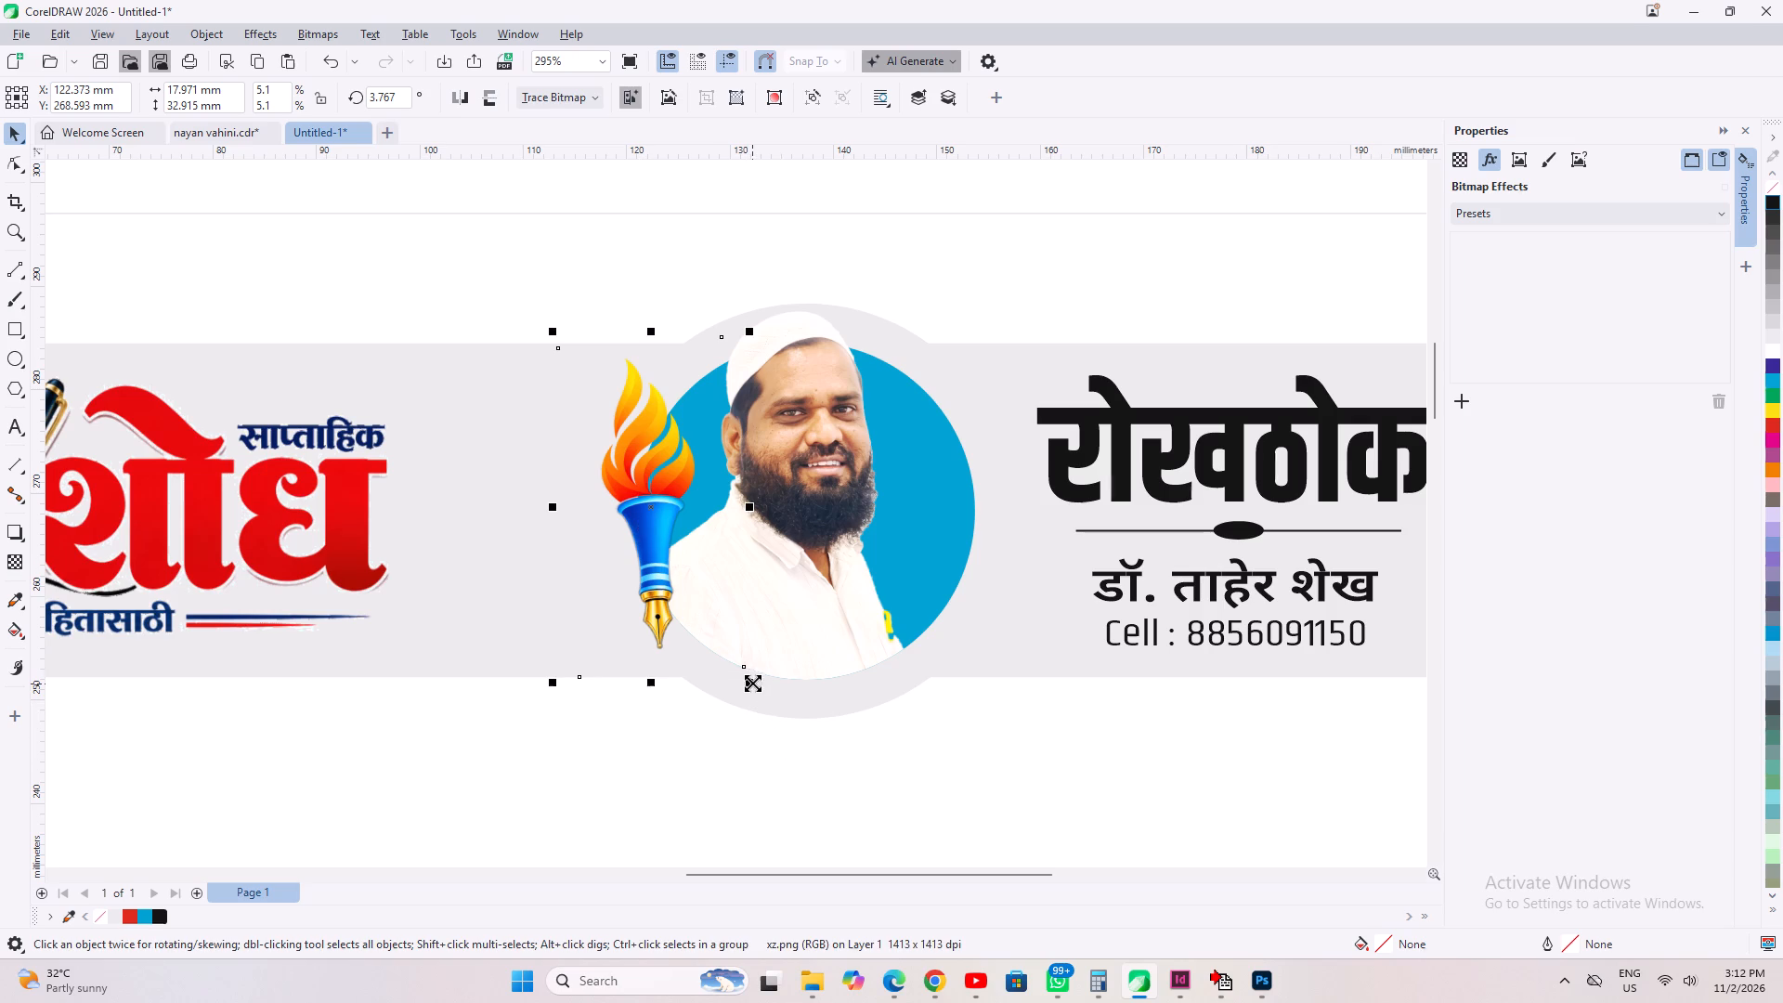
{"action": "left_click_drag", "start_coordinate": [752, 683], "coordinate": [748, 670], "text": "shift"}
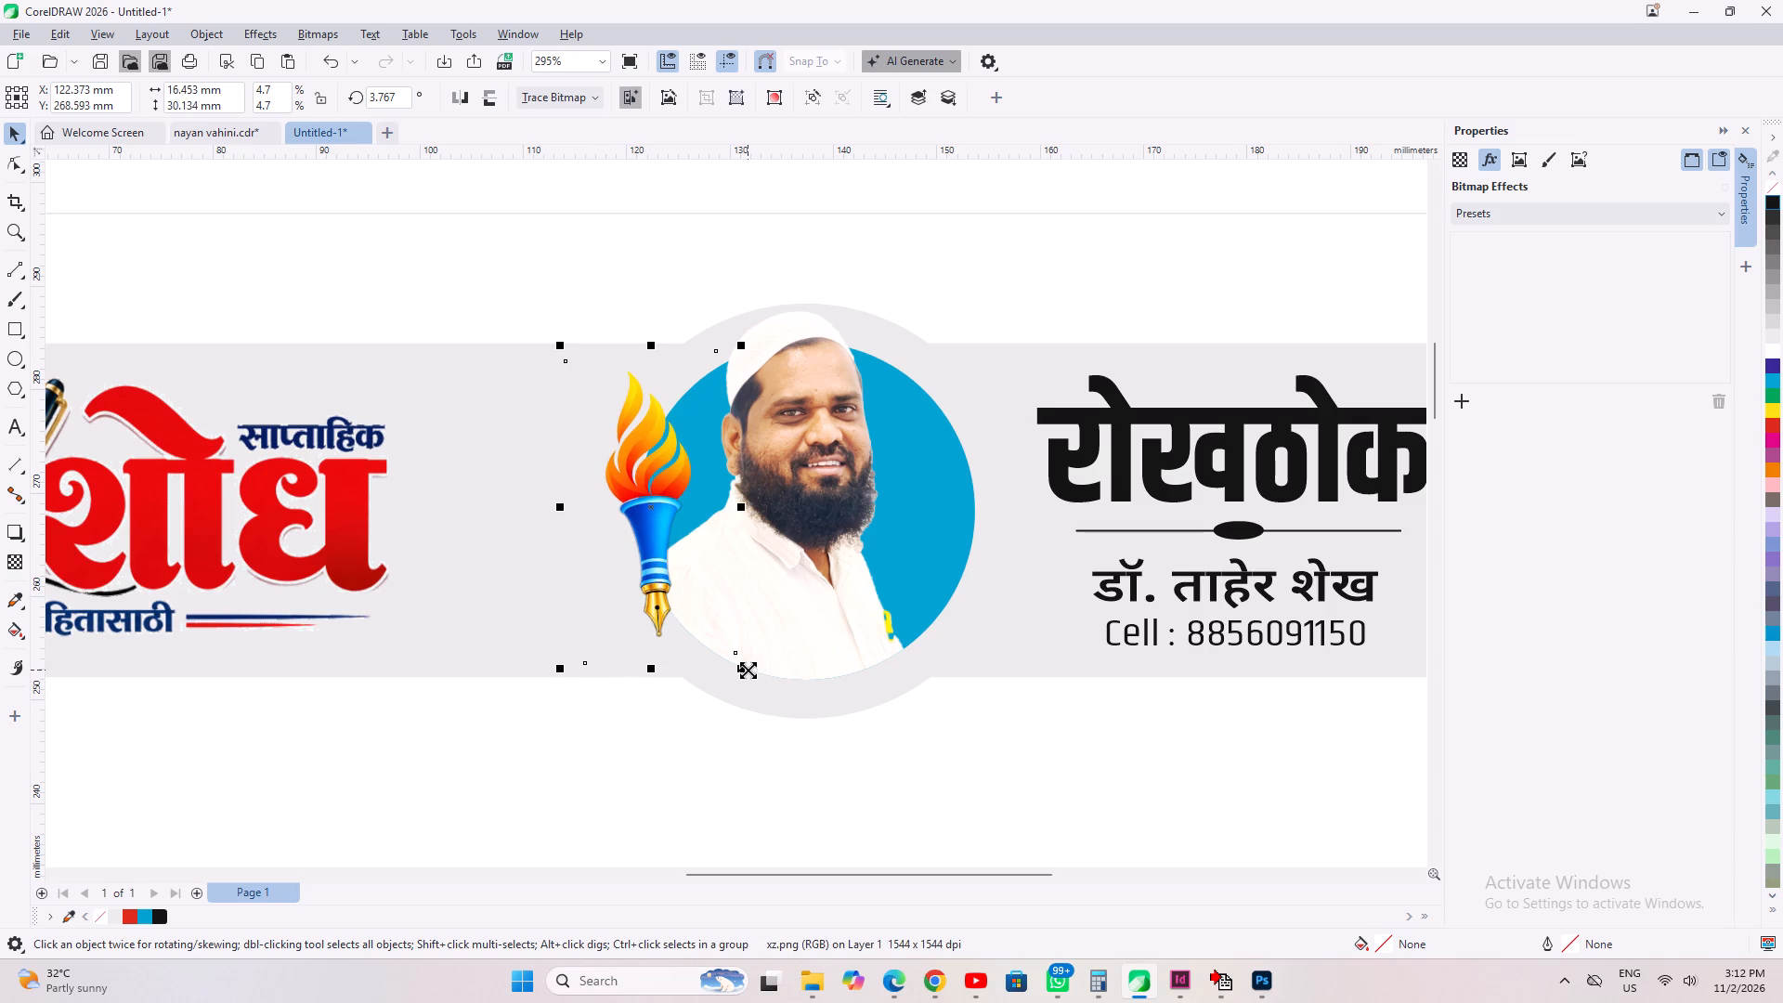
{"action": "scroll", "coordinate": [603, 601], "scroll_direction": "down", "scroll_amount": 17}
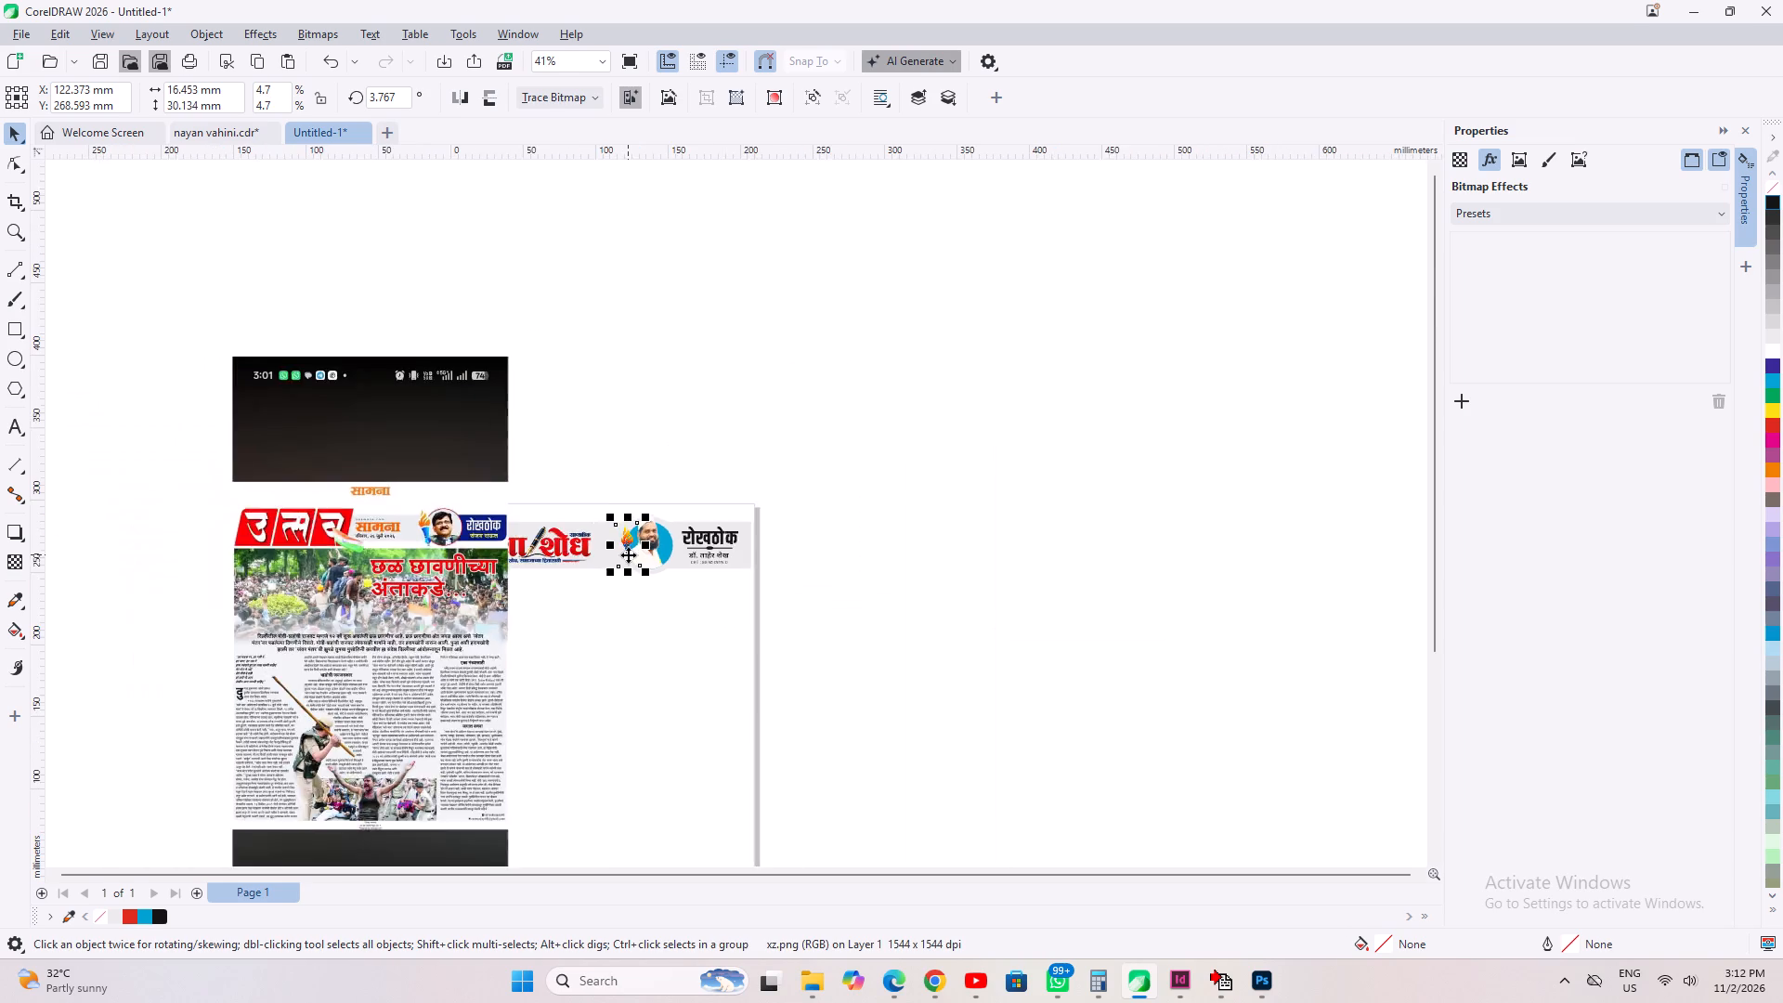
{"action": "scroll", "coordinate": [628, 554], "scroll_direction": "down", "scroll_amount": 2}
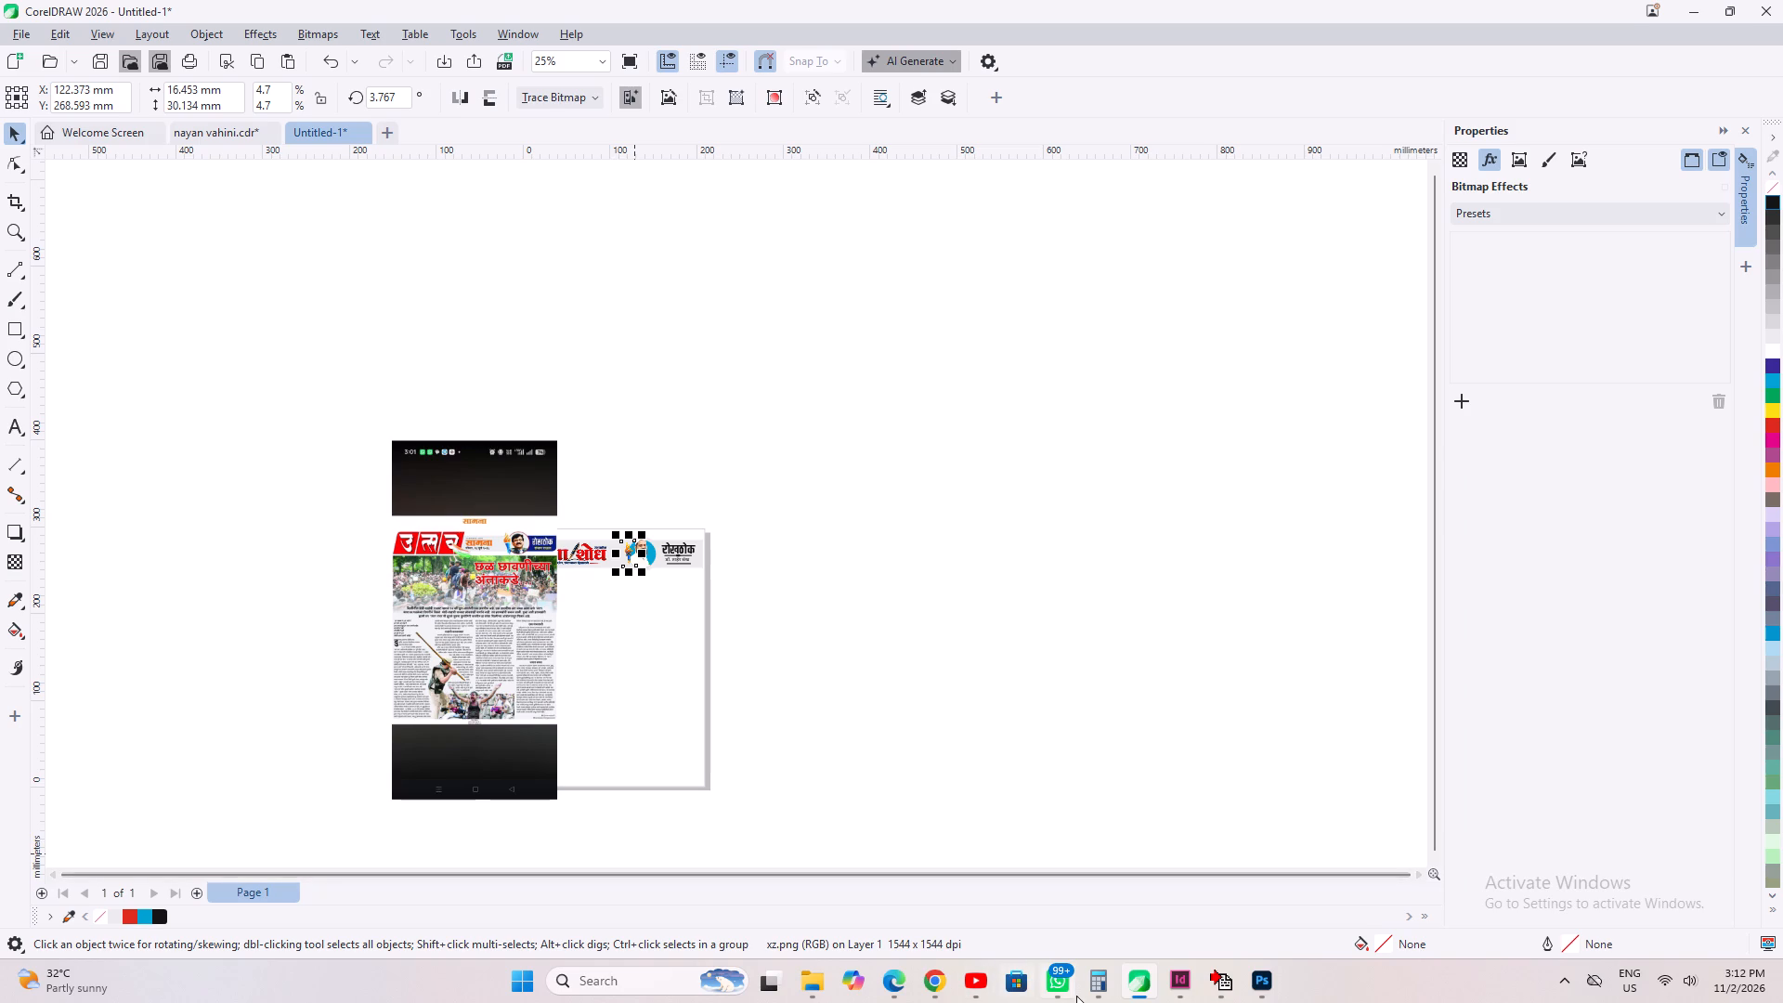
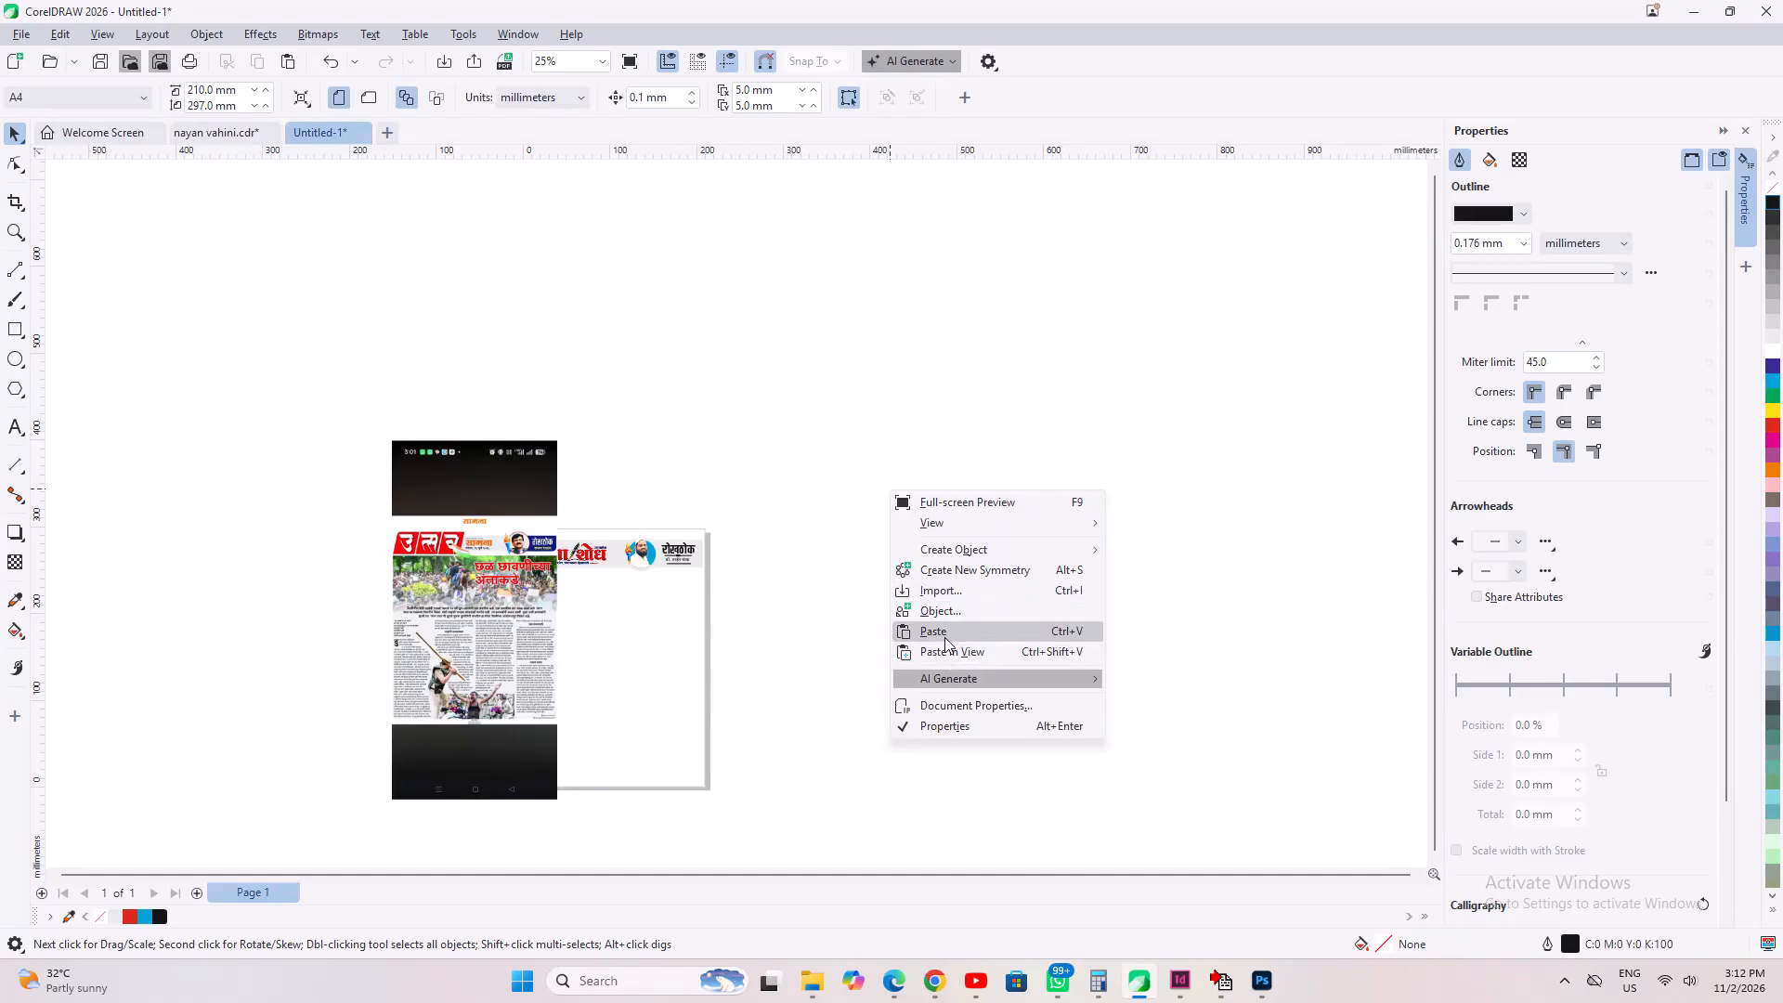
Move the pasted बातमी newspaper page image clear of the blank page, to its right.
{"action": "left_click_drag", "start_coordinate": [607, 712], "coordinate": [883, 708]}
Draw a rectangle about 5.3 × 3.2 mm over the first cyan swatch at the bottom of the बातमी reference image.
{"action": "scroll", "coordinate": [813, 744], "scroll_direction": "up", "scroll_amount": 5}
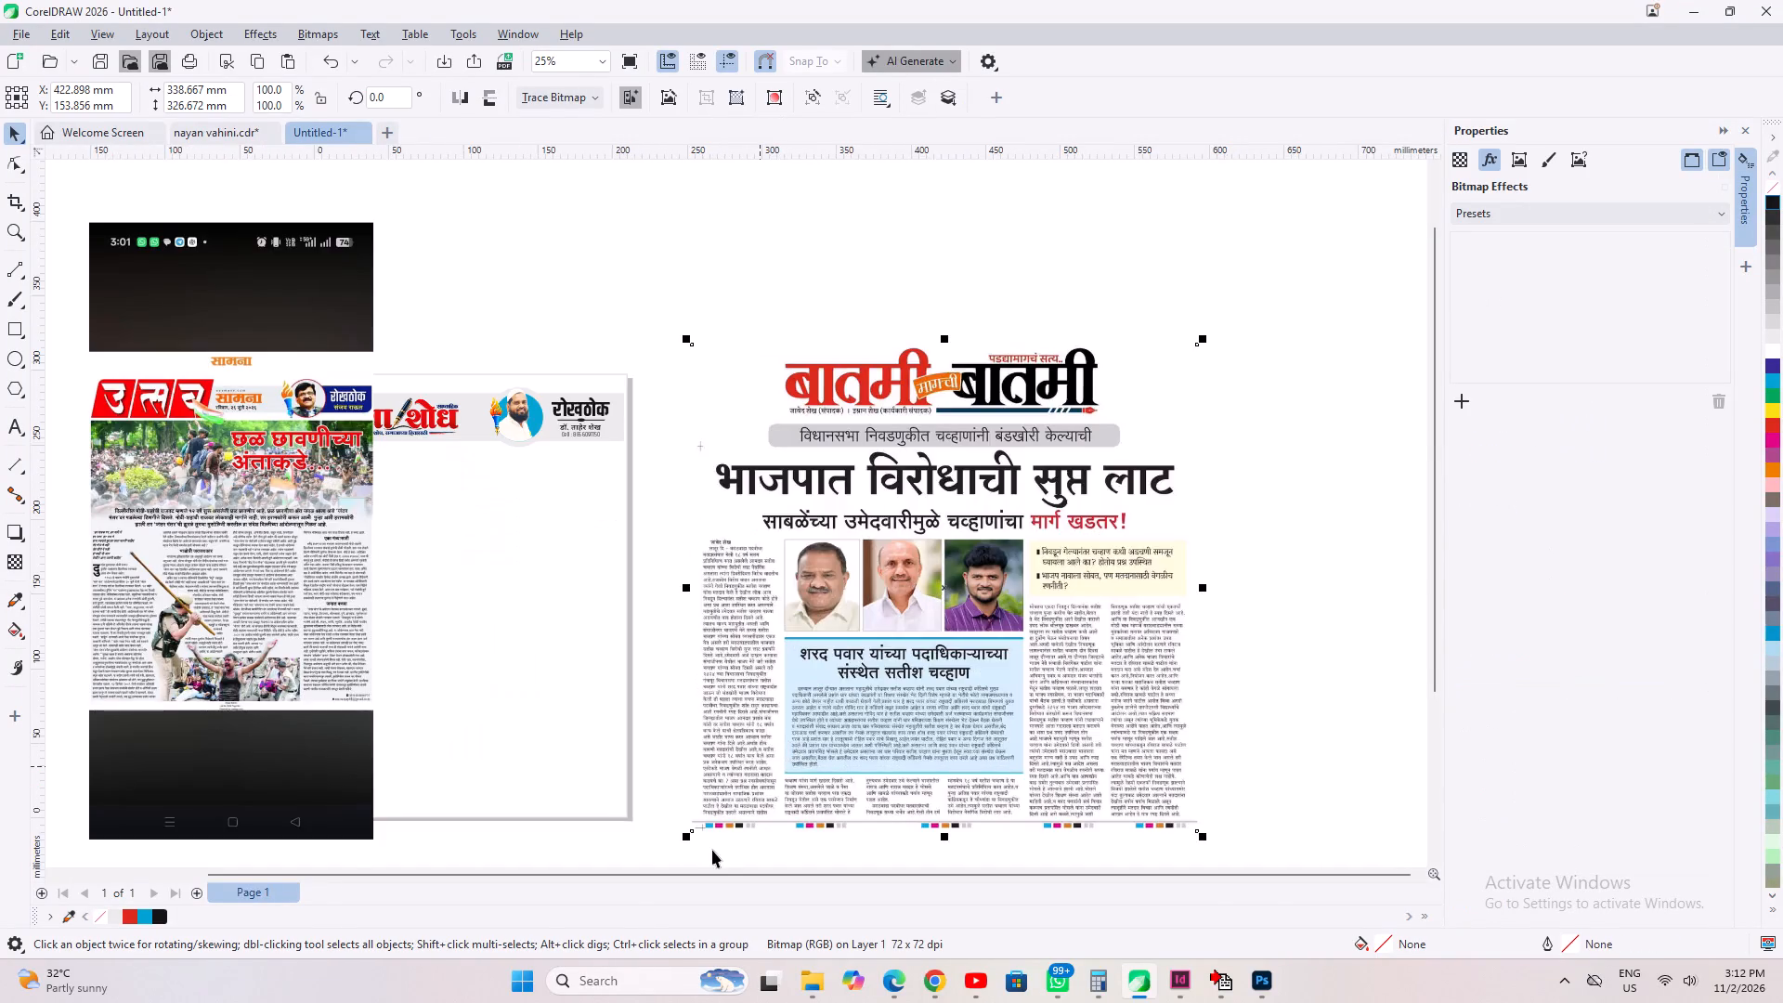
{"action": "scroll", "coordinate": [712, 850], "scroll_direction": "up", "scroll_amount": 5}
{"action": "scroll", "coordinate": [660, 570], "scroll_direction": "down", "scroll_amount": 4}
{"action": "scroll", "coordinate": [722, 733], "scroll_direction": "up", "scroll_amount": 3}
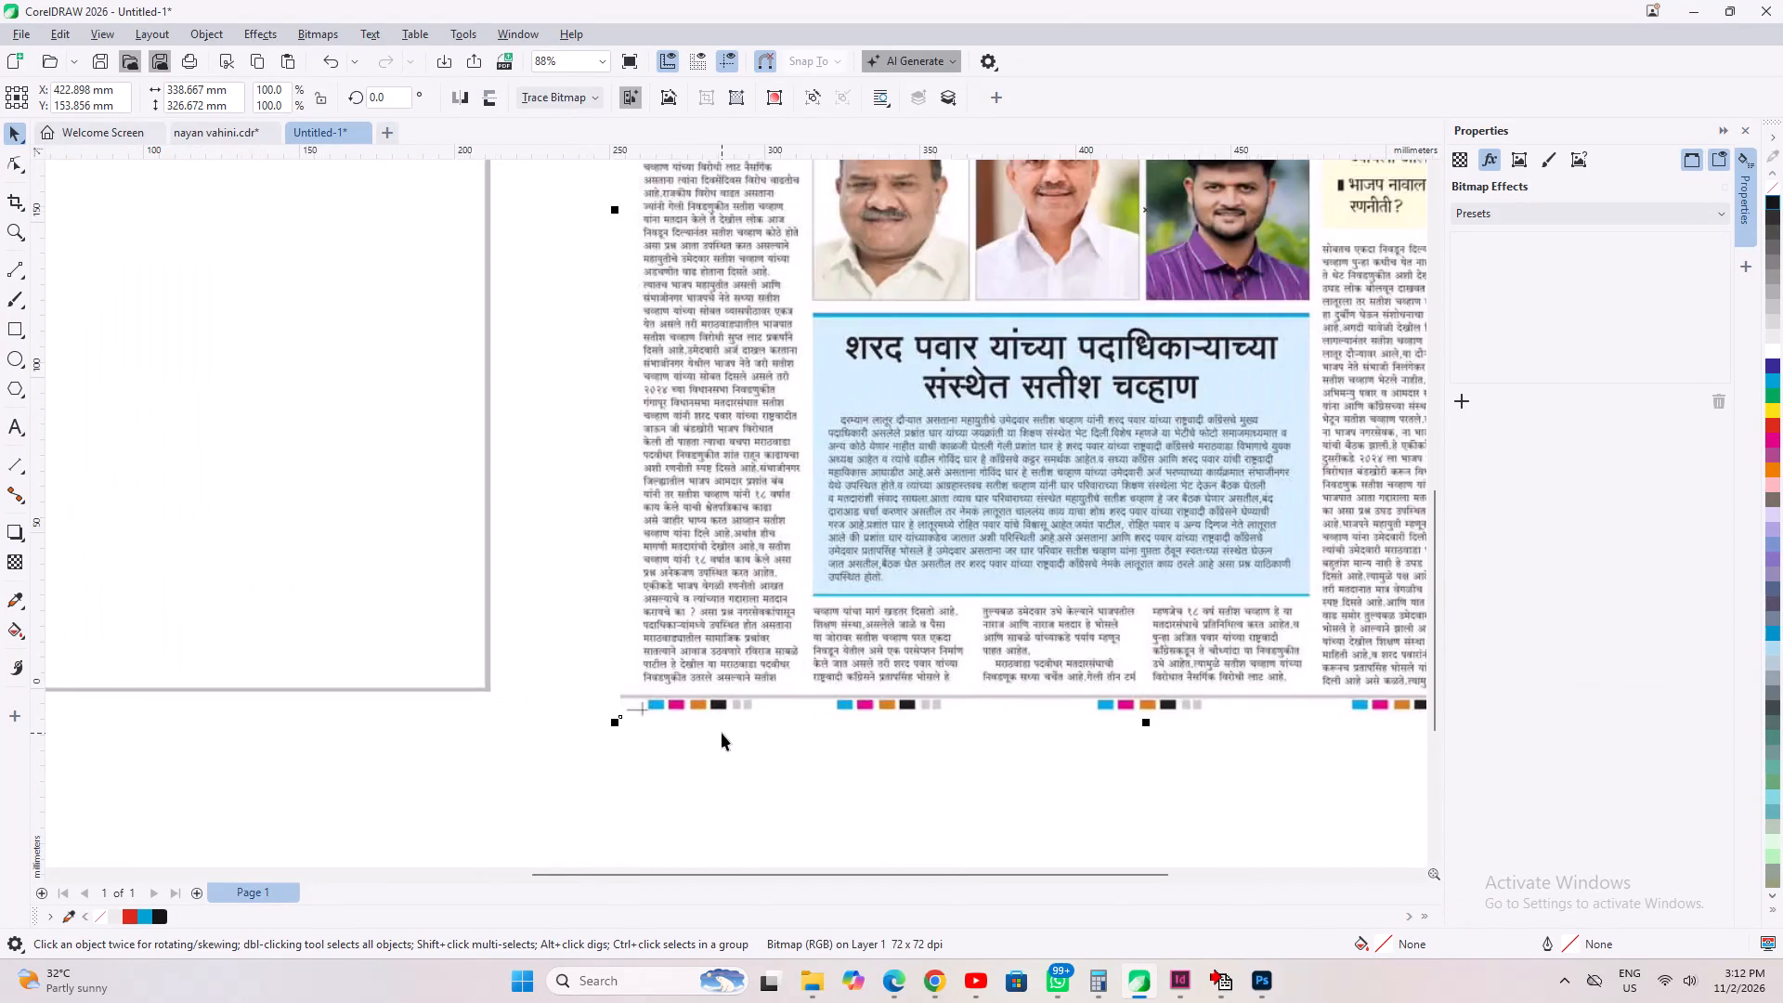
{"action": "scroll", "coordinate": [722, 733], "scroll_direction": "up", "scroll_amount": 2}
{"action": "scroll", "coordinate": [763, 826], "scroll_direction": "up", "scroll_amount": 3}
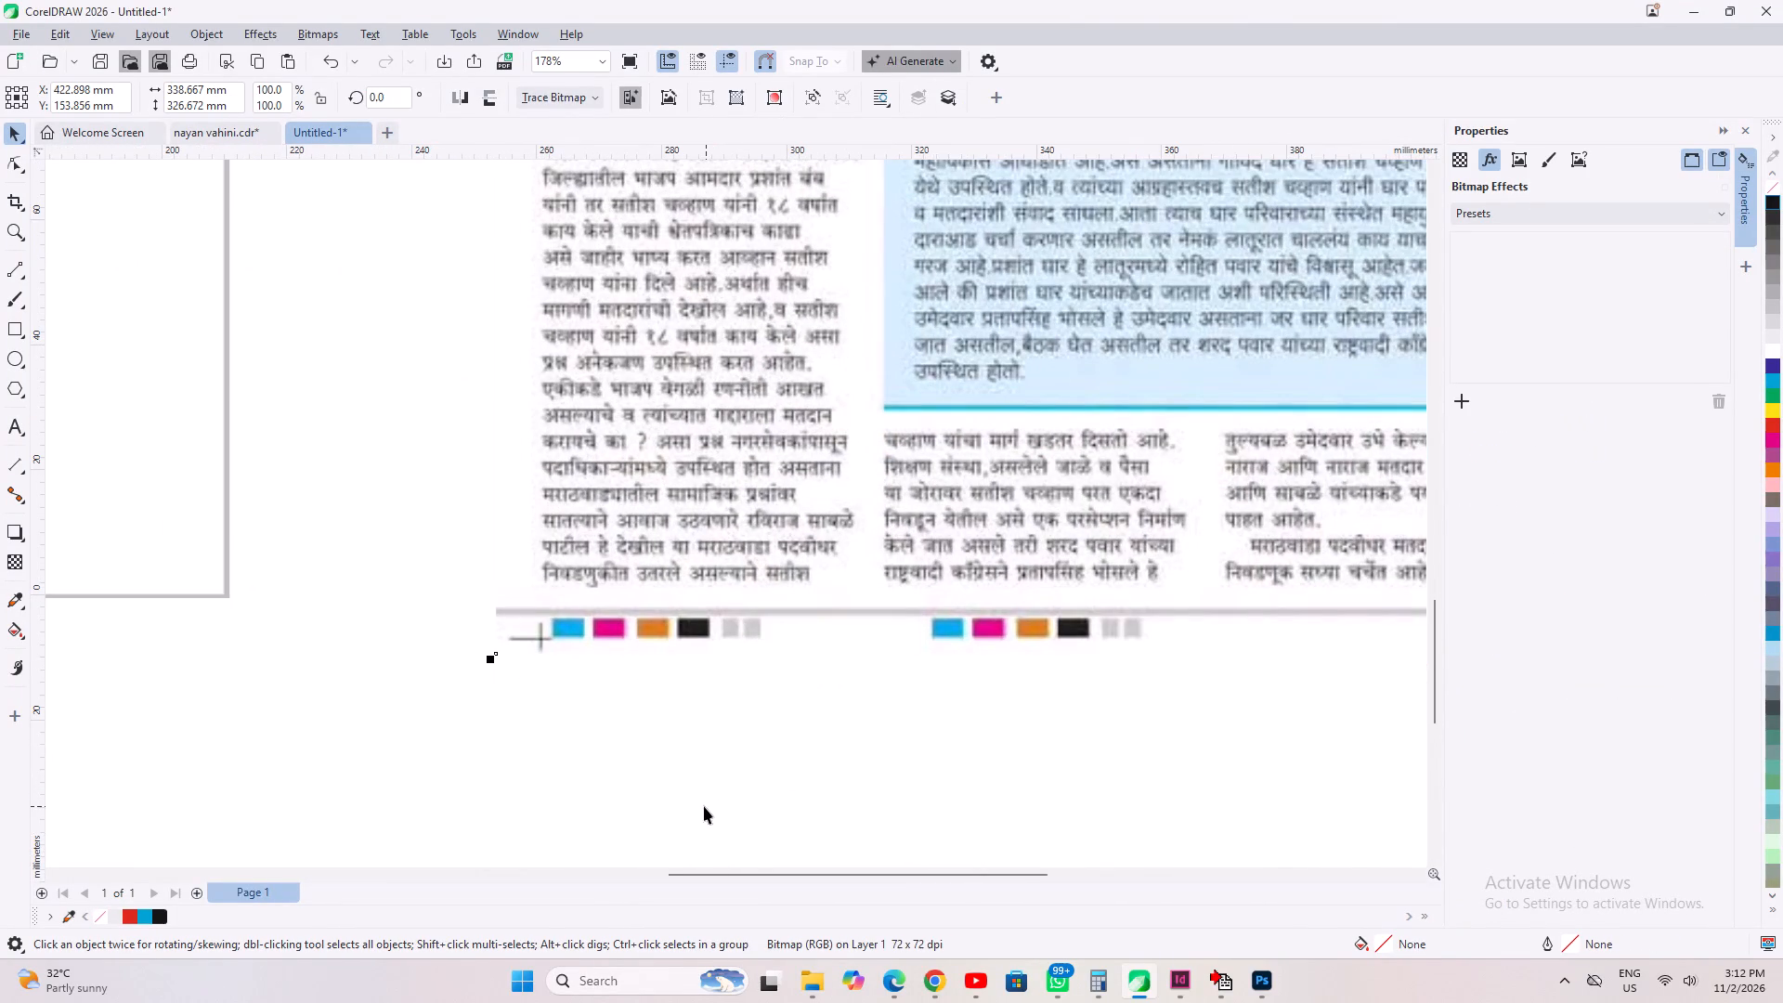
{"action": "scroll", "coordinate": [662, 662], "scroll_direction": "up", "scroll_amount": 1}
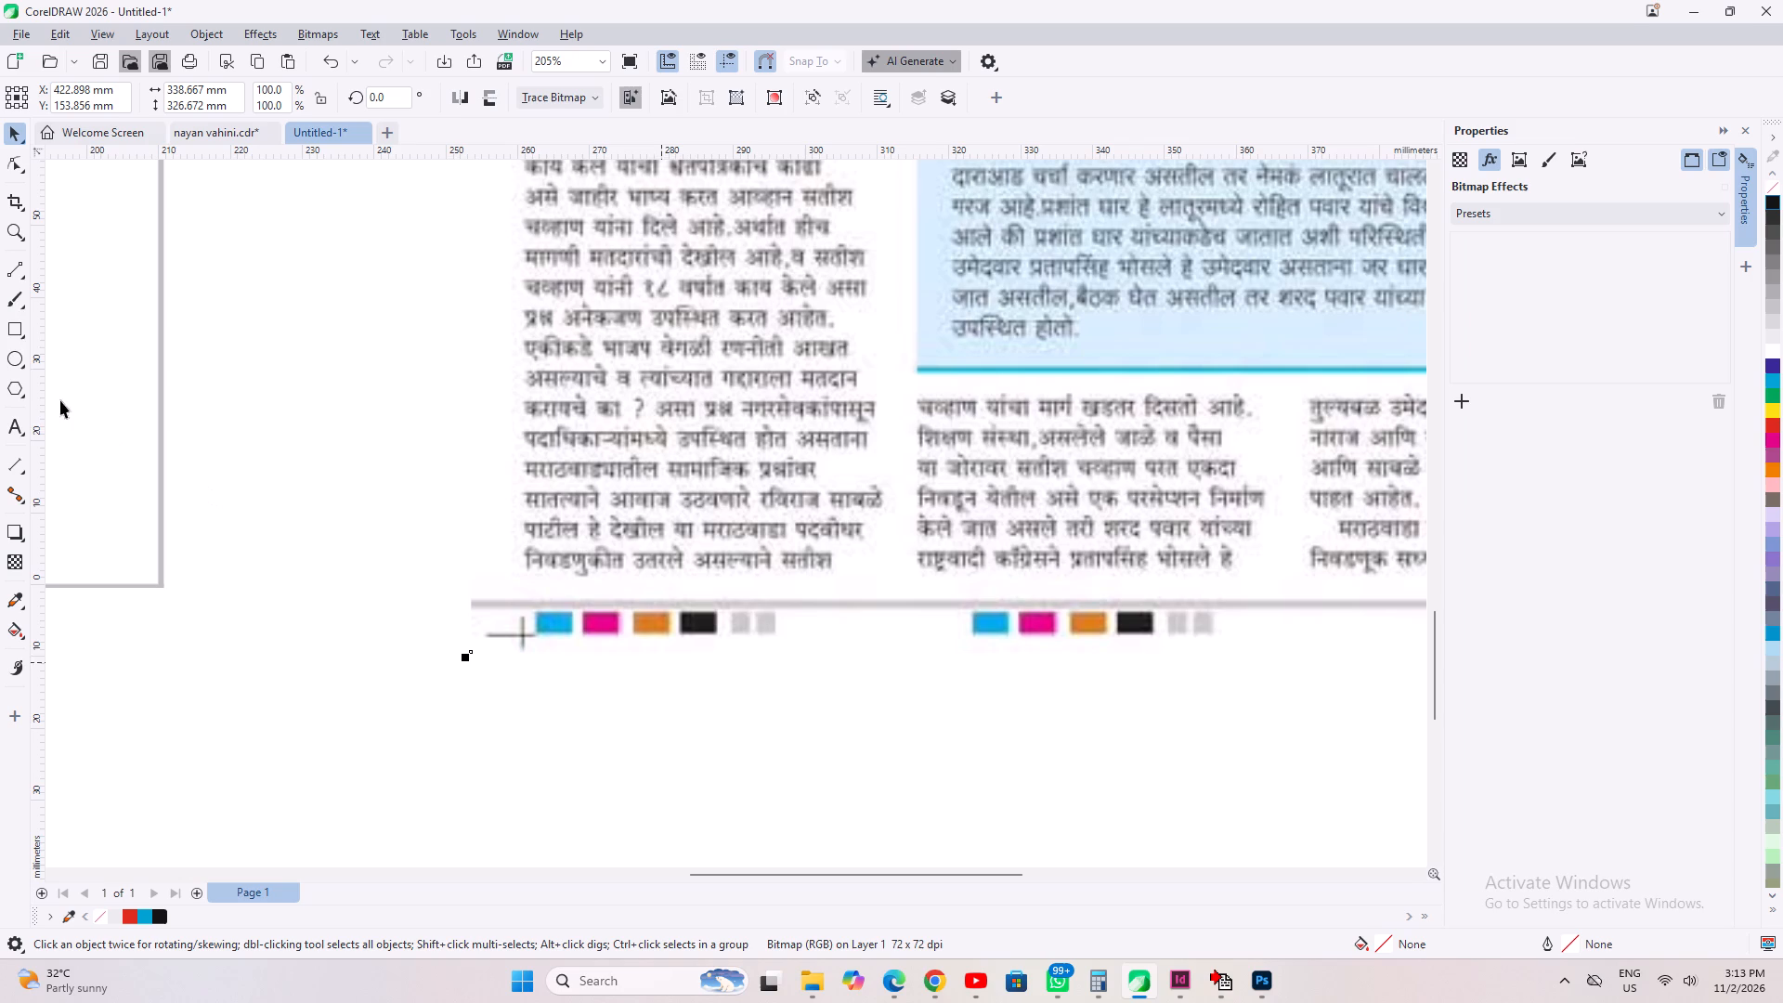
{"action": "left_click", "coordinate": [12, 336]}
{"action": "scroll", "coordinate": [467, 563], "scroll_direction": "up", "scroll_amount": 5}
{"action": "left_click_drag", "start_coordinate": [530, 617], "coordinate": [625, 665]}
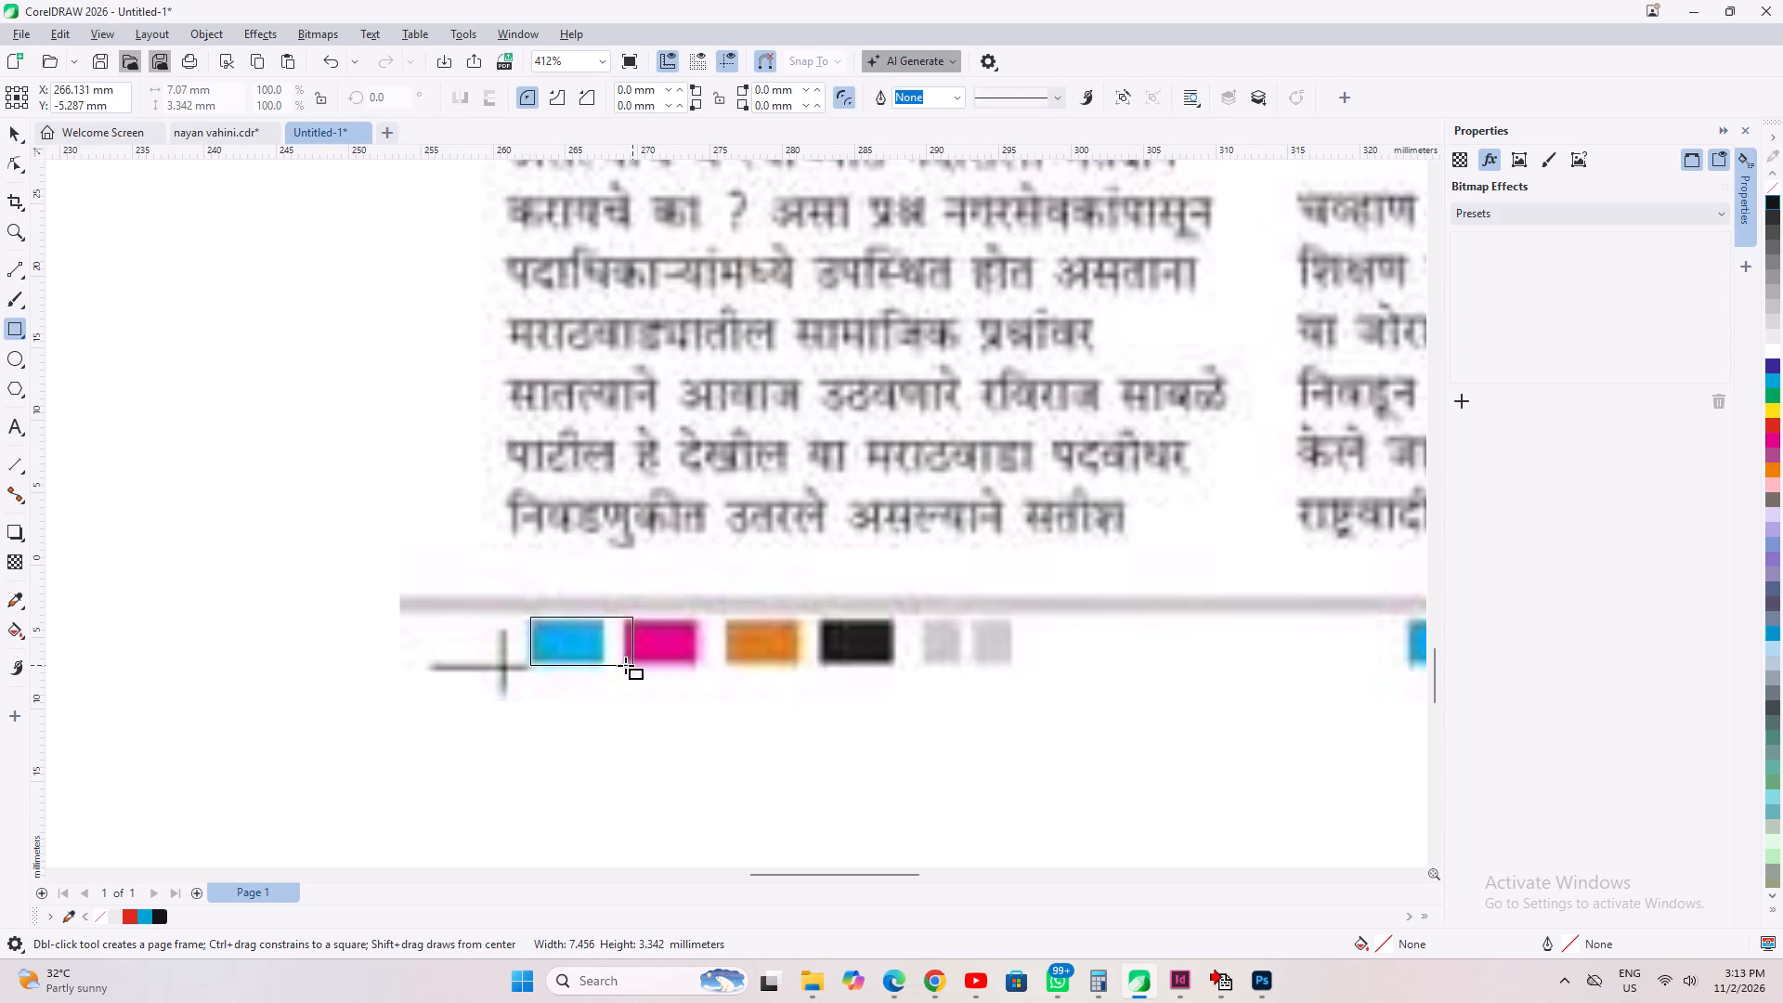
Finish the rectangle over the cyan swatch at about 5.3 × 3.2 mm and copy it onto the magenta, orange and black swatches.
{"action": "left_click_drag", "start_coordinate": [625, 665], "coordinate": [607, 663]}
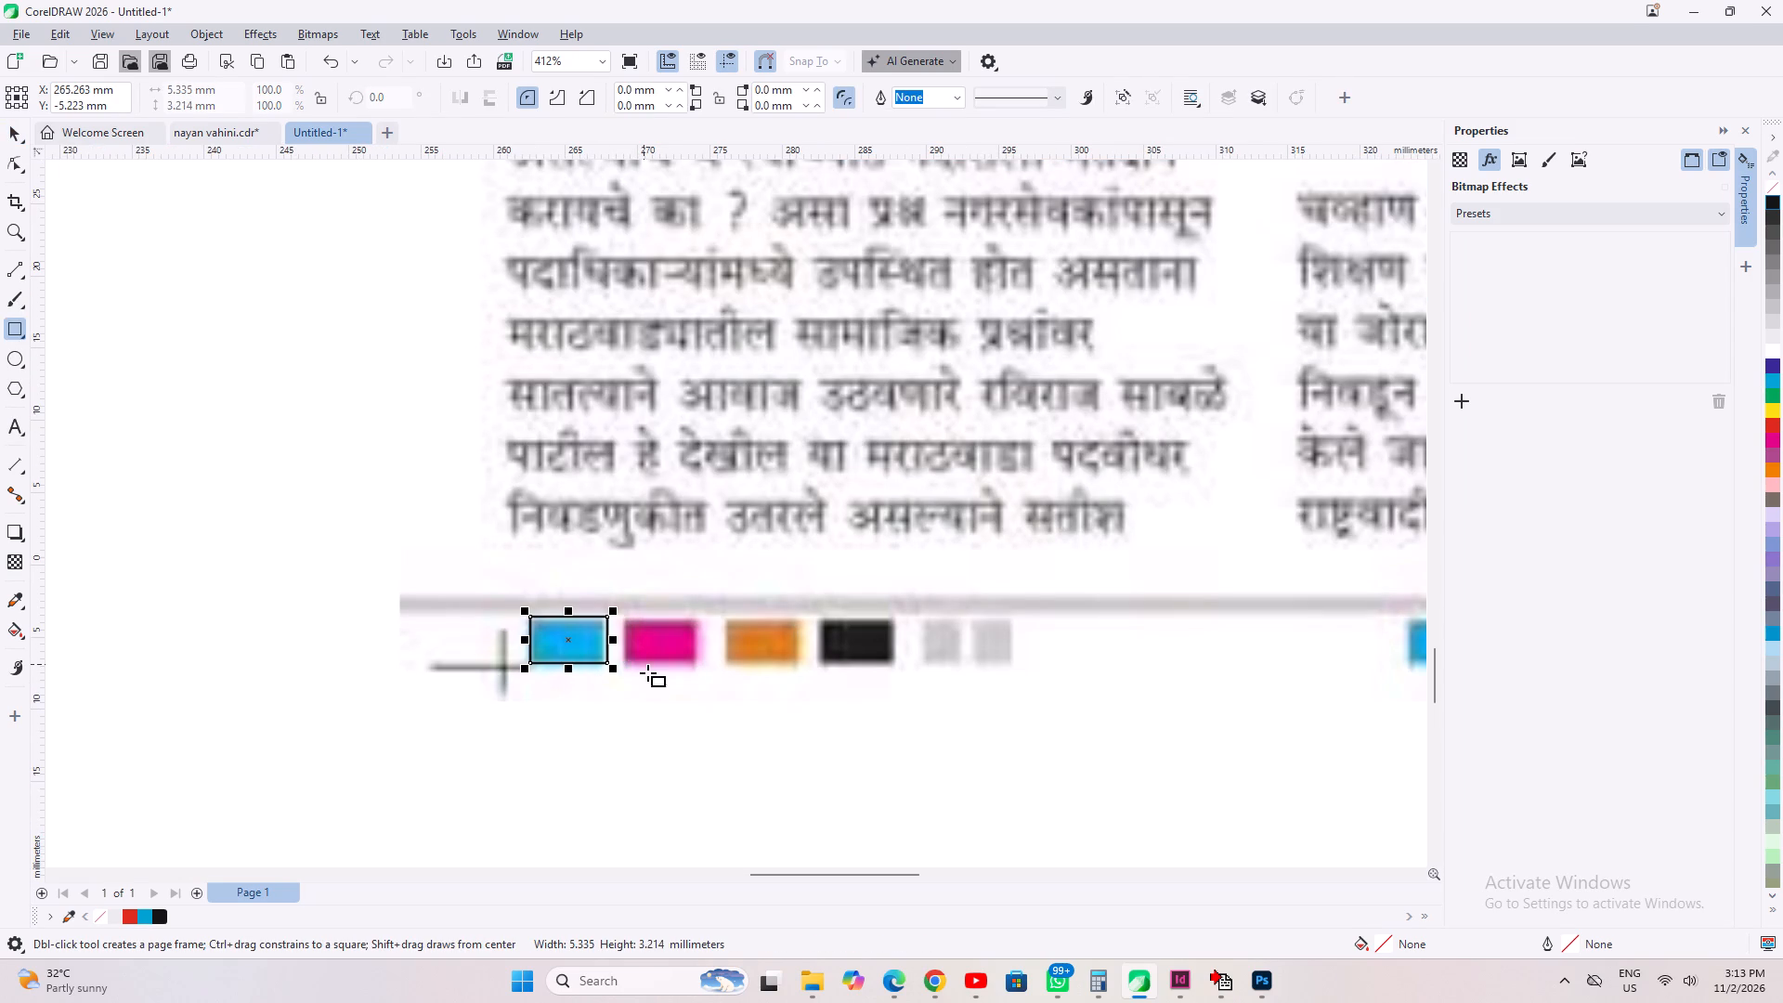
{"action": "left_click", "coordinate": [6, 606]}
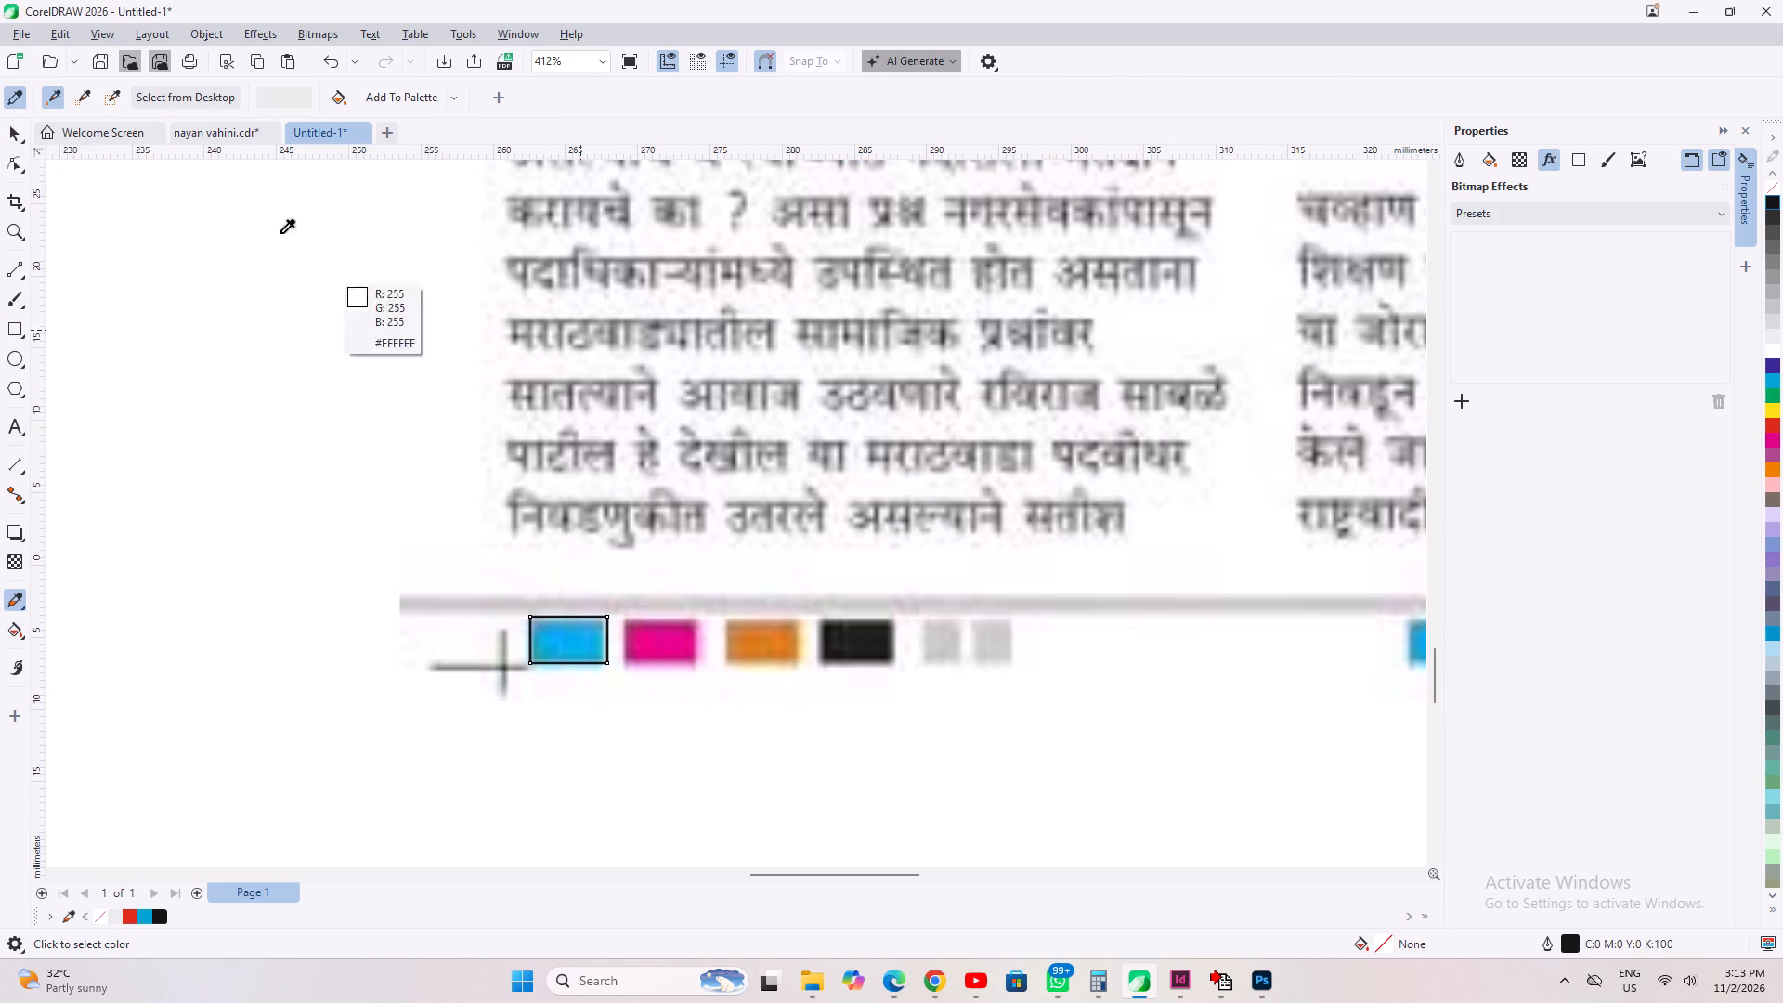
{"action": "left_click", "coordinate": [13, 134]}
{"action": "left_click_drag", "start_coordinate": [566, 621], "coordinate": [567, 622], "text": "ctrl"}
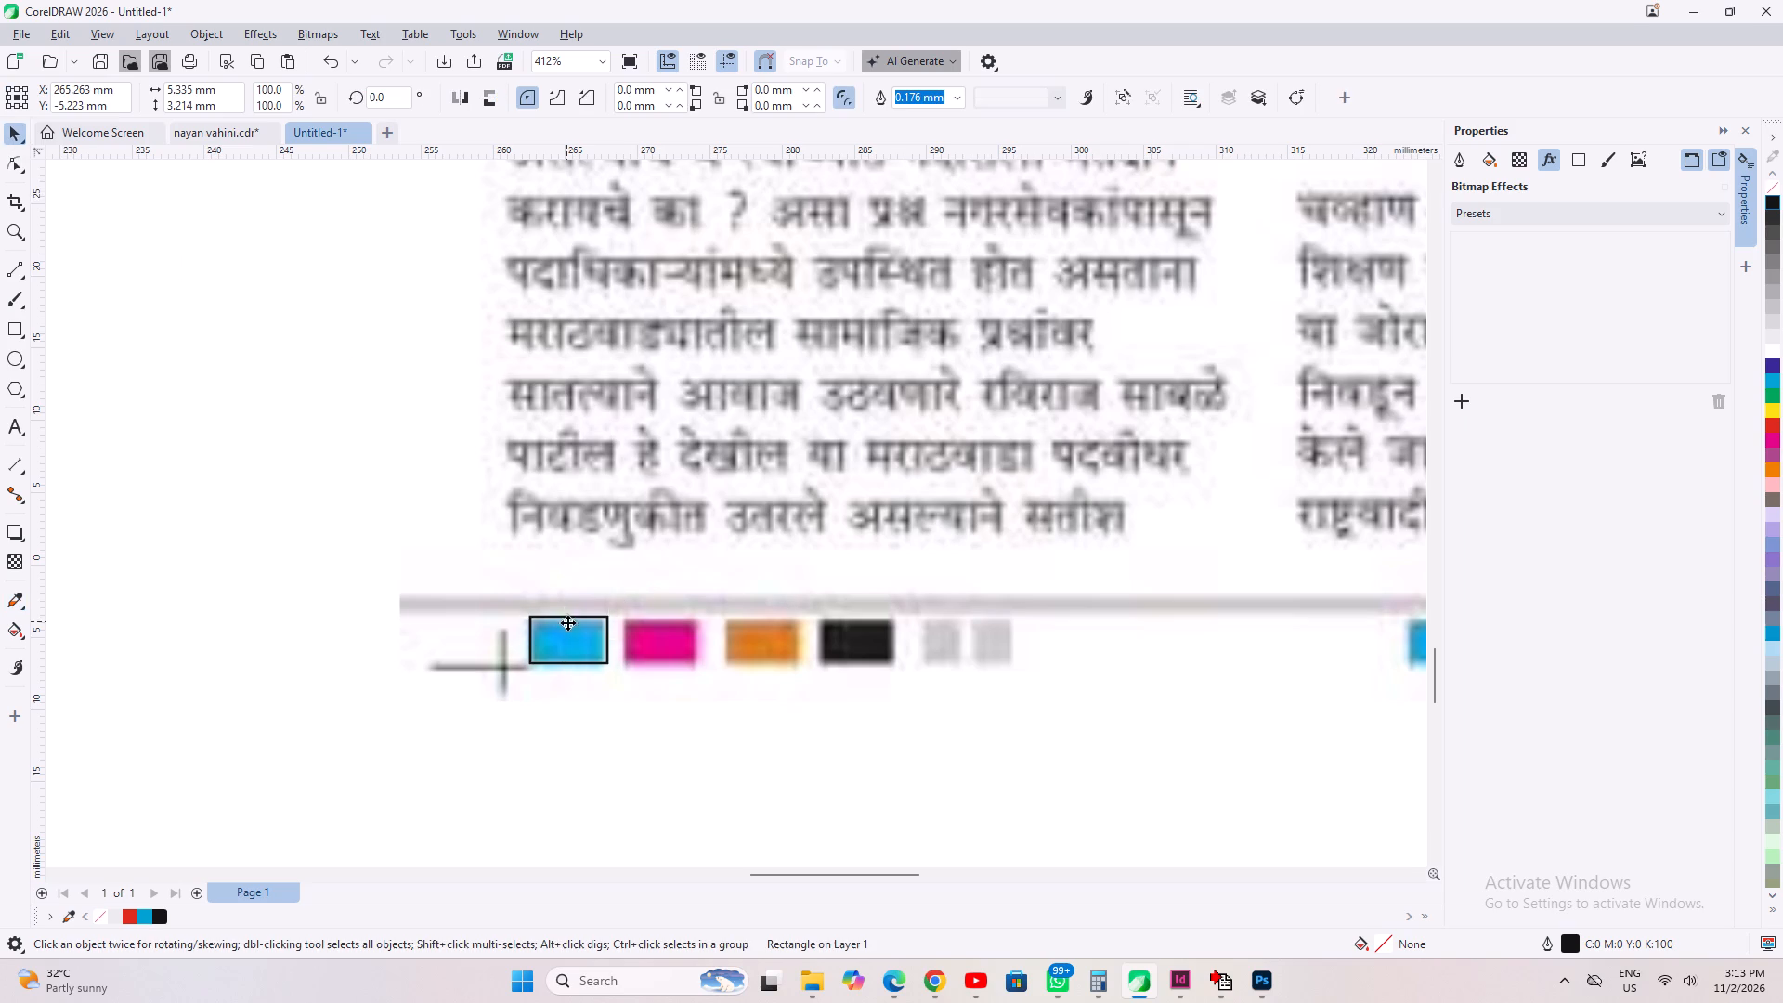
{"action": "left_click_drag", "start_coordinate": [567, 622], "coordinate": [659, 659], "text": "ctrl"}
{"action": "right_click", "coordinate": [659, 659], "text": "ctrl"}
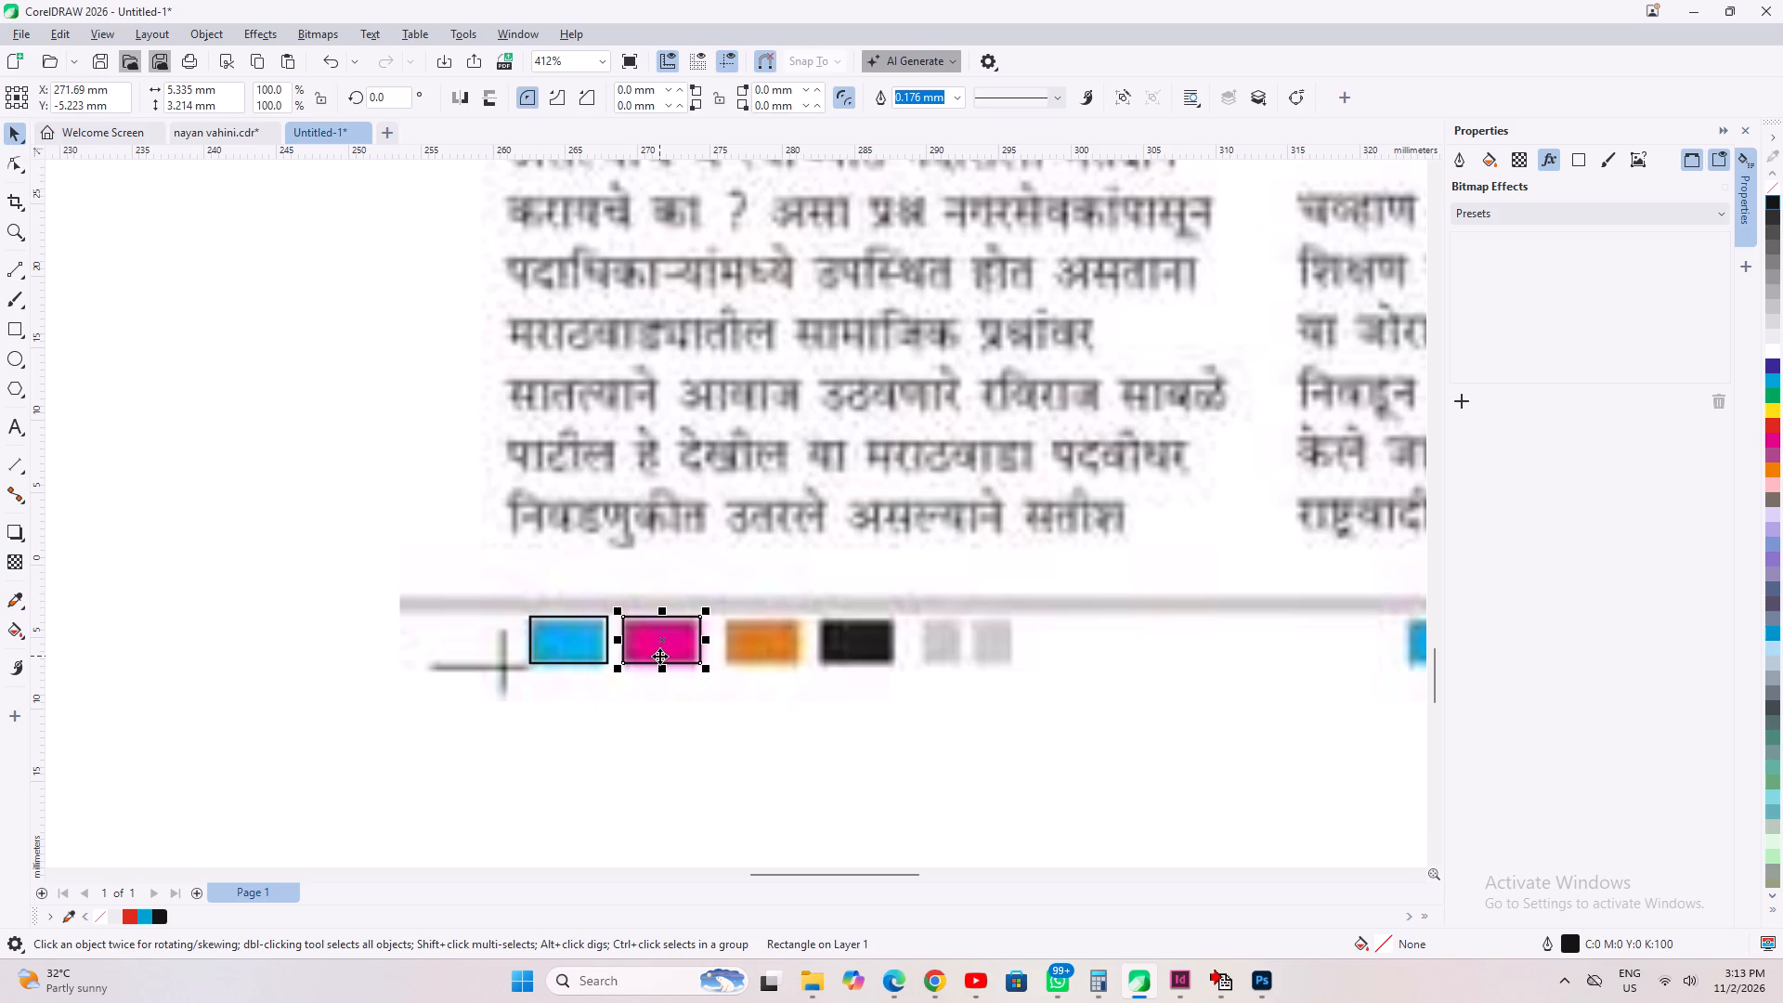
{"action": "key", "text": "ctrl+r"}
{"action": "key", "text": "ctrl+r"}
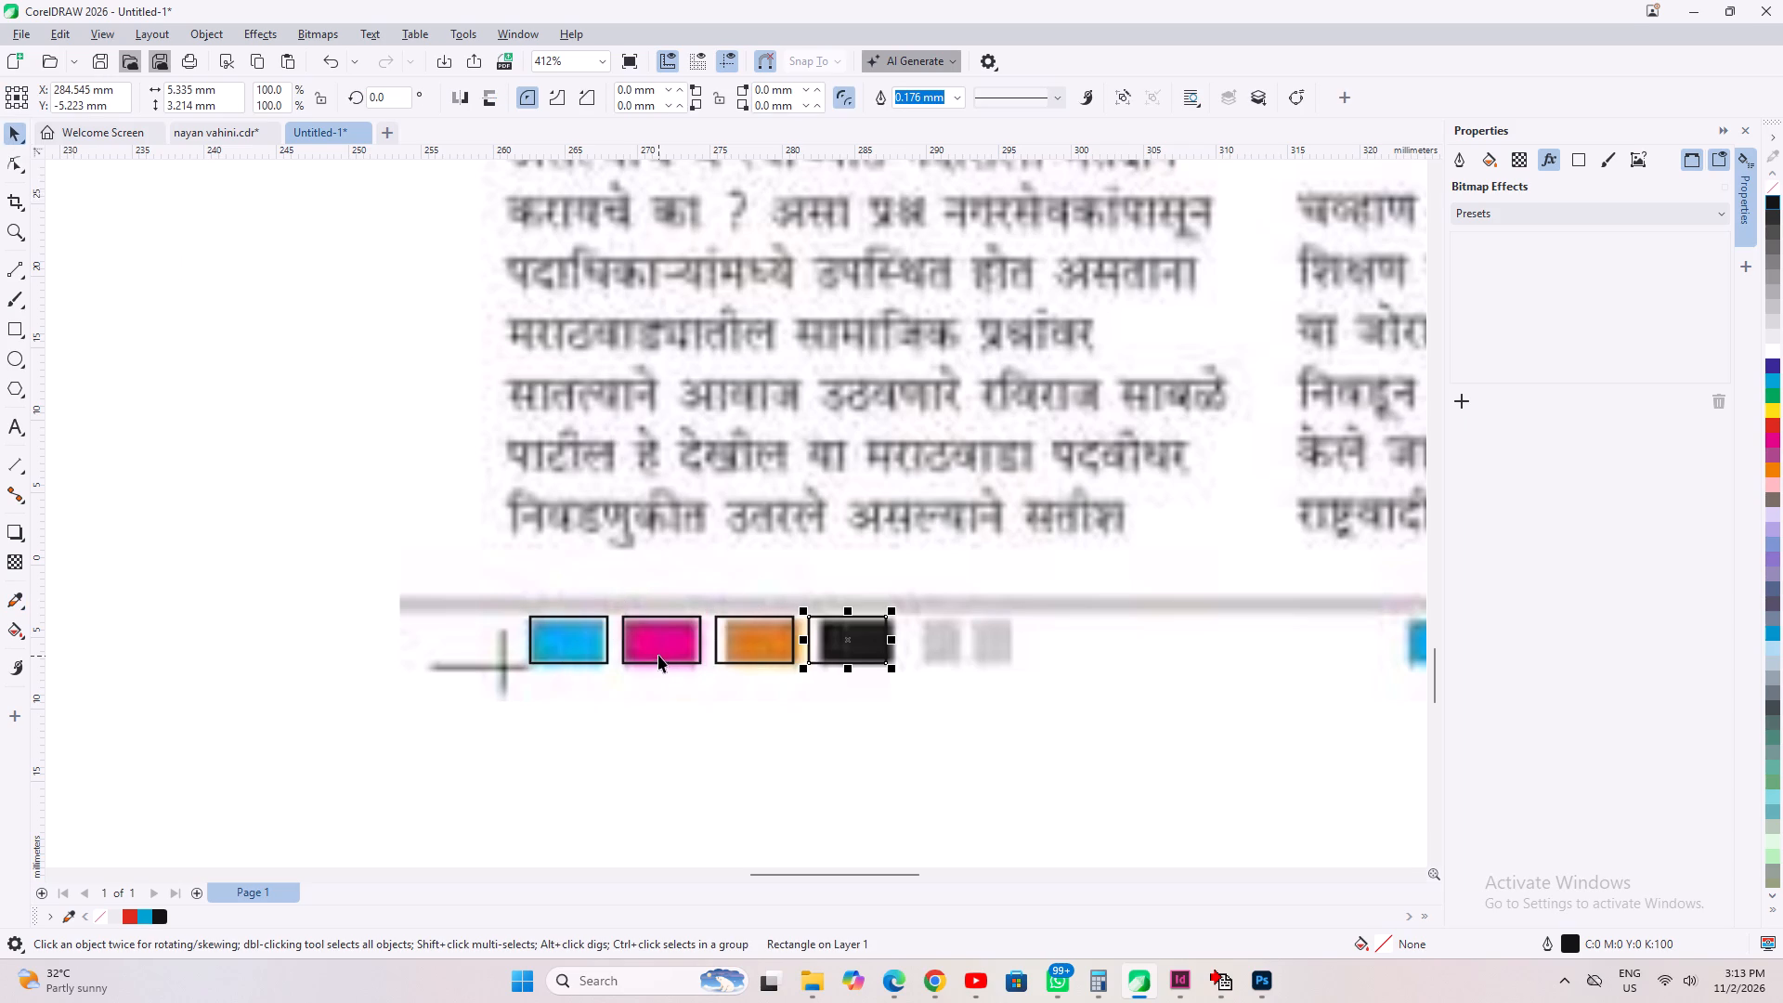
Copy the black swatch's rectangle, narrow the copy to about 2.6 mm, and place one over each of the two light grey swatches.
{"action": "left_click_drag", "start_coordinate": [838, 637], "coordinate": [913, 680], "text": "ctrl"}
{"action": "right_click", "coordinate": [913, 680], "text": "ctrl"}
{"action": "left_click_drag", "start_coordinate": [876, 641], "coordinate": [916, 675]}
{"action": "left_click_drag", "start_coordinate": [941, 649], "coordinate": [996, 660], "text": "ctrl"}
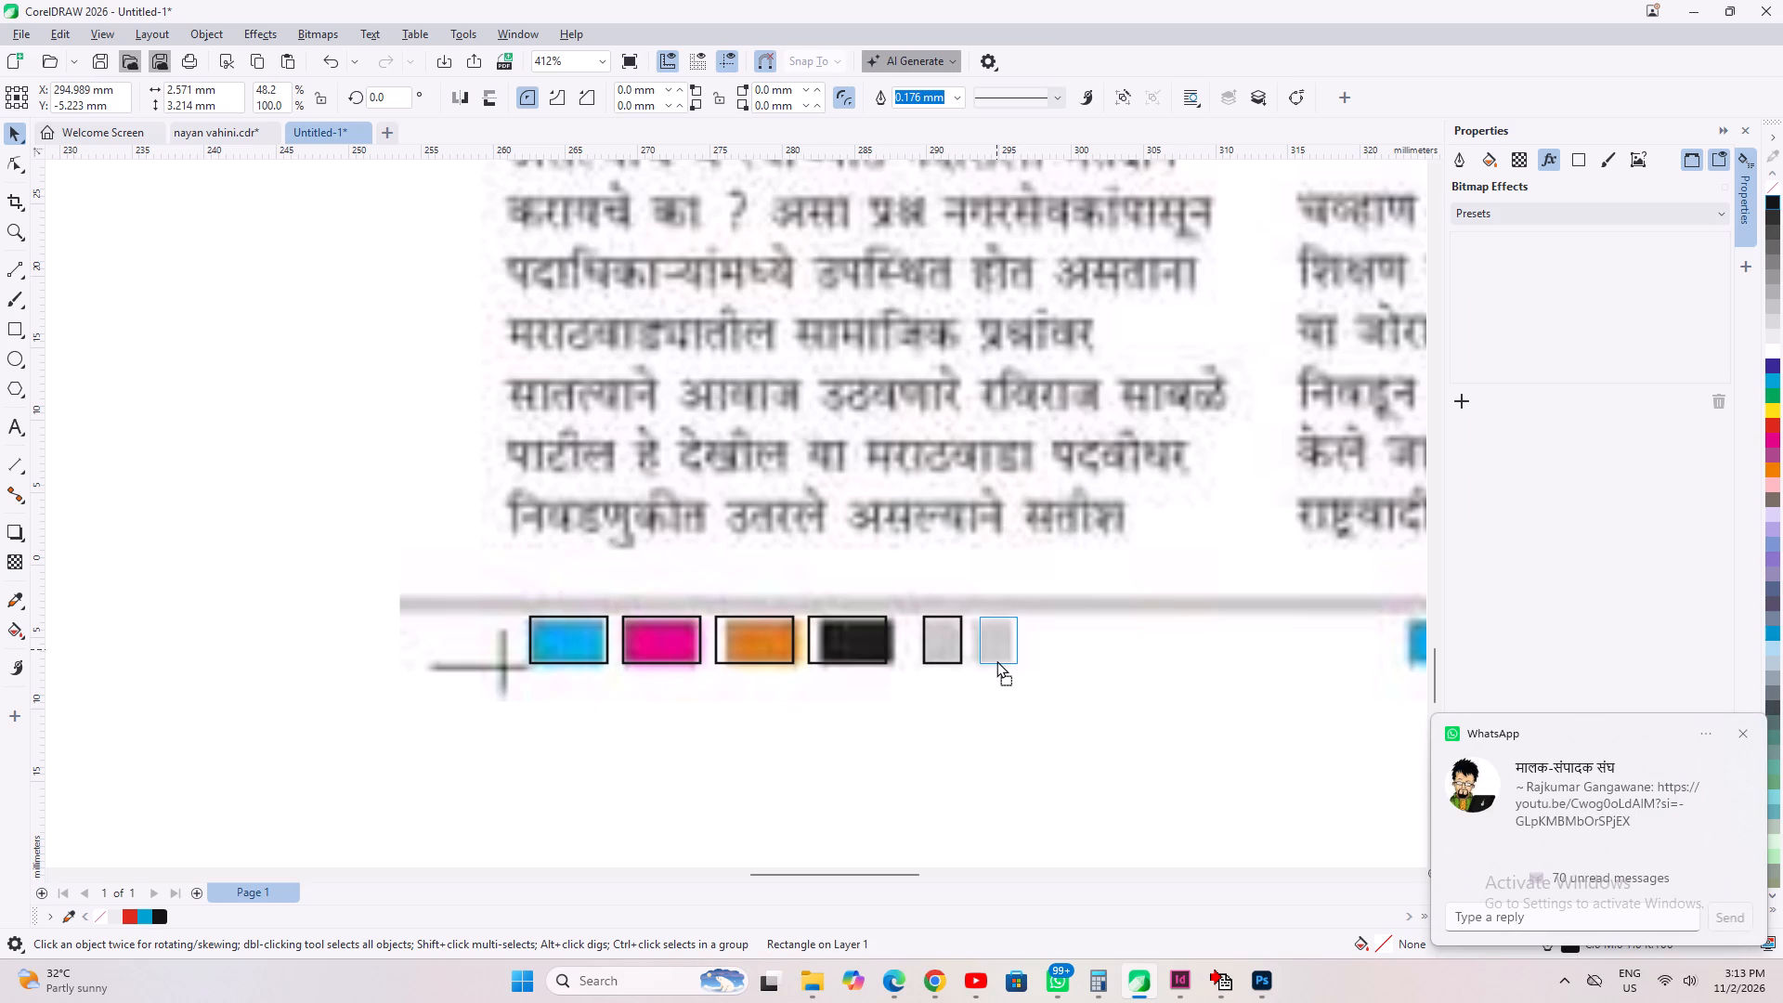
{"action": "left_click_drag", "start_coordinate": [996, 660], "coordinate": [987, 661], "text": "ctrl"}
{"action": "right_click", "coordinate": [987, 661], "text": "ctrl"}
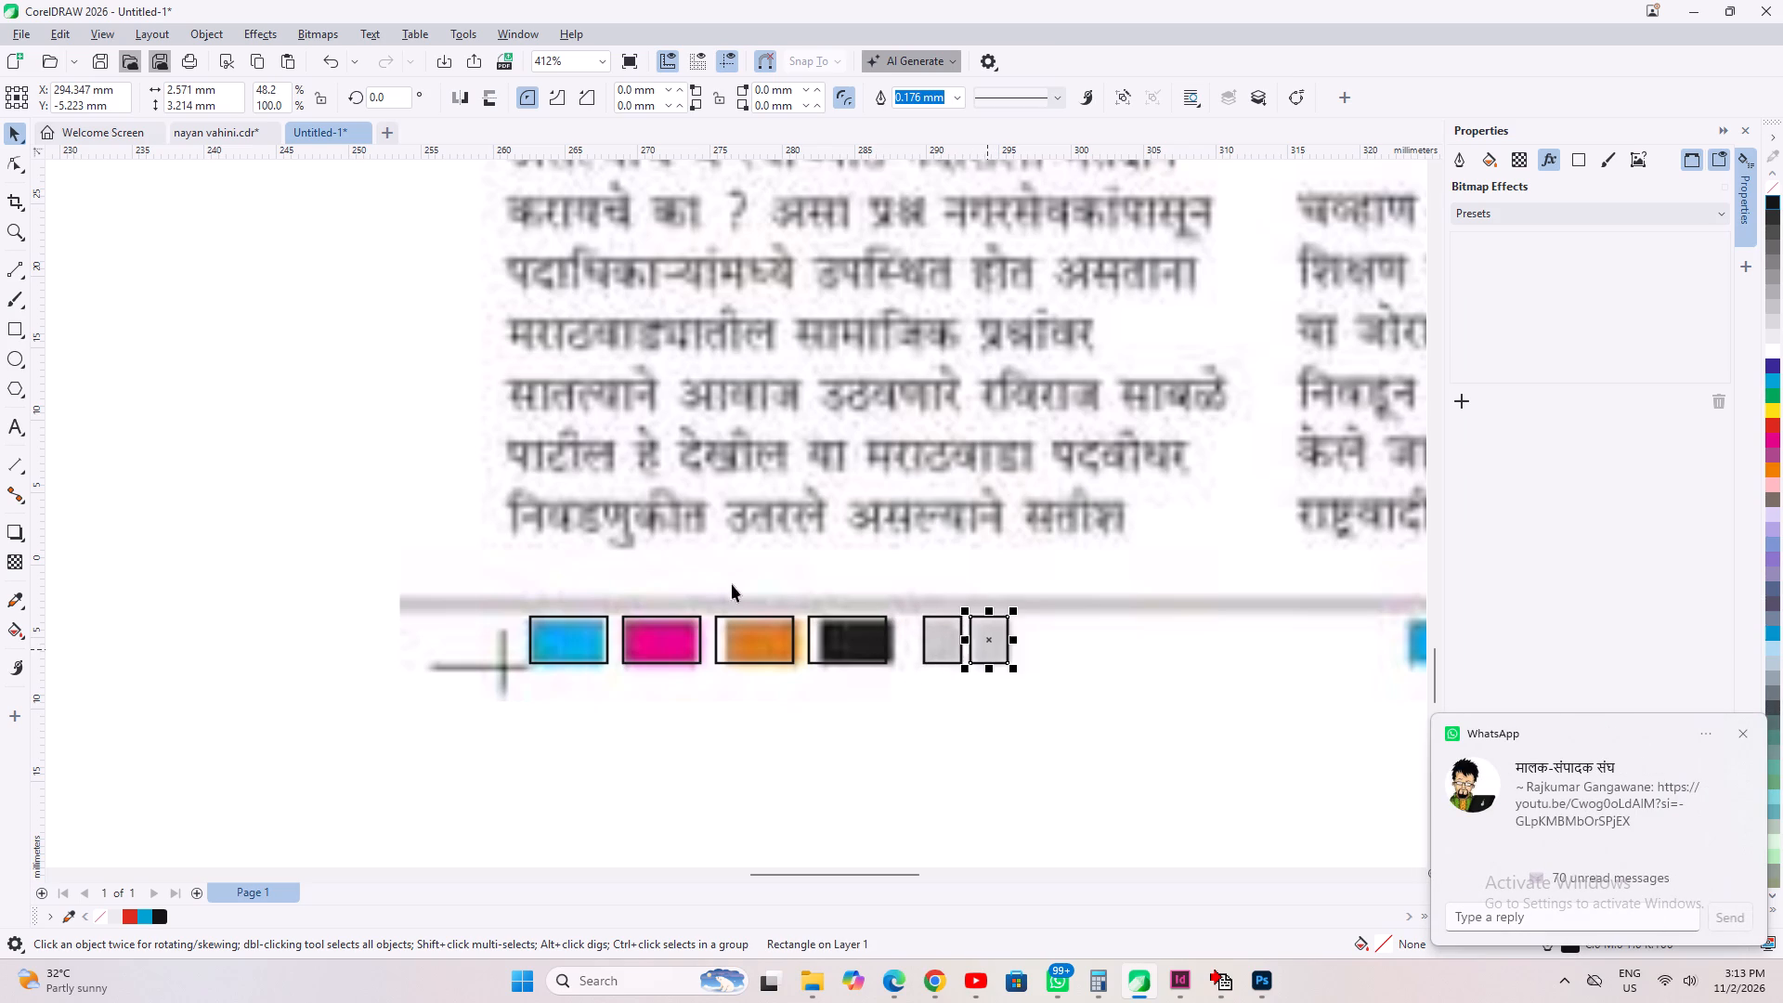
Fill the first swatch rectangle with cyan and the second with magenta (C0 M100 Y0 K0).
{"action": "scroll", "coordinate": [269, 422], "scroll_direction": "down", "scroll_amount": 9}
{"action": "scroll", "coordinate": [619, 570], "scroll_direction": "up", "scroll_amount": 2}
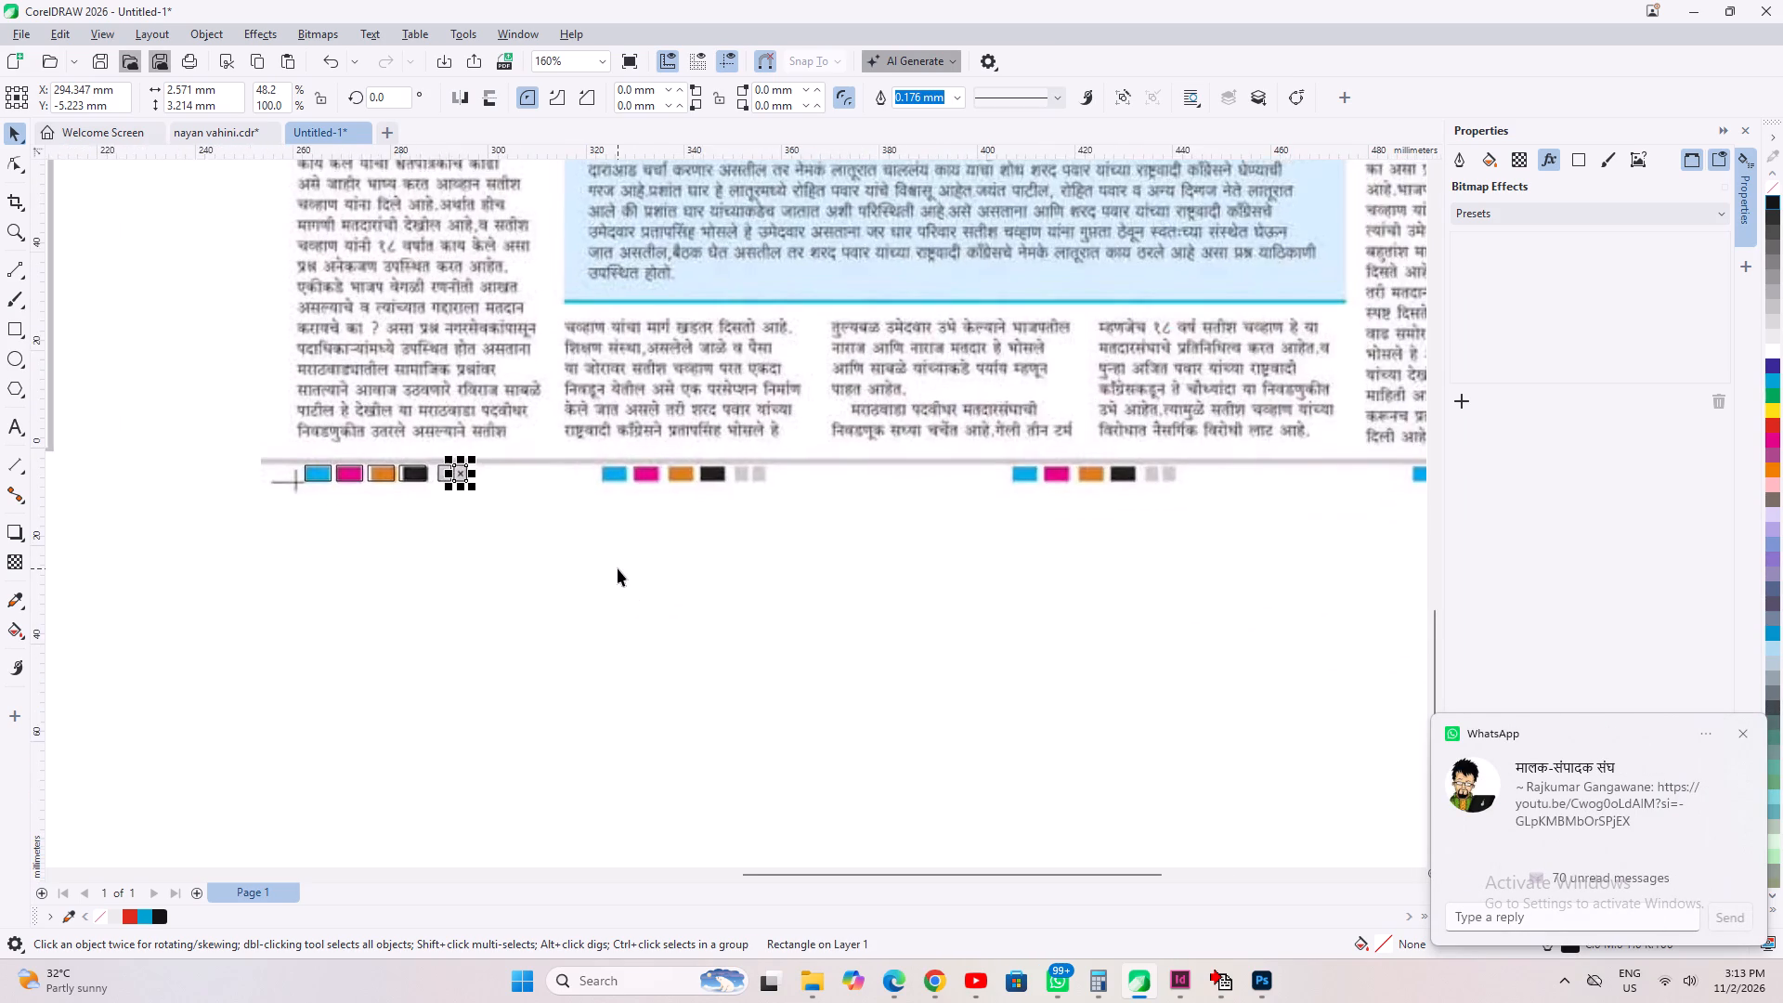
{"action": "left_click", "coordinate": [555, 574]}
{"action": "scroll", "coordinate": [303, 452], "scroll_direction": "up", "scroll_amount": 3}
{"action": "left_click_drag", "start_coordinate": [194, 604], "coordinate": [571, 449]}
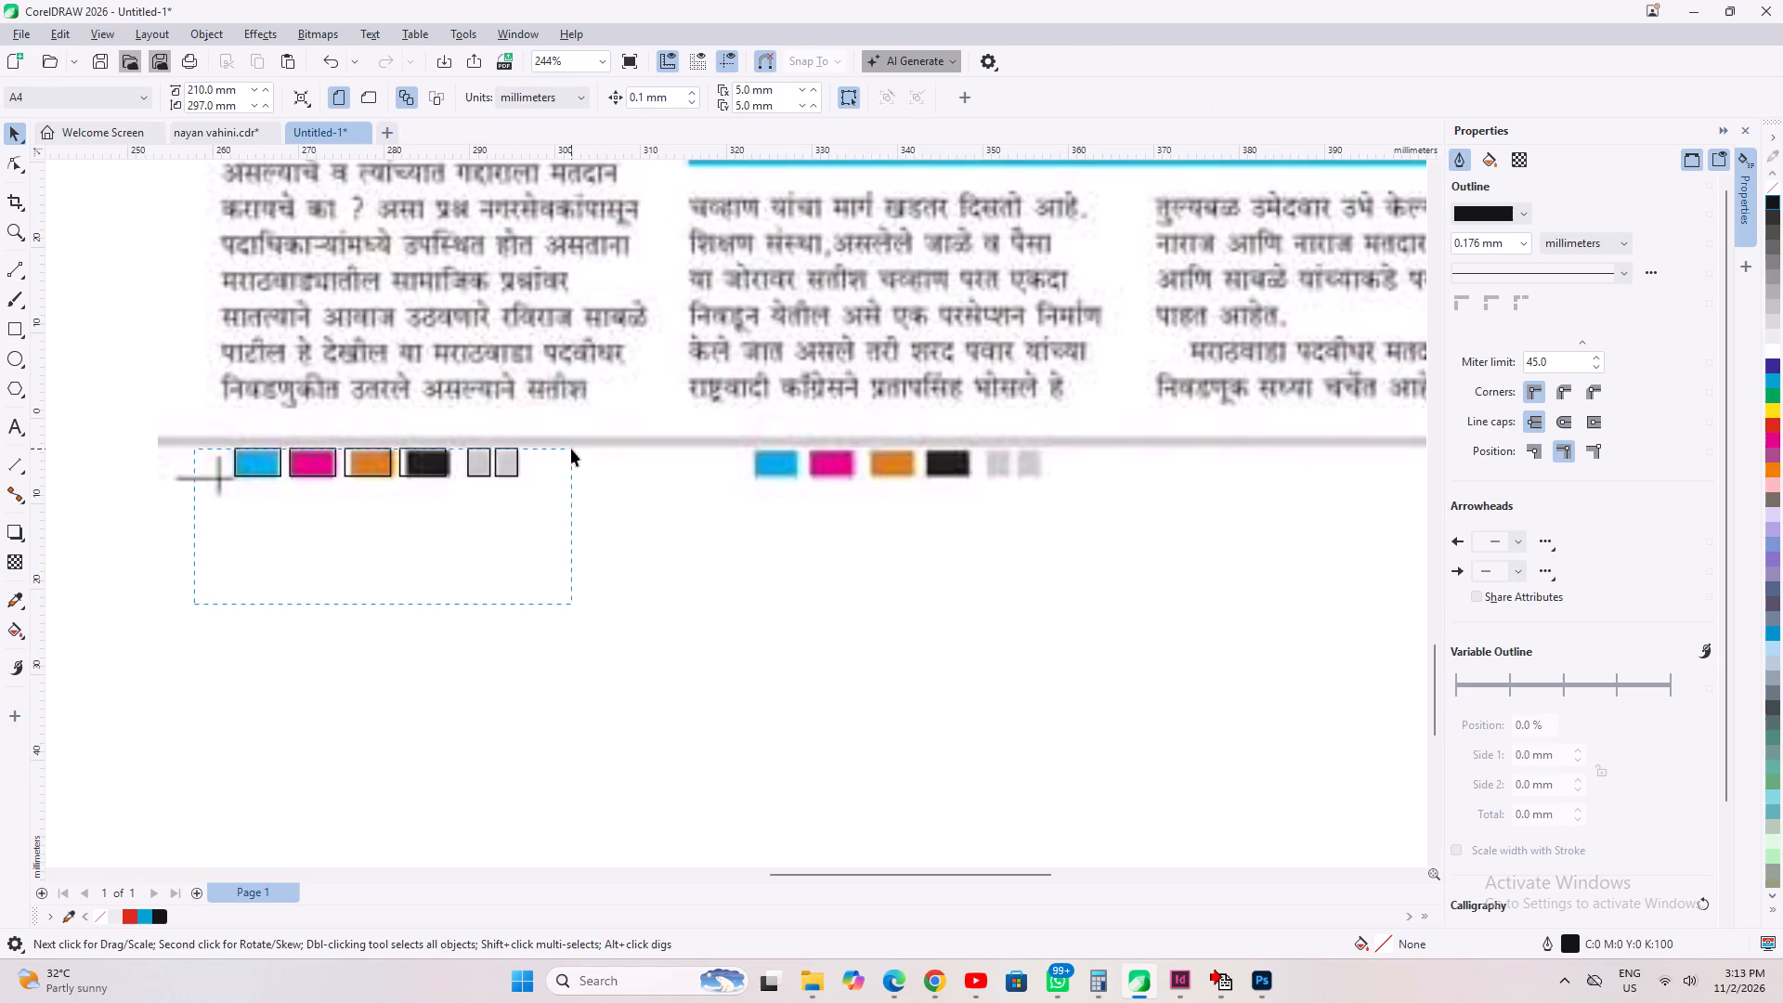
{"action": "left_click_drag", "start_coordinate": [571, 449], "coordinate": [572, 449]}
{"action": "left_click", "coordinate": [462, 634]}
{"action": "left_click", "coordinate": [245, 469]}
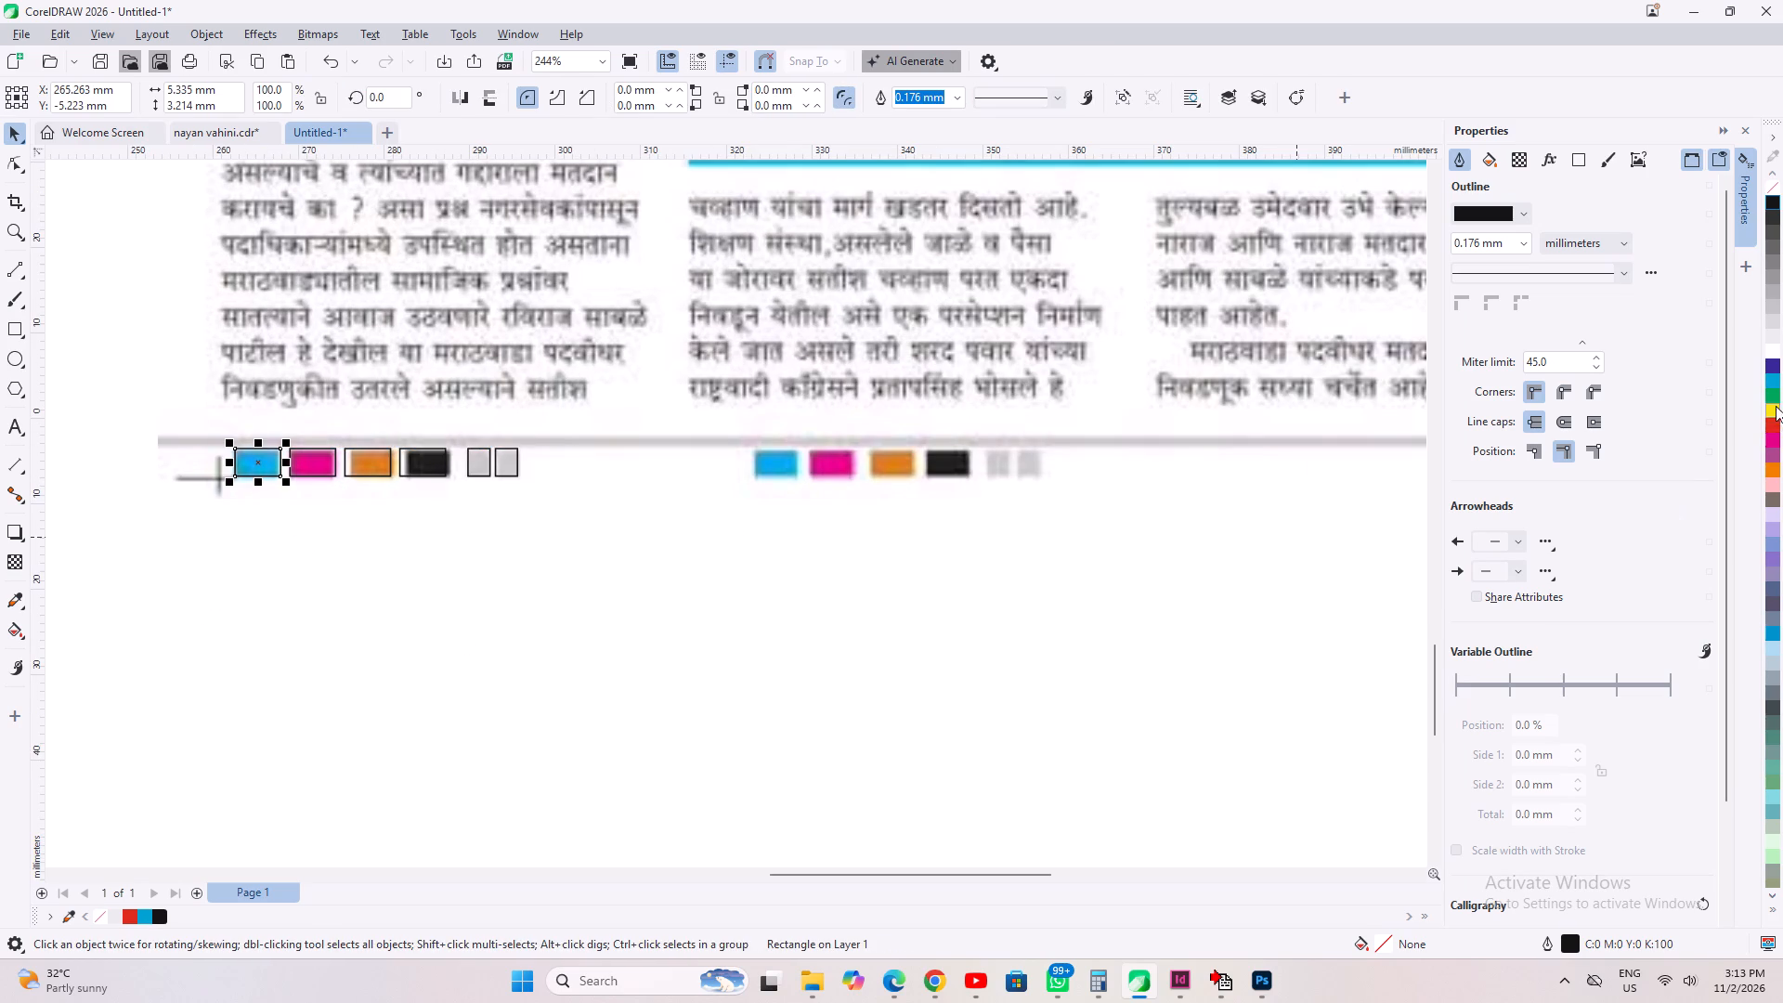
{"action": "left_click", "coordinate": [1772, 381]}
{"action": "left_click", "coordinate": [334, 452]}
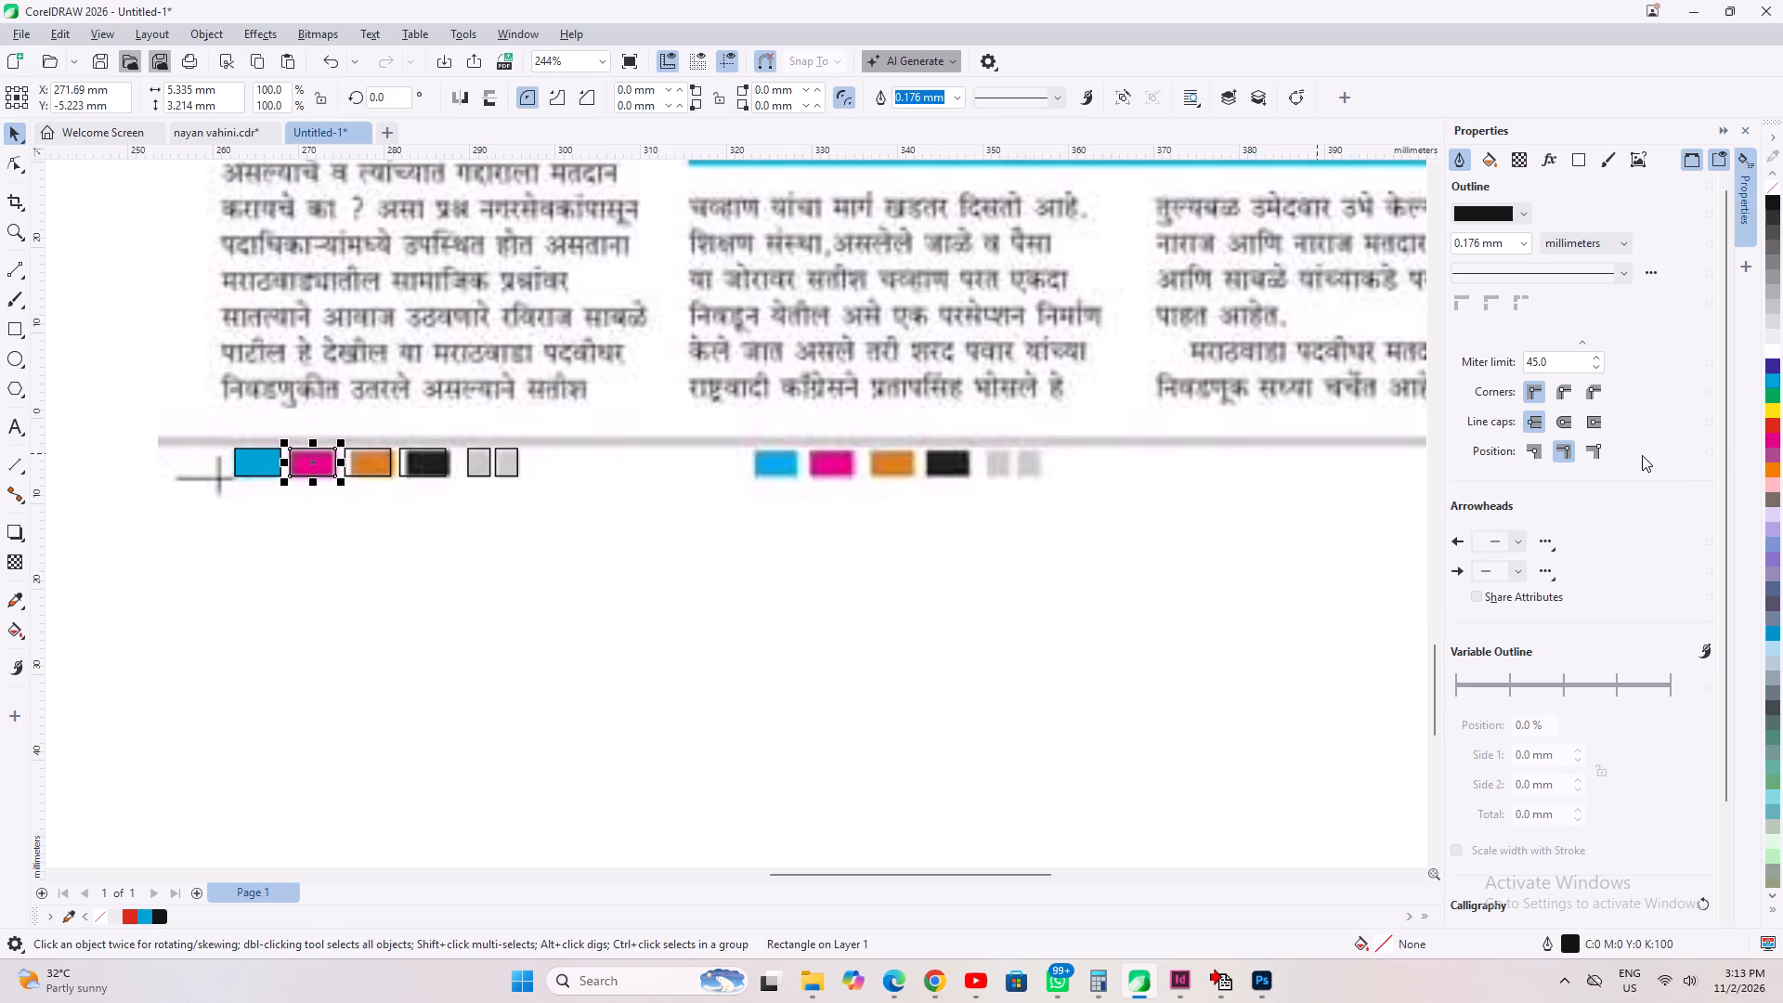
{"action": "left_click", "coordinate": [1772, 444]}
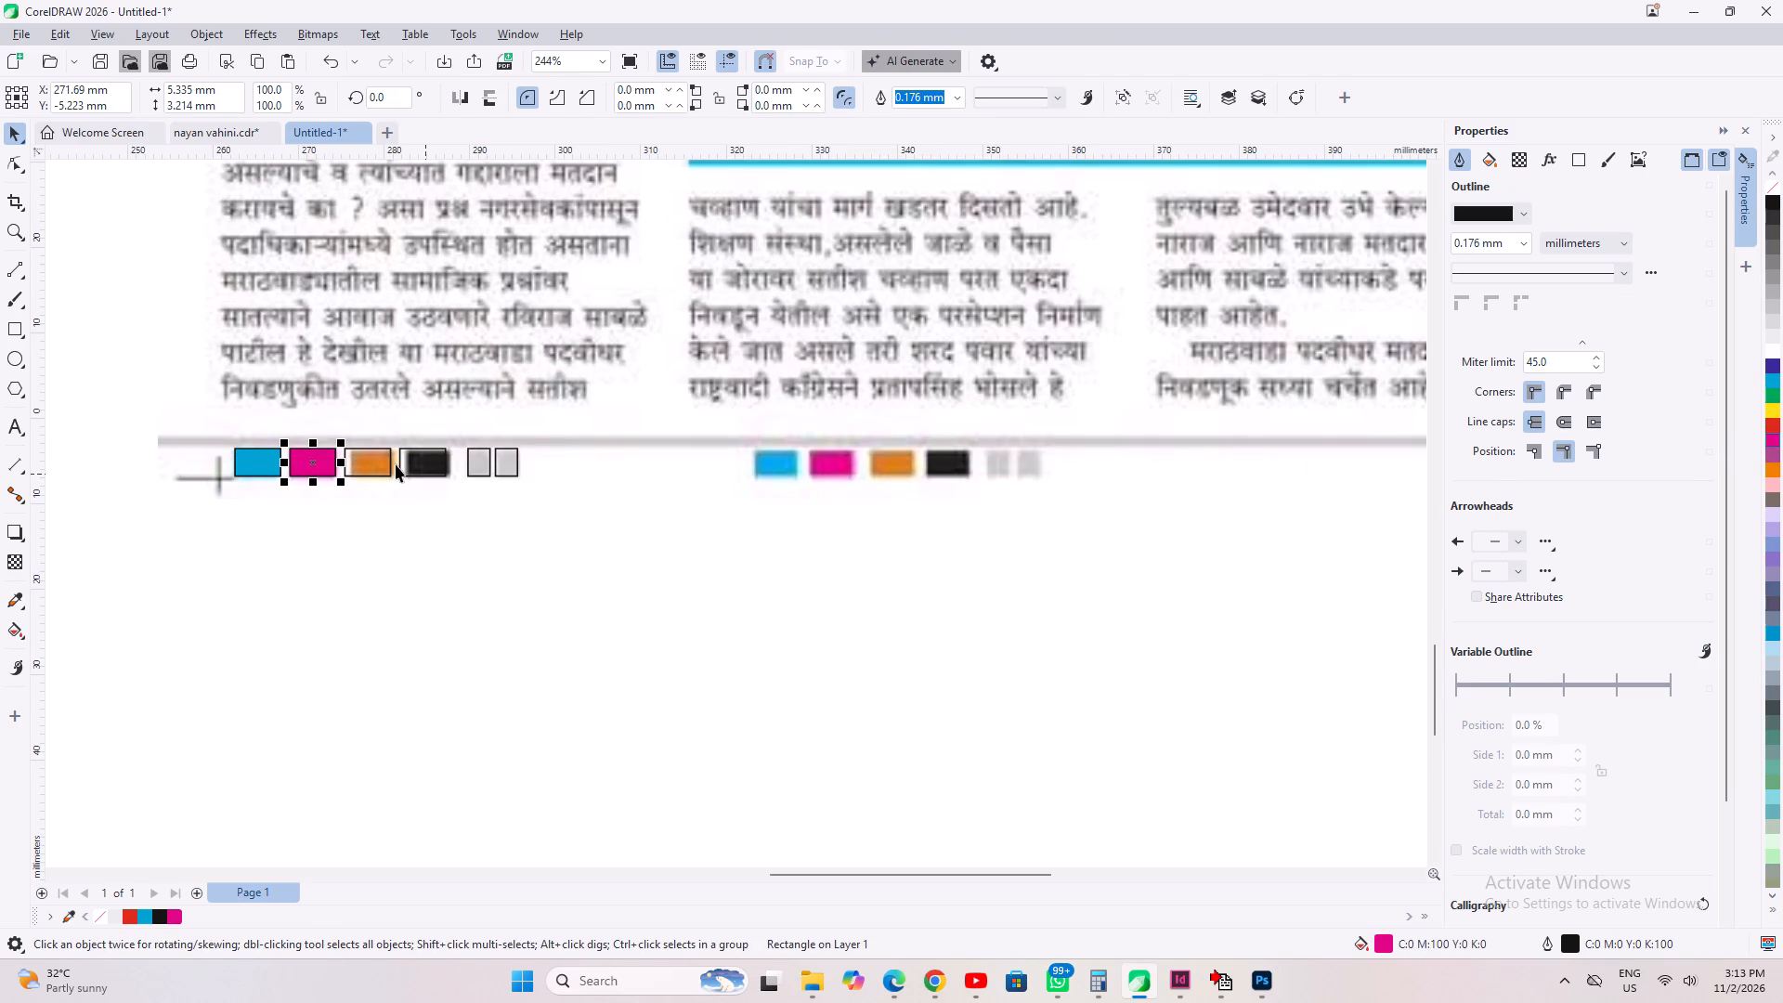
Fill the third swatch rectangle with yellow and the fourth with black.
{"action": "left_click", "coordinate": [388, 464]}
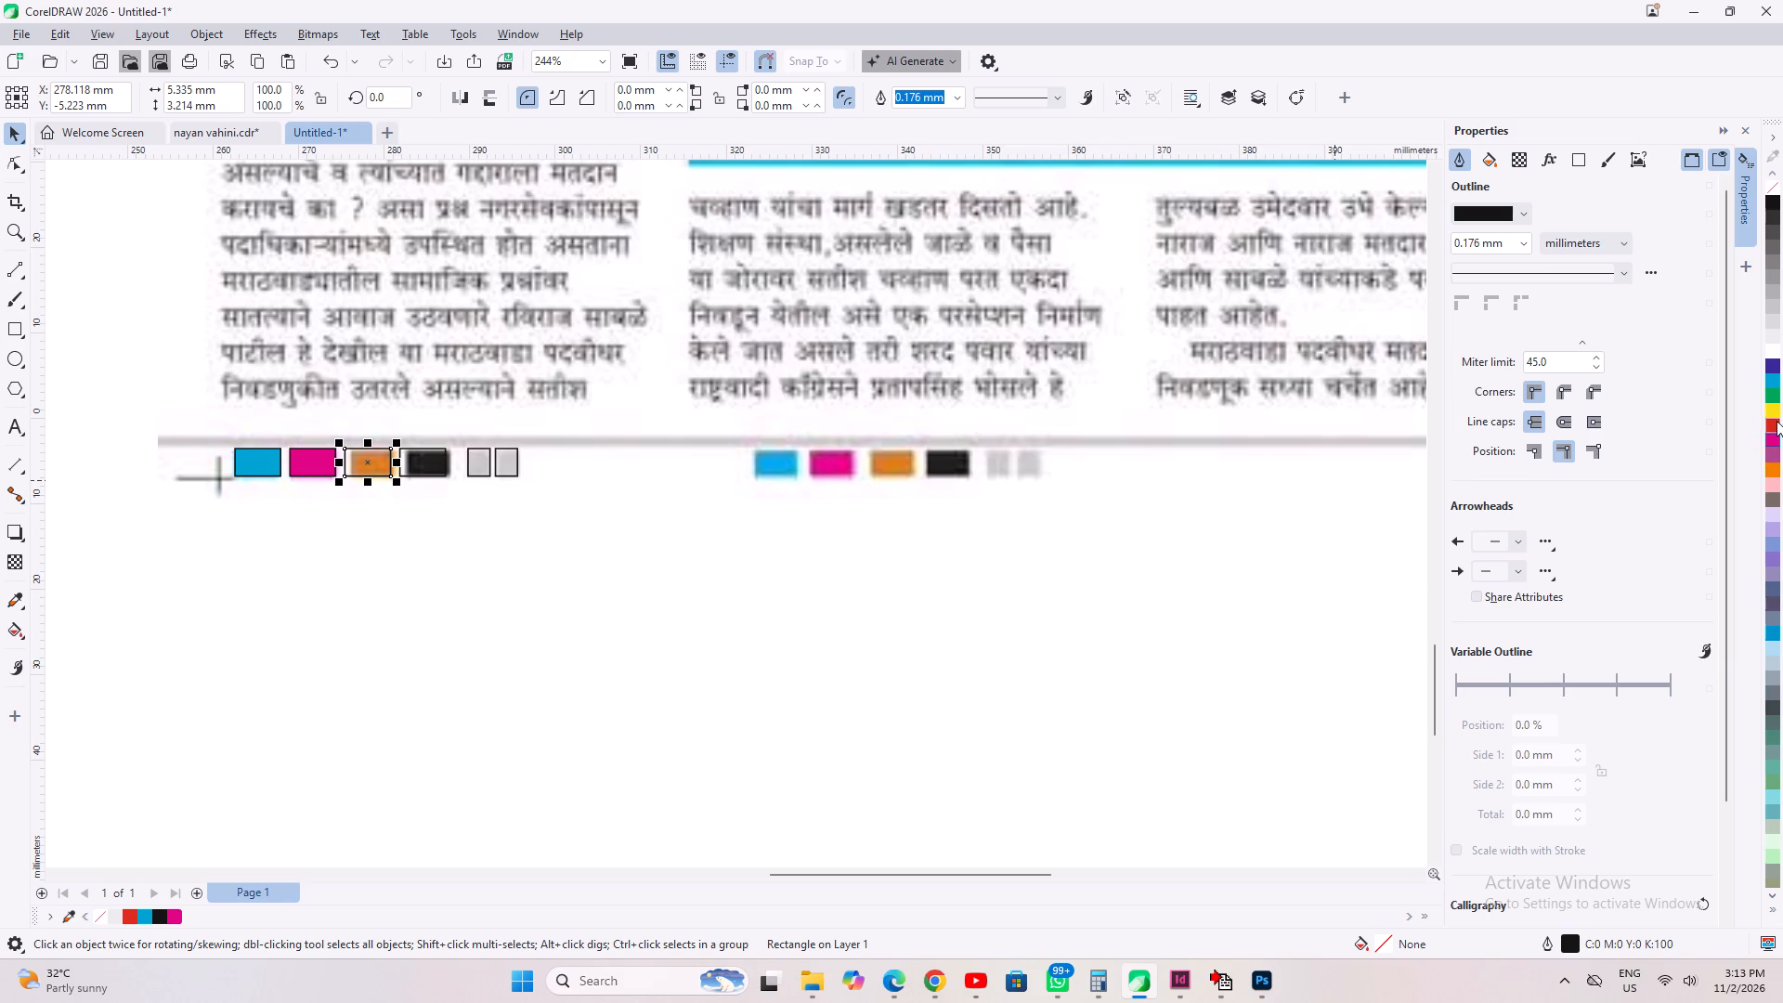
{"action": "left_click", "coordinate": [1776, 412]}
{"action": "left_click", "coordinate": [433, 458]}
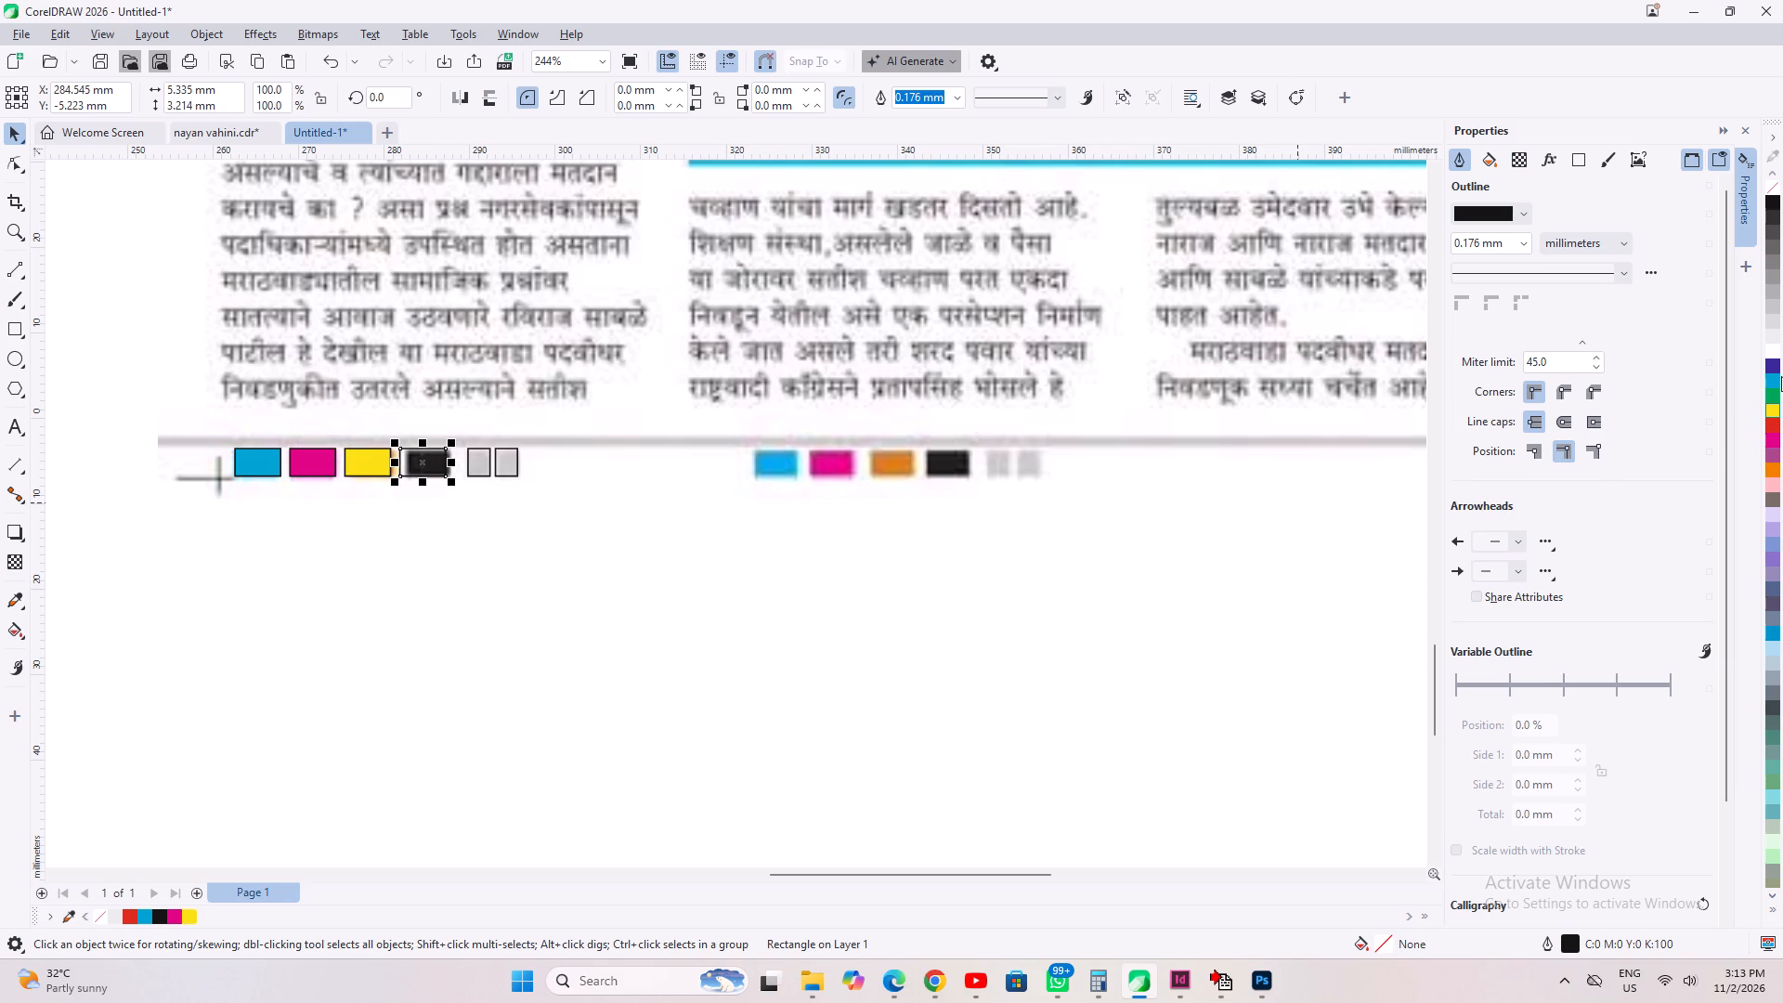
{"action": "left_click", "coordinate": [1773, 197]}
{"action": "left_click", "coordinate": [473, 637]}
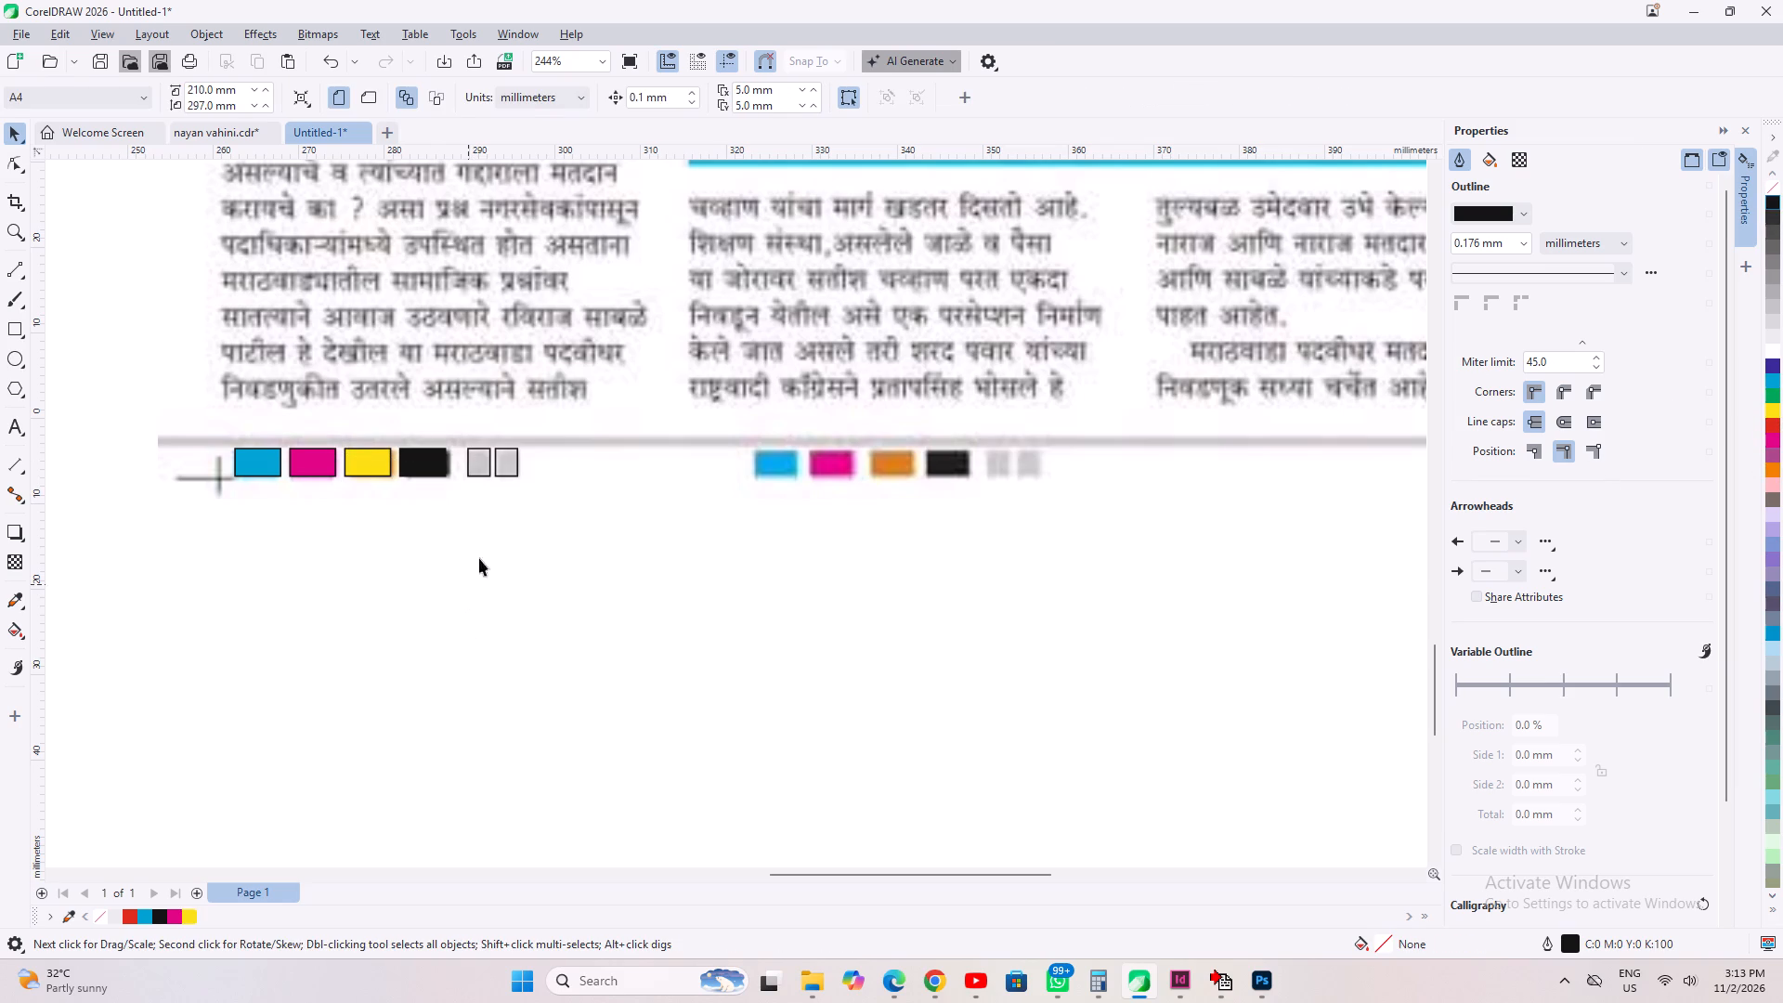
Fill the two narrow swatch rectangles with 30% black, and the last one with a darker grey.
{"action": "left_click", "coordinate": [472, 455]}
{"action": "left_click", "coordinate": [501, 476], "text": "shift"}
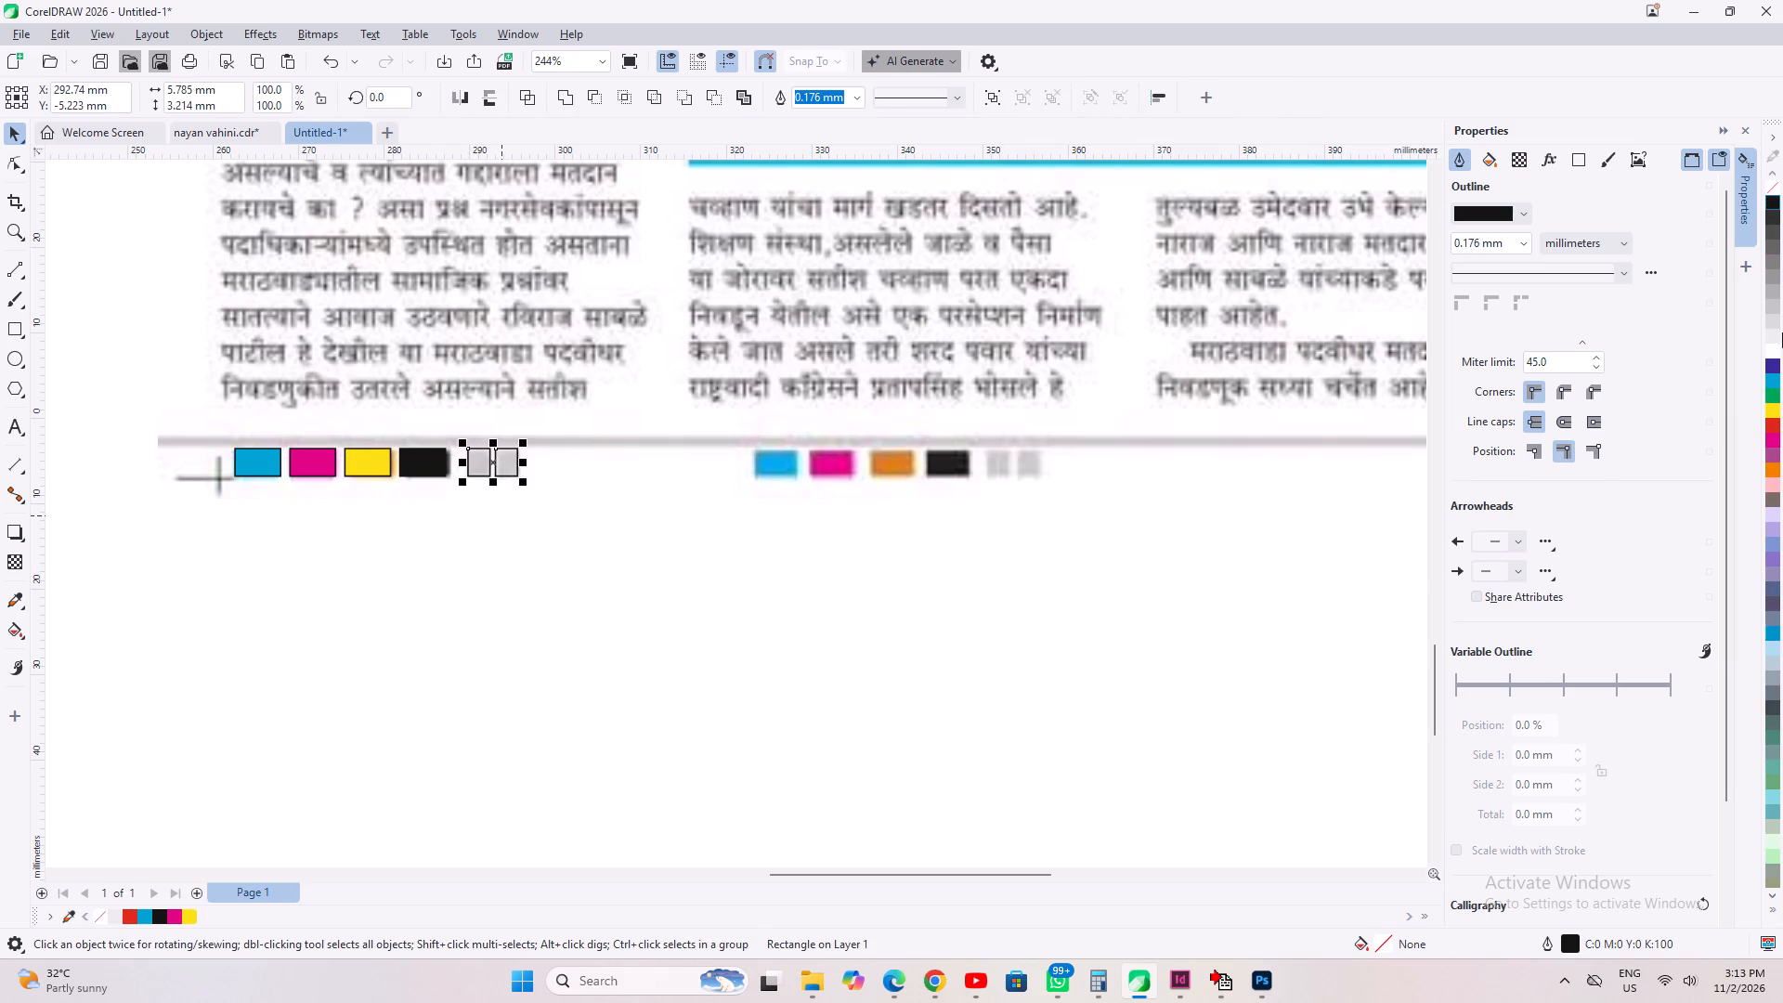
{"action": "left_click", "coordinate": [1766, 306]}
{"action": "left_click", "coordinate": [1004, 589]}
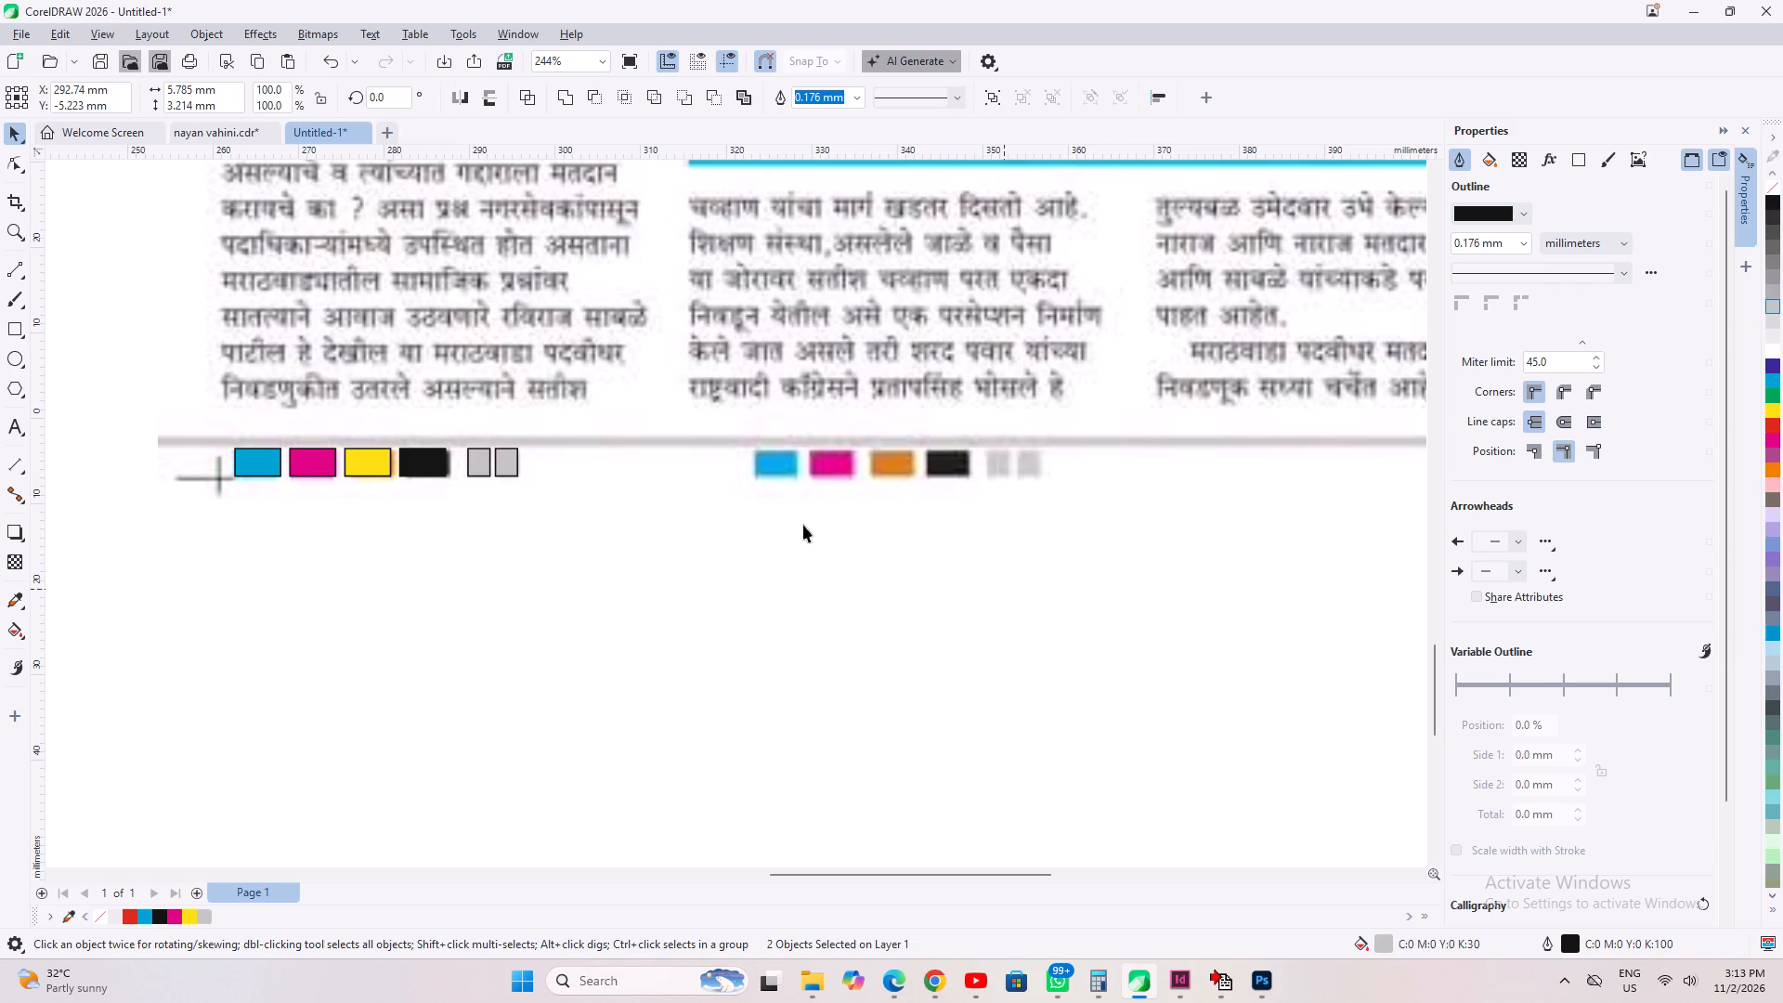
{"action": "left_click", "coordinate": [504, 471]}
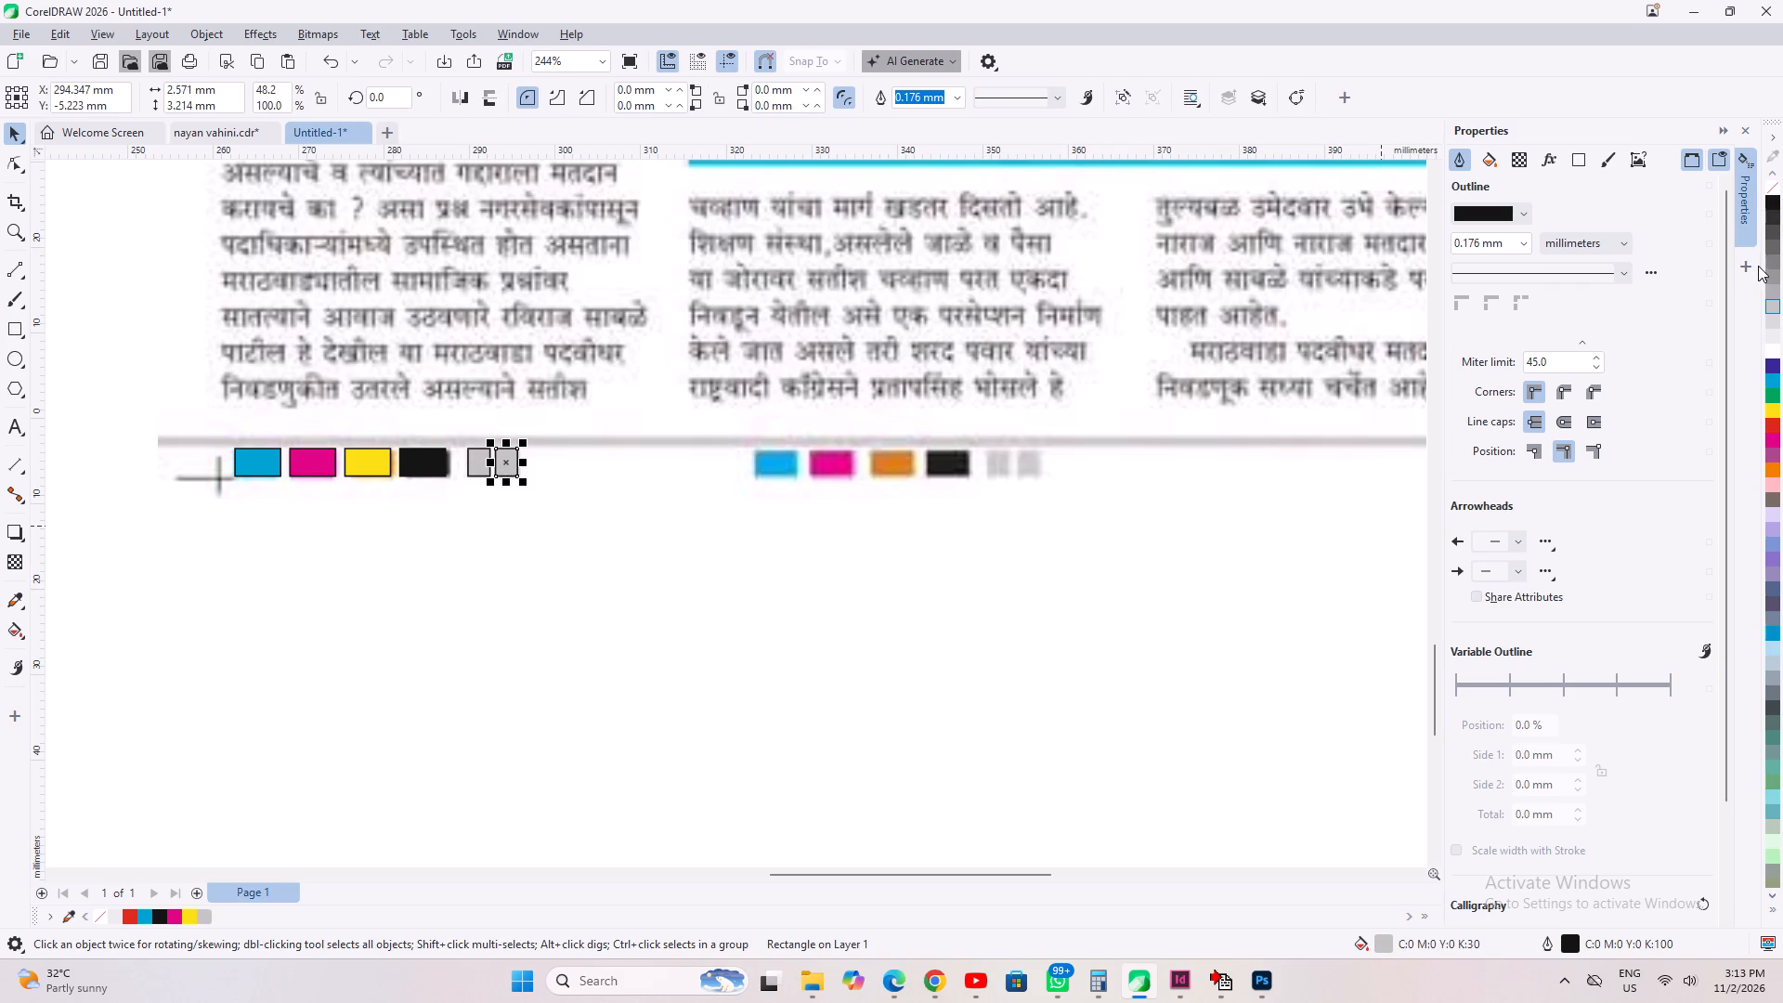
{"action": "left_click", "coordinate": [1774, 259]}
{"action": "left_click", "coordinate": [571, 736]}
Duplicate the six-swatch colour strip about 60.6 mm to the right and repeat it to make six sets along the reference's bottom edge.
{"action": "scroll", "coordinate": [422, 676], "scroll_direction": "down", "scroll_amount": 2}
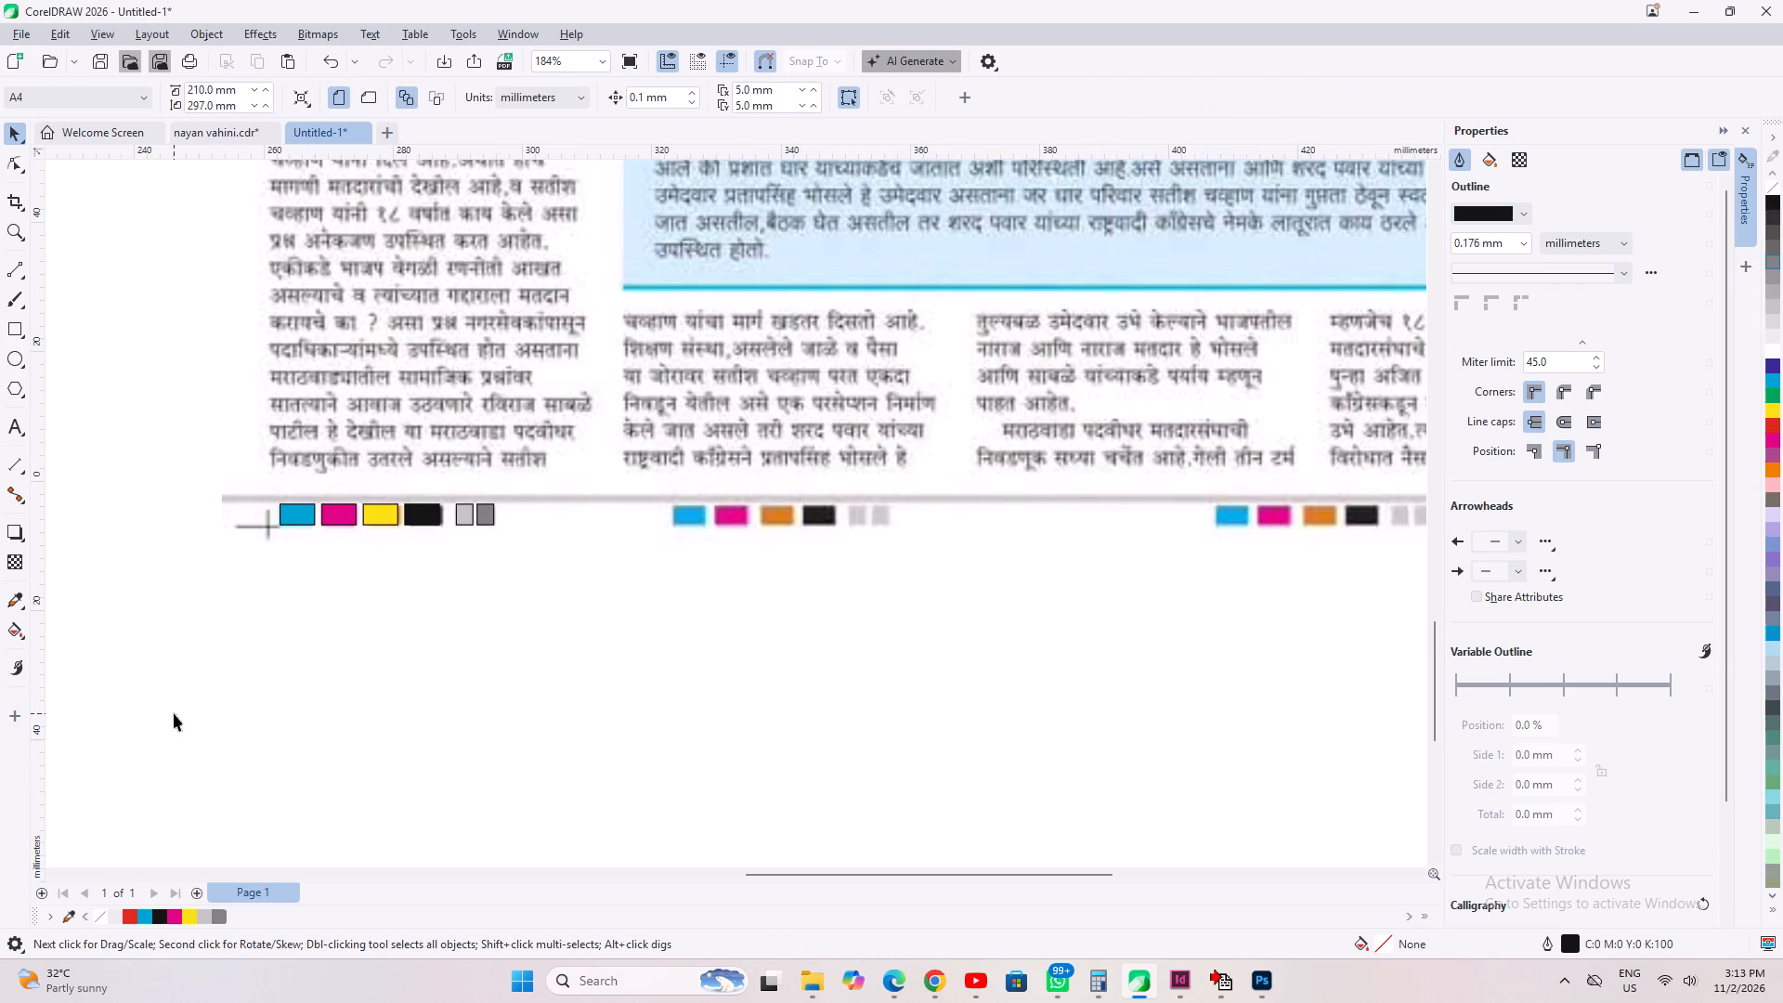
{"action": "left_click_drag", "start_coordinate": [174, 713], "coordinate": [524, 460]}
{"action": "scroll", "coordinate": [459, 584], "scroll_direction": "down", "scroll_amount": 4}
{"action": "left_click_drag", "start_coordinate": [396, 554], "coordinate": [651, 602], "text": "ctrl"}
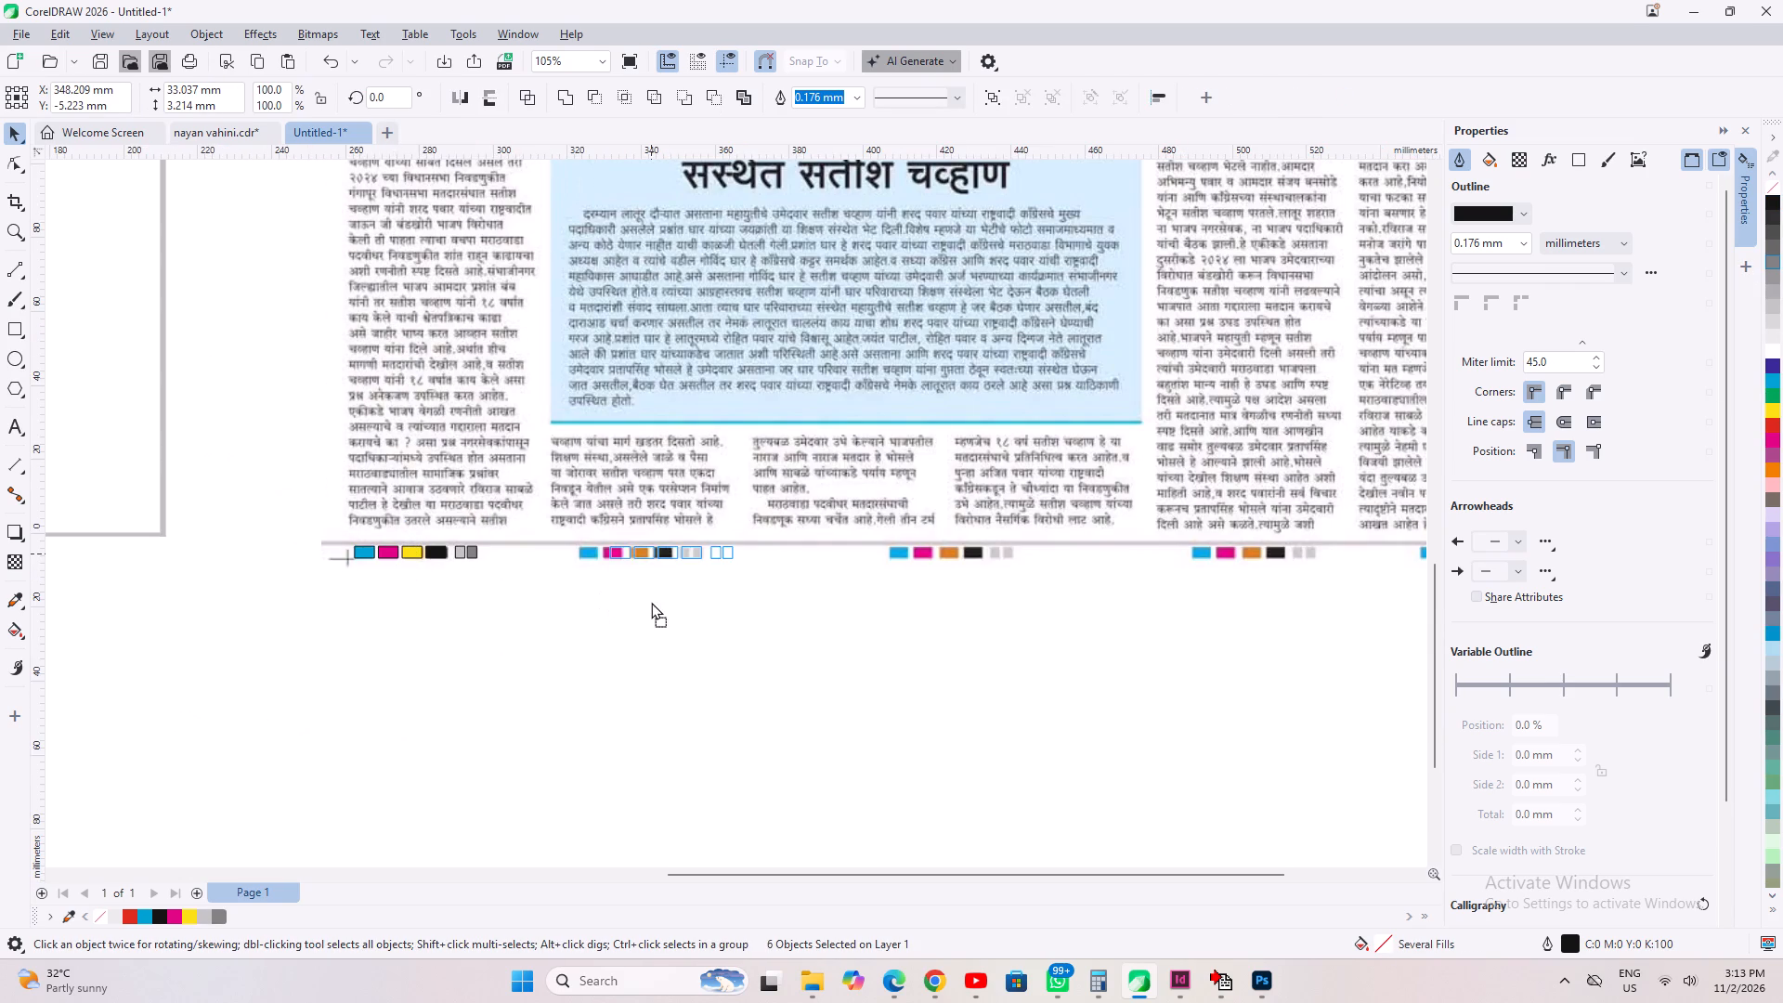
{"action": "left_click_drag", "start_coordinate": [651, 602], "coordinate": [619, 608], "text": "ctrl"}
{"action": "right_click", "coordinate": [619, 608], "text": "ctrl"}
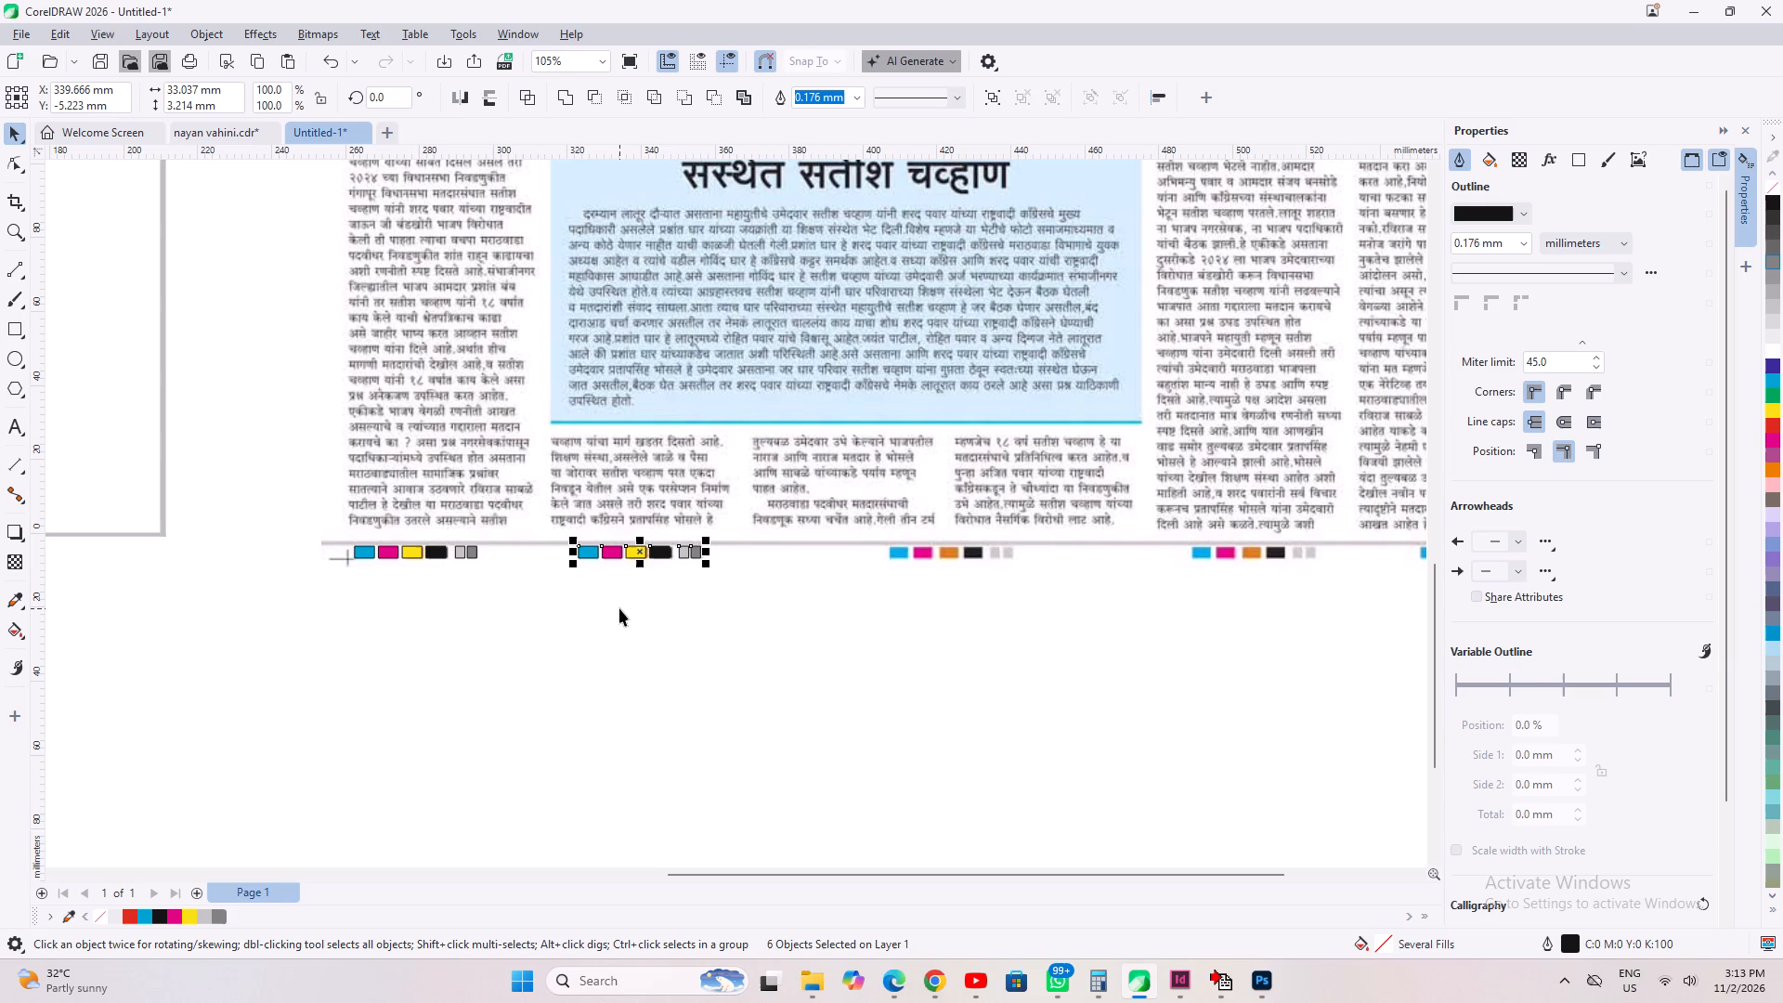
{"action": "key", "text": "ctrl+r"}
{"action": "key", "text": "ctrl+r"}
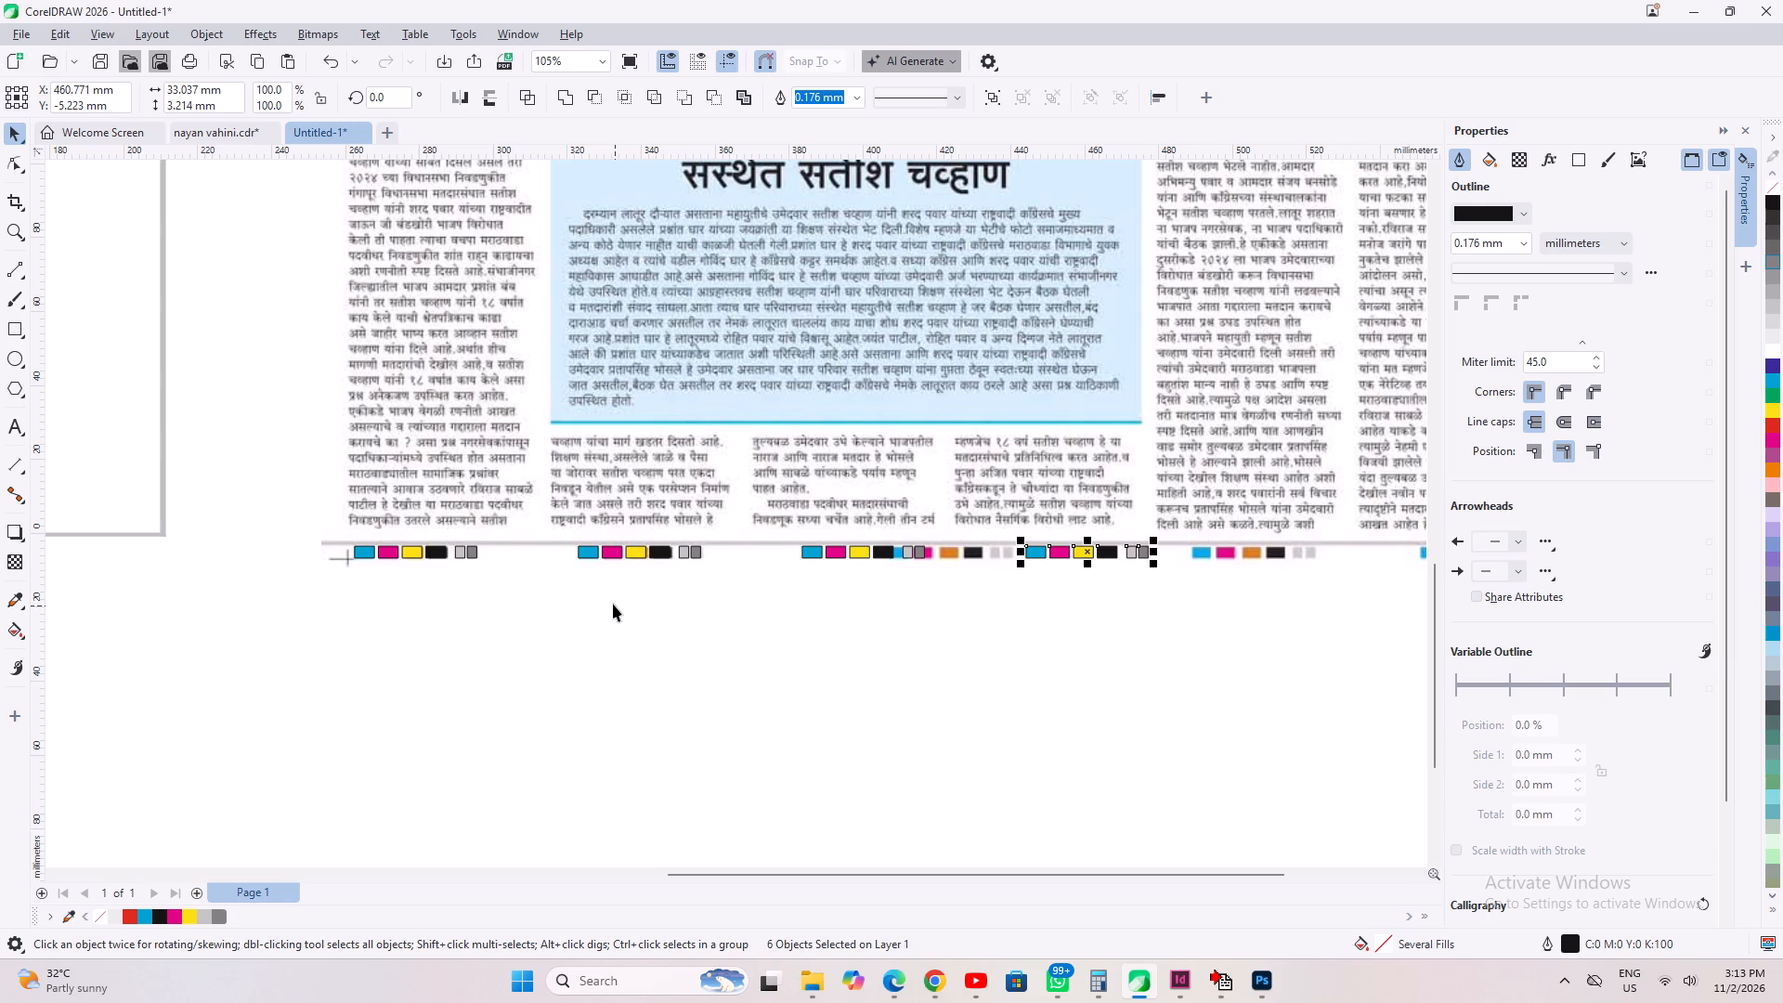
{"action": "key", "text": "ctrl+r"}
{"action": "scroll", "coordinate": [17, 535], "scroll_direction": "down", "scroll_amount": 5}
{"action": "scroll", "coordinate": [531, 590], "scroll_direction": "down", "scroll_amount": 4}
{"action": "key", "text": "ctrl+r"}
{"action": "left_click", "coordinate": [521, 586]}
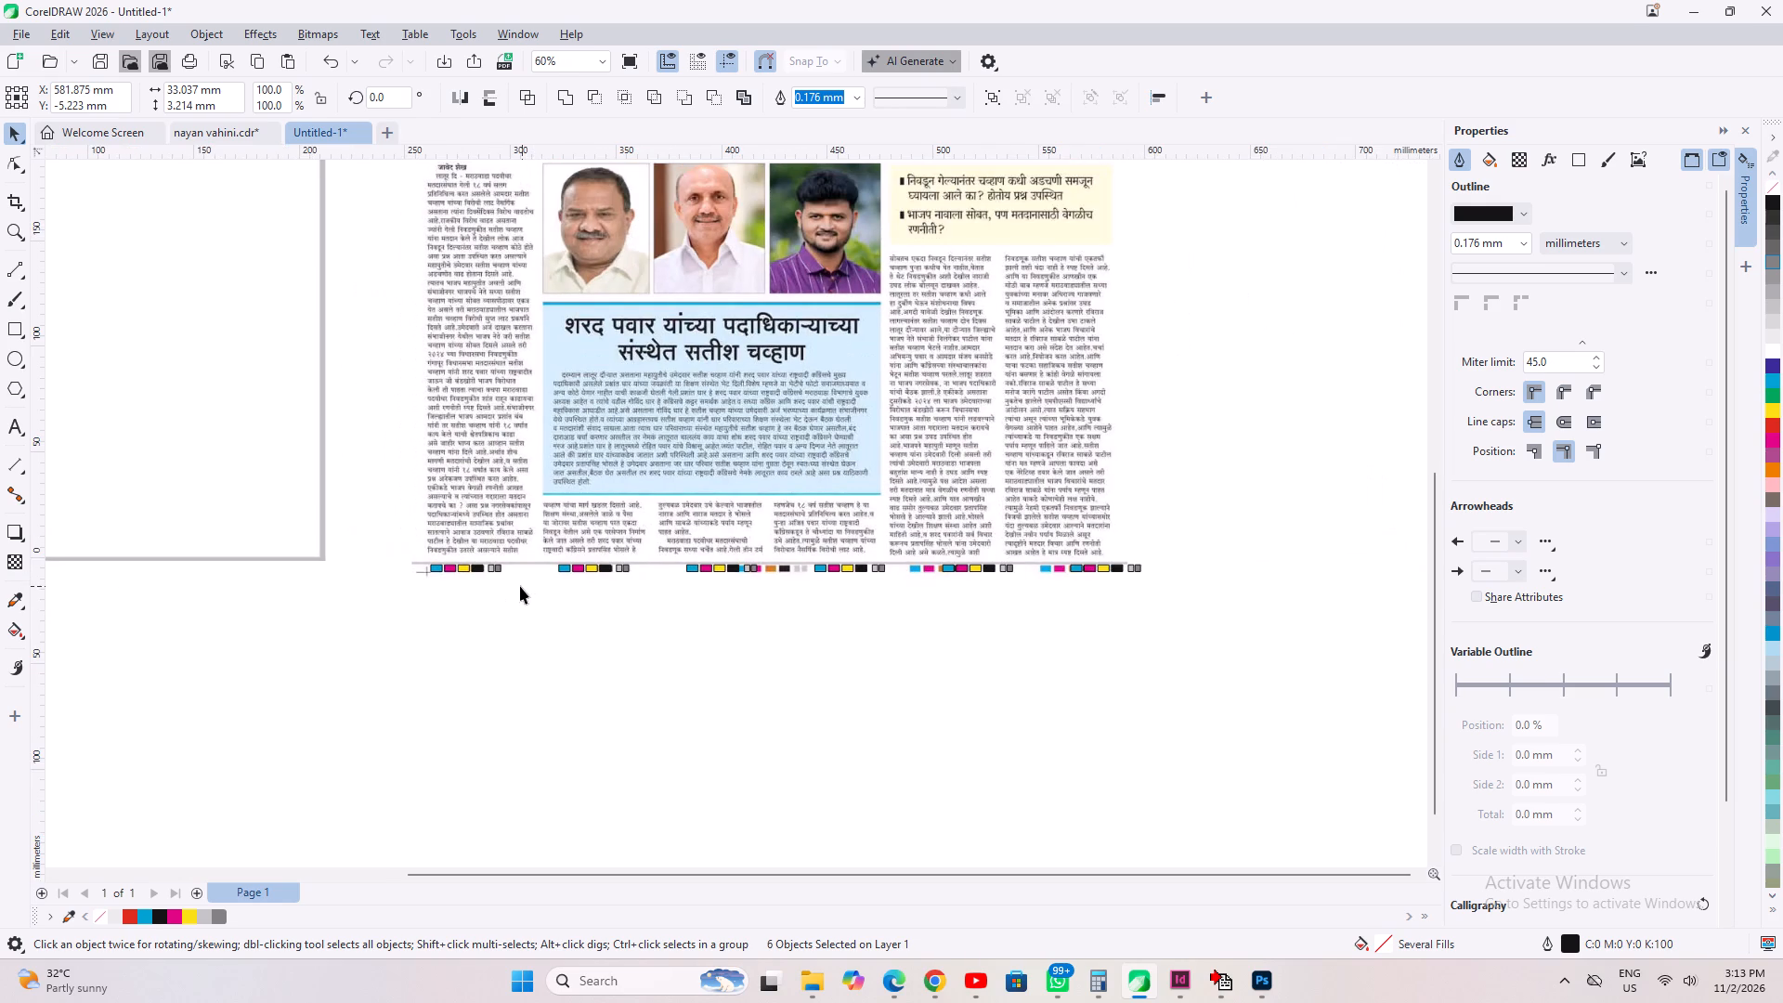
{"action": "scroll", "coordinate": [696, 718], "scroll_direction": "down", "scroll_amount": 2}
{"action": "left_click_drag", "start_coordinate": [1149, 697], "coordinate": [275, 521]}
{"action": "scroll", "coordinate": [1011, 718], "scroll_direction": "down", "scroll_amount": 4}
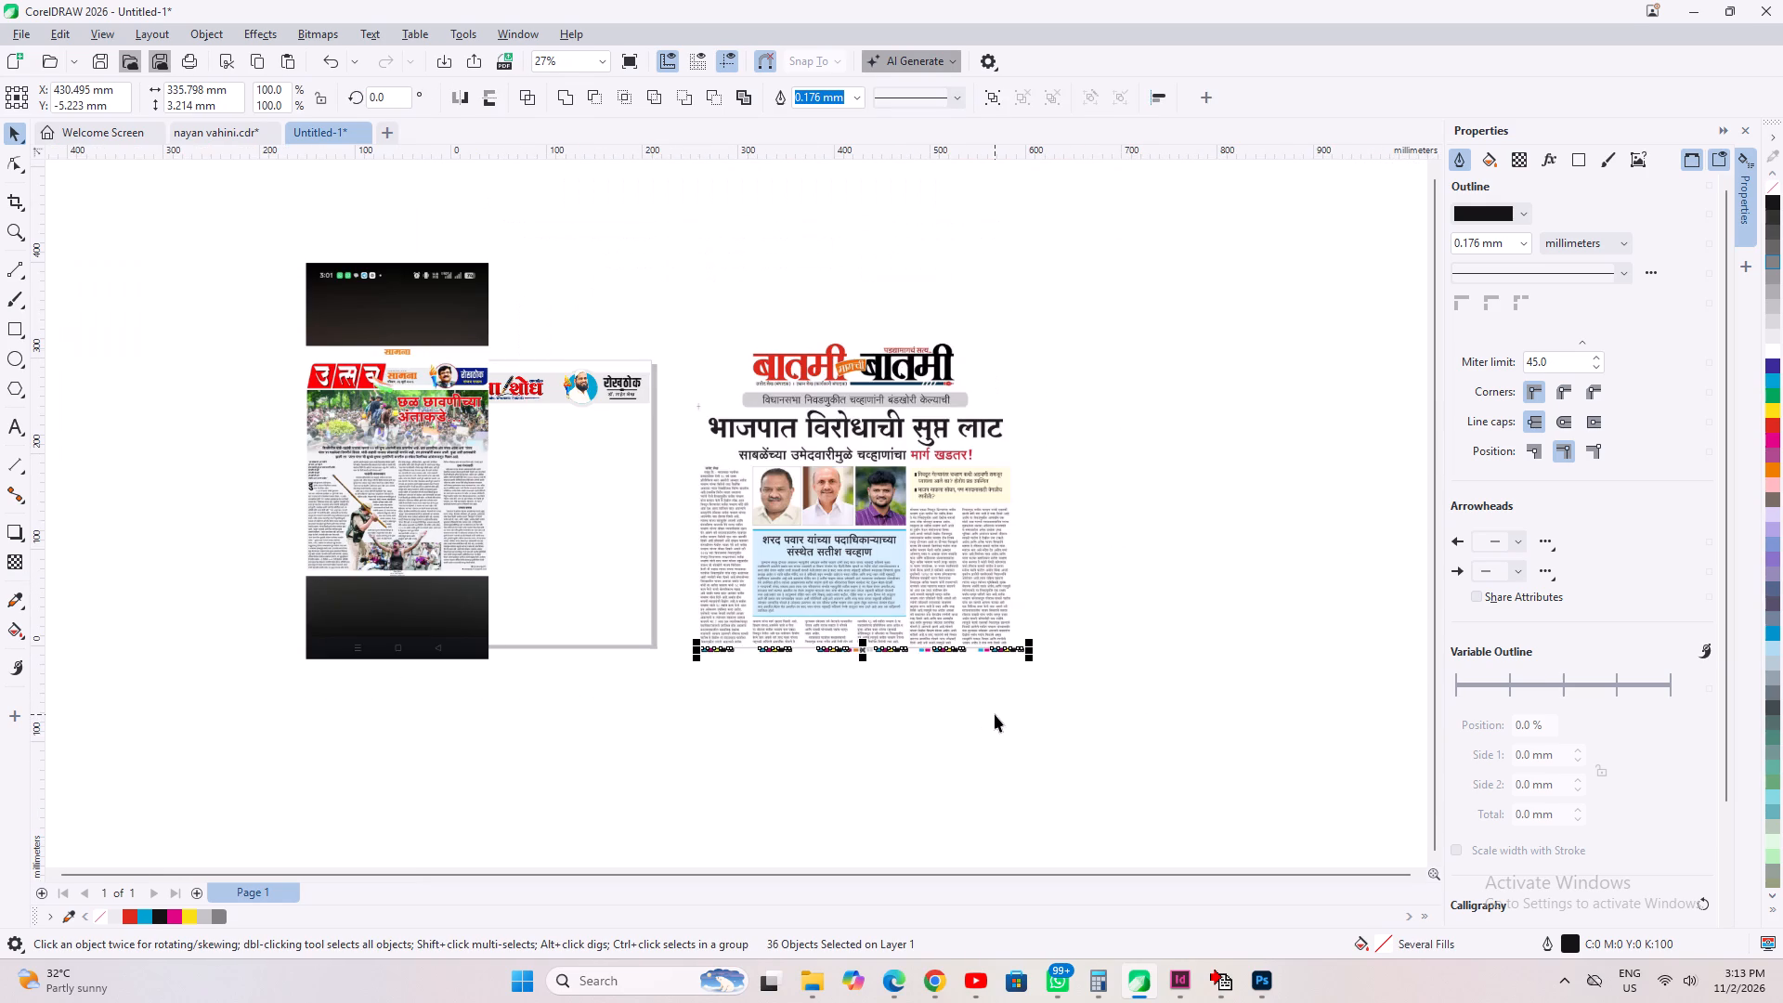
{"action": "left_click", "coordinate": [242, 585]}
Move the phone screenshot reference off the page, well to its left.
{"action": "left_click_drag", "start_coordinate": [358, 587], "coordinate": [54, 527]}
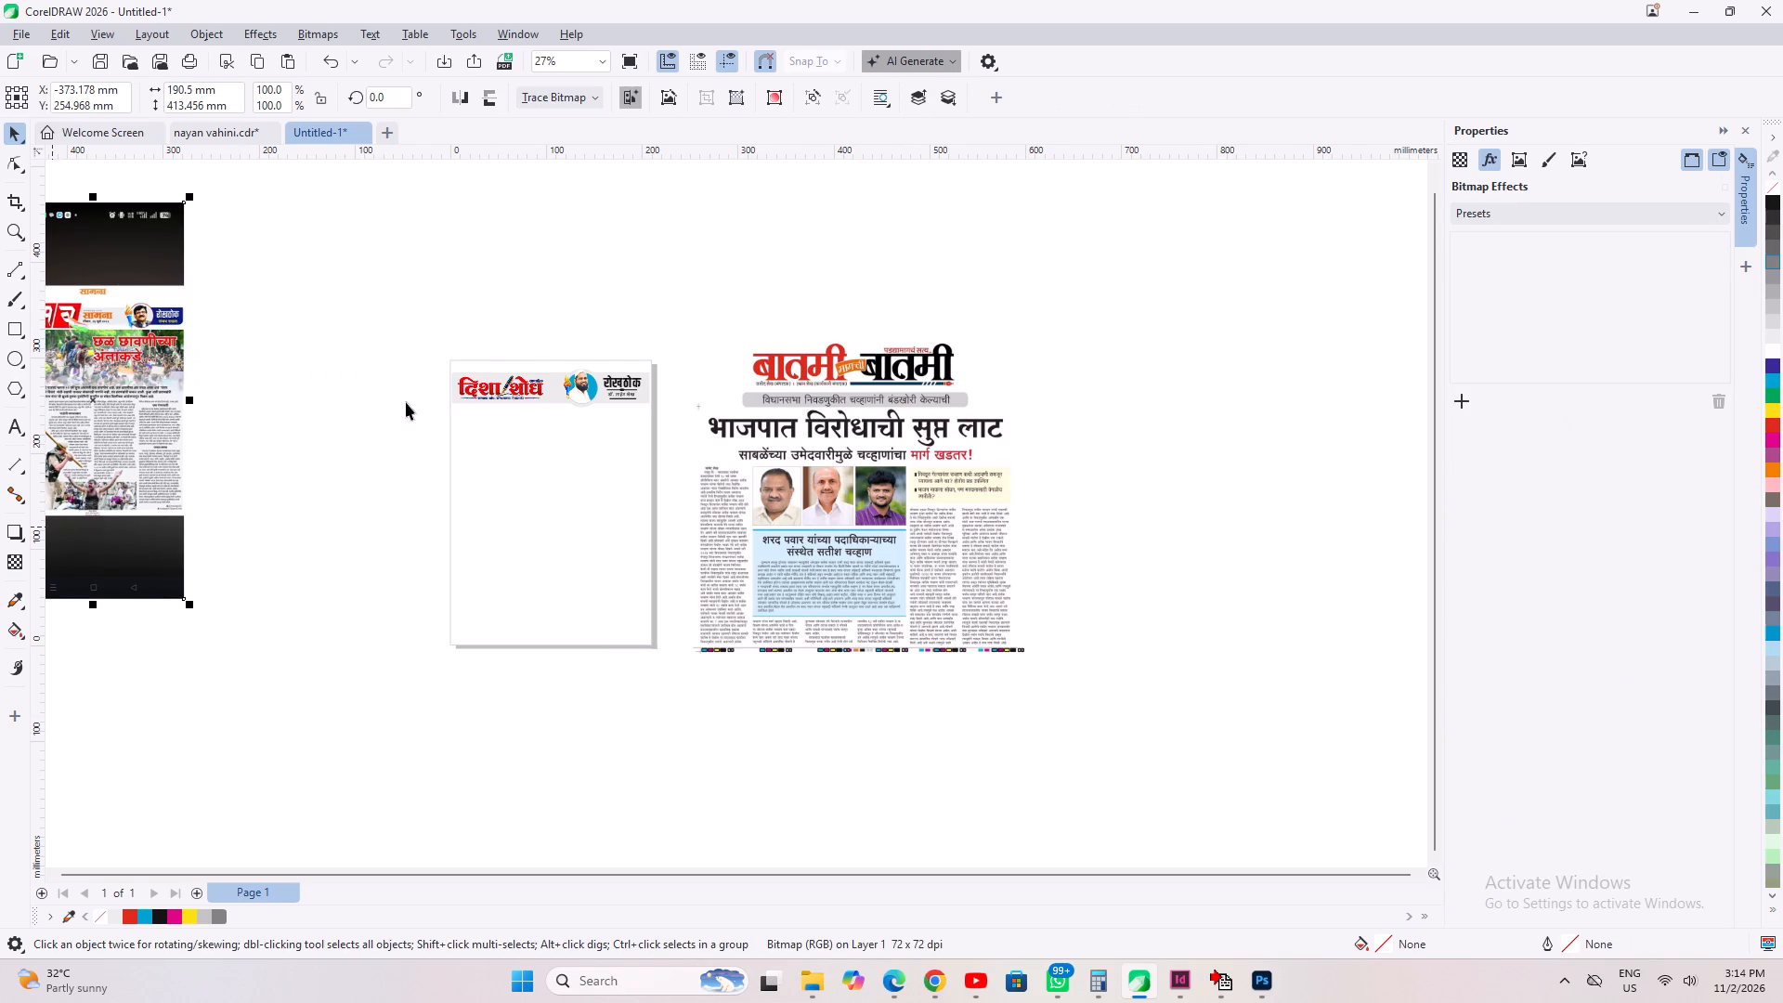
Add a horizontal guideline at the header's top edge (about 285 mm) and vertical guidelines at its left (about 1.2 mm) and right edges.
{"action": "scroll", "coordinate": [532, 338], "scroll_direction": "up", "scroll_amount": 4}
{"action": "left_click_drag", "start_coordinate": [430, 154], "coordinate": [433, 214]}
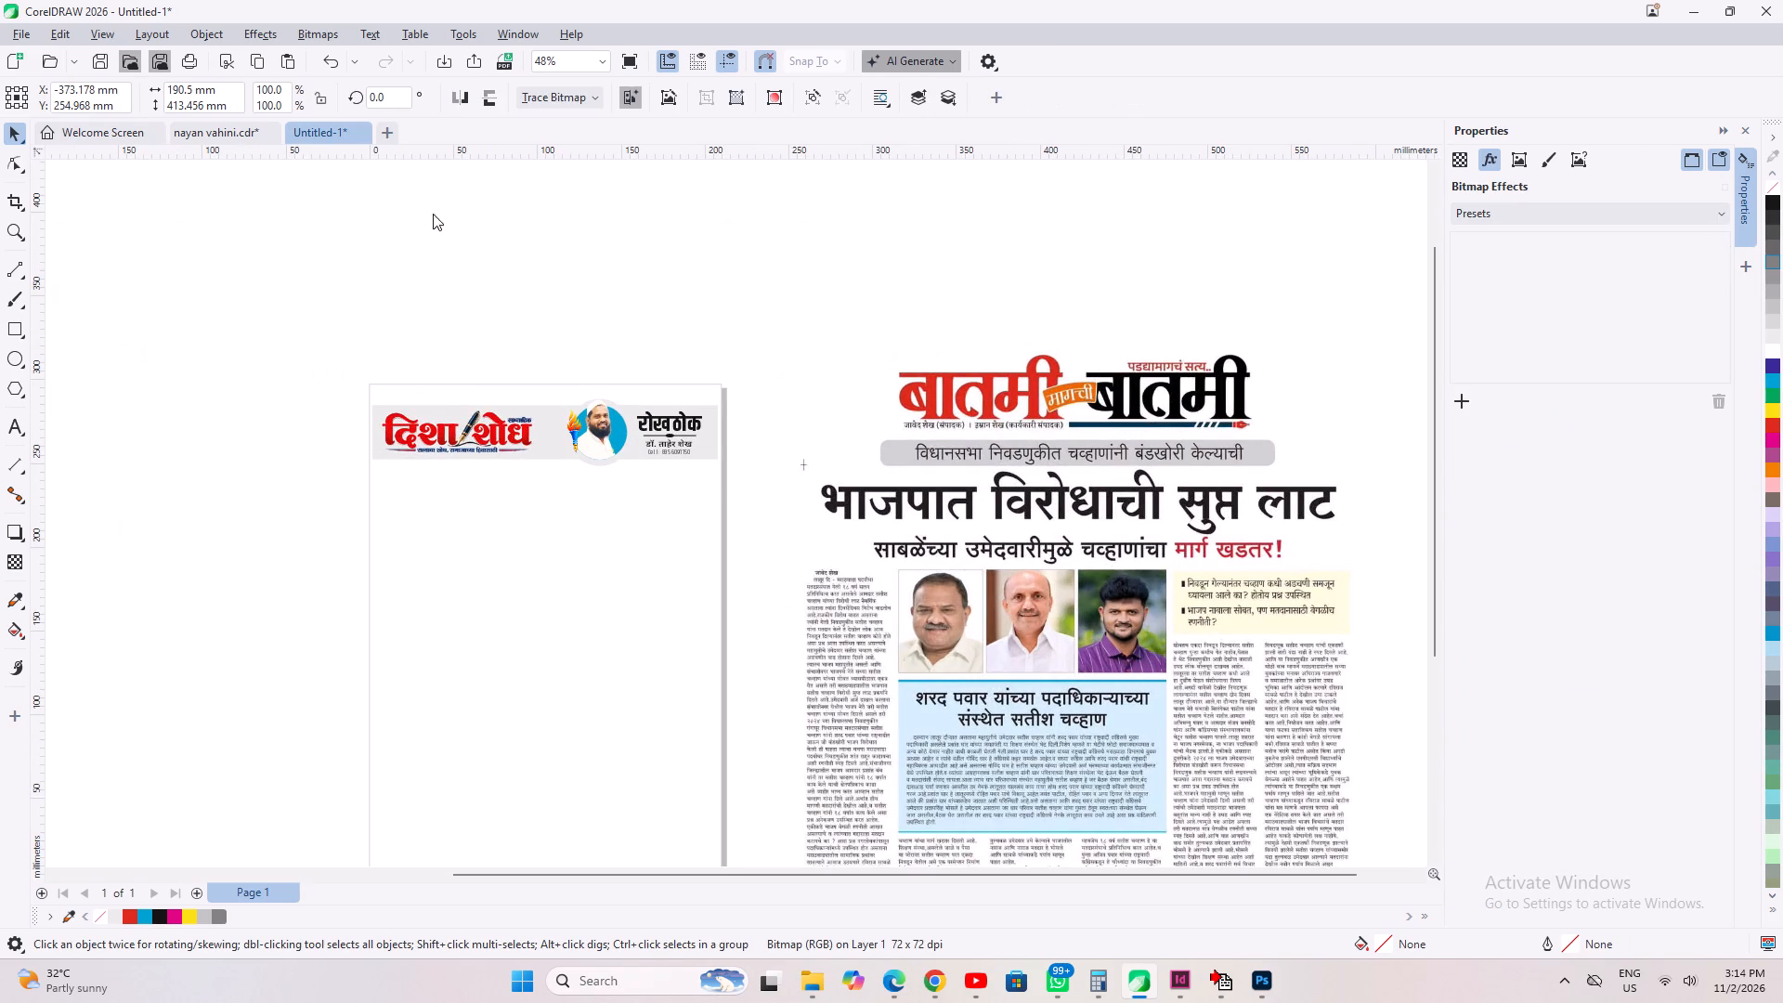
{"action": "left_click_drag", "start_coordinate": [433, 214], "coordinate": [436, 404]}
{"action": "left_click_drag", "start_coordinate": [41, 632], "coordinate": [367, 697]}
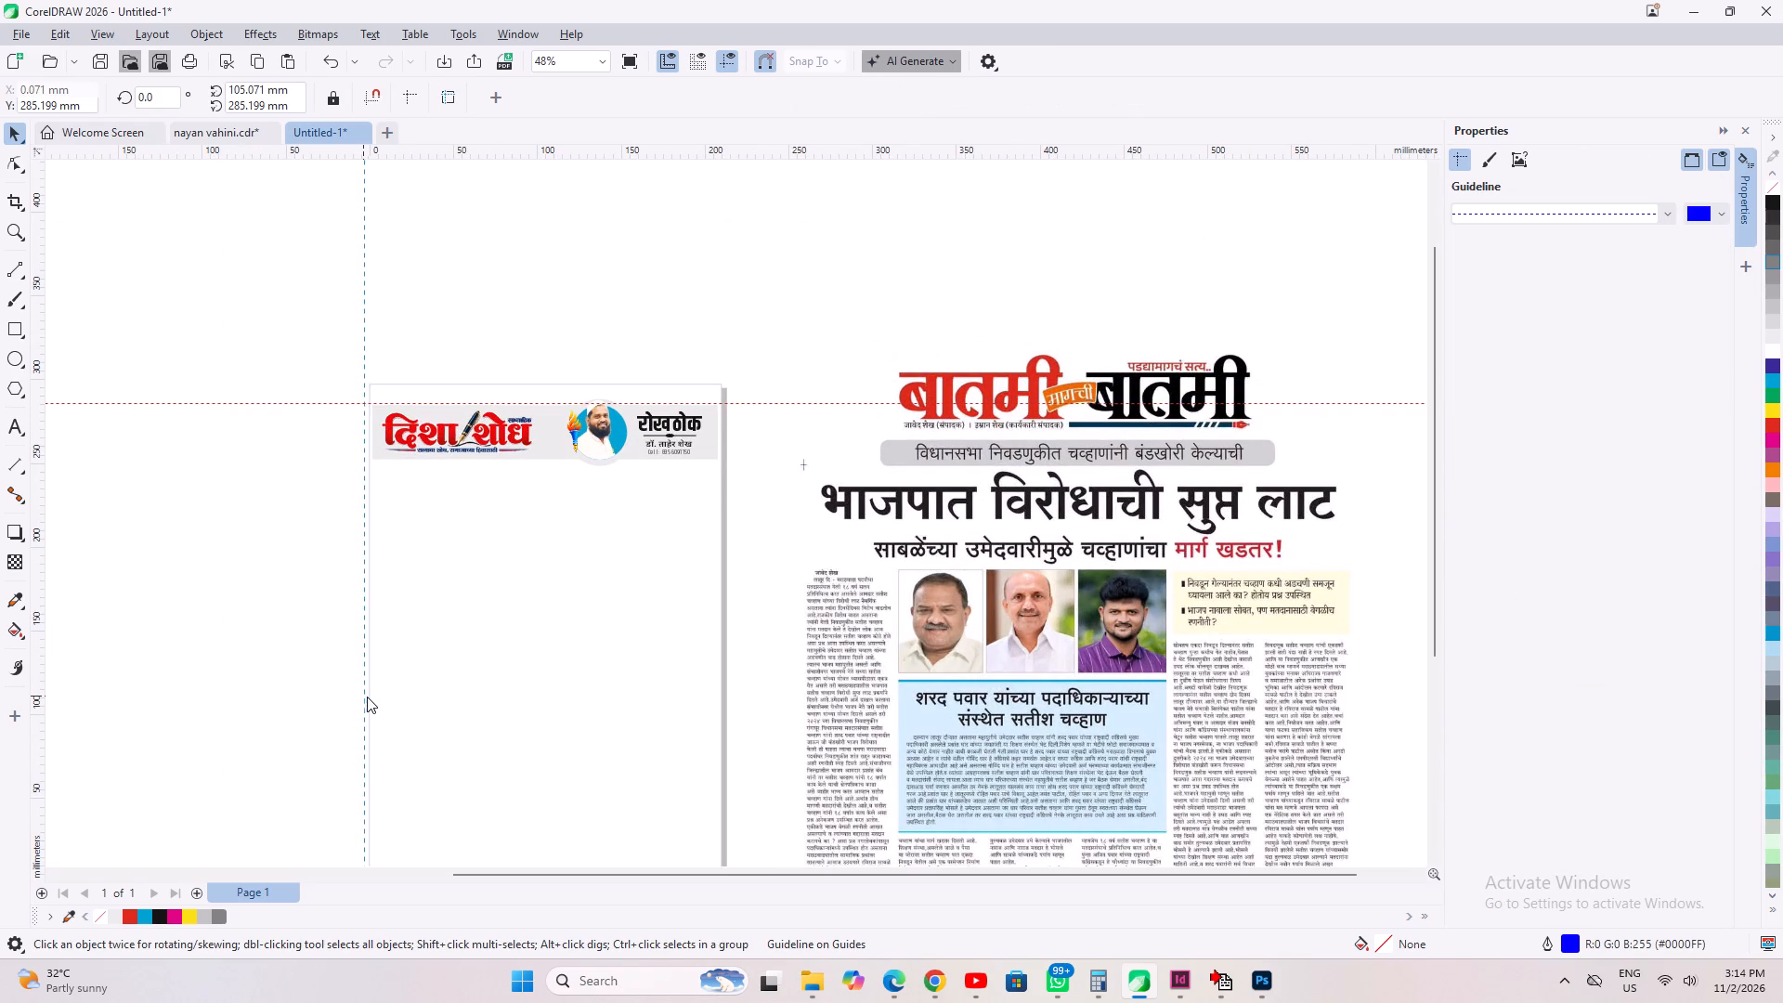
{"action": "left_click_drag", "start_coordinate": [367, 697], "coordinate": [371, 699]}
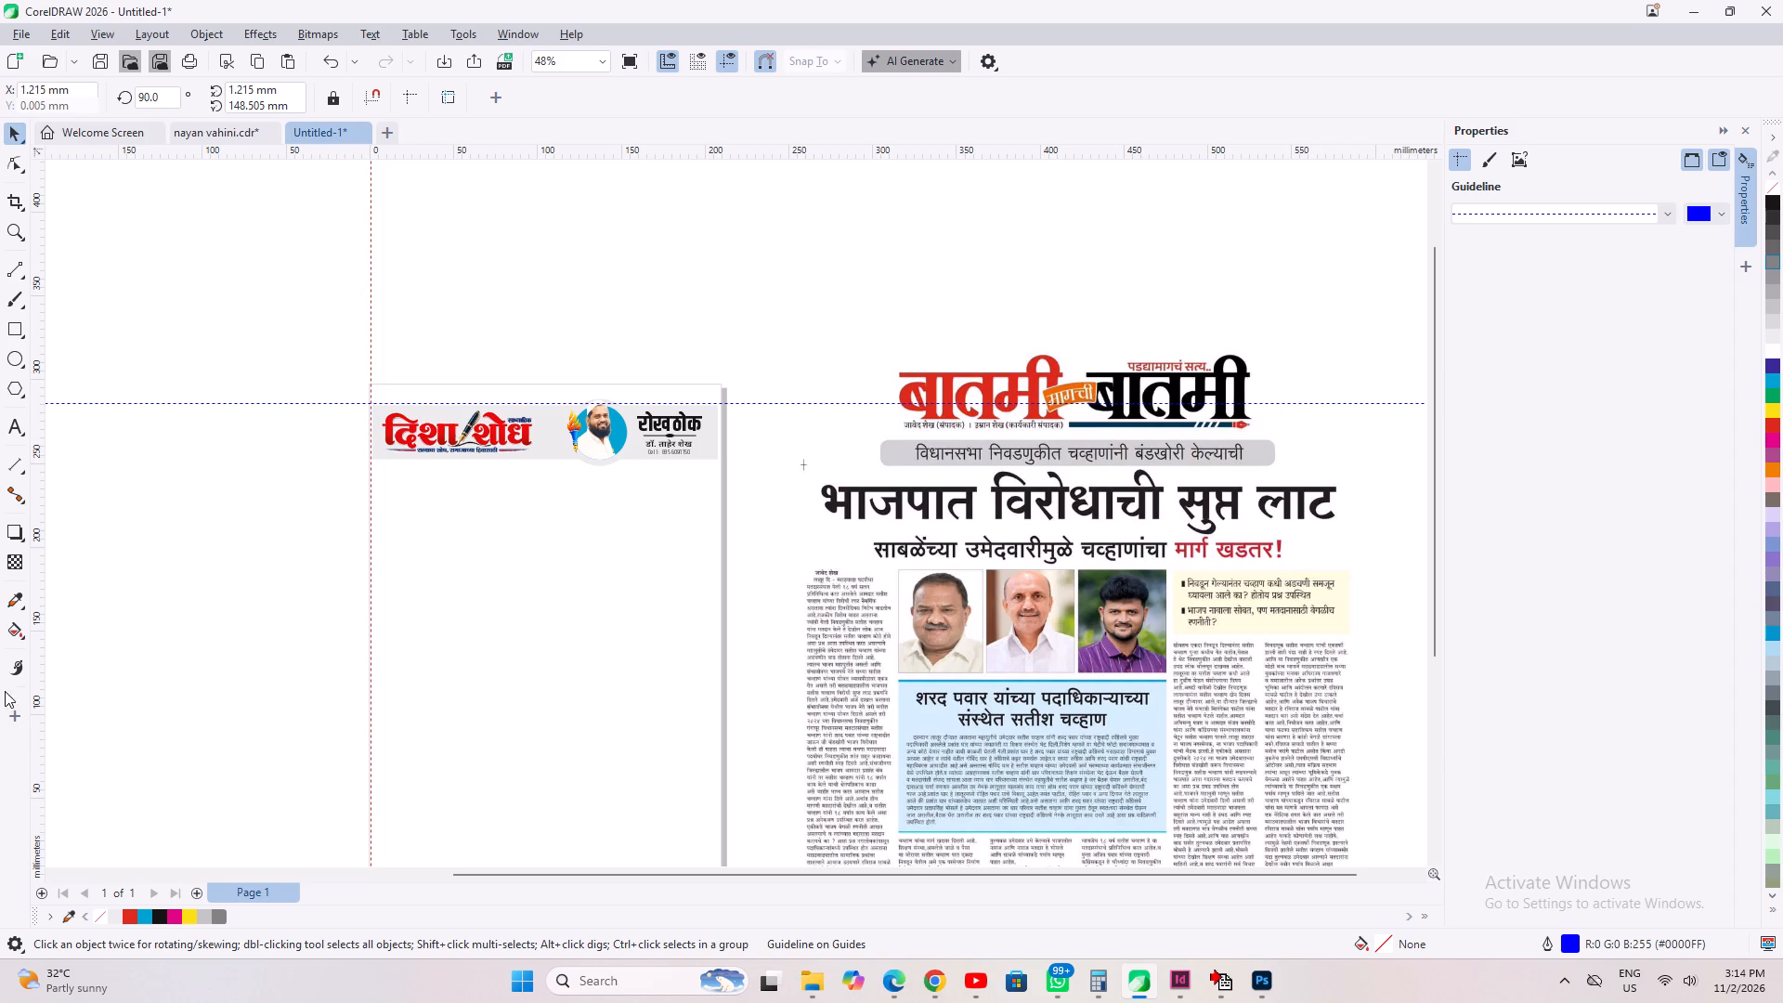
{"action": "left_click_drag", "start_coordinate": [39, 709], "coordinate": [715, 817]}
{"action": "left_click_drag", "start_coordinate": [715, 817], "coordinate": [717, 820]}
Copy the header's light grey background rectangle straight down to the lower part of the page, centred at about Y 38.9 mm.
{"action": "scroll", "coordinate": [605, 562], "scroll_direction": "down", "scroll_amount": 2}
{"action": "scroll", "coordinate": [557, 533], "scroll_direction": "up", "scroll_amount": 1}
{"action": "left_click", "coordinate": [554, 472], "text": "ctrl"}
{"action": "left_click_drag", "start_coordinate": [561, 441], "coordinate": [546, 689], "text": "ctrl"}
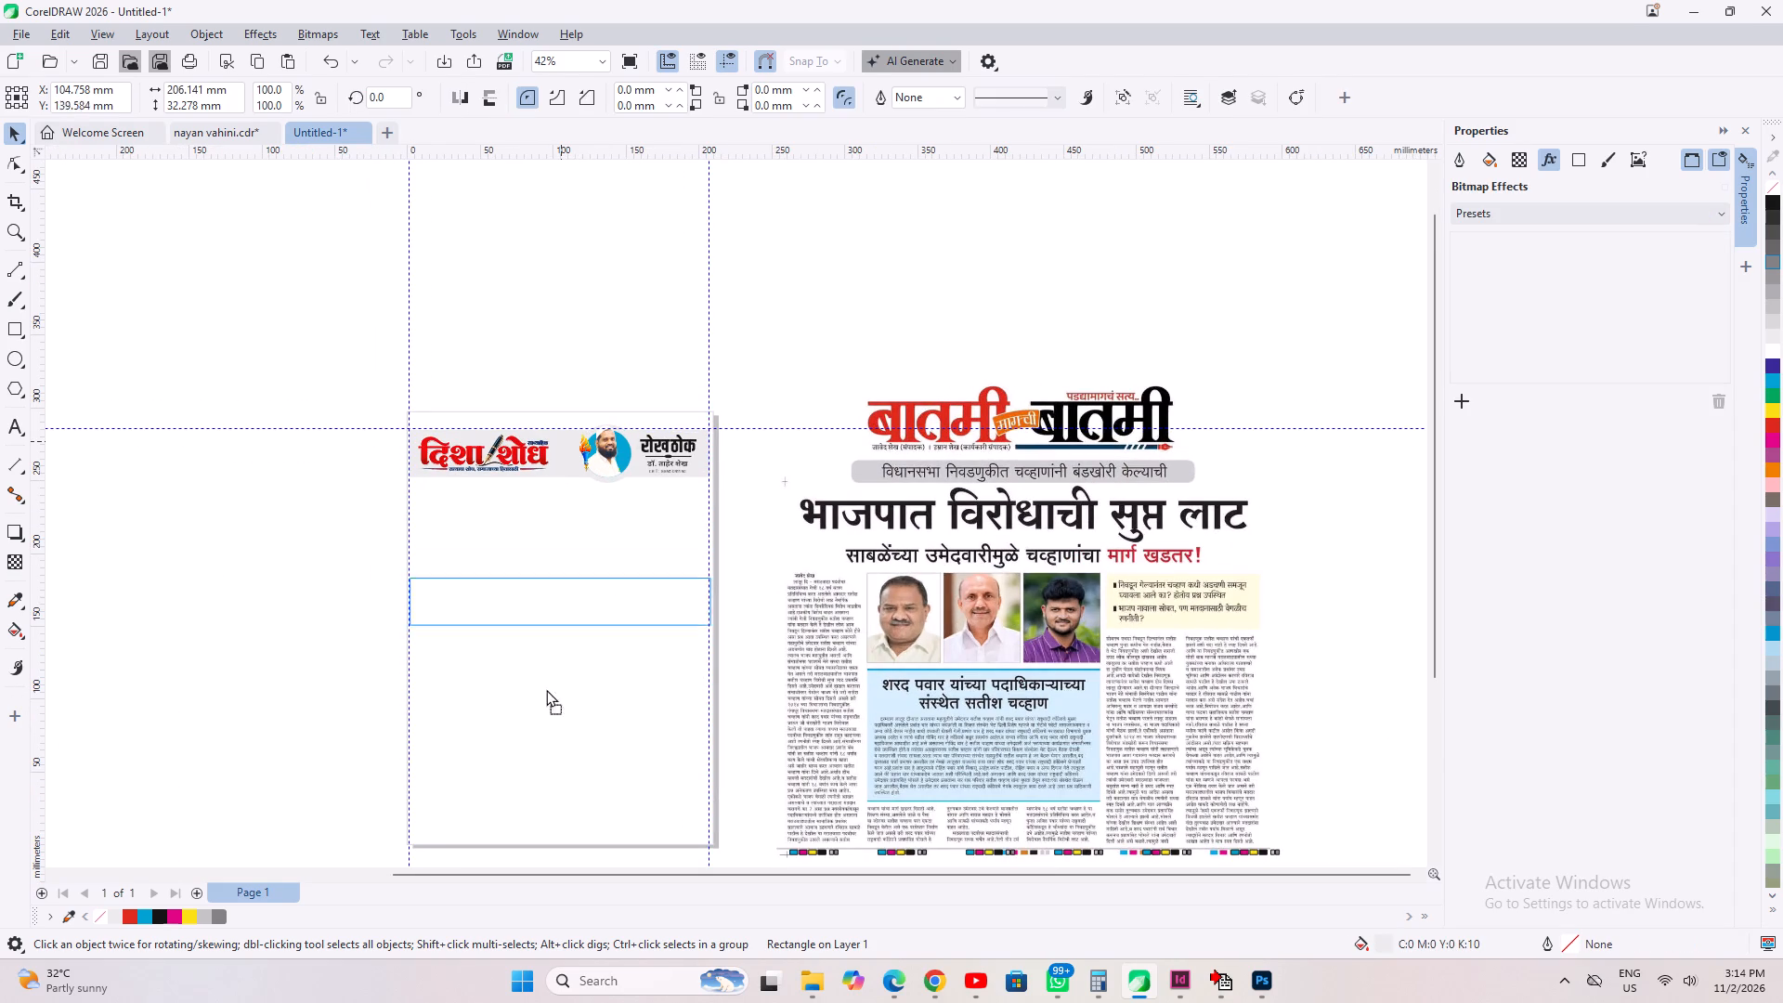
{"action": "left_click_drag", "start_coordinate": [546, 689], "coordinate": [549, 775], "text": "ctrl"}
{"action": "right_click", "coordinate": [549, 775], "text": "ctrl"}
Reduce the copied grey rectangle's height from its bottom edge to a thin band about 2.5 mm high.
{"action": "scroll", "coordinate": [553, 825], "scroll_direction": "up", "scroll_amount": 1}
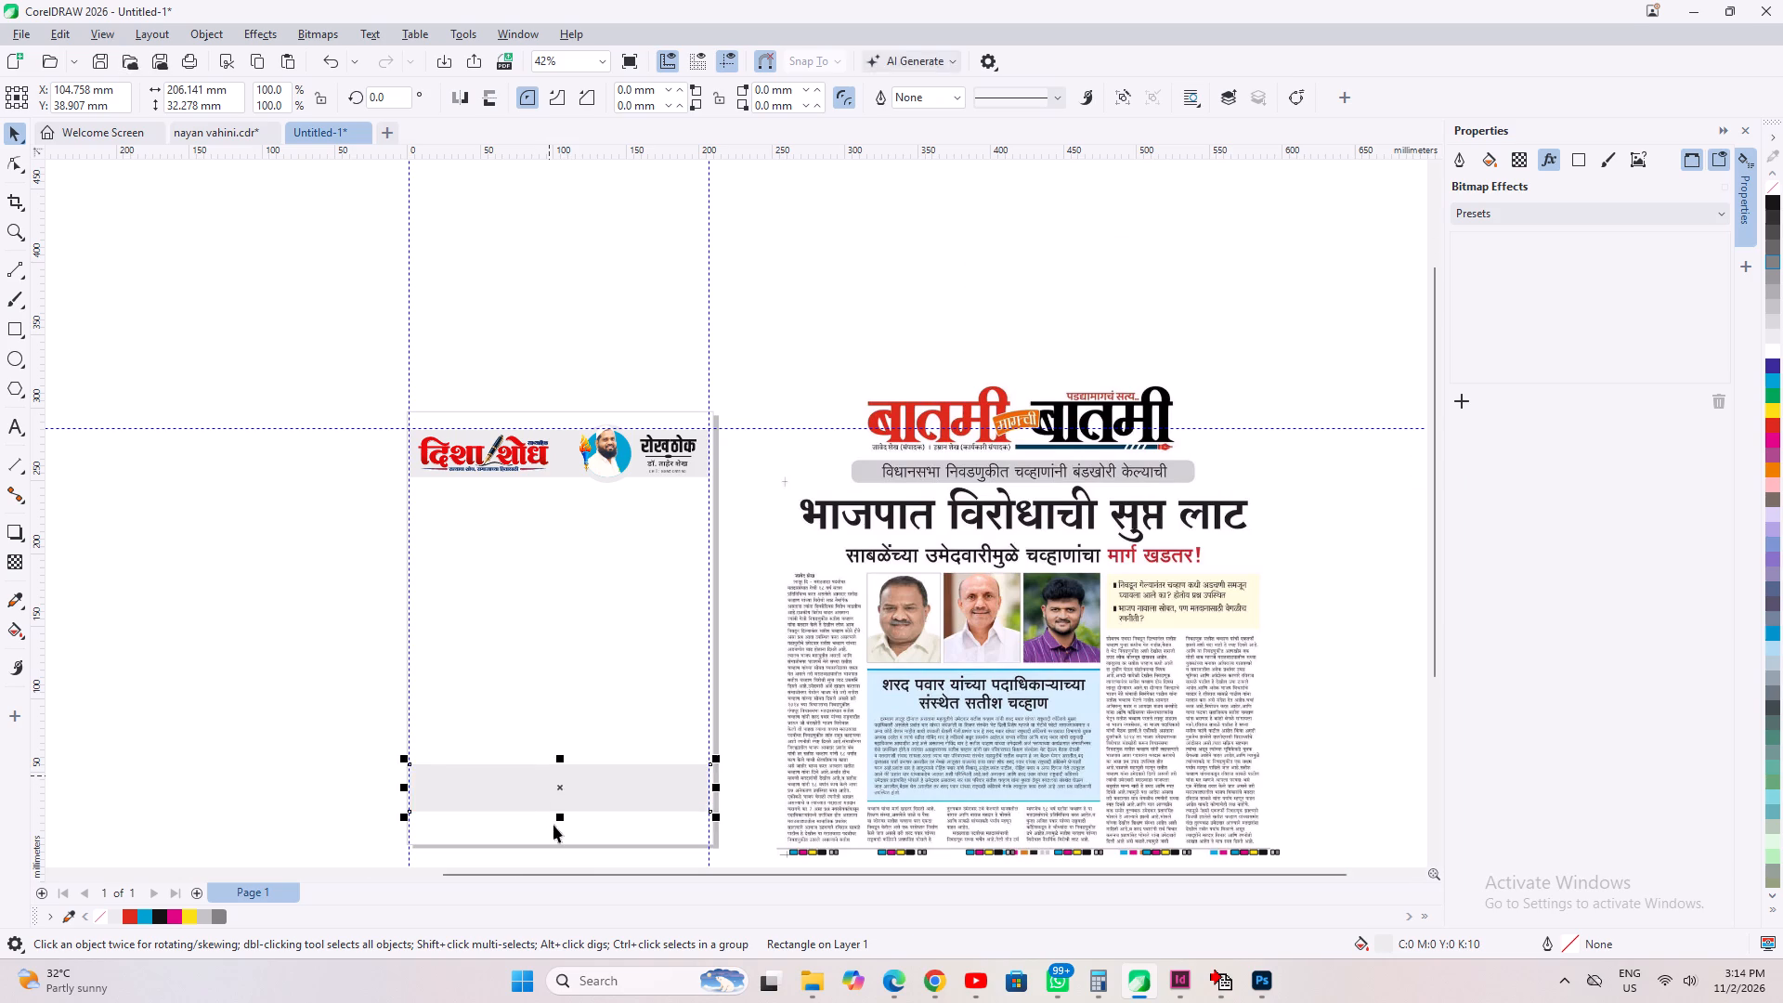
{"action": "scroll", "coordinate": [553, 825], "scroll_direction": "up", "scroll_amount": 5}
{"action": "left_click_drag", "start_coordinate": [575, 789], "coordinate": [573, 732]}
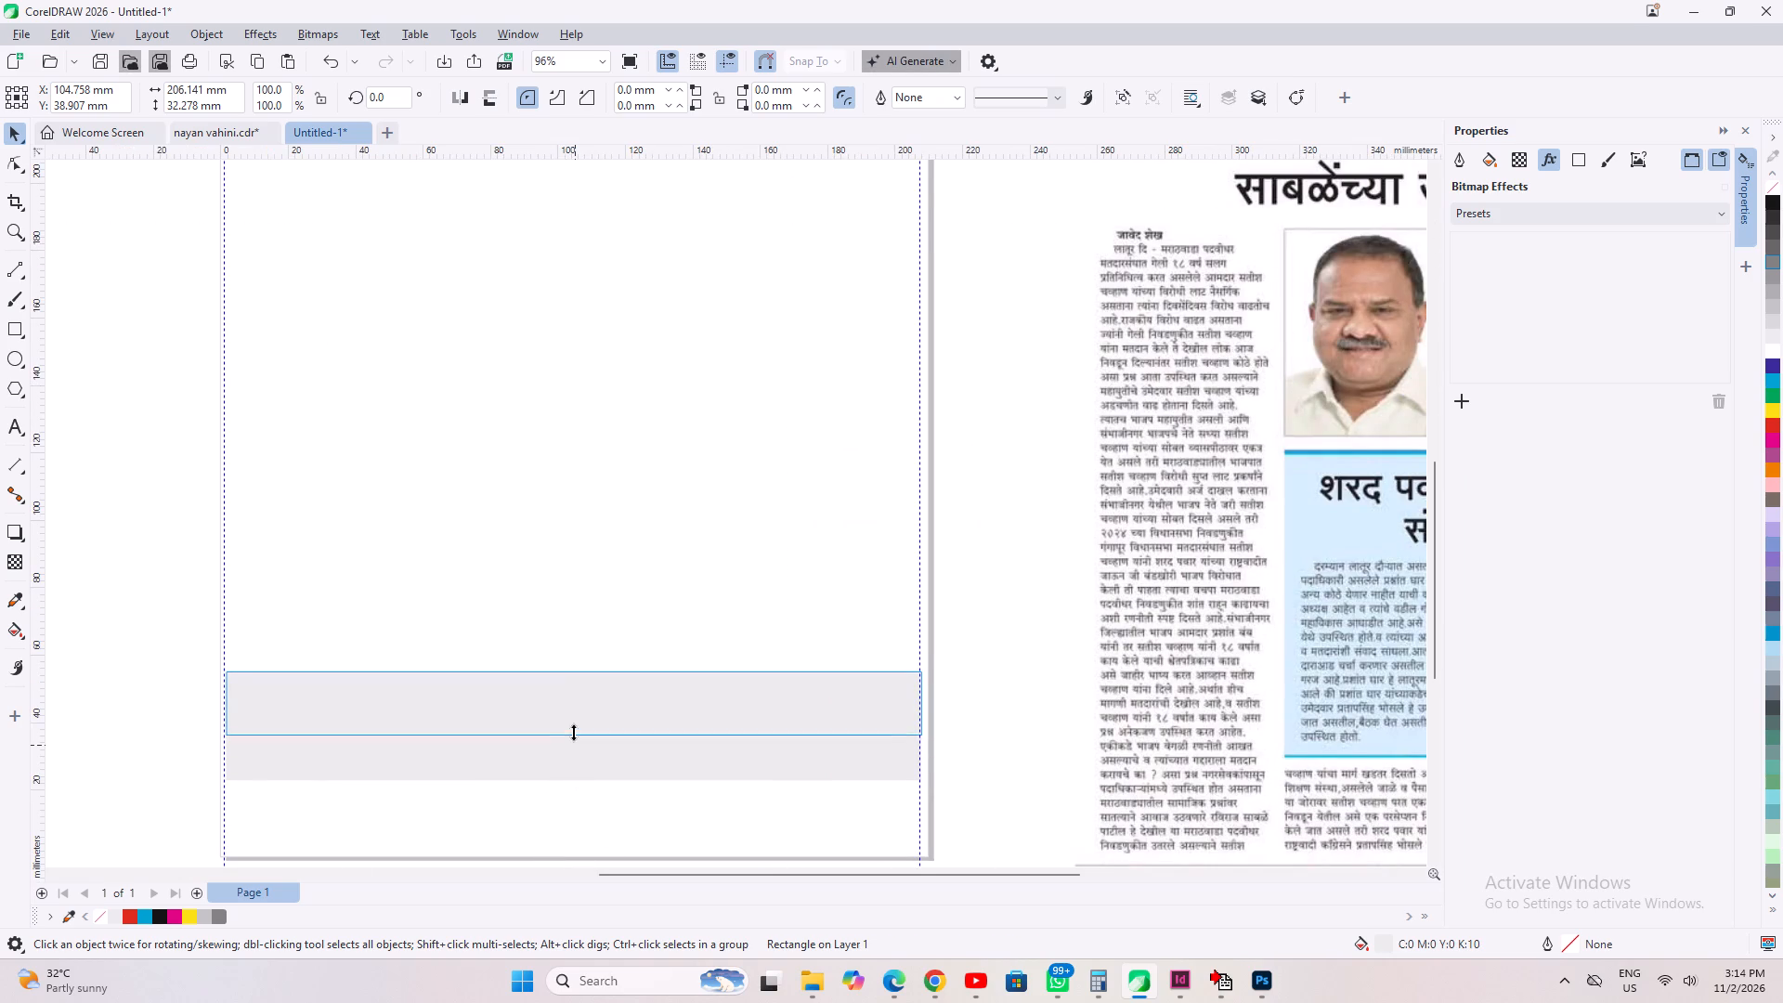
{"action": "left_click_drag", "start_coordinate": [573, 732], "coordinate": [571, 689]}
Shift the thin grey band slightly left to fit it between the two vertical guidelines, and check its right end.
{"action": "scroll", "coordinate": [535, 685], "scroll_direction": "up", "scroll_amount": 2}
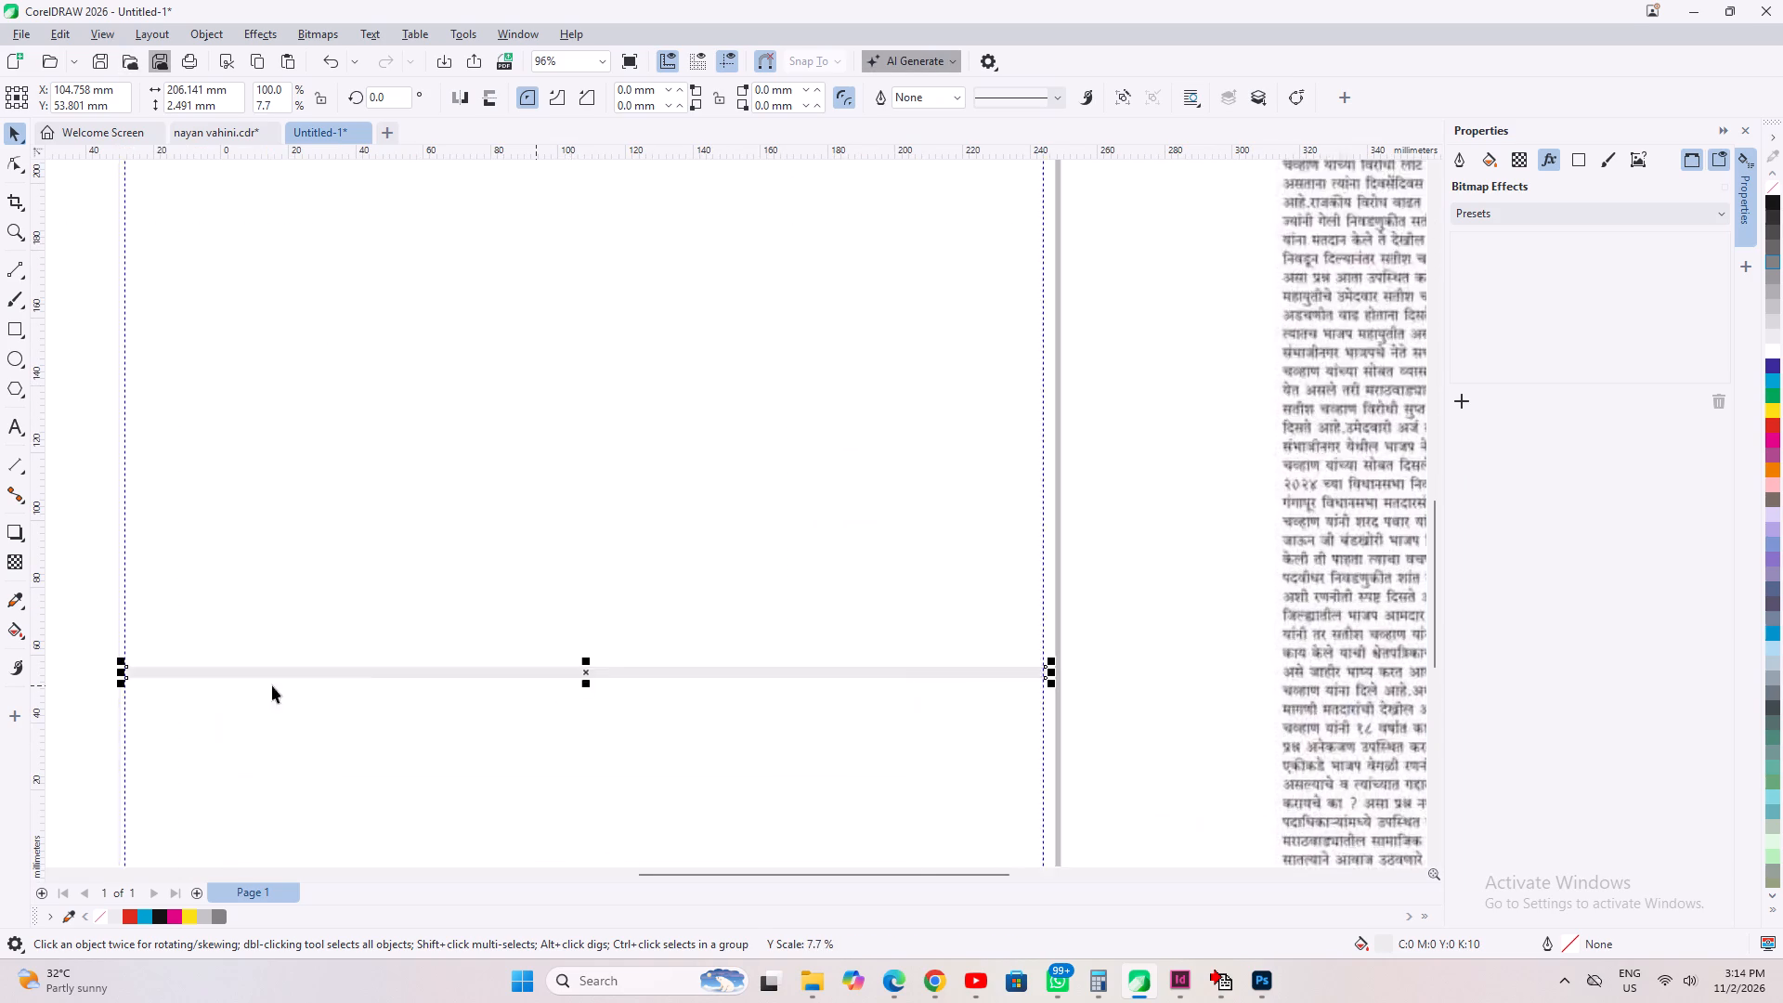
{"action": "scroll", "coordinate": [272, 685], "scroll_direction": "up", "scroll_amount": 8}
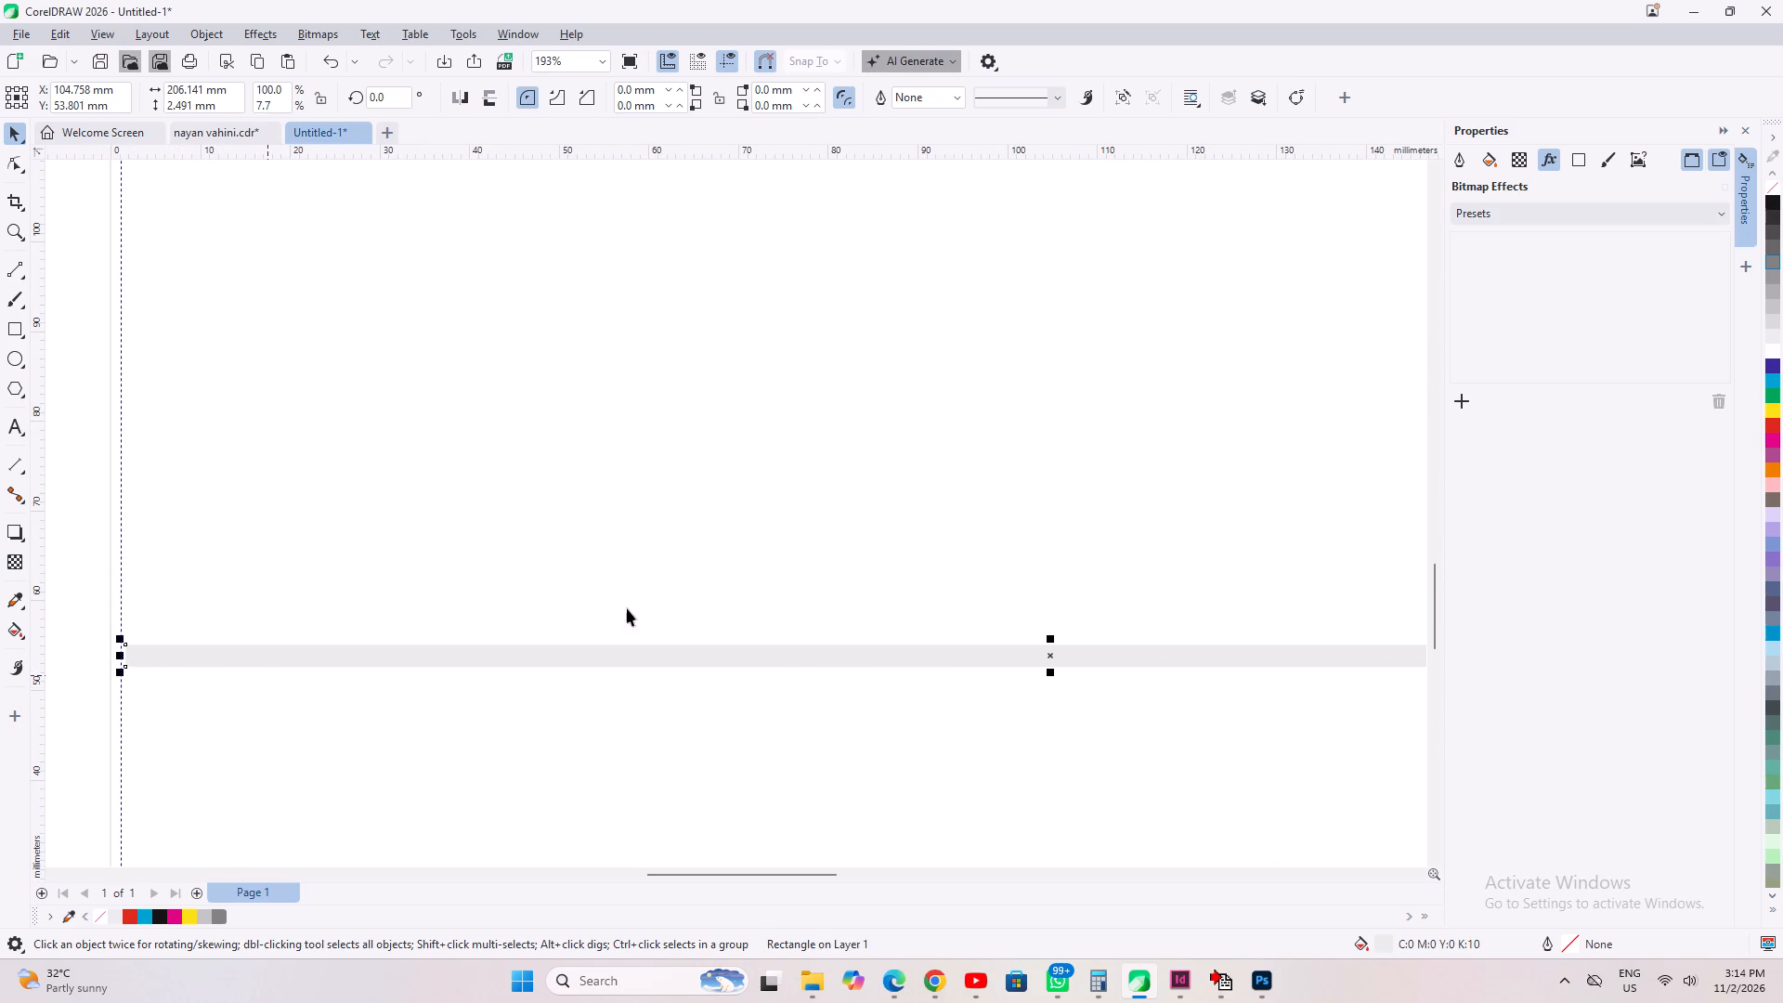
{"action": "scroll", "coordinate": [14, 646], "scroll_direction": "up", "scroll_amount": 5}
{"action": "scroll", "coordinate": [114, 620], "scroll_direction": "up", "scroll_amount": 1}
{"action": "left_click", "coordinate": [247, 650]}
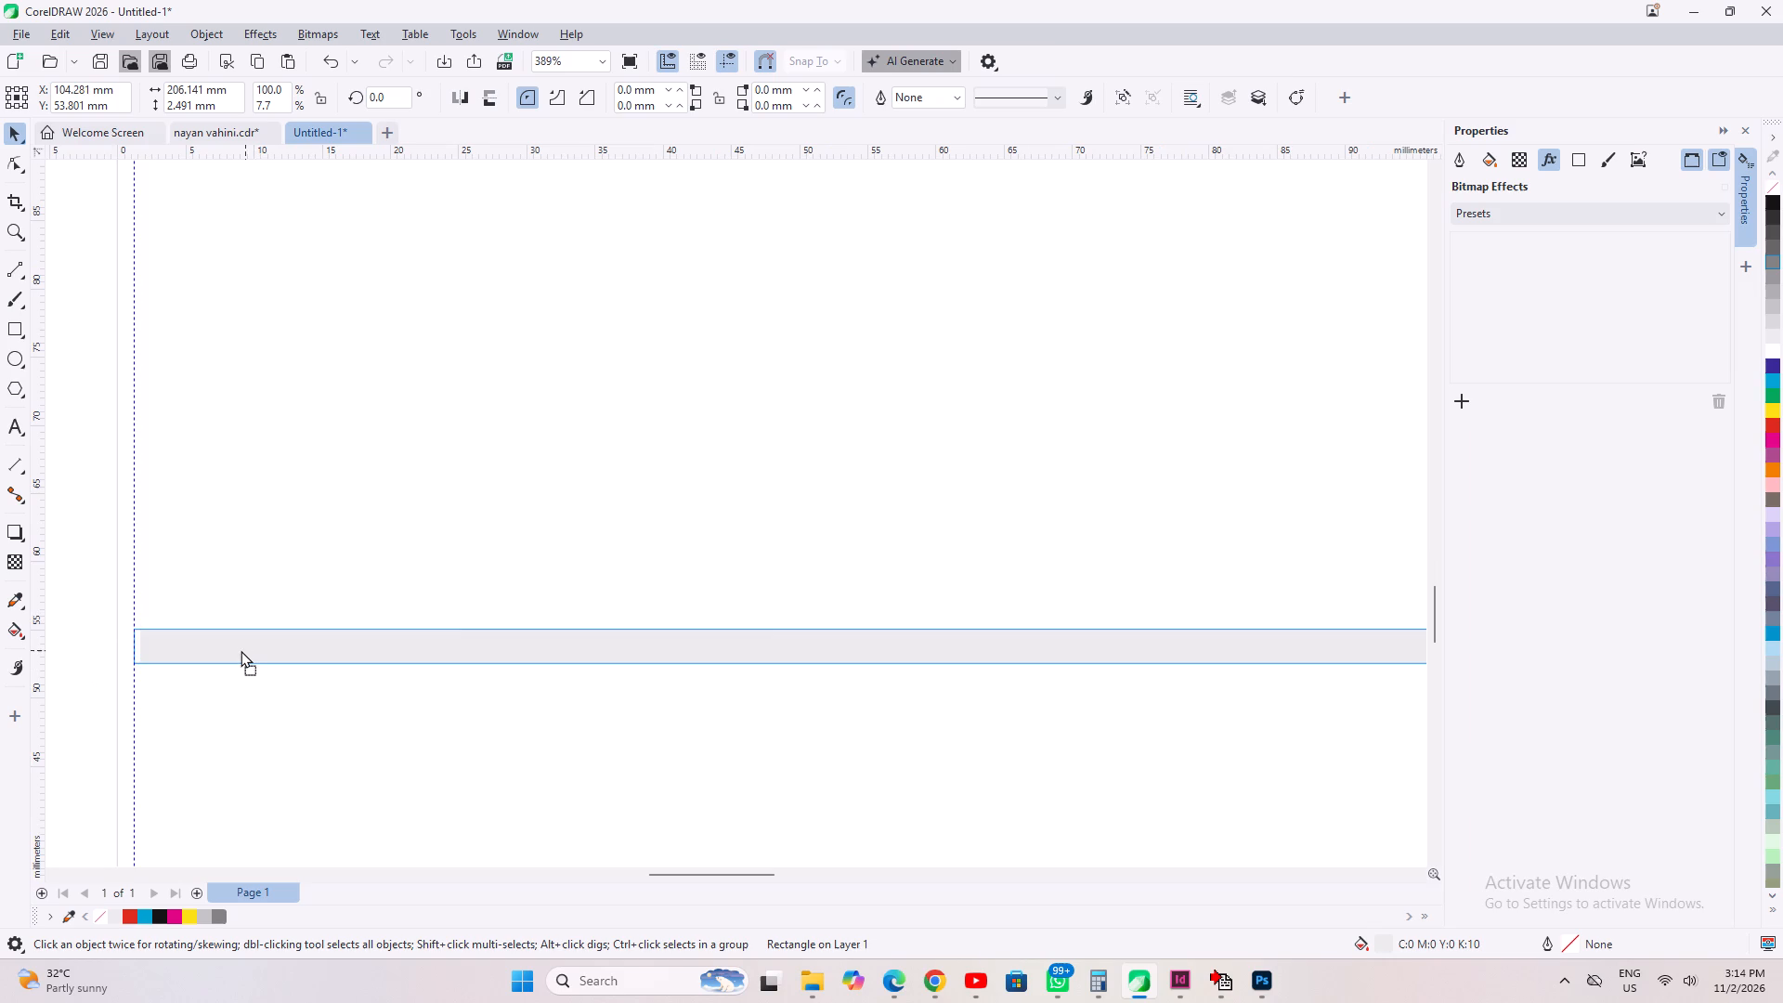
{"action": "scroll", "coordinate": [208, 697], "scroll_direction": "down", "scroll_amount": 7}
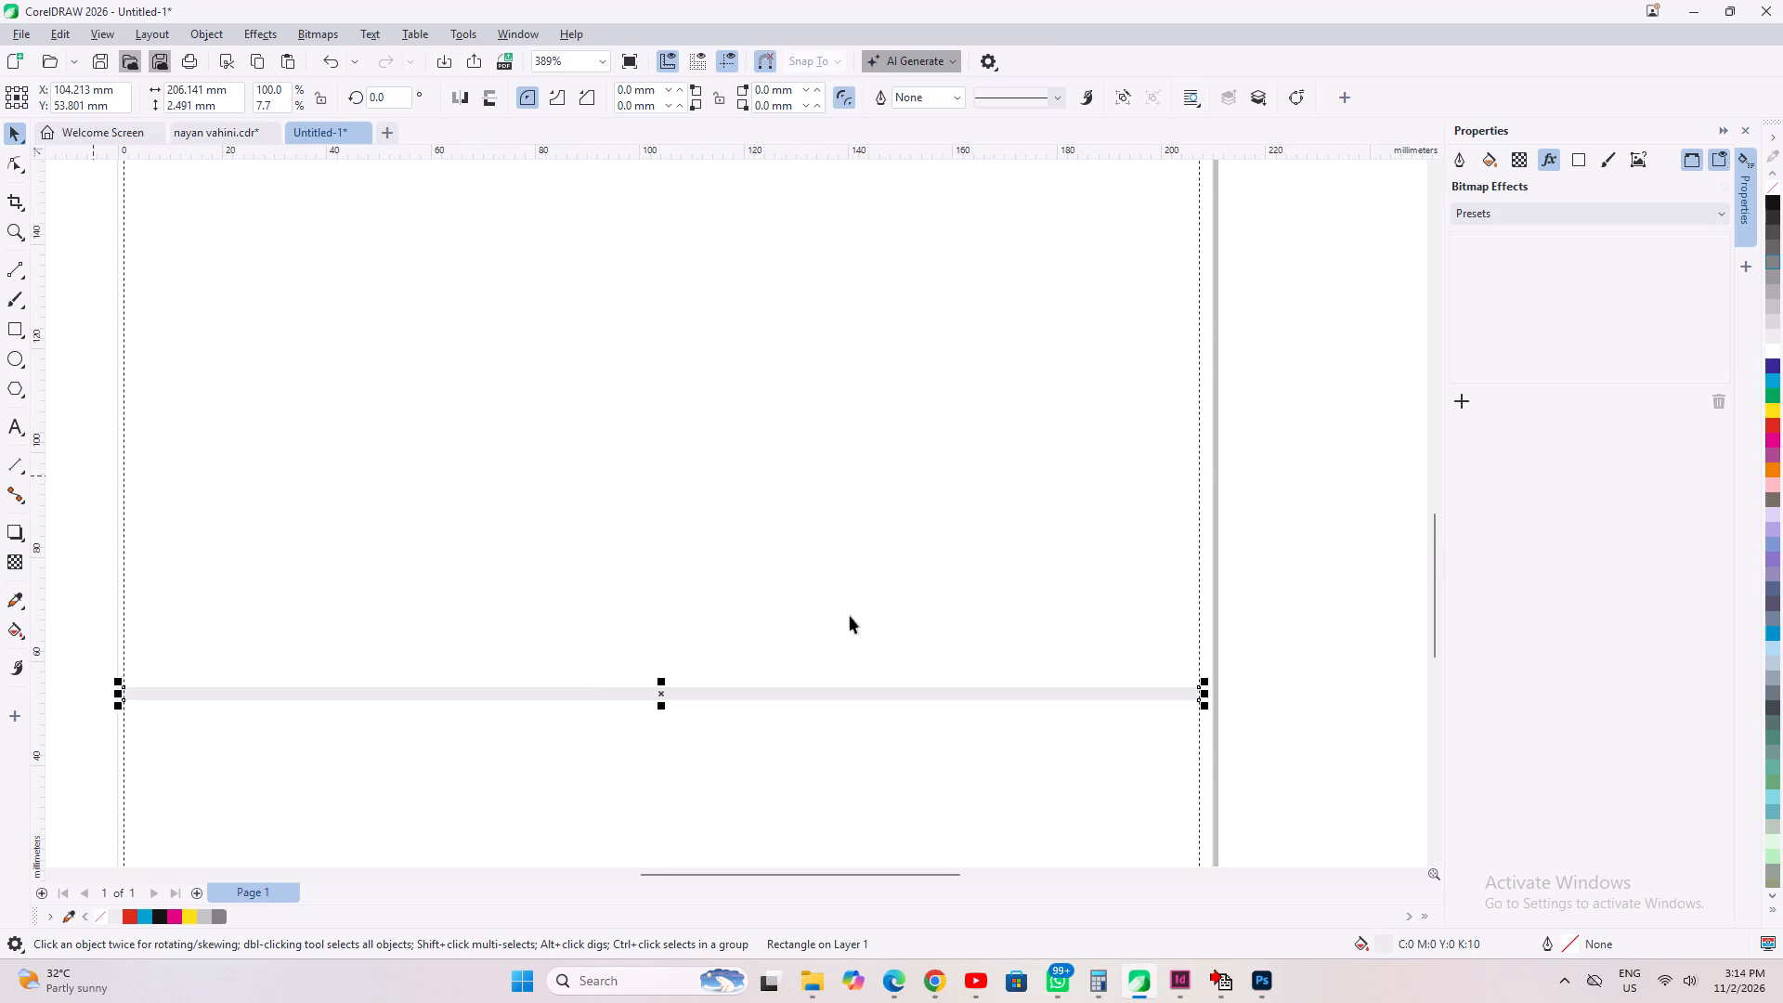
{"action": "scroll", "coordinate": [1298, 728], "scroll_direction": "up", "scroll_amount": 10}
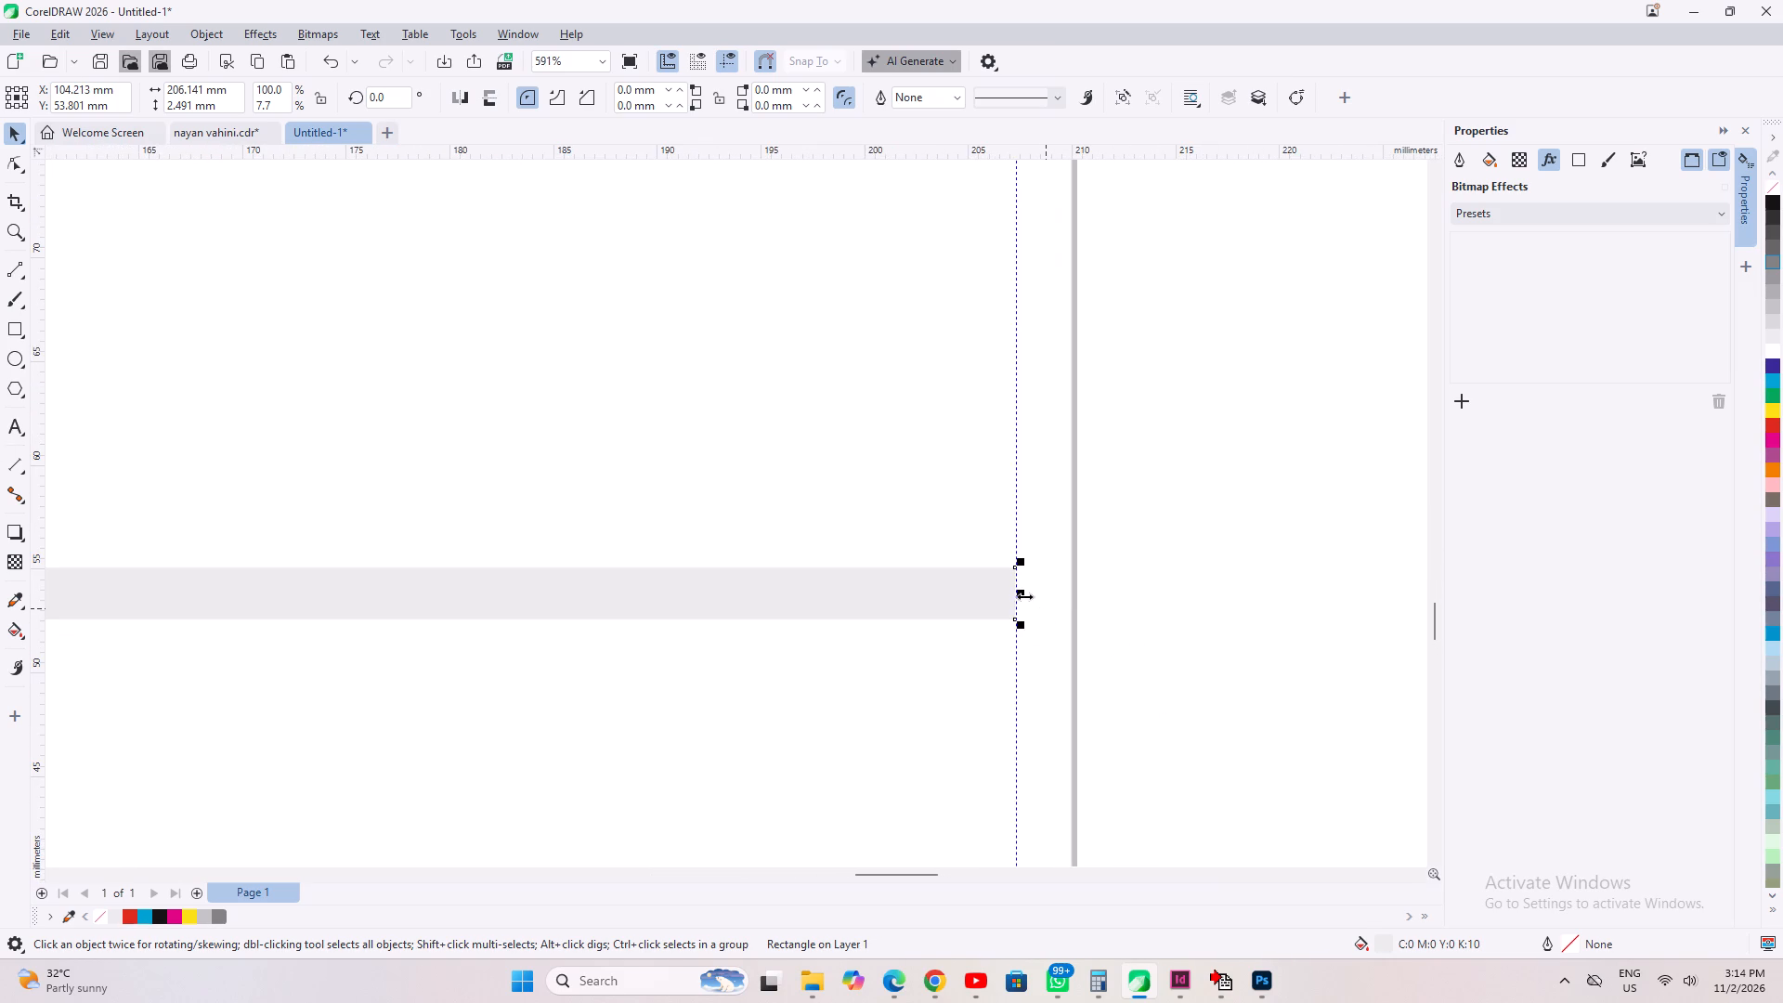
{"action": "scroll", "coordinate": [1201, 623], "scroll_direction": "down", "scroll_amount": 9}
Reduce the thin grey band's height to about 1.8 mm.
{"action": "scroll", "coordinate": [202, 679], "scroll_direction": "up", "scroll_amount": 2}
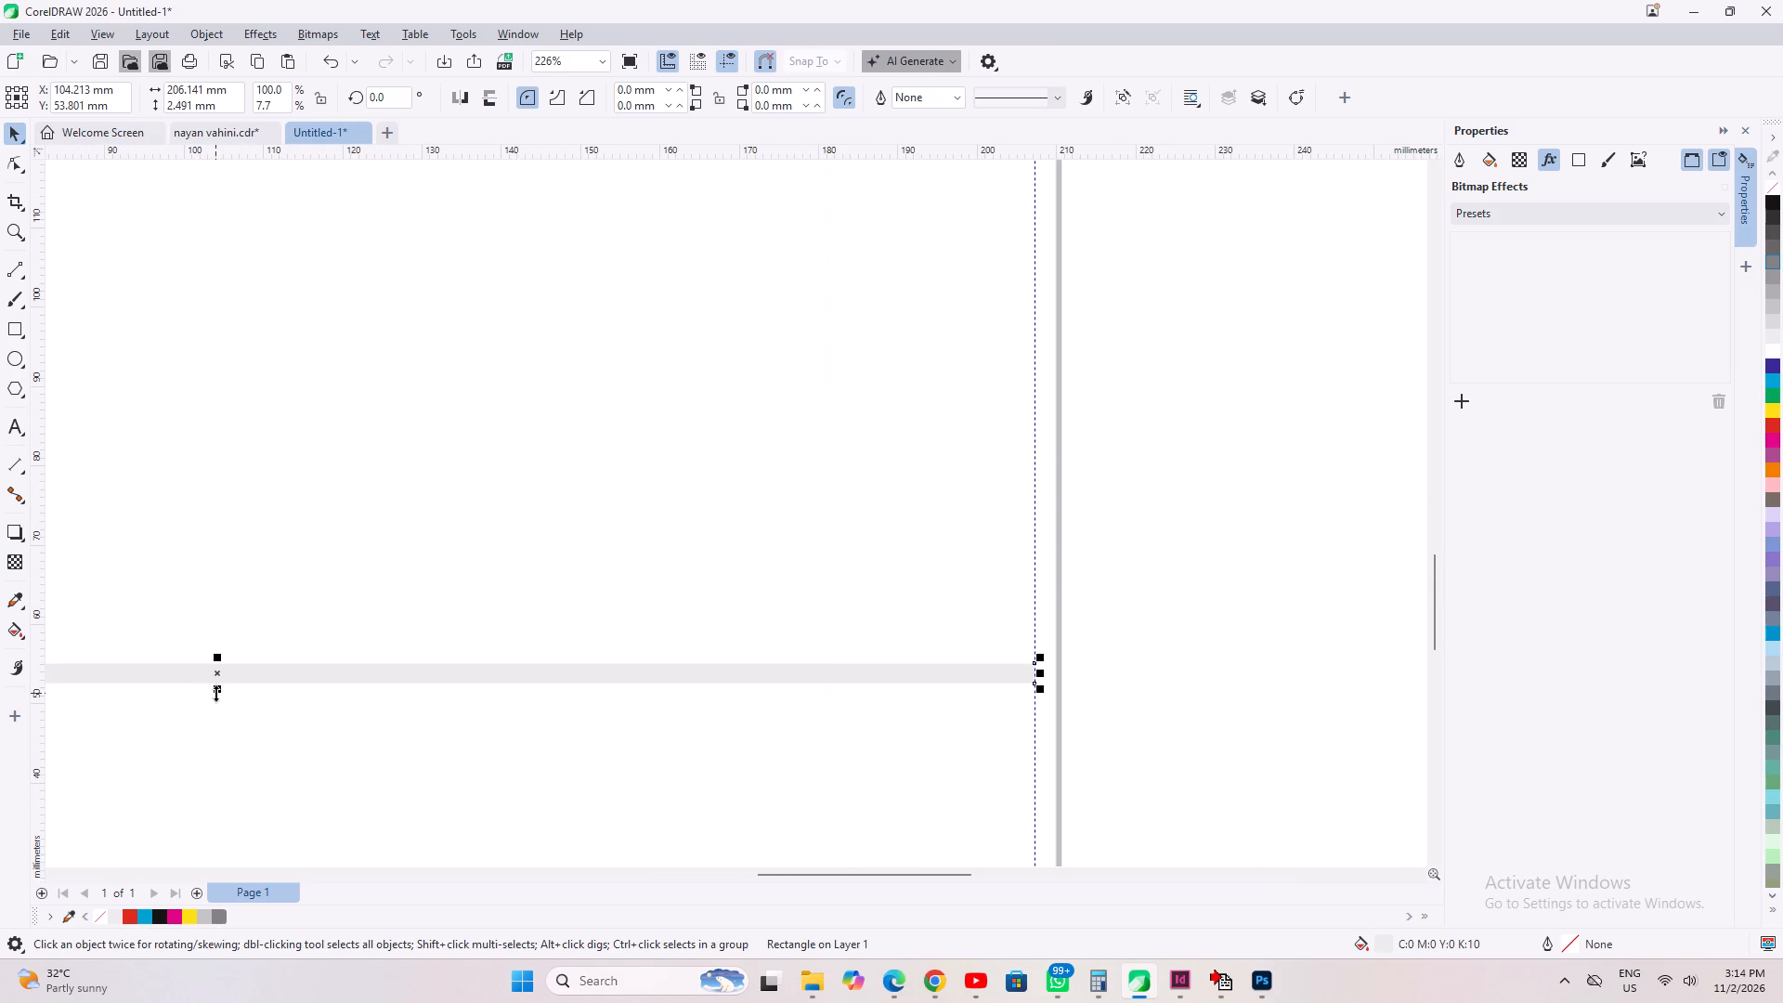
{"action": "left_click", "coordinate": [215, 693]}
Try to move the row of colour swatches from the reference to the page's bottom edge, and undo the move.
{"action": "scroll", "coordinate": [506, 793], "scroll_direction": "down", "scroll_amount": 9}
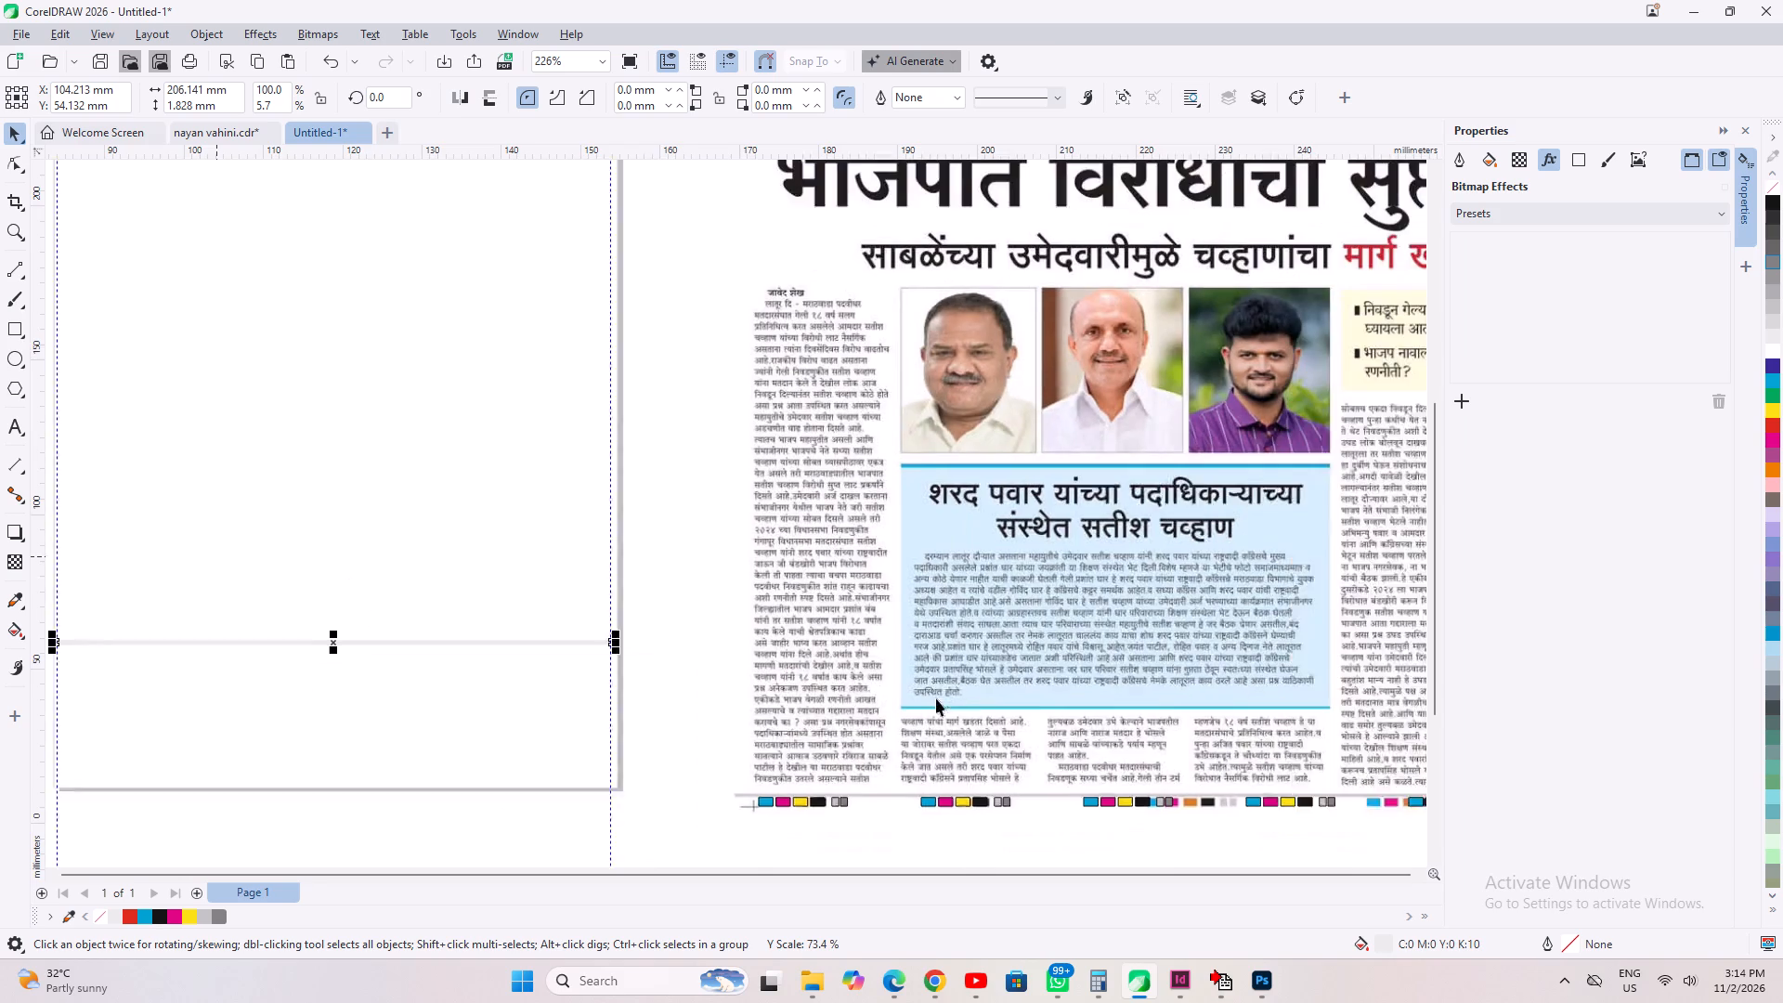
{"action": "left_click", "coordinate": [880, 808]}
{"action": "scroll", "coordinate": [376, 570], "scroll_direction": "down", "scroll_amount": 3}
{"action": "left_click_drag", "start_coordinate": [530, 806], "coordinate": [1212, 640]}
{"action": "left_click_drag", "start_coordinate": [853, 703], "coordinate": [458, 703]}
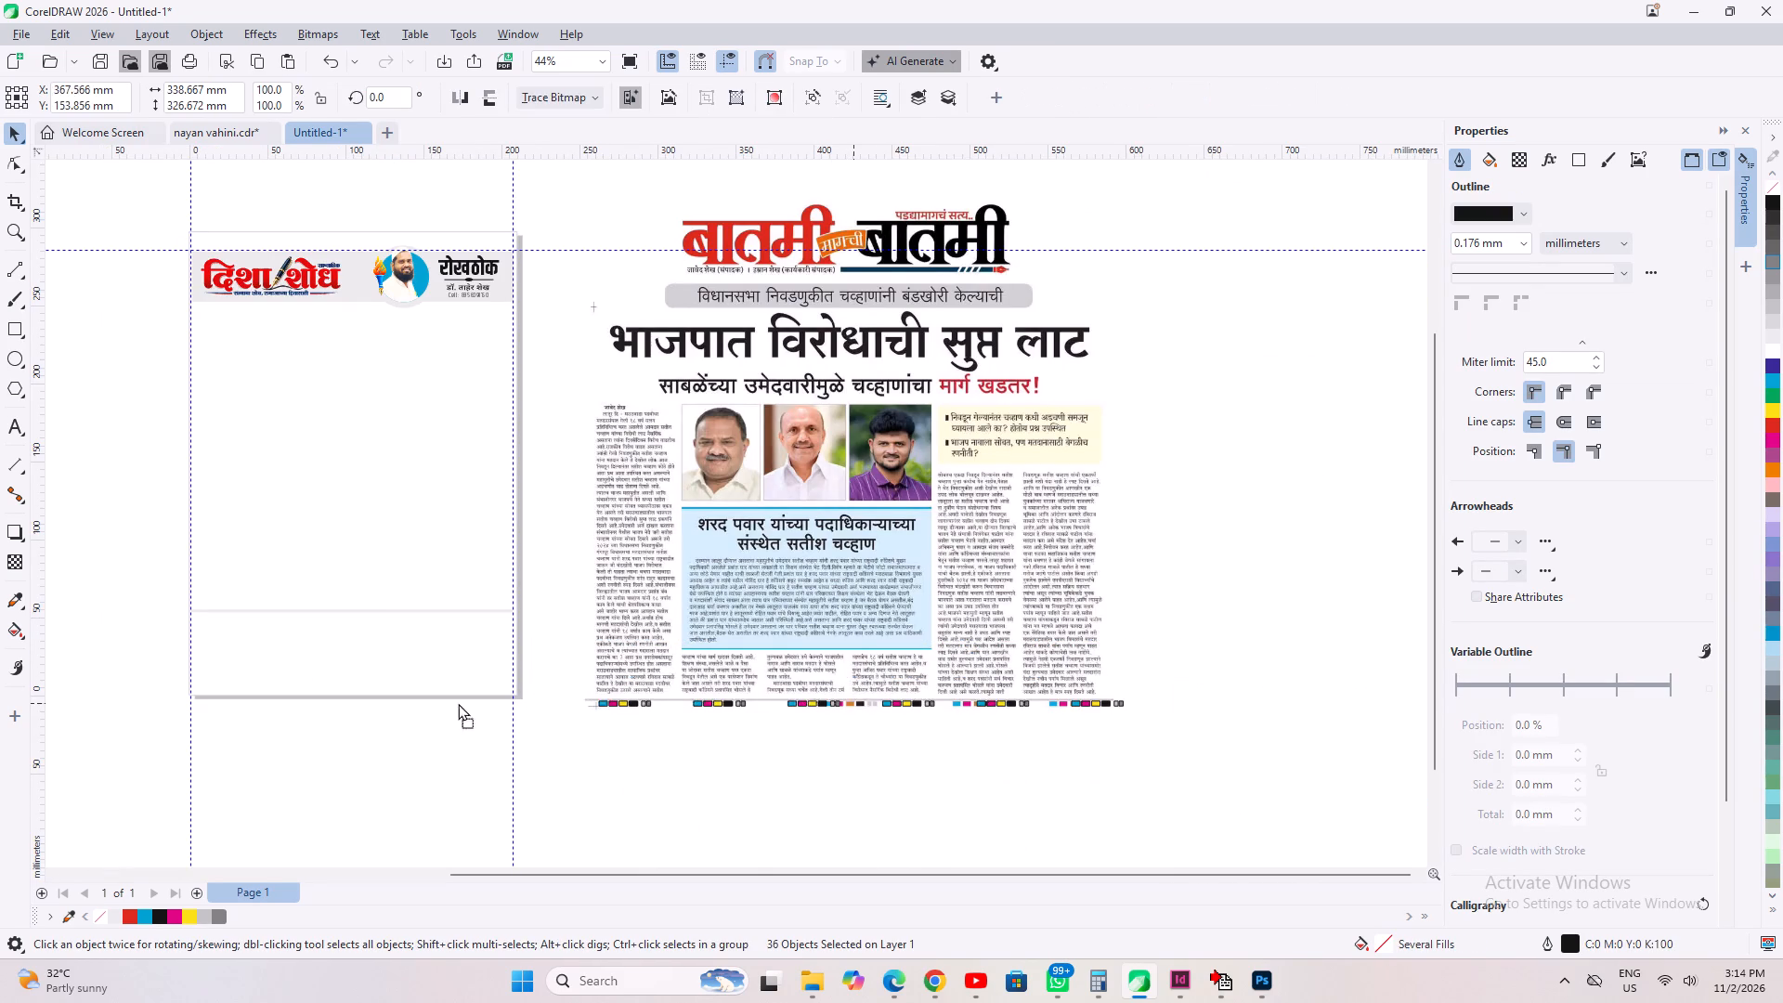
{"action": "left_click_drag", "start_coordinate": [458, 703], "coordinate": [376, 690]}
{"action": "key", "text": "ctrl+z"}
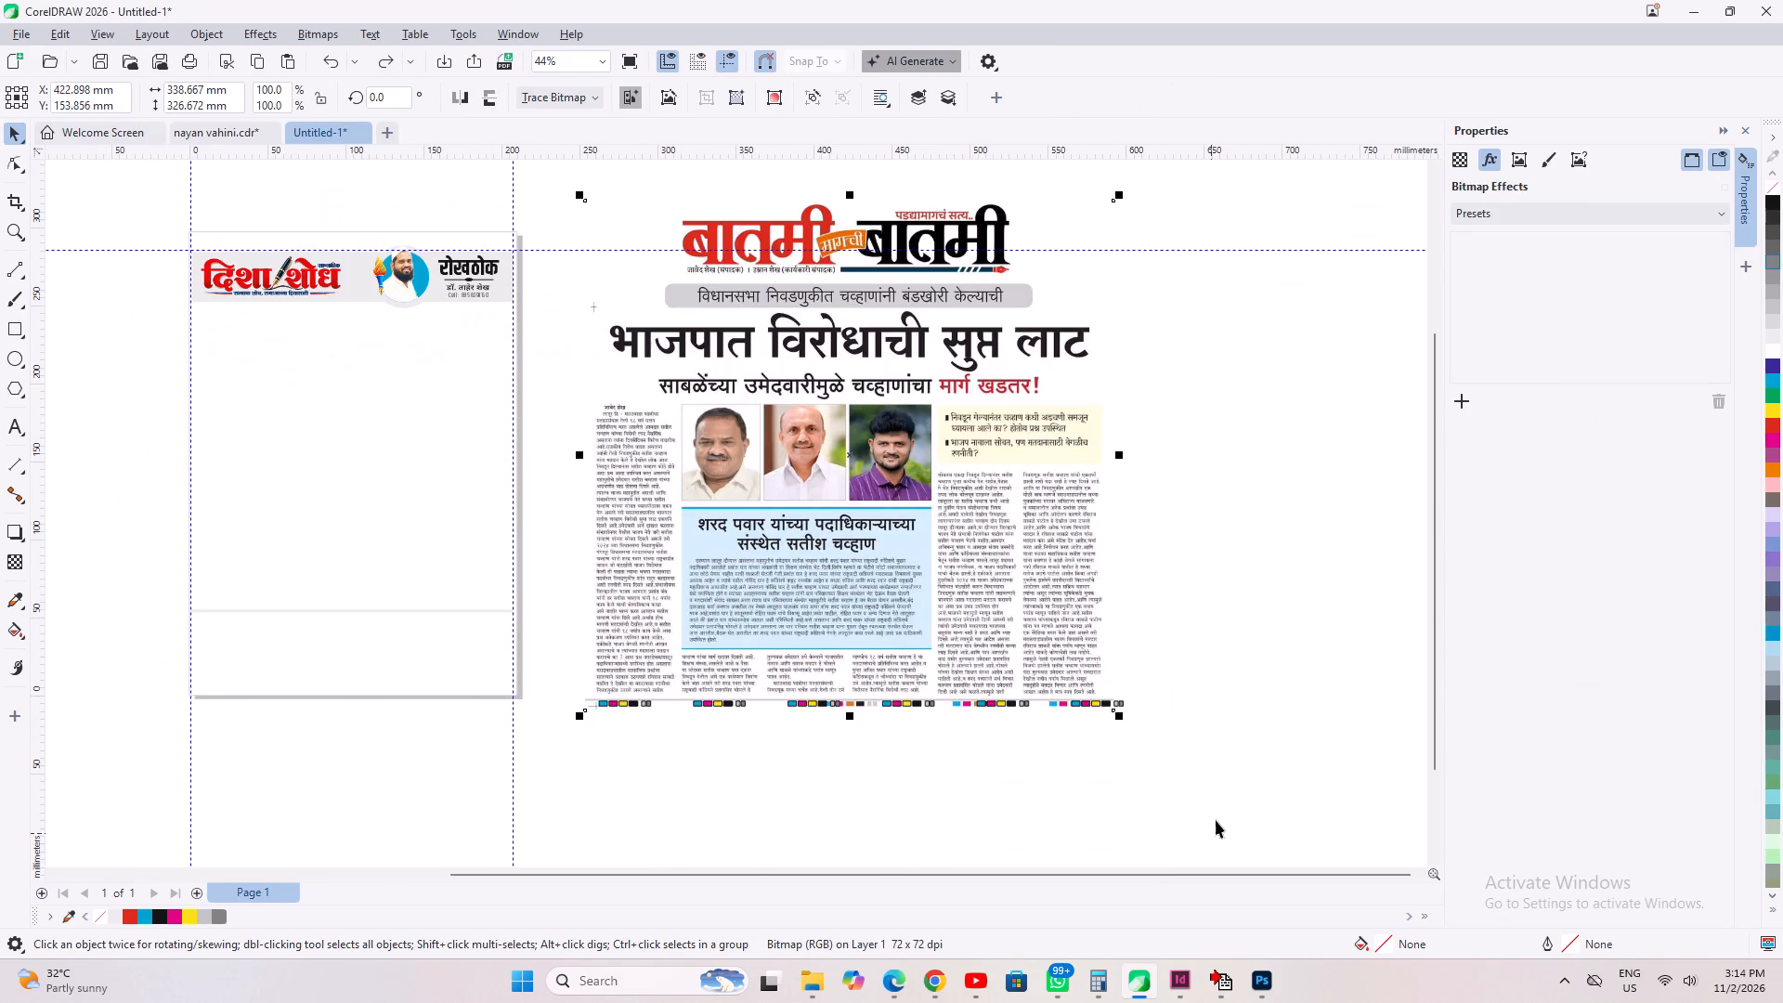
Move the whole row of CMYK colour swatches from the reference onto the page, starting at the left guideline just below the thin grey band.
{"action": "left_click", "coordinate": [1216, 820]}
{"action": "left_click_drag", "start_coordinate": [1292, 795], "coordinate": [452, 632]}
{"action": "left_click_drag", "start_coordinate": [808, 703], "coordinate": [500, 699]}
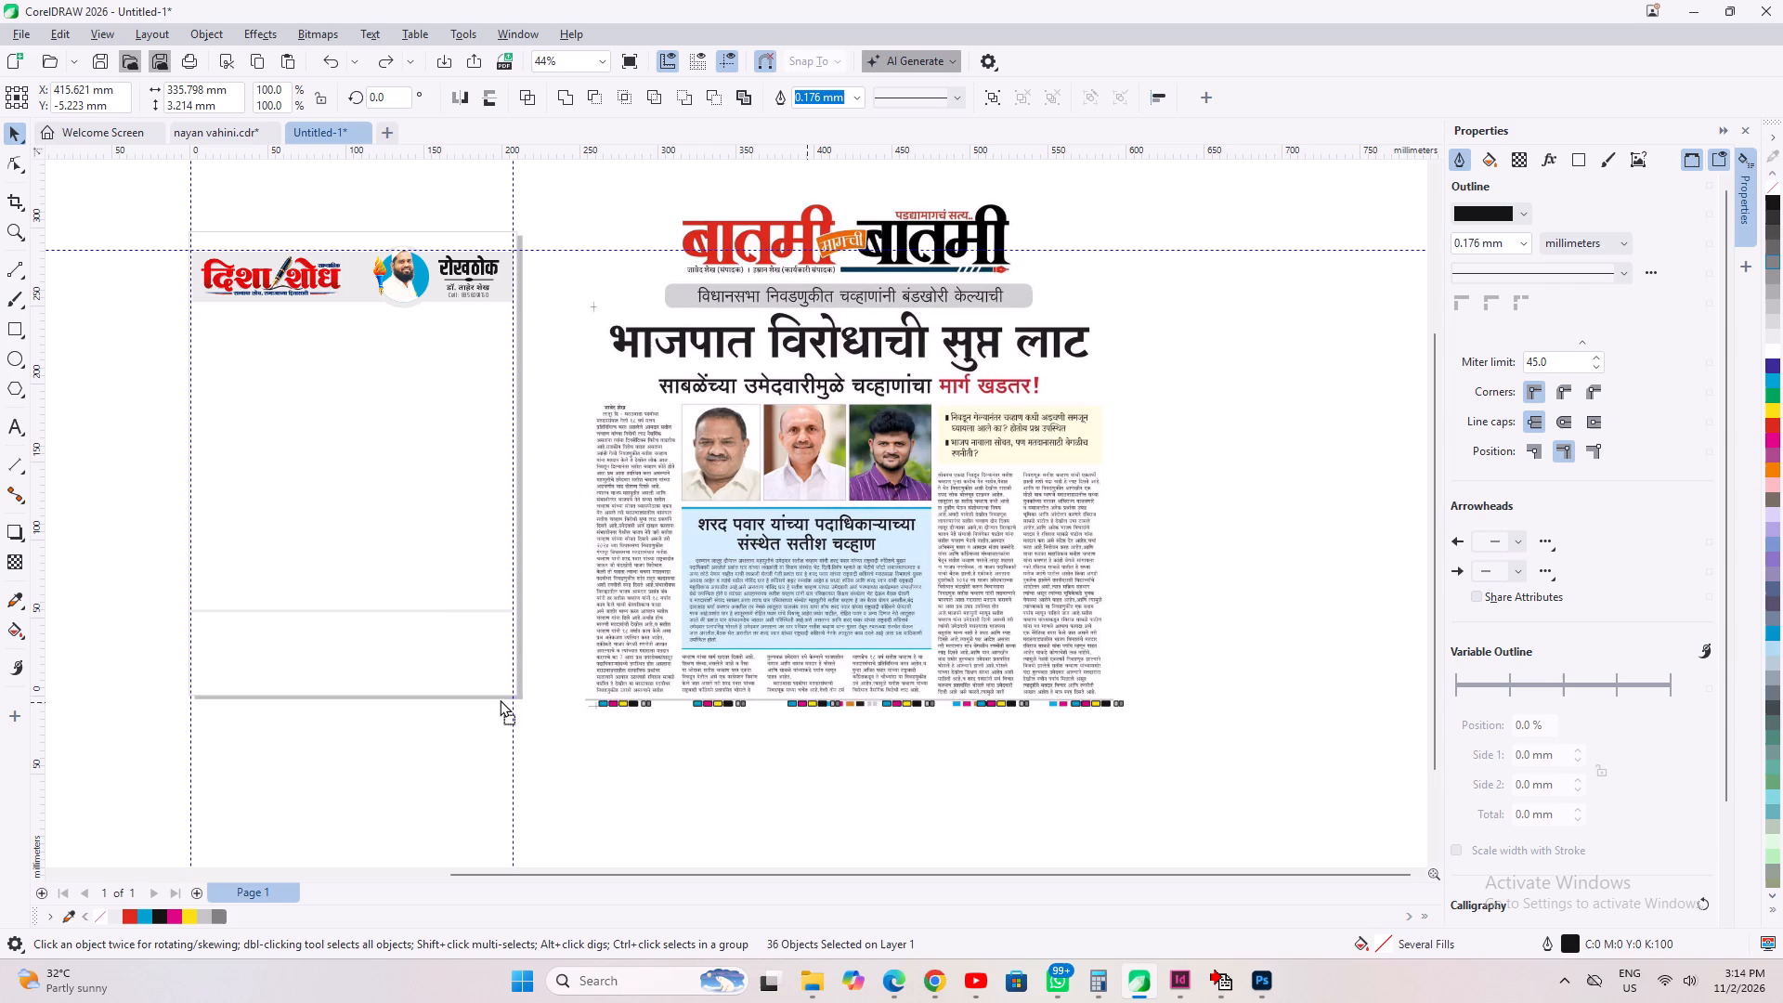
{"action": "left_click_drag", "start_coordinate": [500, 699], "coordinate": [441, 647]}
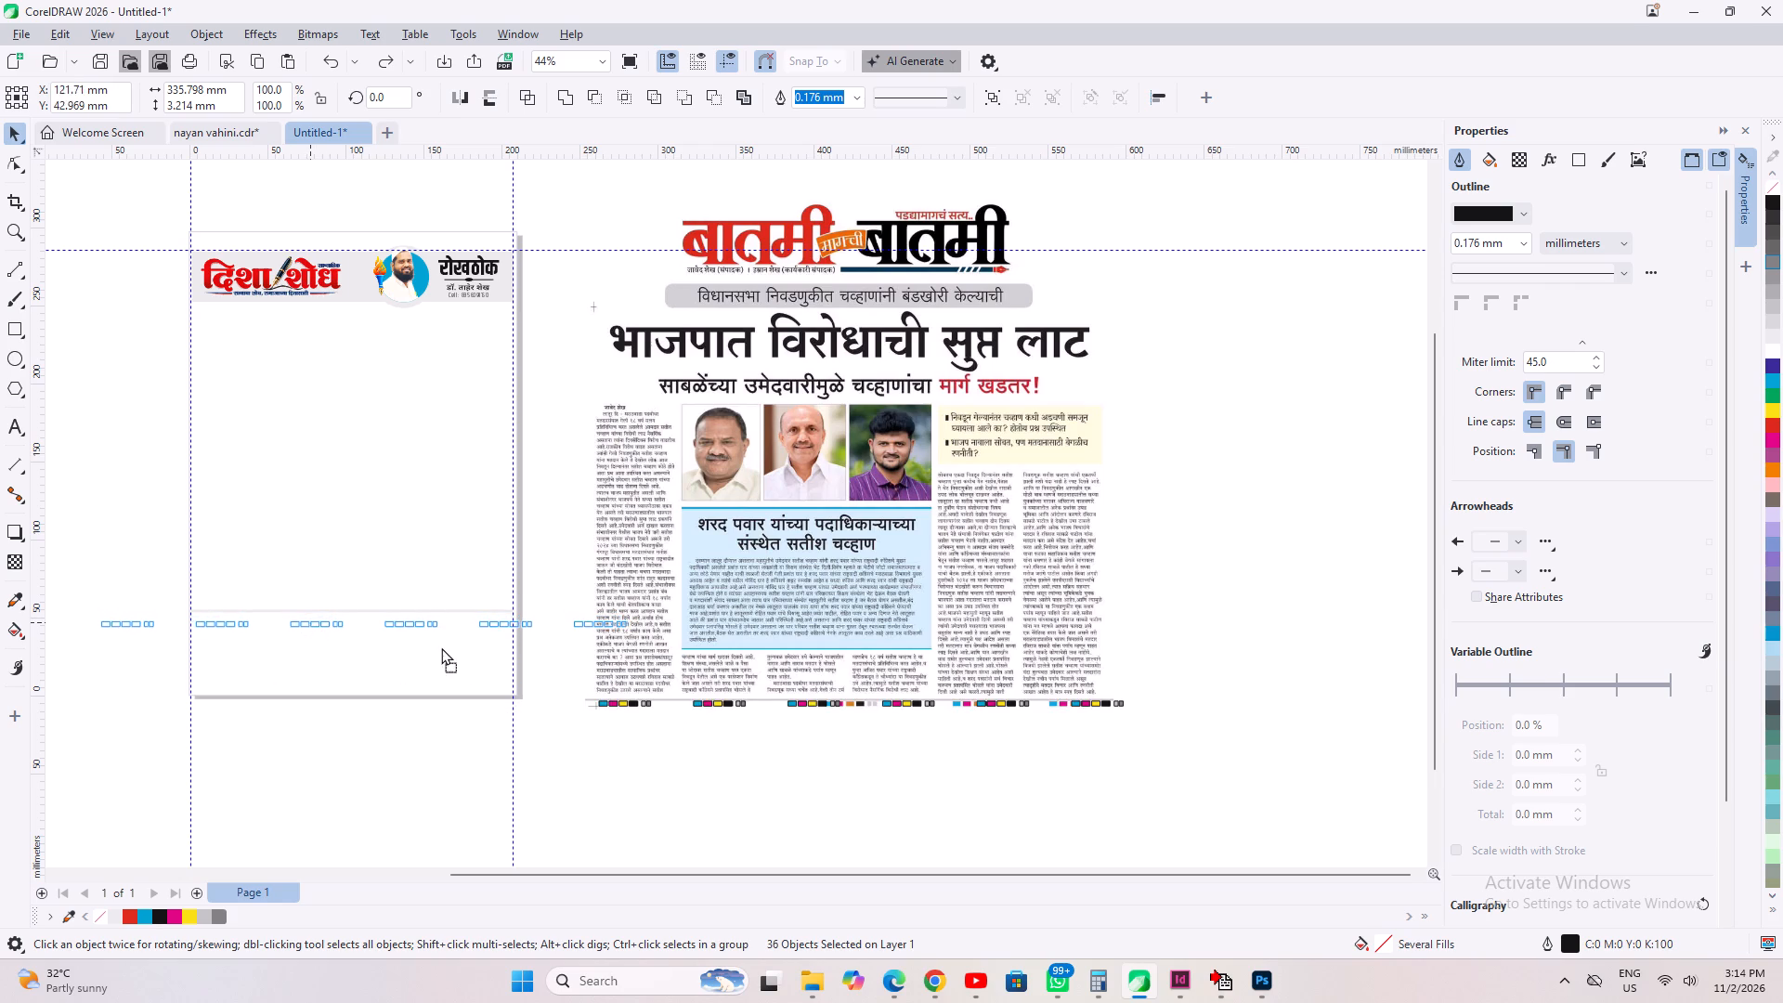
{"action": "left_click_drag", "start_coordinate": [441, 647], "coordinate": [405, 619]}
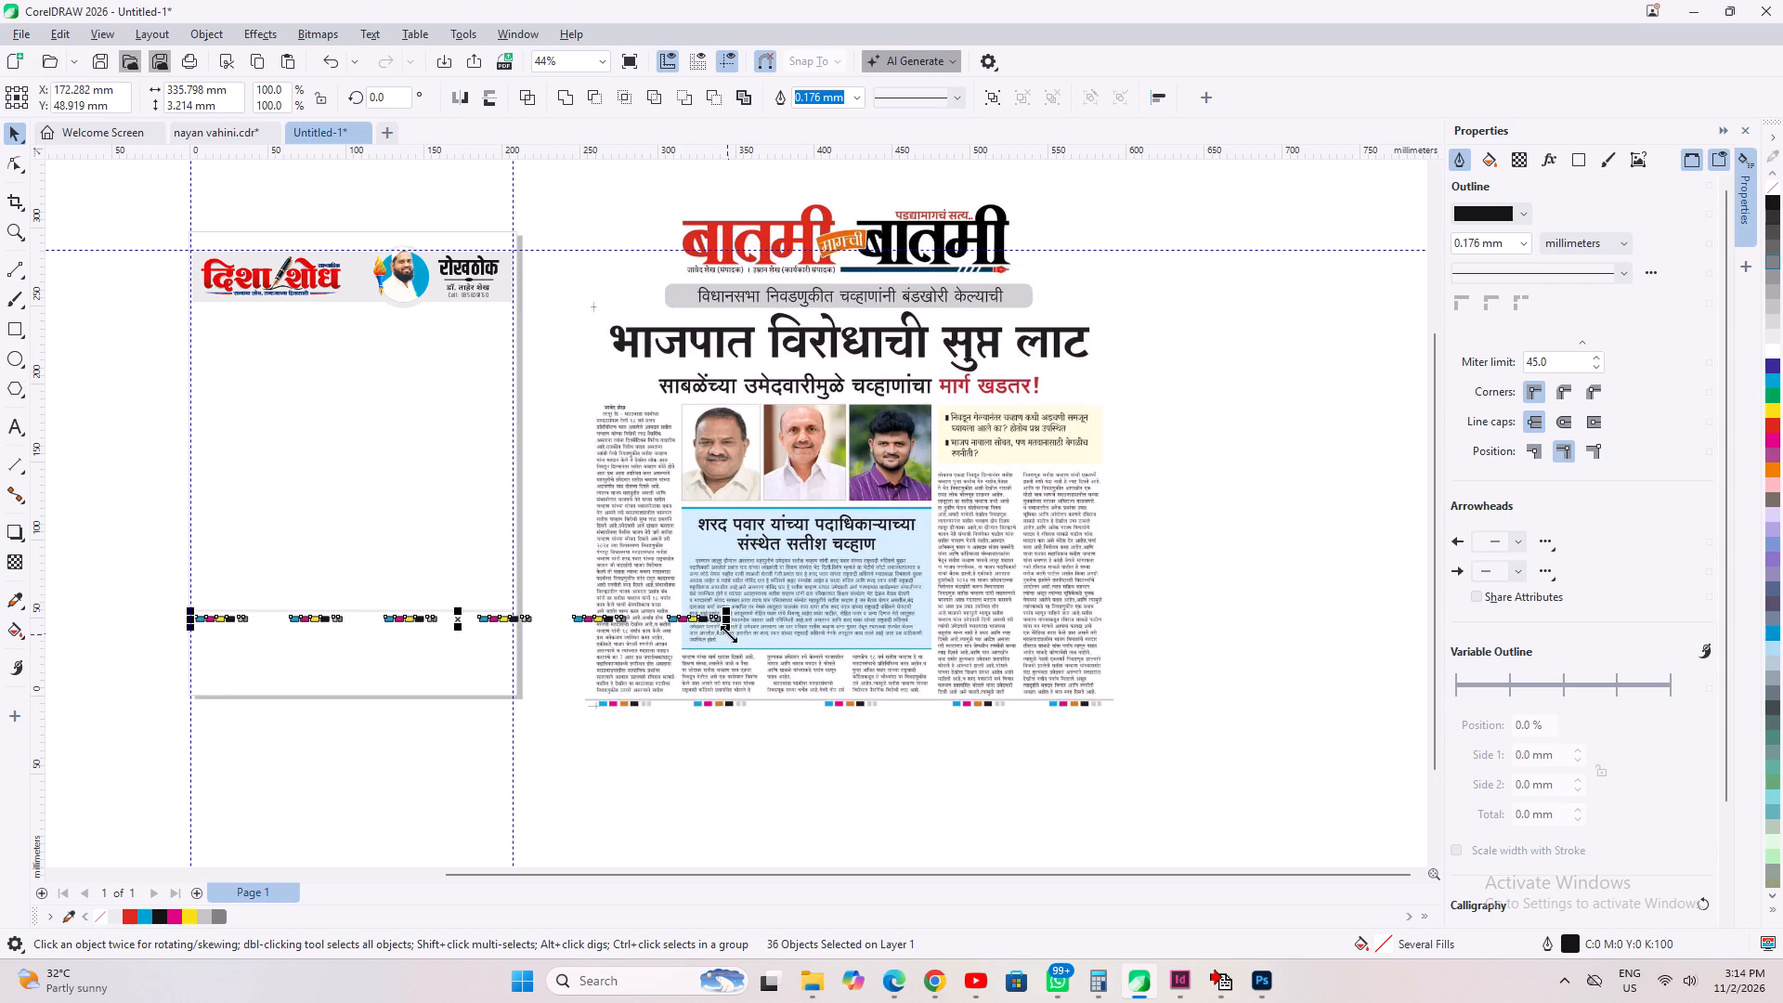
Scale the swatch row down to about 220 mm wide, spanning the page and overhanging the left guideline.
{"action": "left_click_drag", "start_coordinate": [728, 633], "coordinate": [515, 688]}
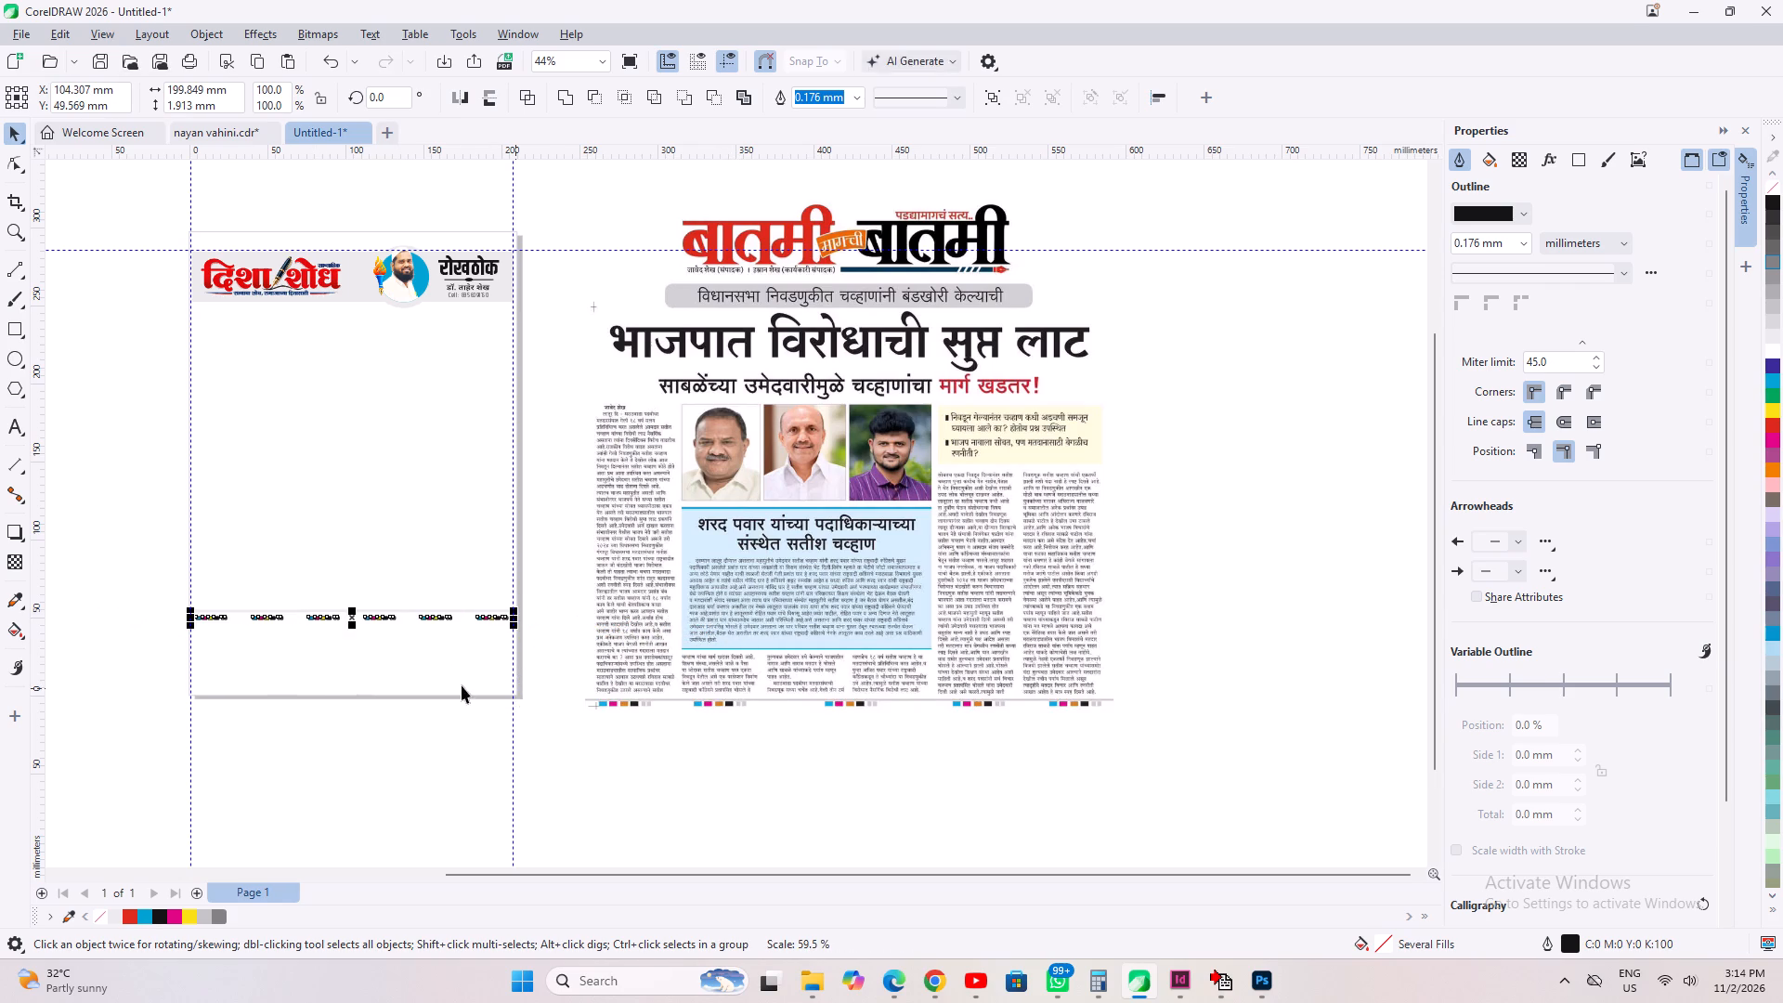
{"action": "scroll", "coordinate": [303, 645], "scroll_direction": "up", "scroll_amount": 13}
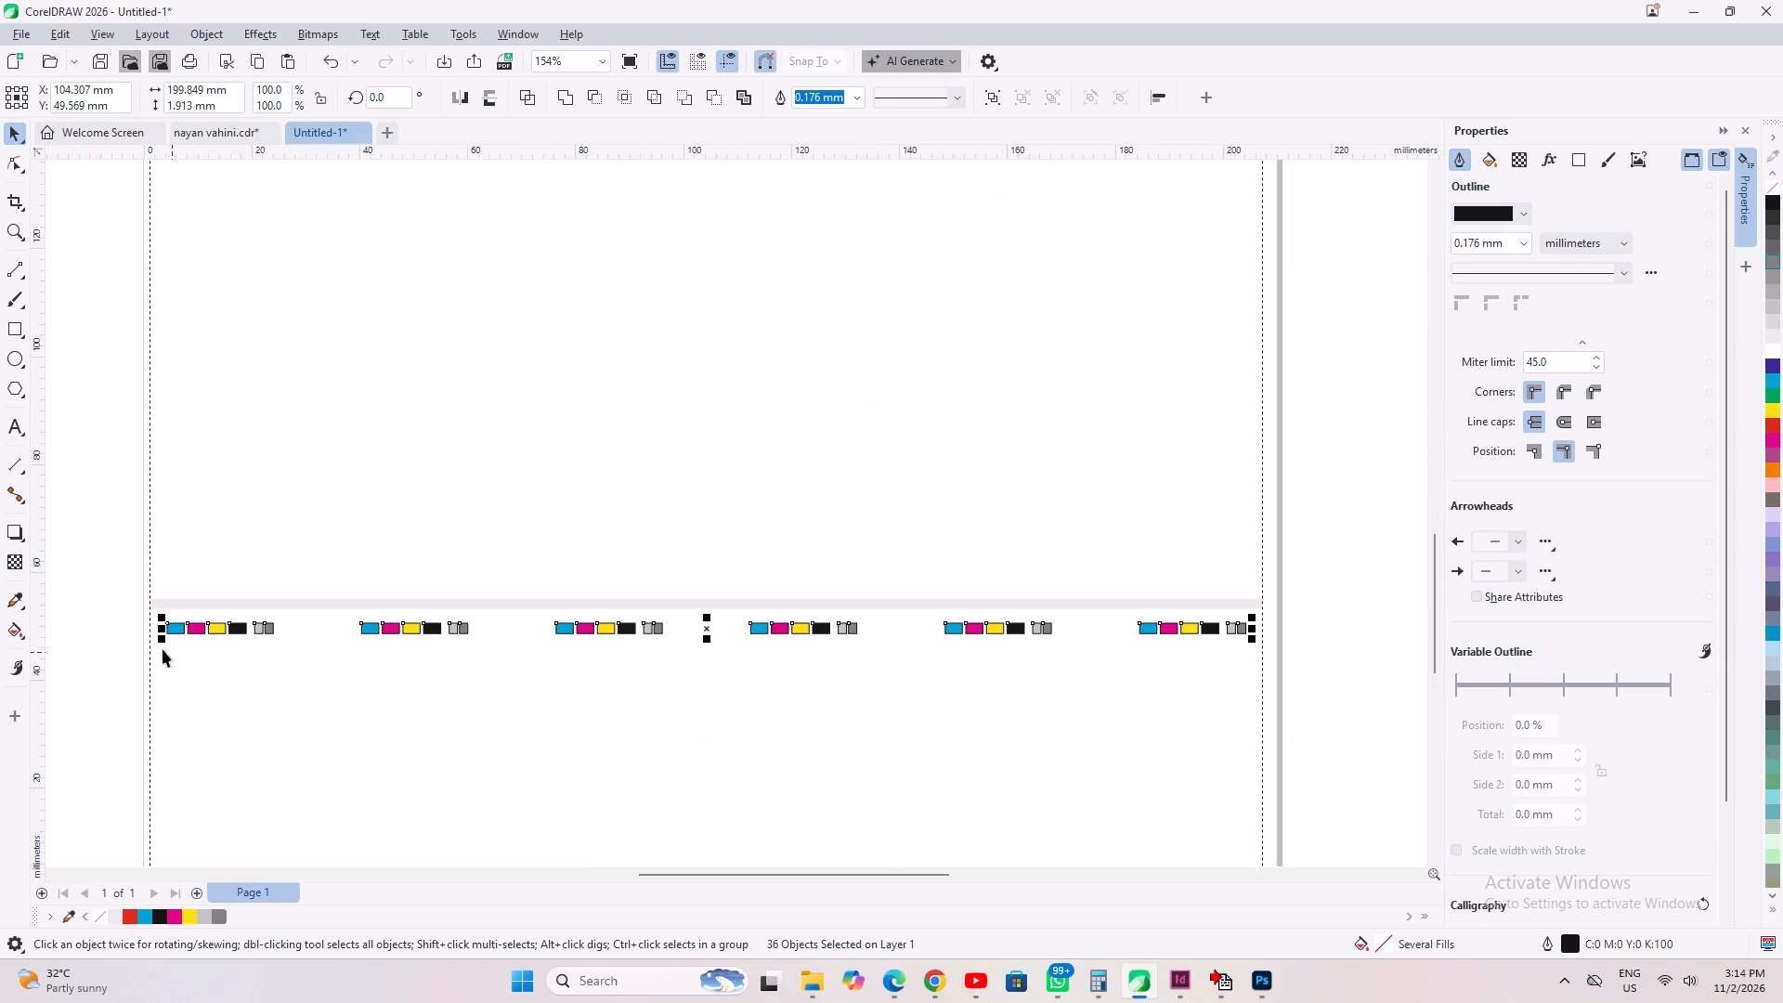
{"action": "left_click_drag", "start_coordinate": [159, 644], "coordinate": [146, 679]}
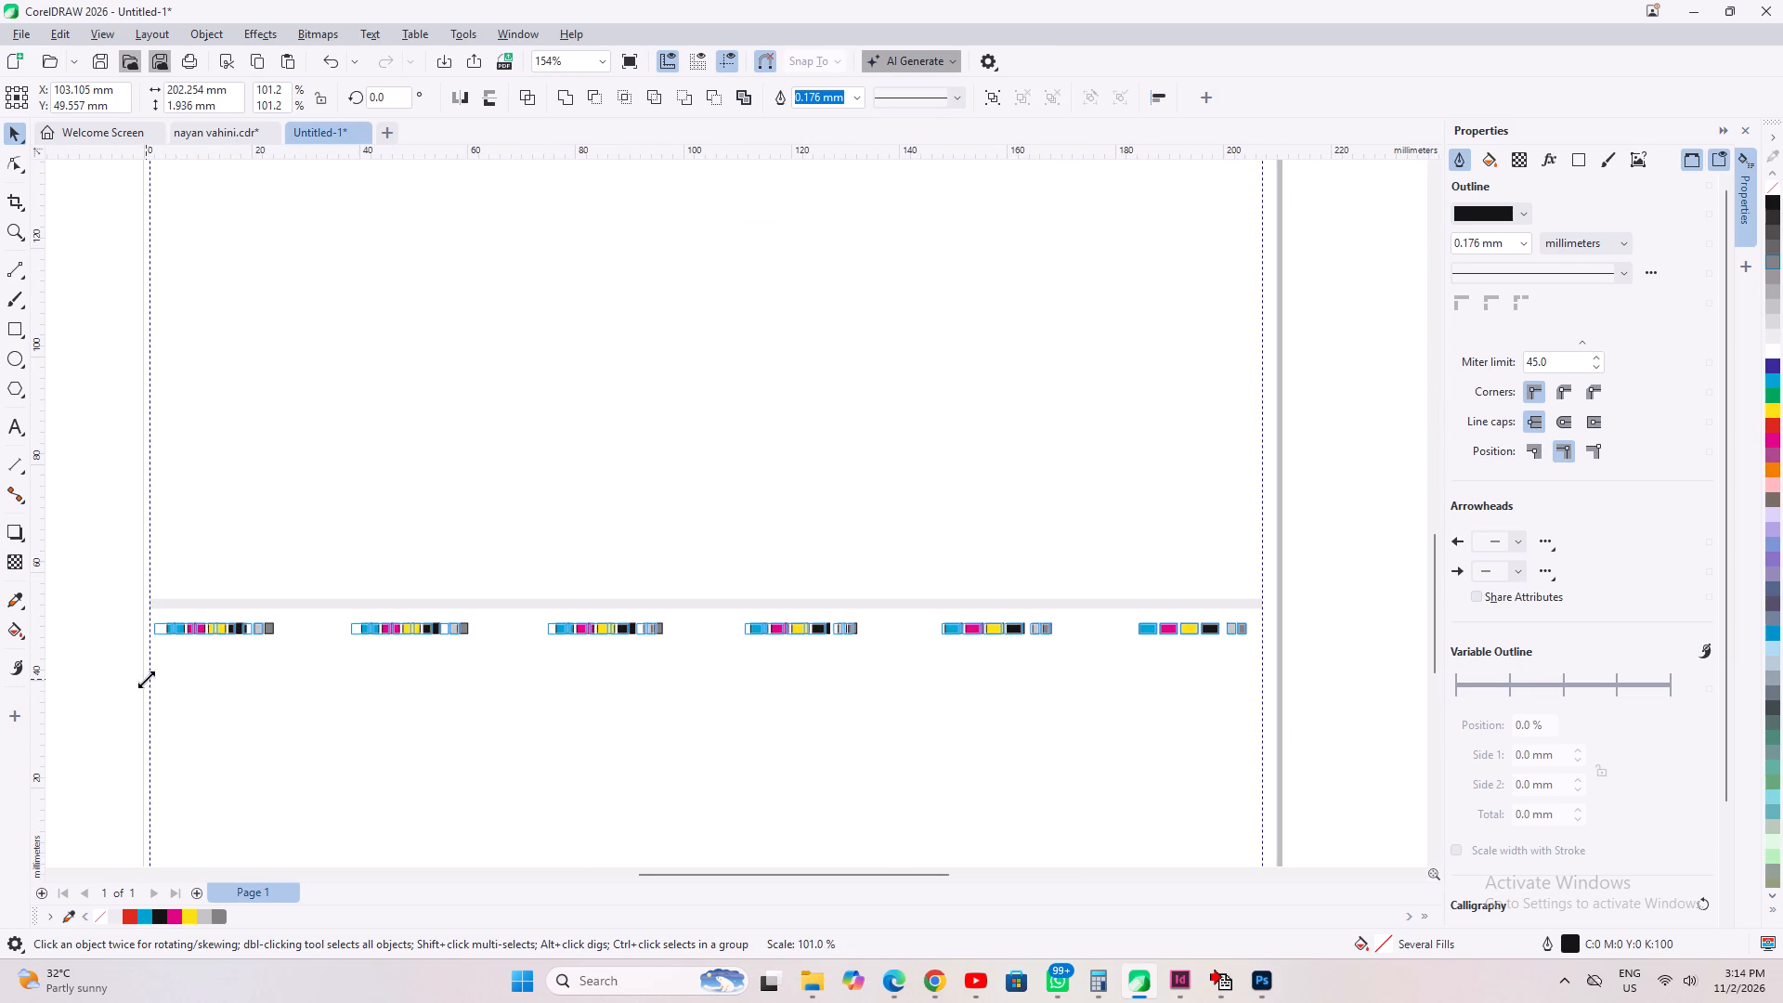
{"action": "left_click_drag", "start_coordinate": [146, 679], "coordinate": [67, 699]}
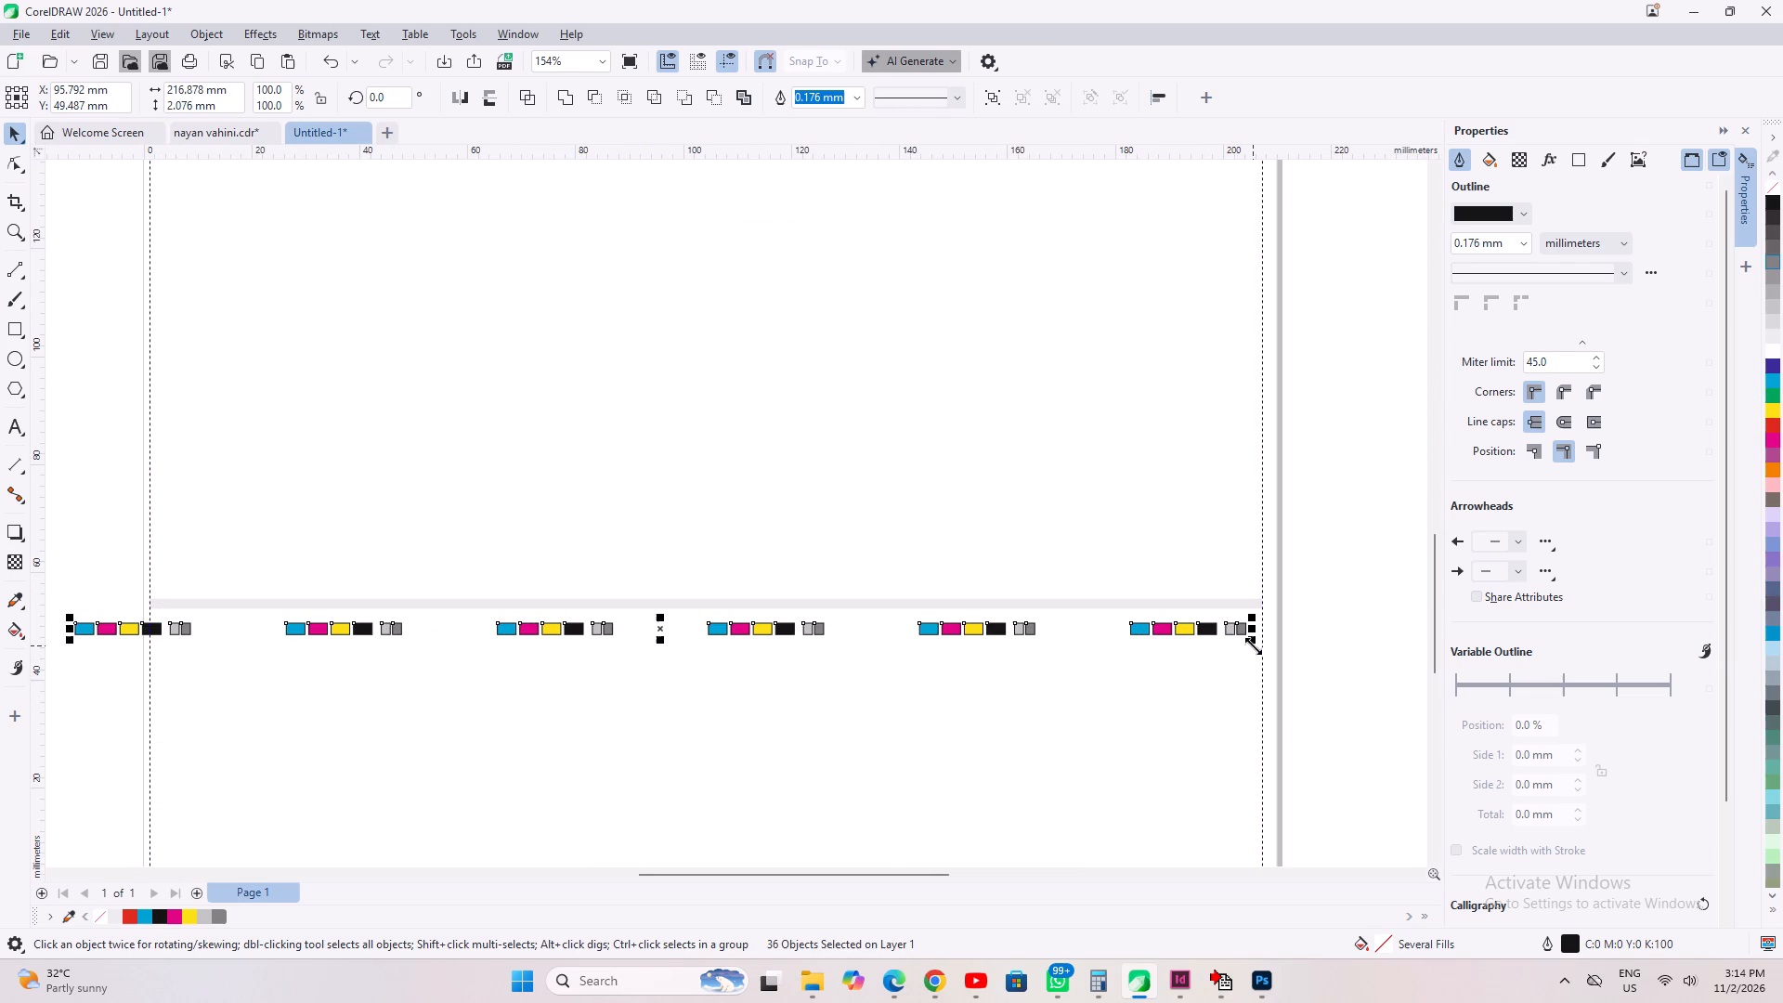
{"action": "left_click_drag", "start_coordinate": [1253, 645], "coordinate": [1267, 650]}
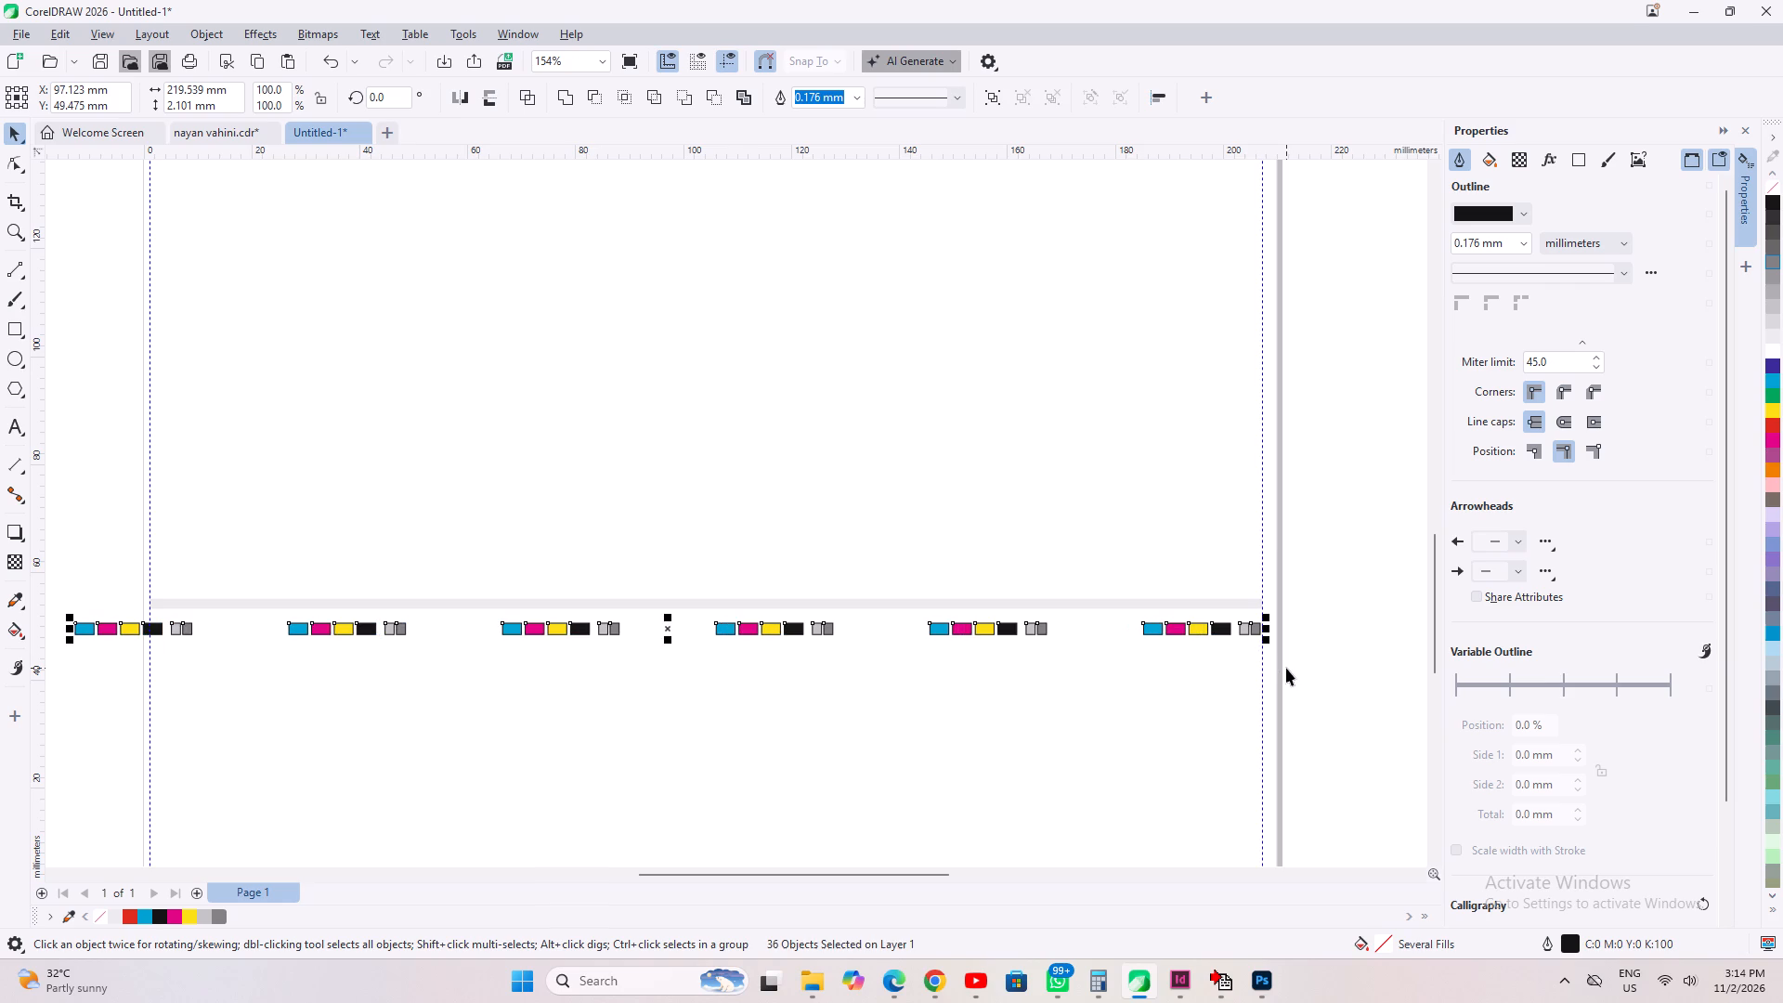
Remove the outline from all the colour swatches in the row.
{"action": "left_click", "coordinate": [1286, 668]}
{"action": "left_click_drag", "start_coordinate": [1326, 697], "coordinate": [34, 671]}
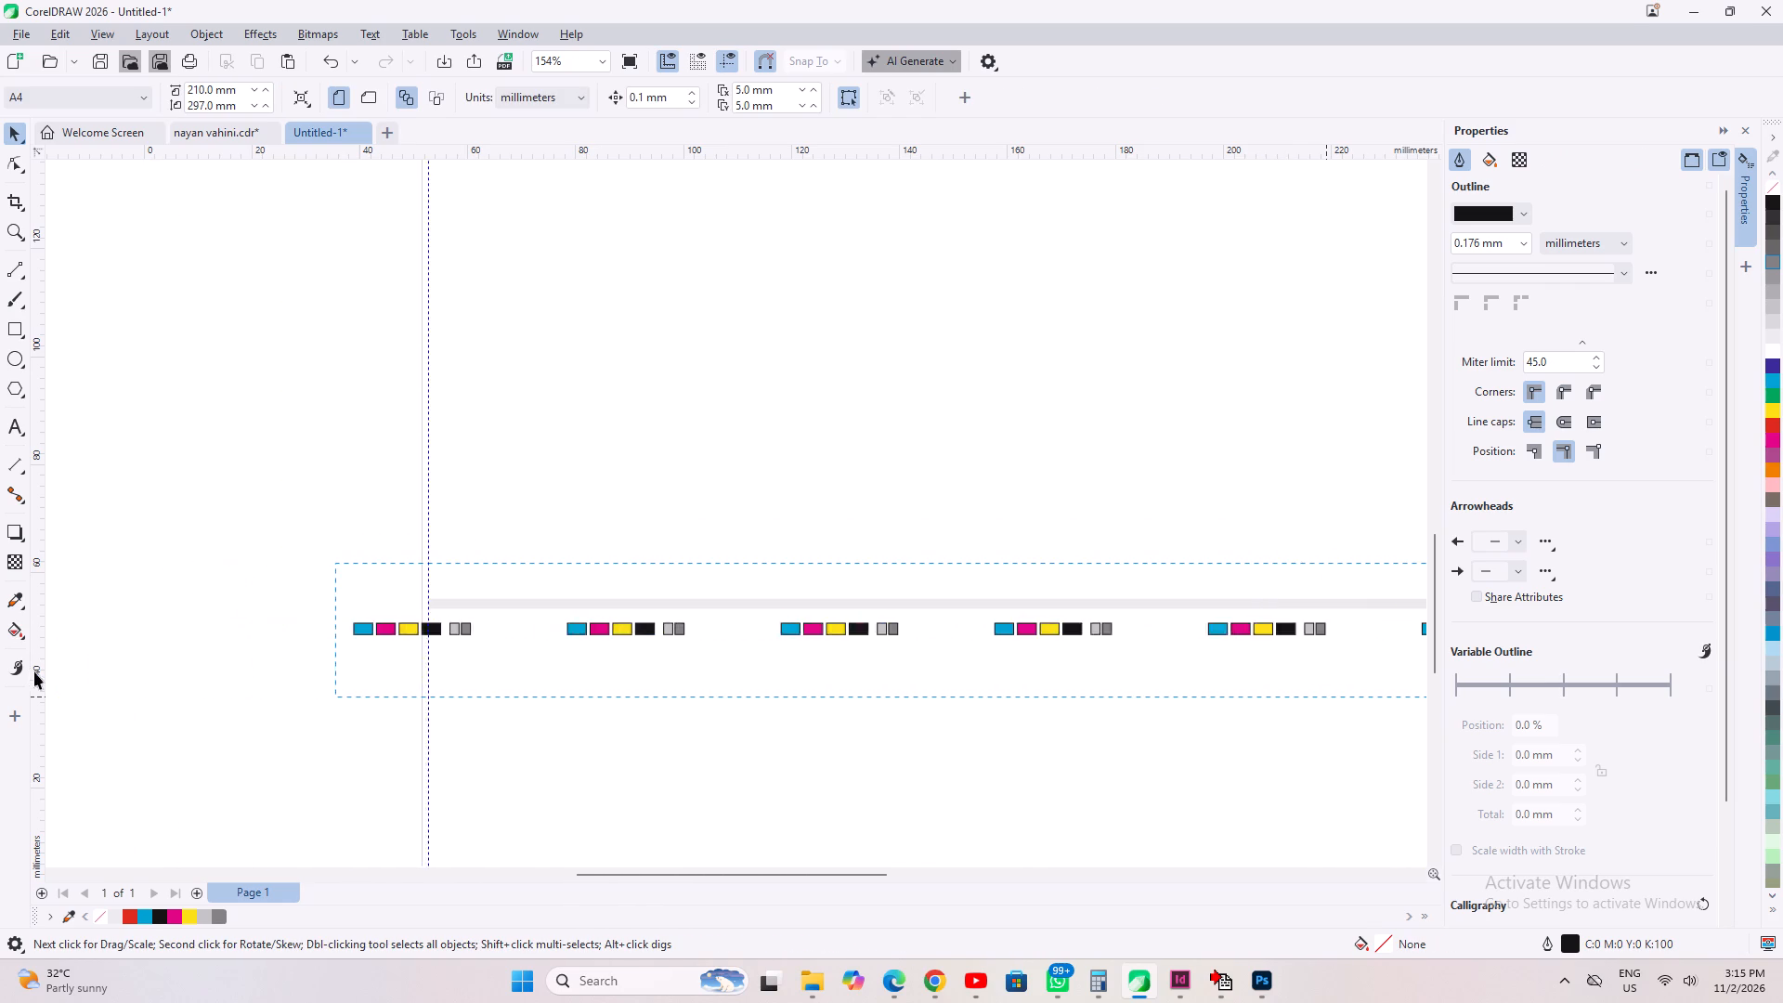
{"action": "left_click_drag", "start_coordinate": [34, 671], "coordinate": [189, 616]}
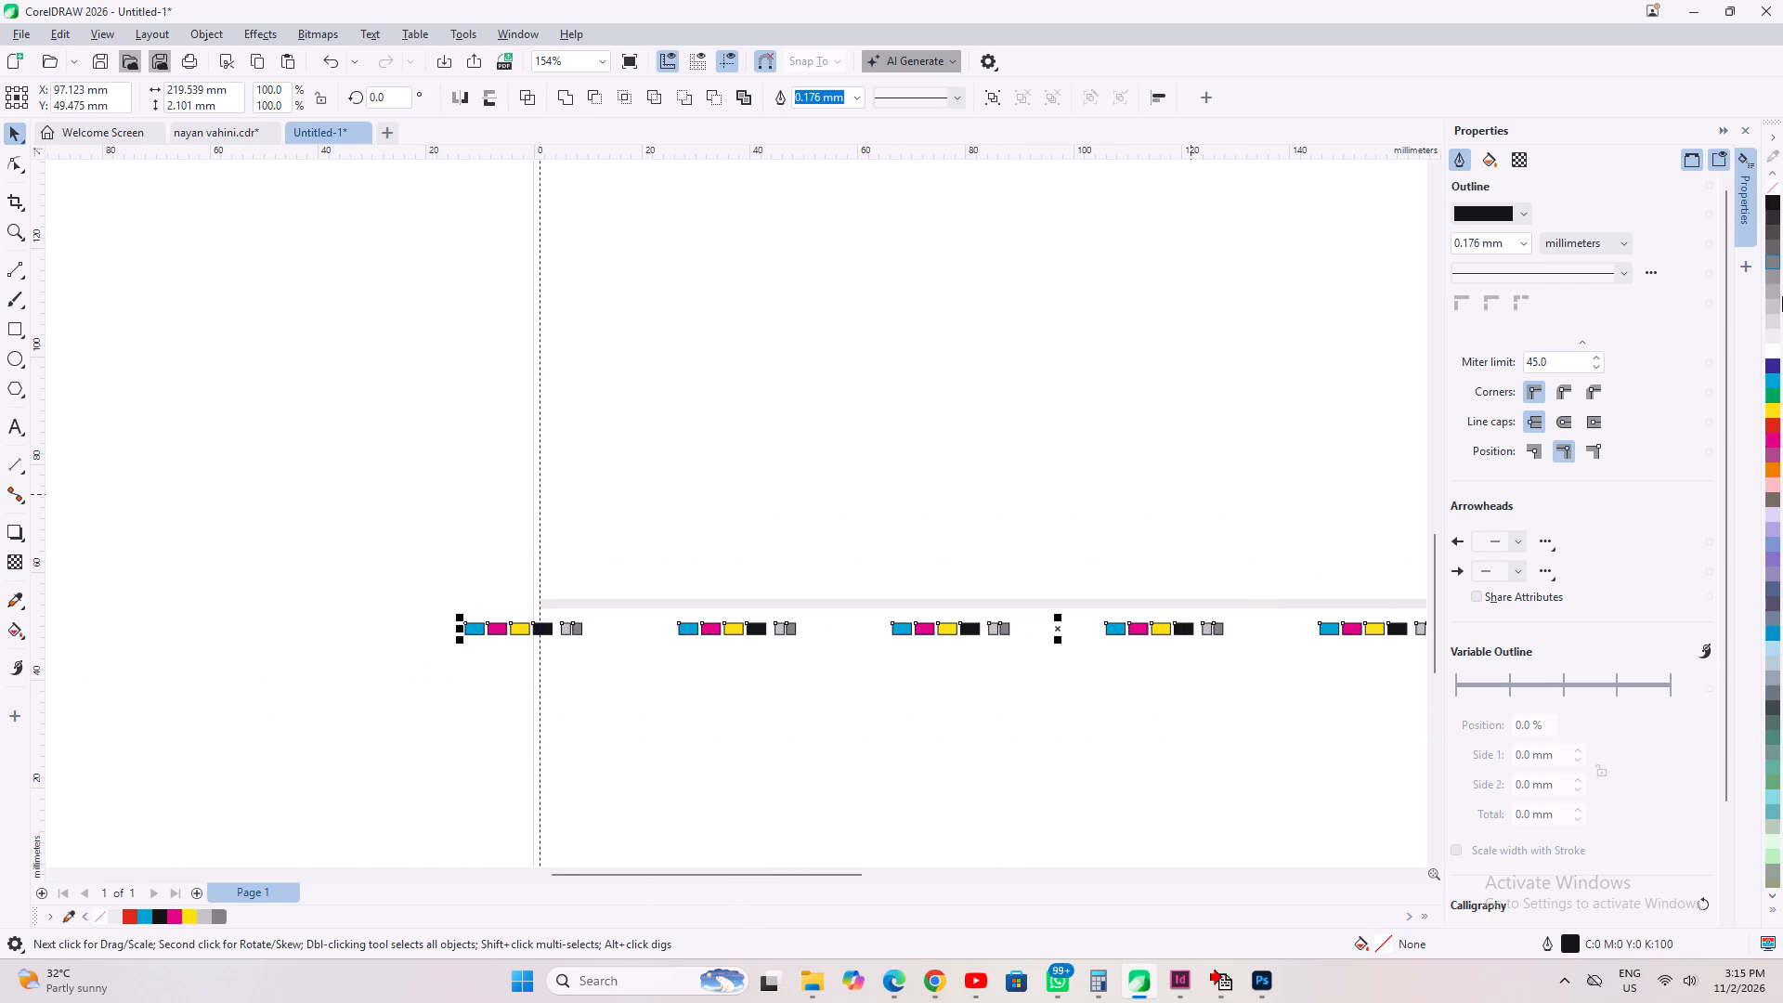
{"action": "right_click", "coordinate": [1770, 190]}
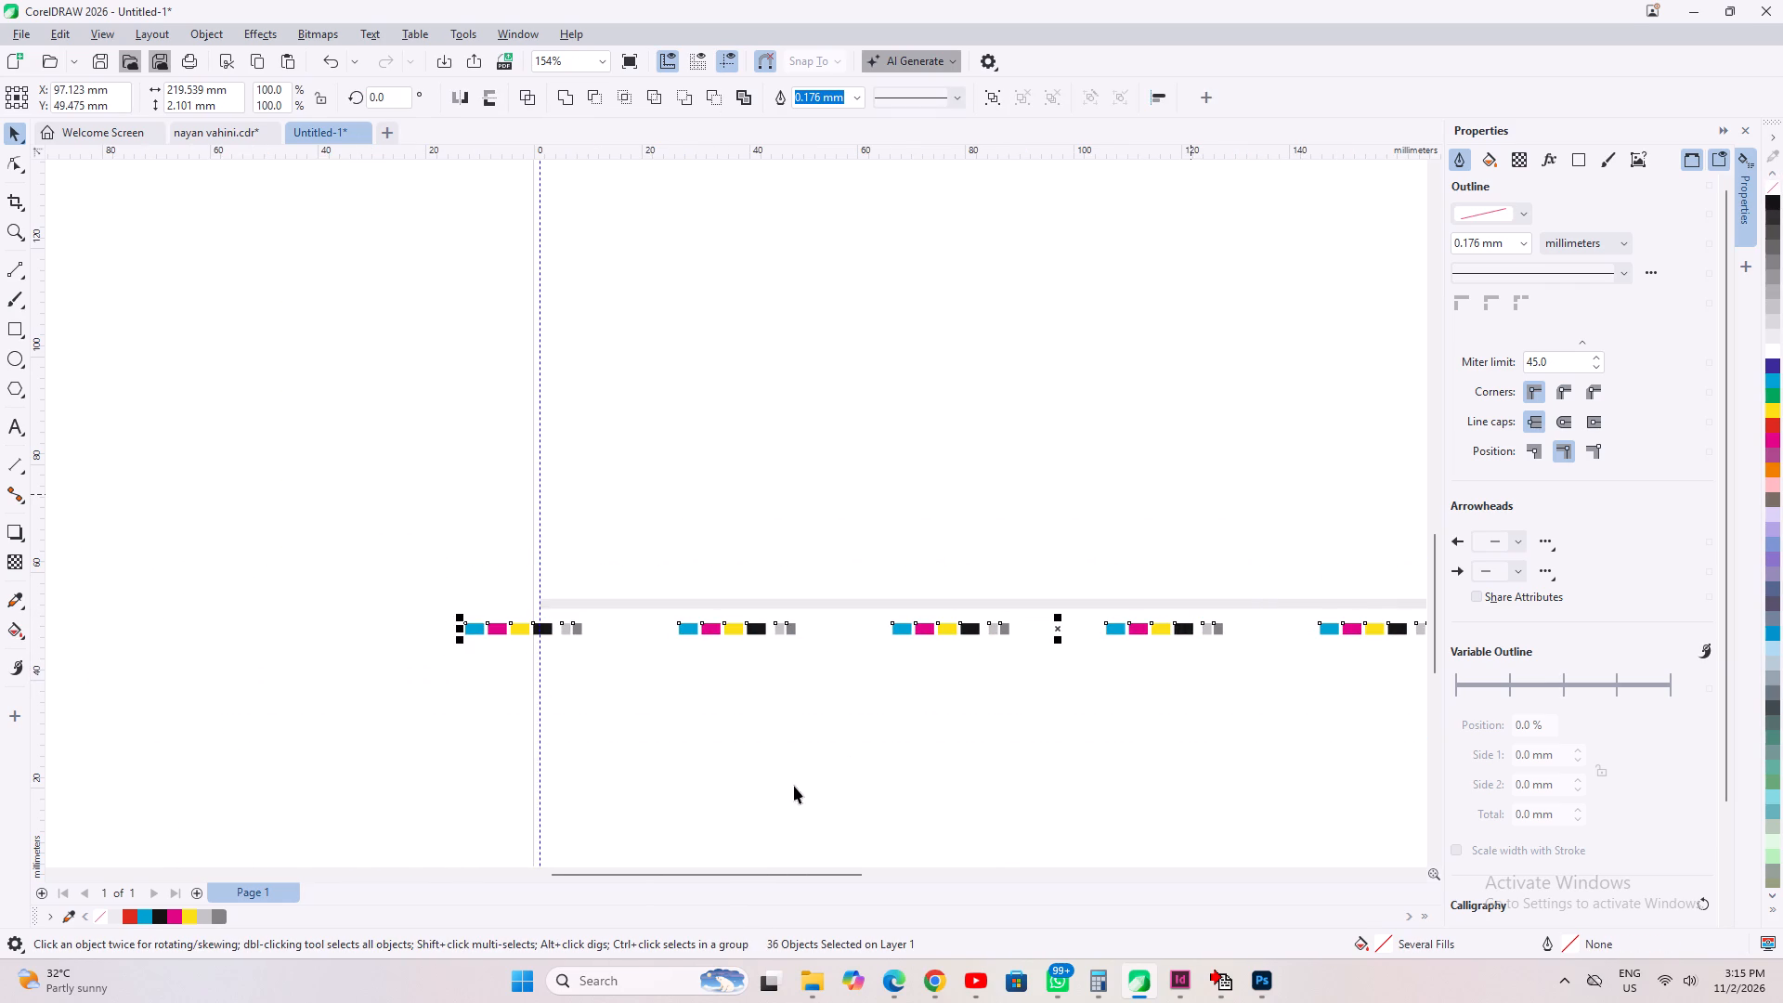
Delete the cyan, magenta and yellow swatches that overhang the page beyond the left guideline.
{"action": "left_click", "coordinate": [555, 766]}
{"action": "left_click_drag", "start_coordinate": [316, 617], "coordinate": [652, 738]}
{"action": "left_click", "coordinate": [462, 709]}
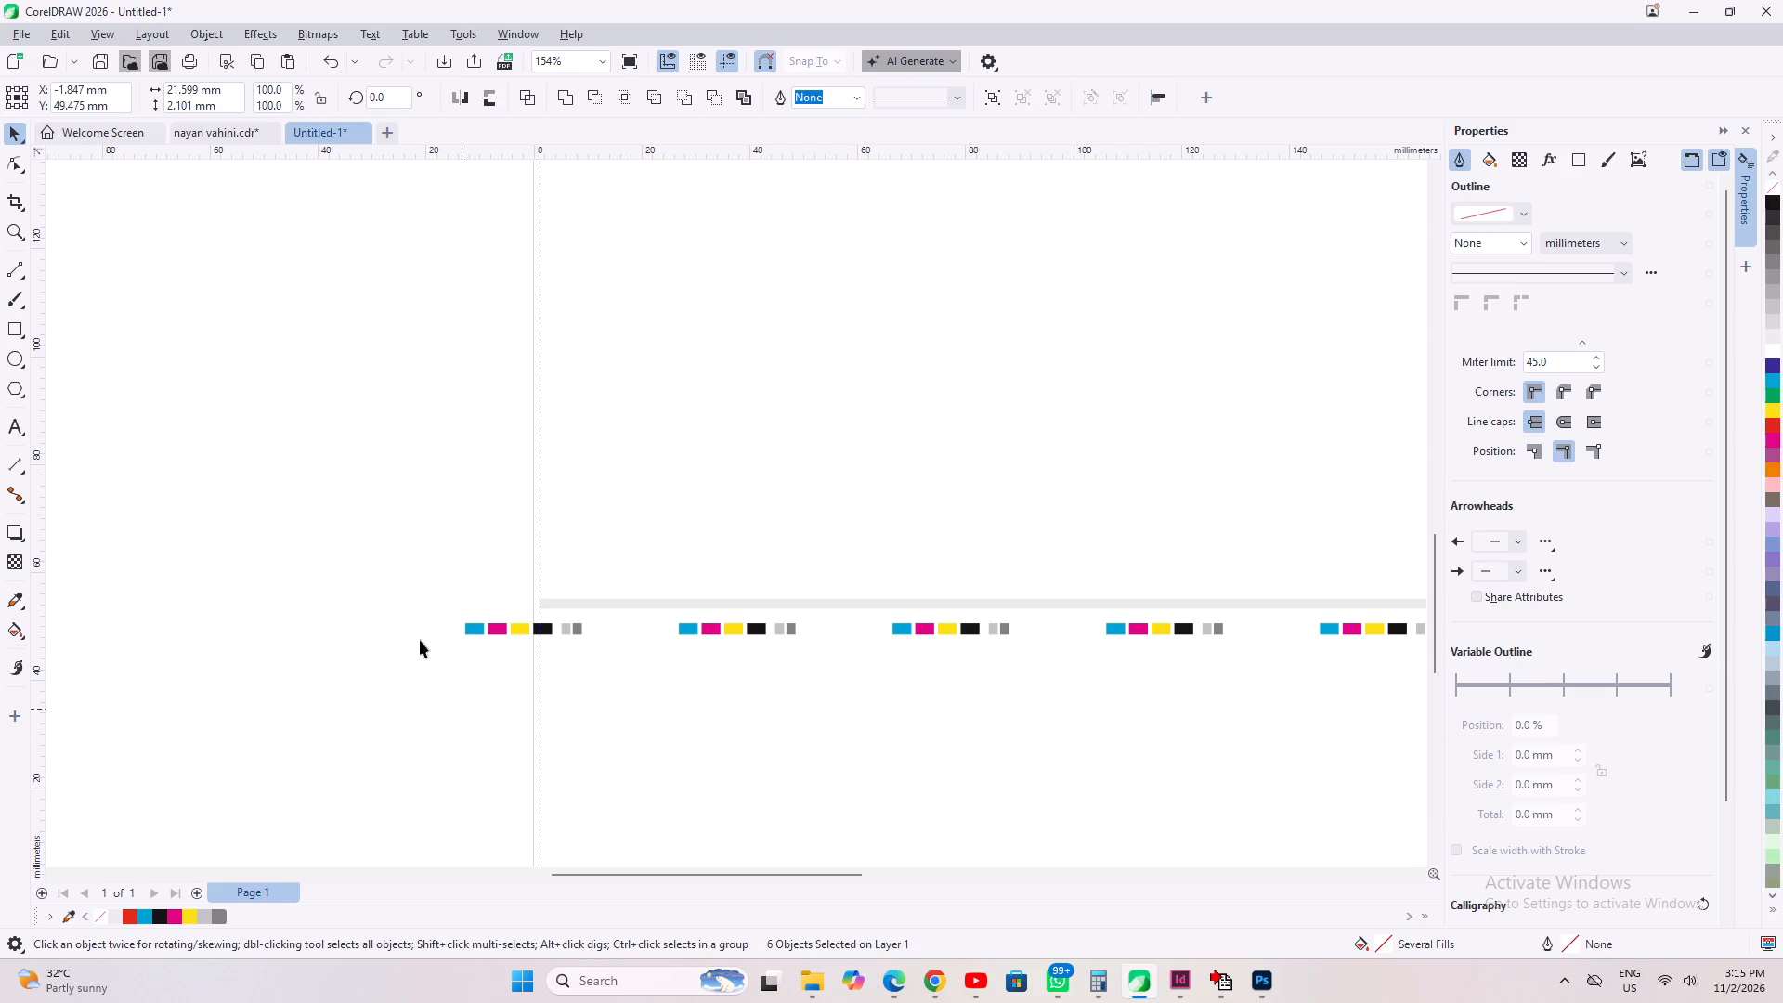
{"action": "left_click_drag", "start_coordinate": [371, 573], "coordinate": [528, 761]}
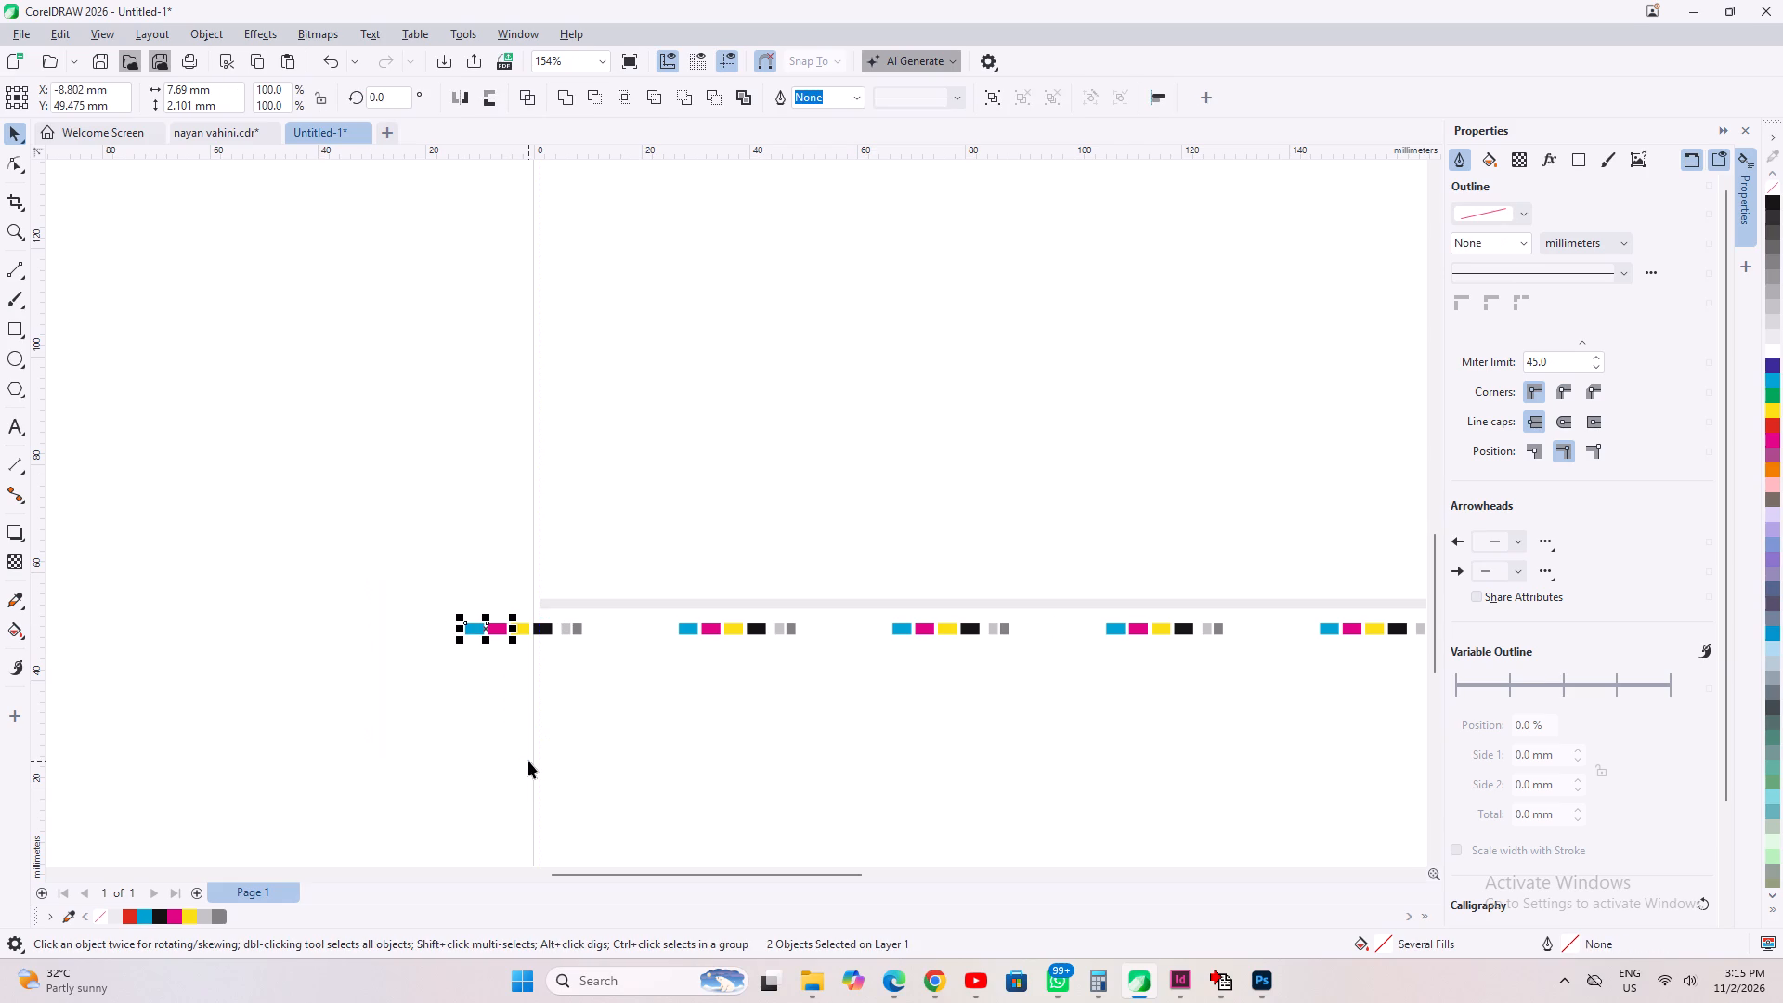
{"action": "key", "text": "Delete"}
{"action": "left_click", "coordinate": [512, 631]}
{"action": "key", "text": "Delete"}
Lock the thin grey band together with the colour swatch row, and check that they are locked.
{"action": "scroll", "coordinate": [318, 632], "scroll_direction": "down", "scroll_amount": 10}
{"action": "scroll", "coordinate": [495, 370], "scroll_direction": "up", "scroll_amount": 2}
{"action": "left_click_drag", "start_coordinate": [230, 624], "coordinate": [933, 866]}
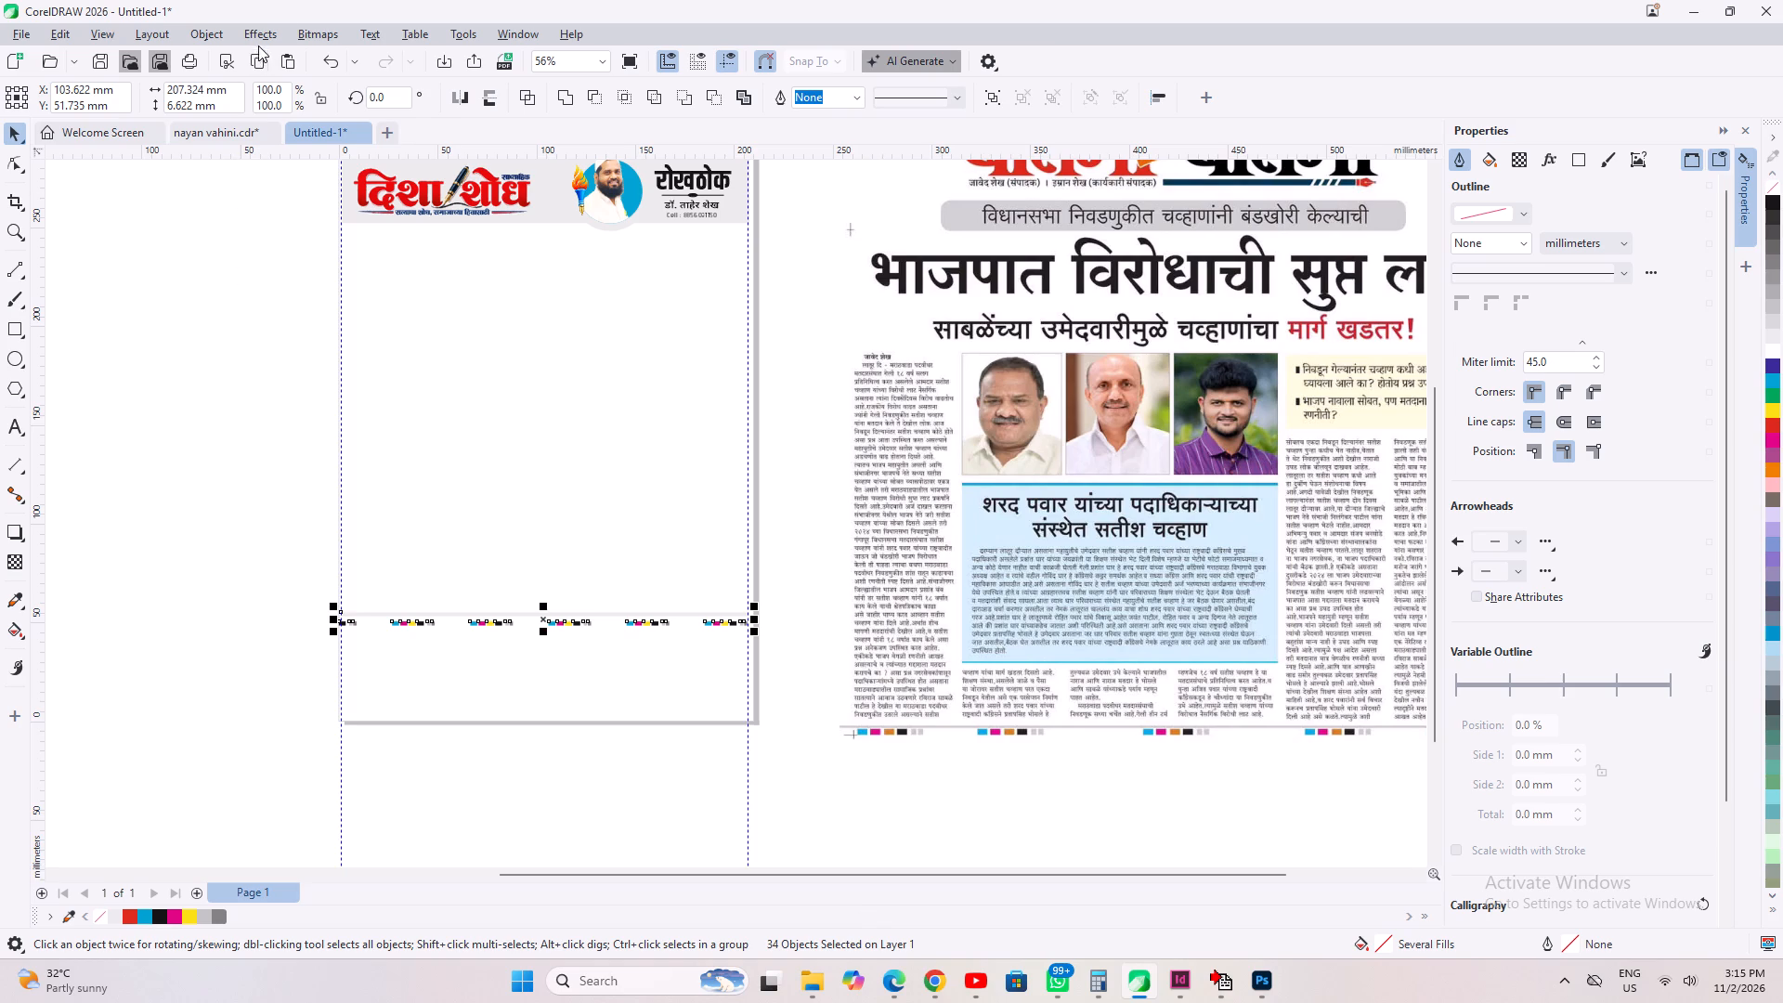
{"action": "left_click", "coordinate": [261, 35]}
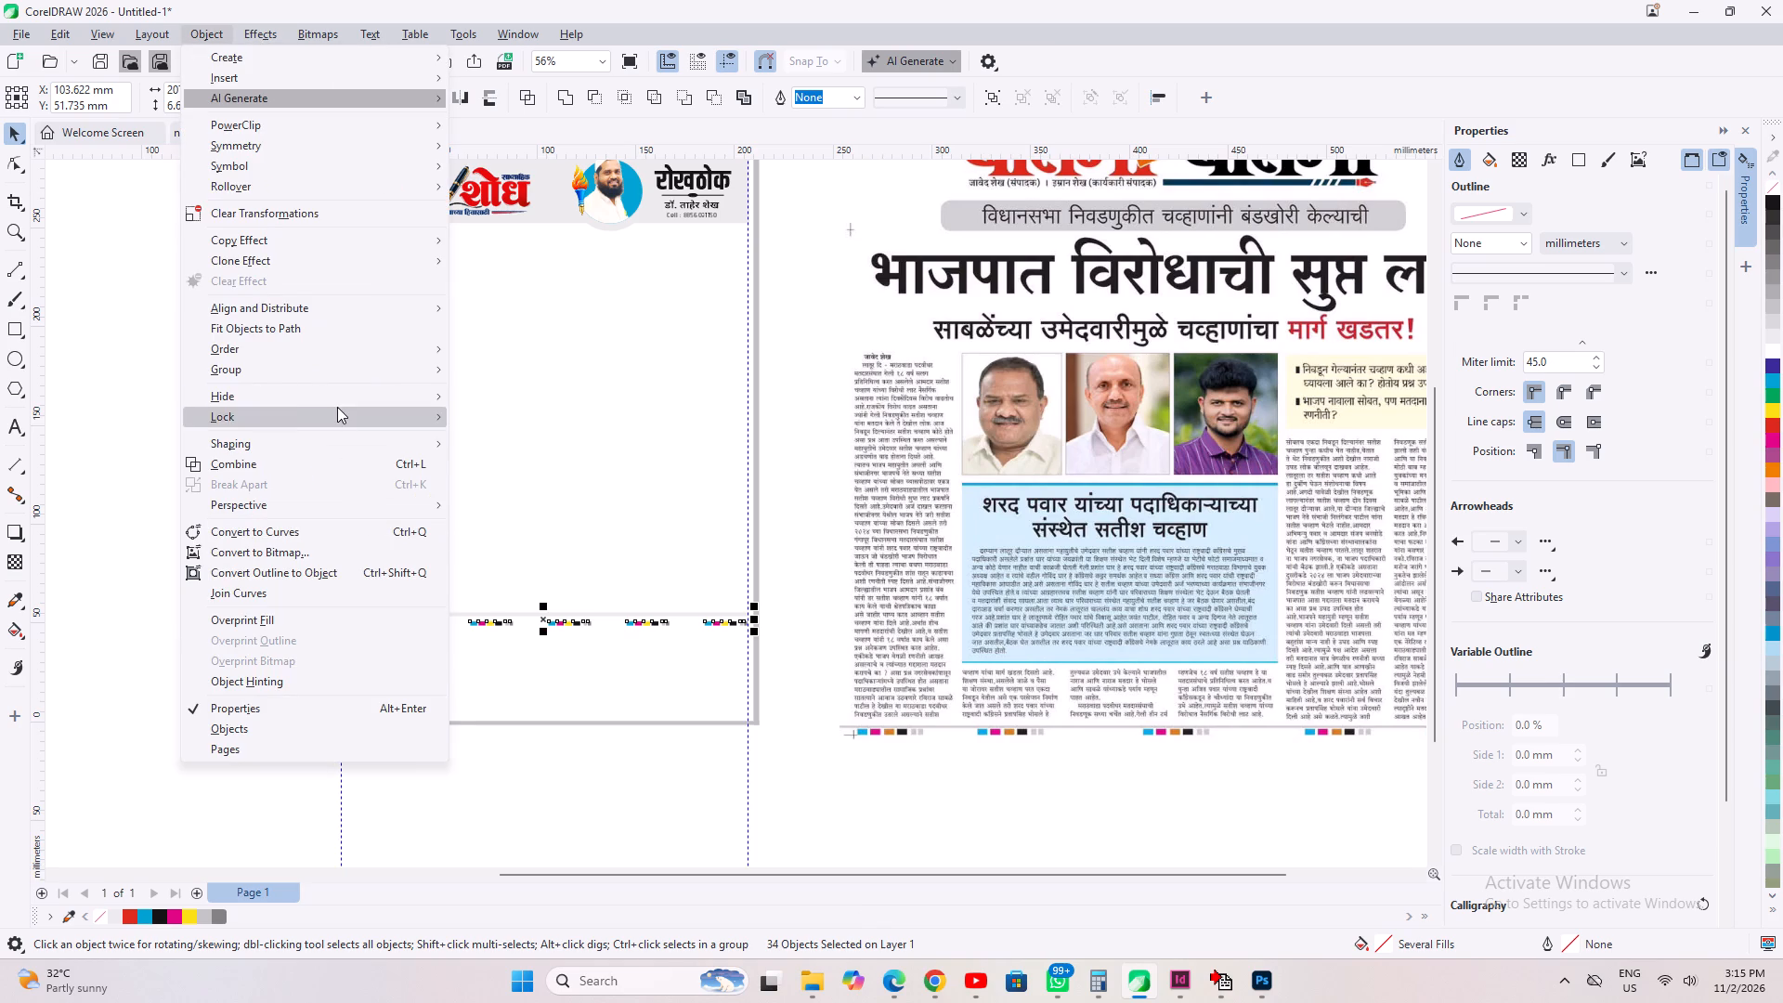
{"action": "left_click", "coordinate": [475, 420]}
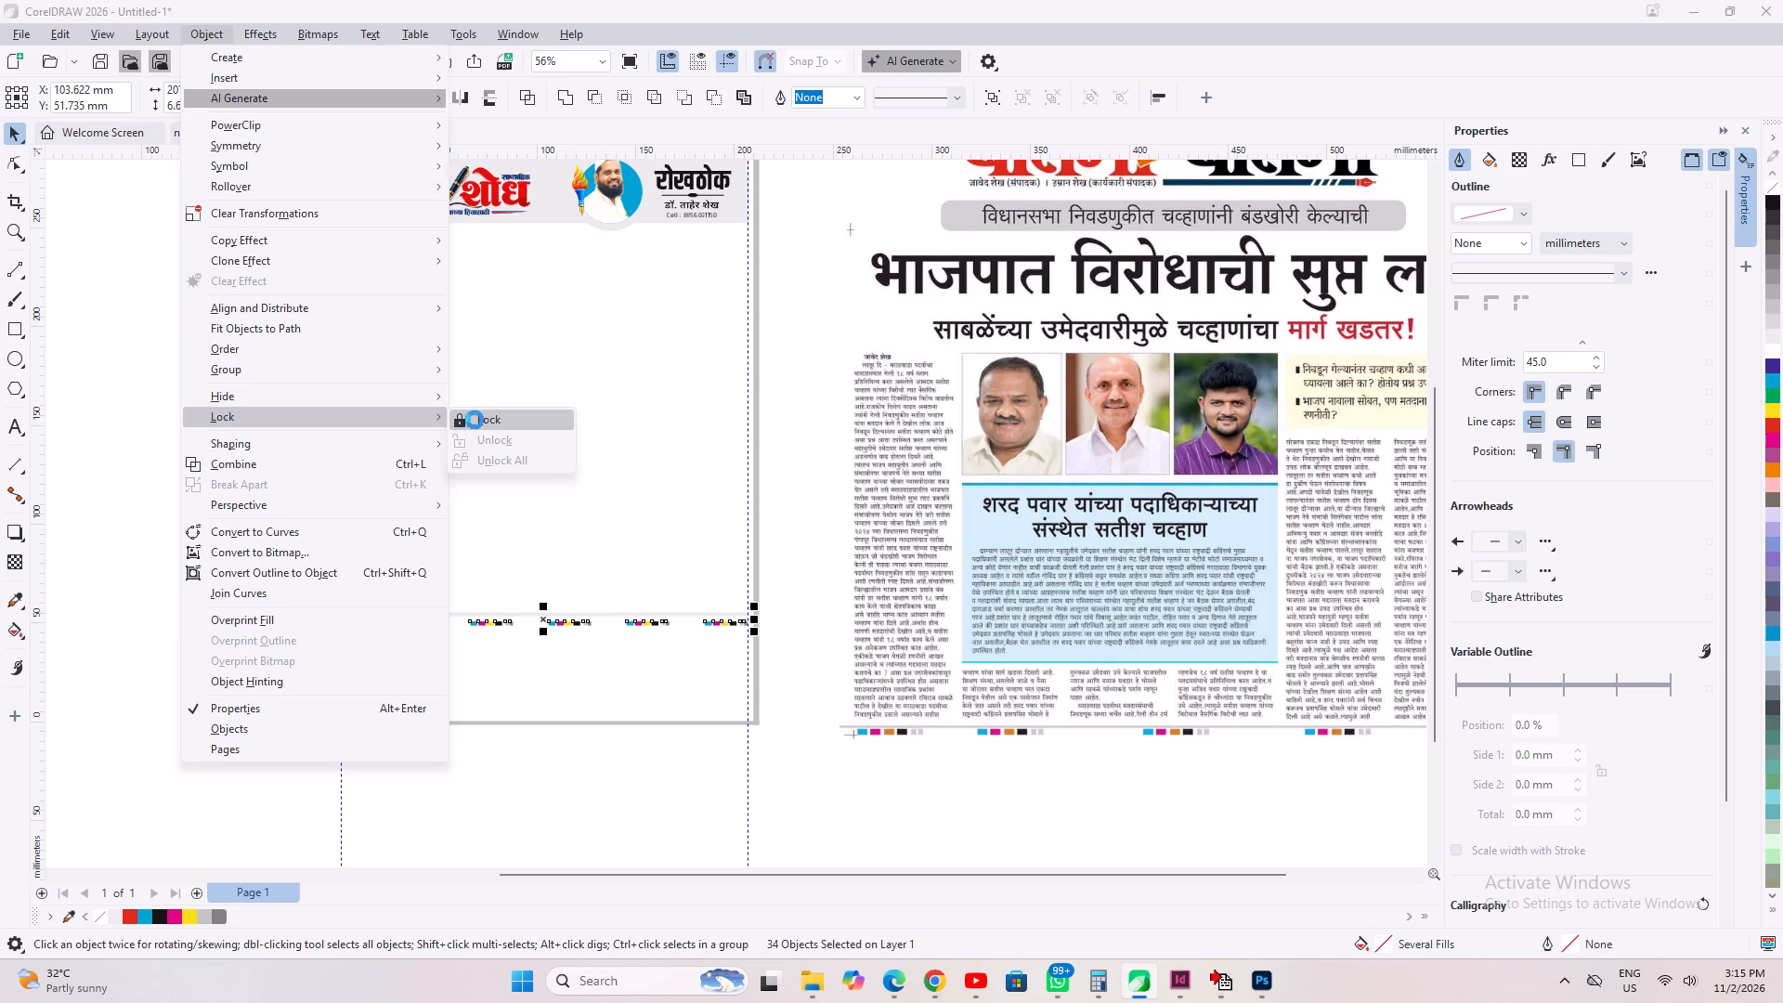
{"action": "left_click", "coordinate": [250, 577]}
{"action": "left_click_drag", "start_coordinate": [221, 527], "coordinate": [807, 834]}
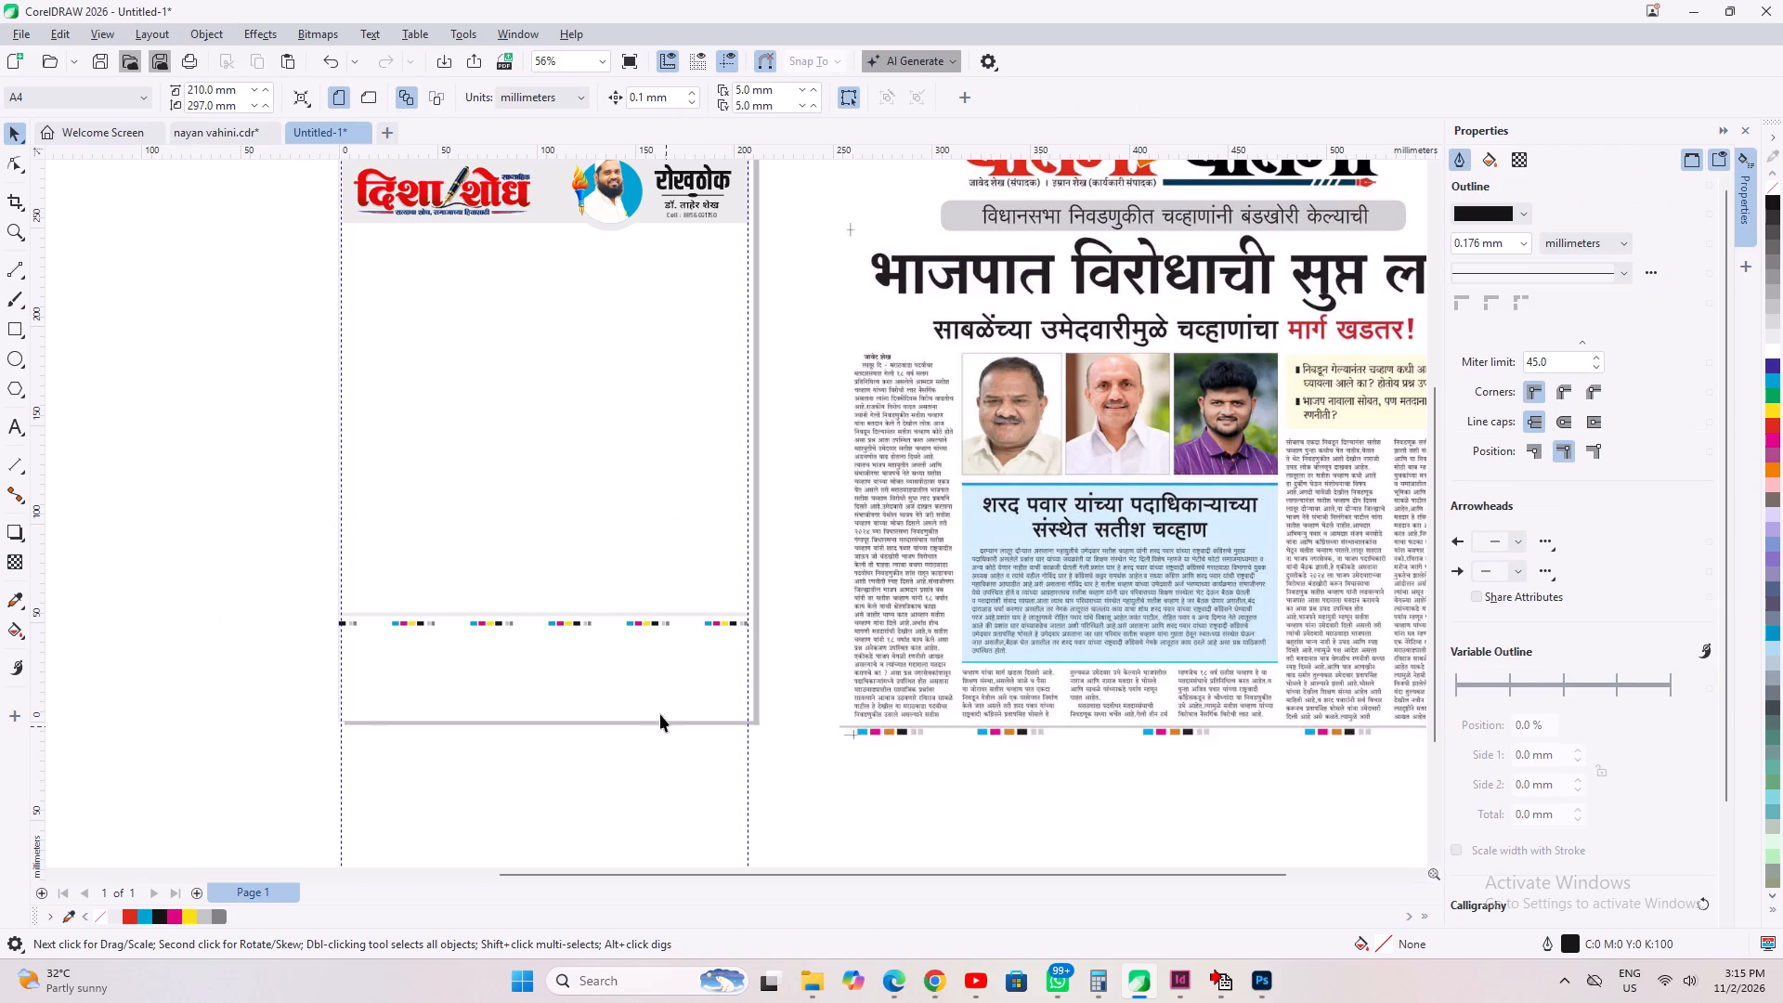
{"action": "left_click", "coordinate": [610, 632]}
{"action": "left_click", "coordinate": [606, 609]}
{"action": "left_click", "coordinate": [579, 618]}
{"action": "left_click", "coordinate": [479, 492]}
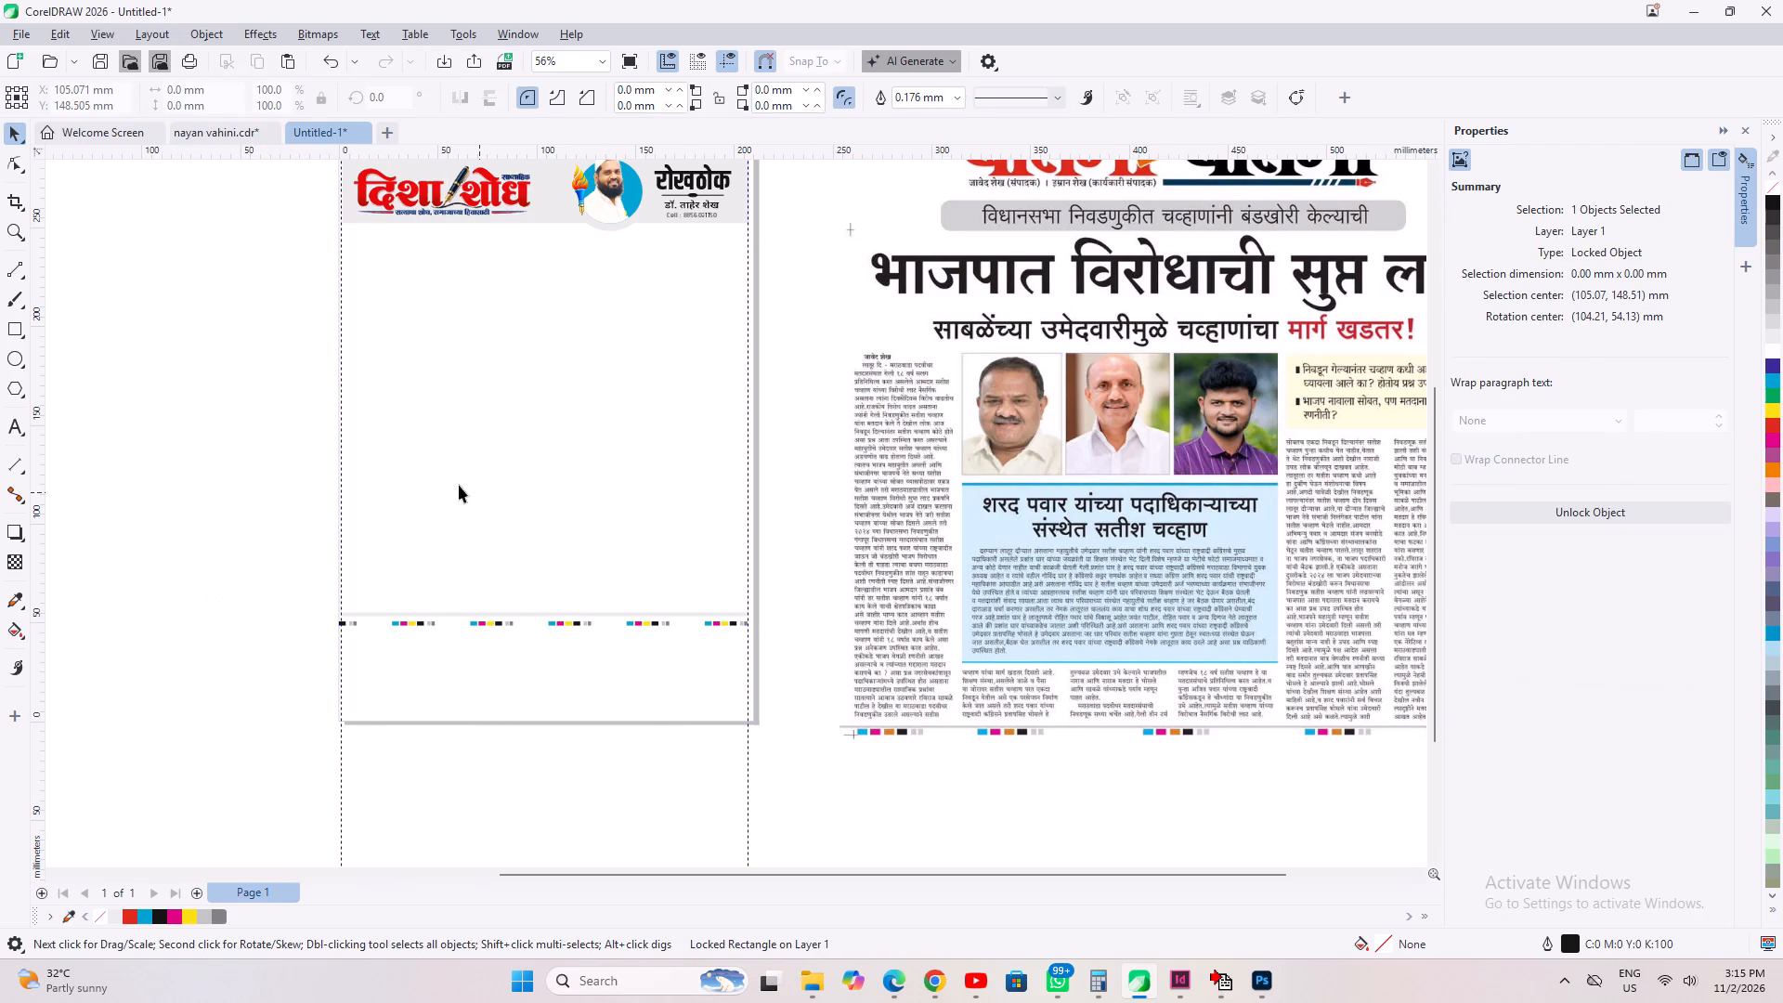
Lock all the objects of the दिशा शोध header, and check that nothing on the page can be selected.
{"action": "scroll", "coordinate": [450, 563], "scroll_direction": "down", "scroll_amount": 2}
{"action": "left_click_drag", "start_coordinate": [275, 171], "coordinate": [737, 446]}
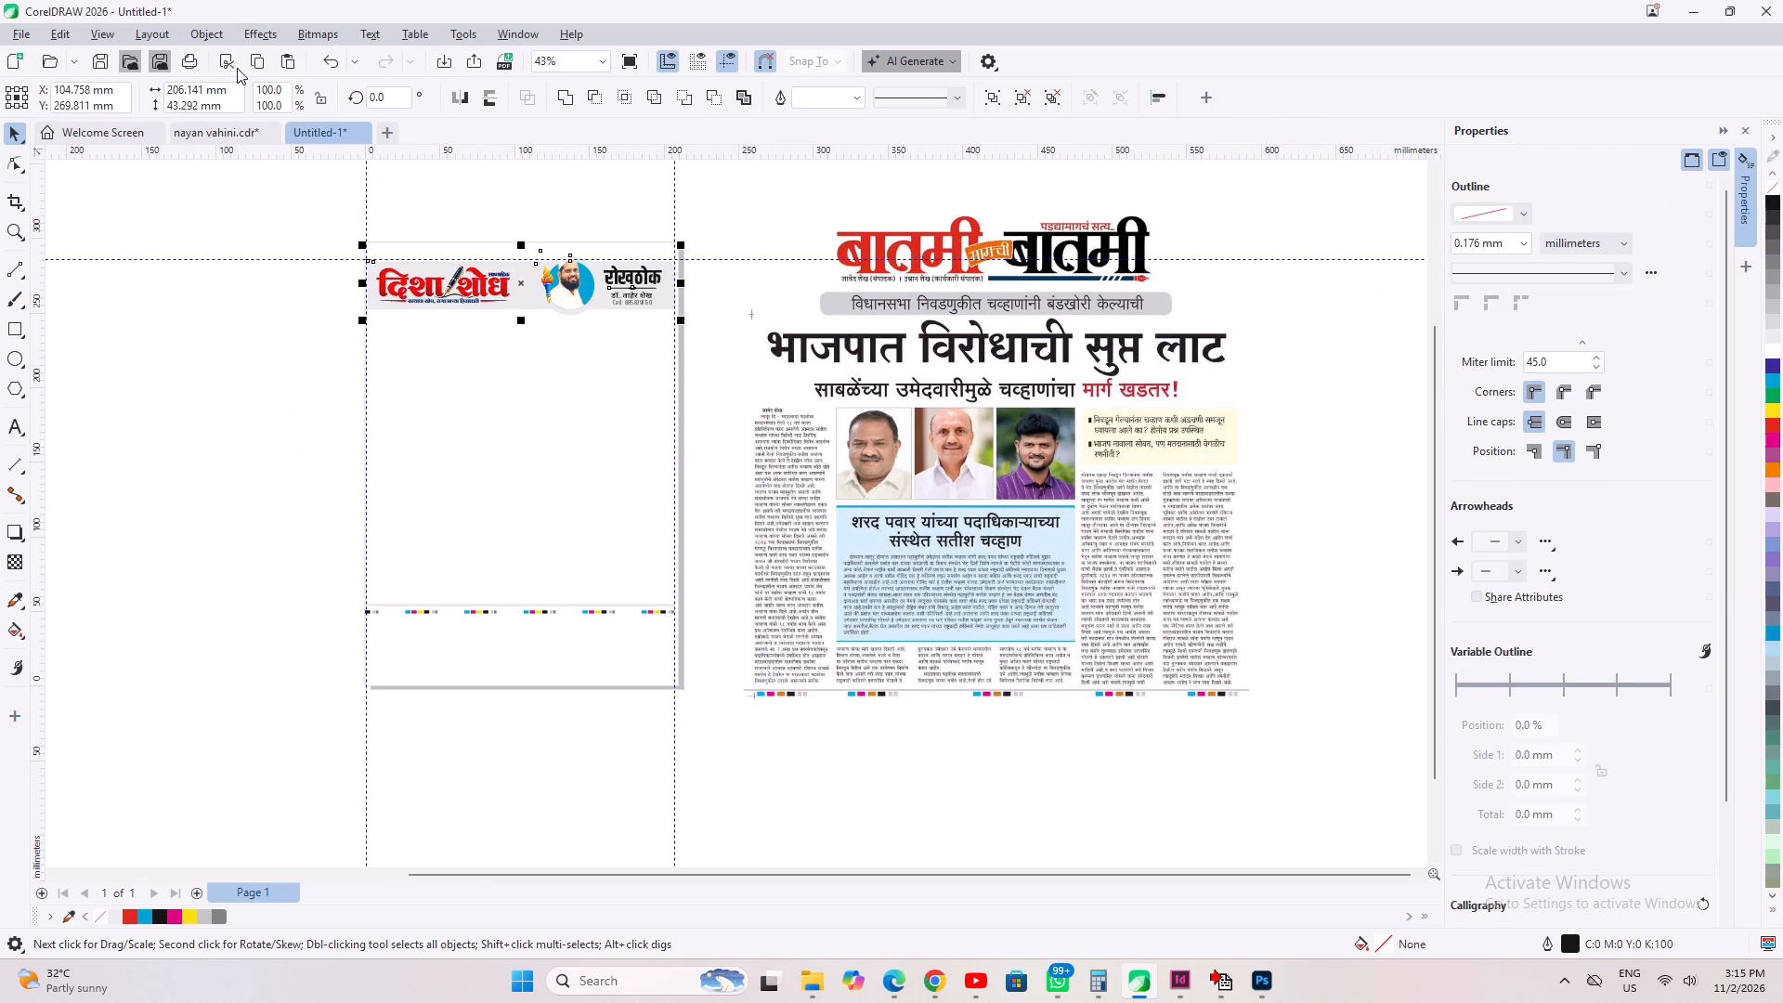
{"action": "left_click", "coordinate": [158, 29]}
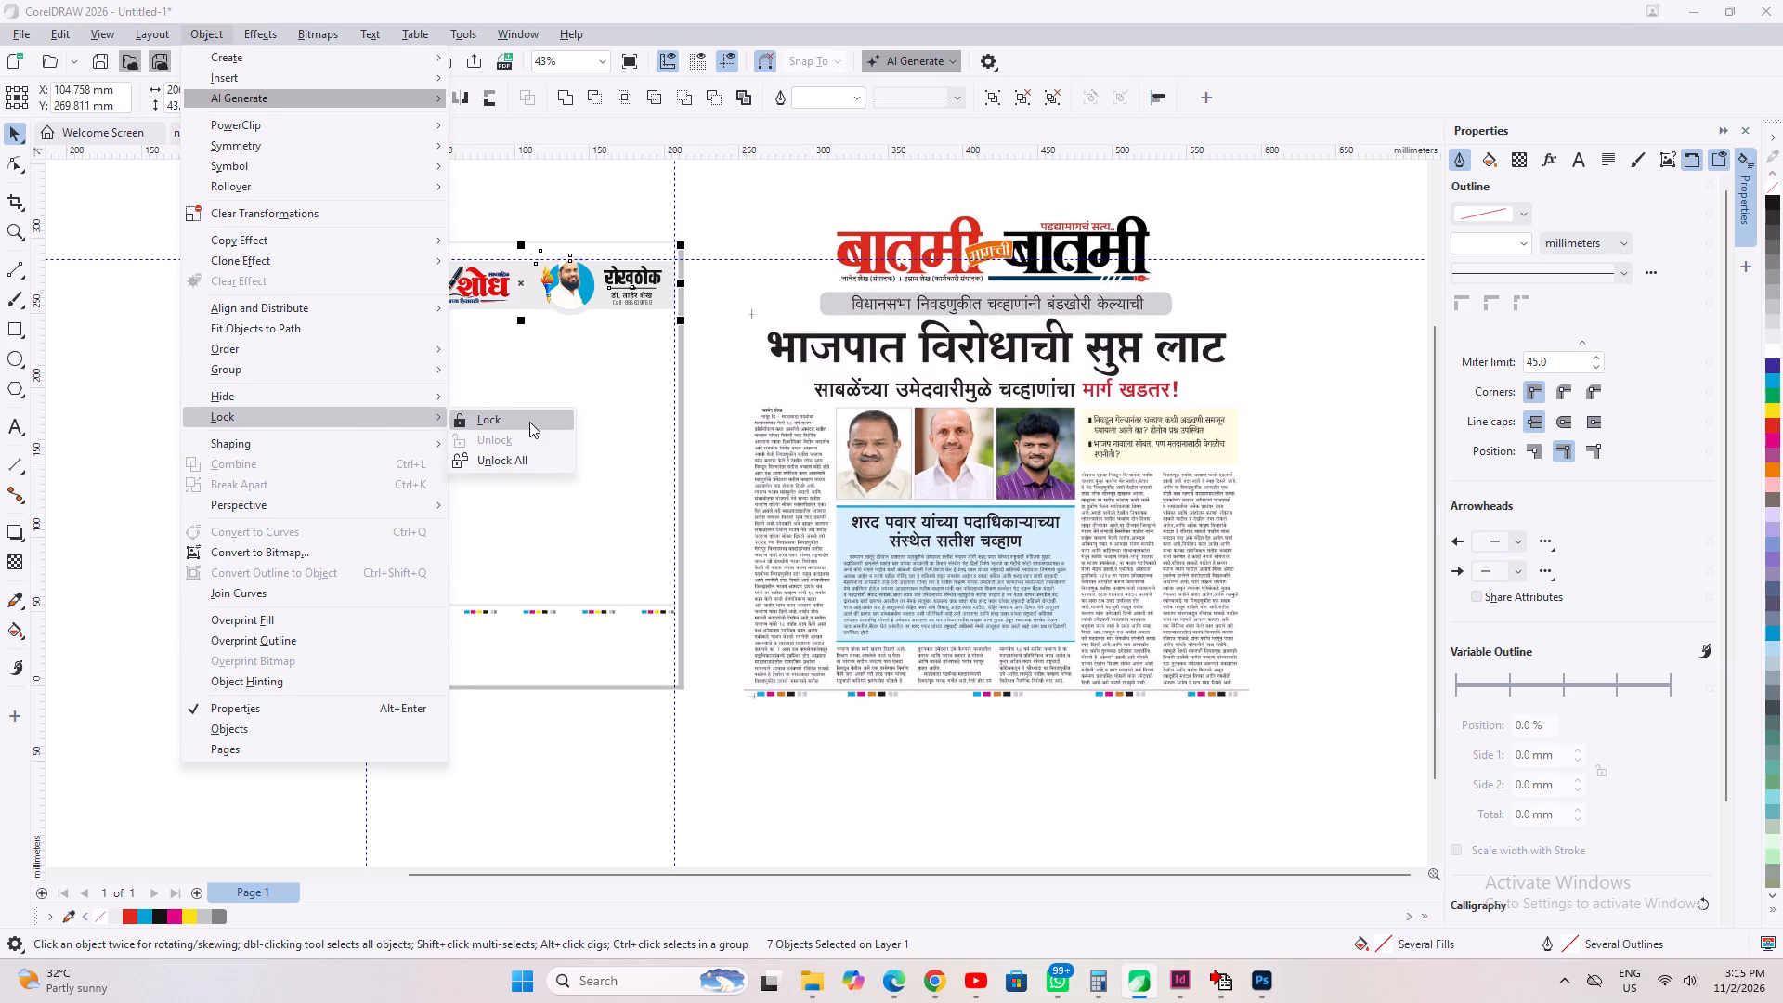
{"action": "left_click", "coordinate": [529, 422]}
{"action": "left_click", "coordinate": [403, 435]}
{"action": "left_click_drag", "start_coordinate": [241, 407], "coordinate": [238, 394]}
{"action": "left_click_drag", "start_coordinate": [231, 220], "coordinate": [708, 776]}
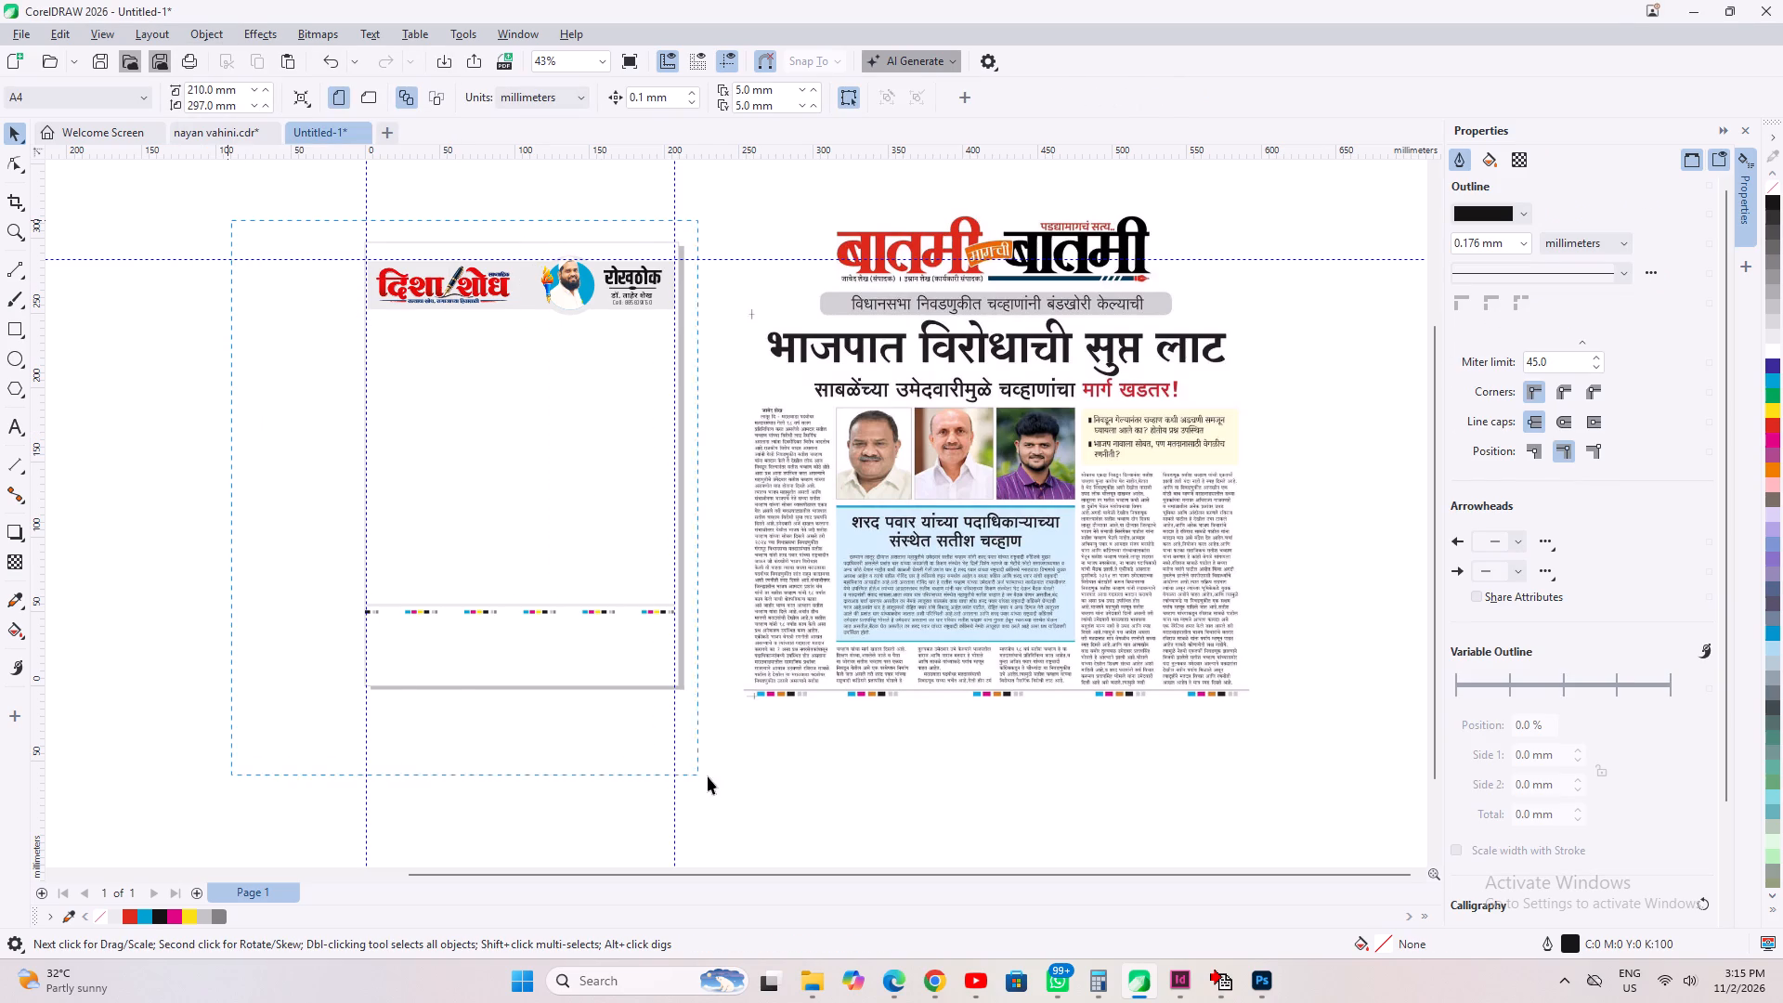
{"action": "left_click_drag", "start_coordinate": [708, 776], "coordinate": [716, 778]}
{"action": "left_click", "coordinate": [717, 759]}
{"action": "left_click_drag", "start_coordinate": [699, 736], "coordinate": [154, 239]}
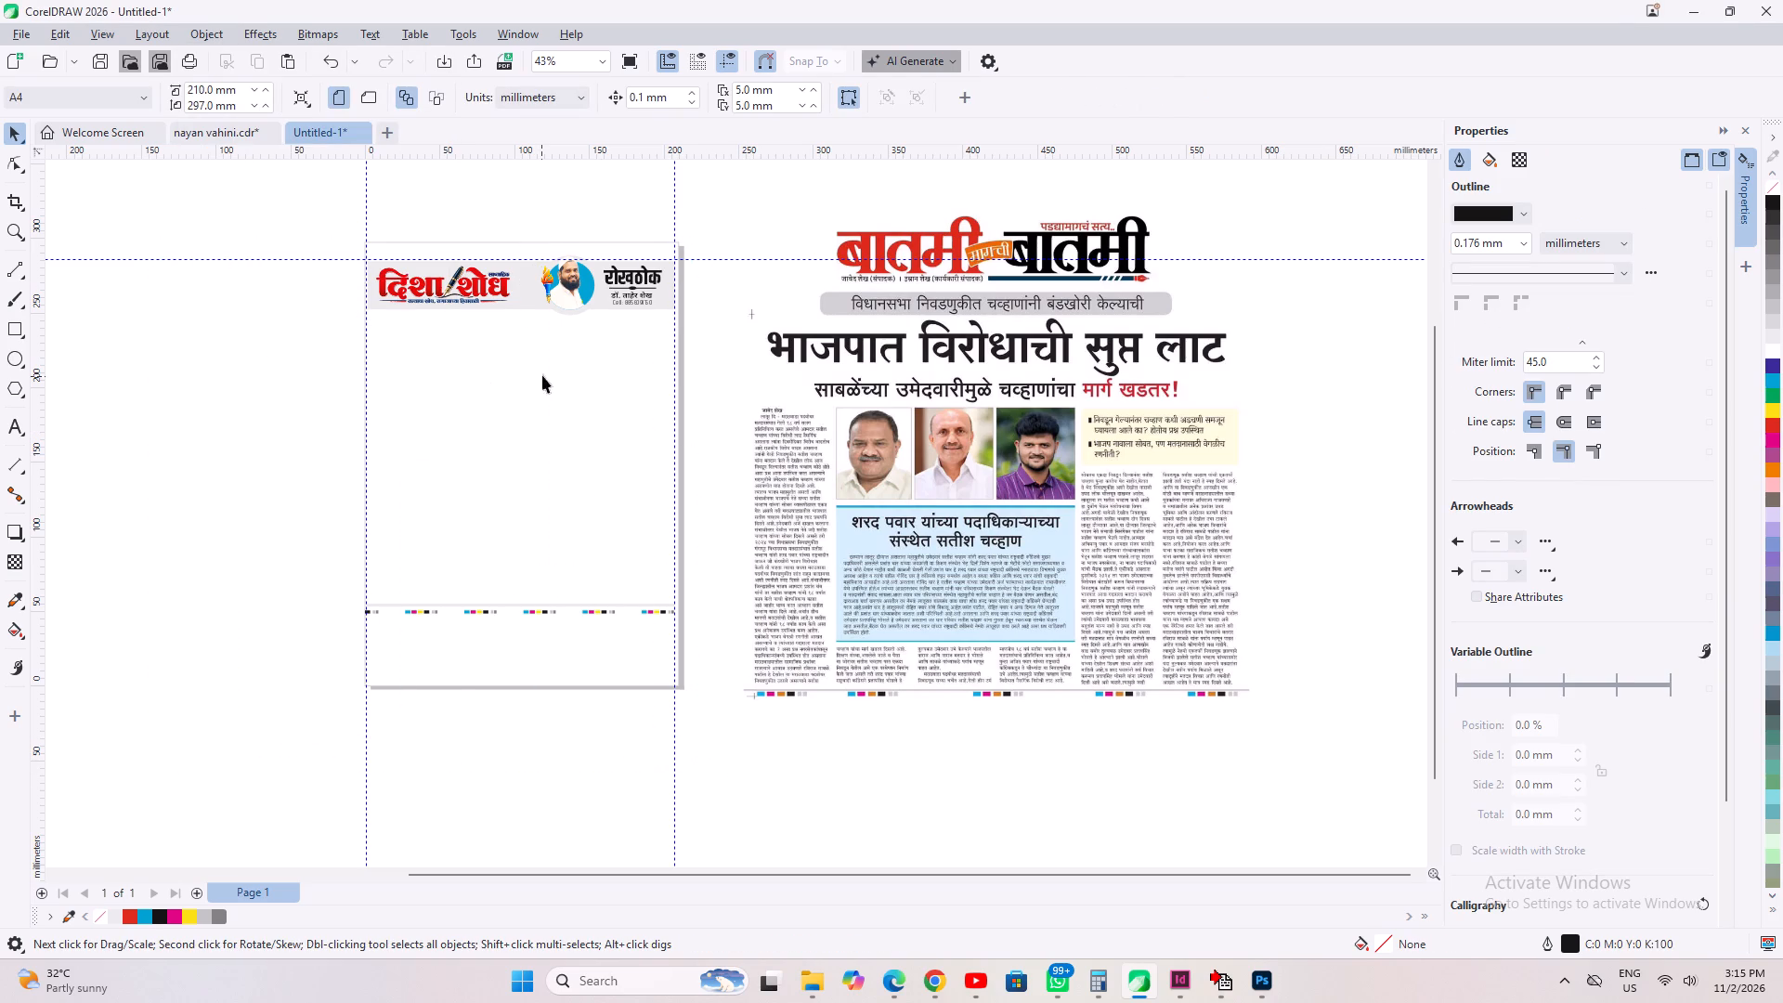
{"action": "left_click", "coordinate": [488, 269]}
{"action": "left_click", "coordinate": [583, 333]}
Move the बातमी reference page horizontally away from the दिशा शोध page, to X about 705 mm.
{"action": "scroll", "coordinate": [1034, 234], "scroll_direction": "up", "scroll_amount": 6}
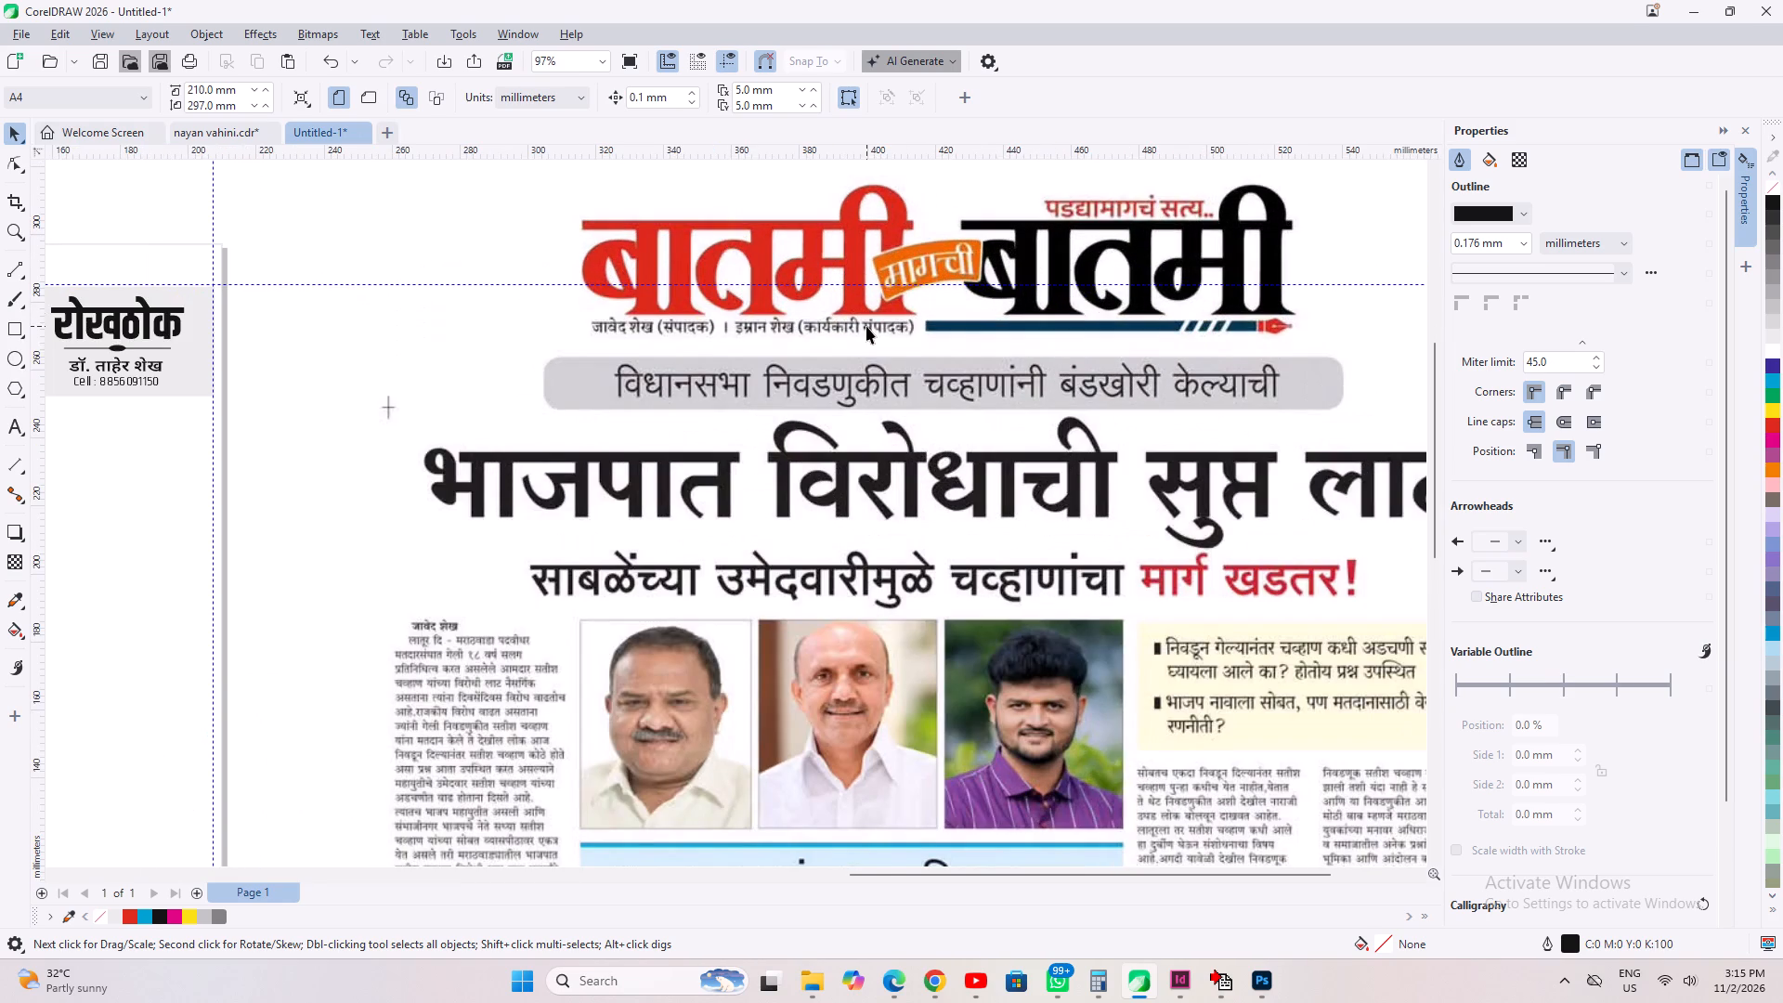
{"action": "scroll", "coordinate": [867, 403], "scroll_direction": "down", "scroll_amount": 10}
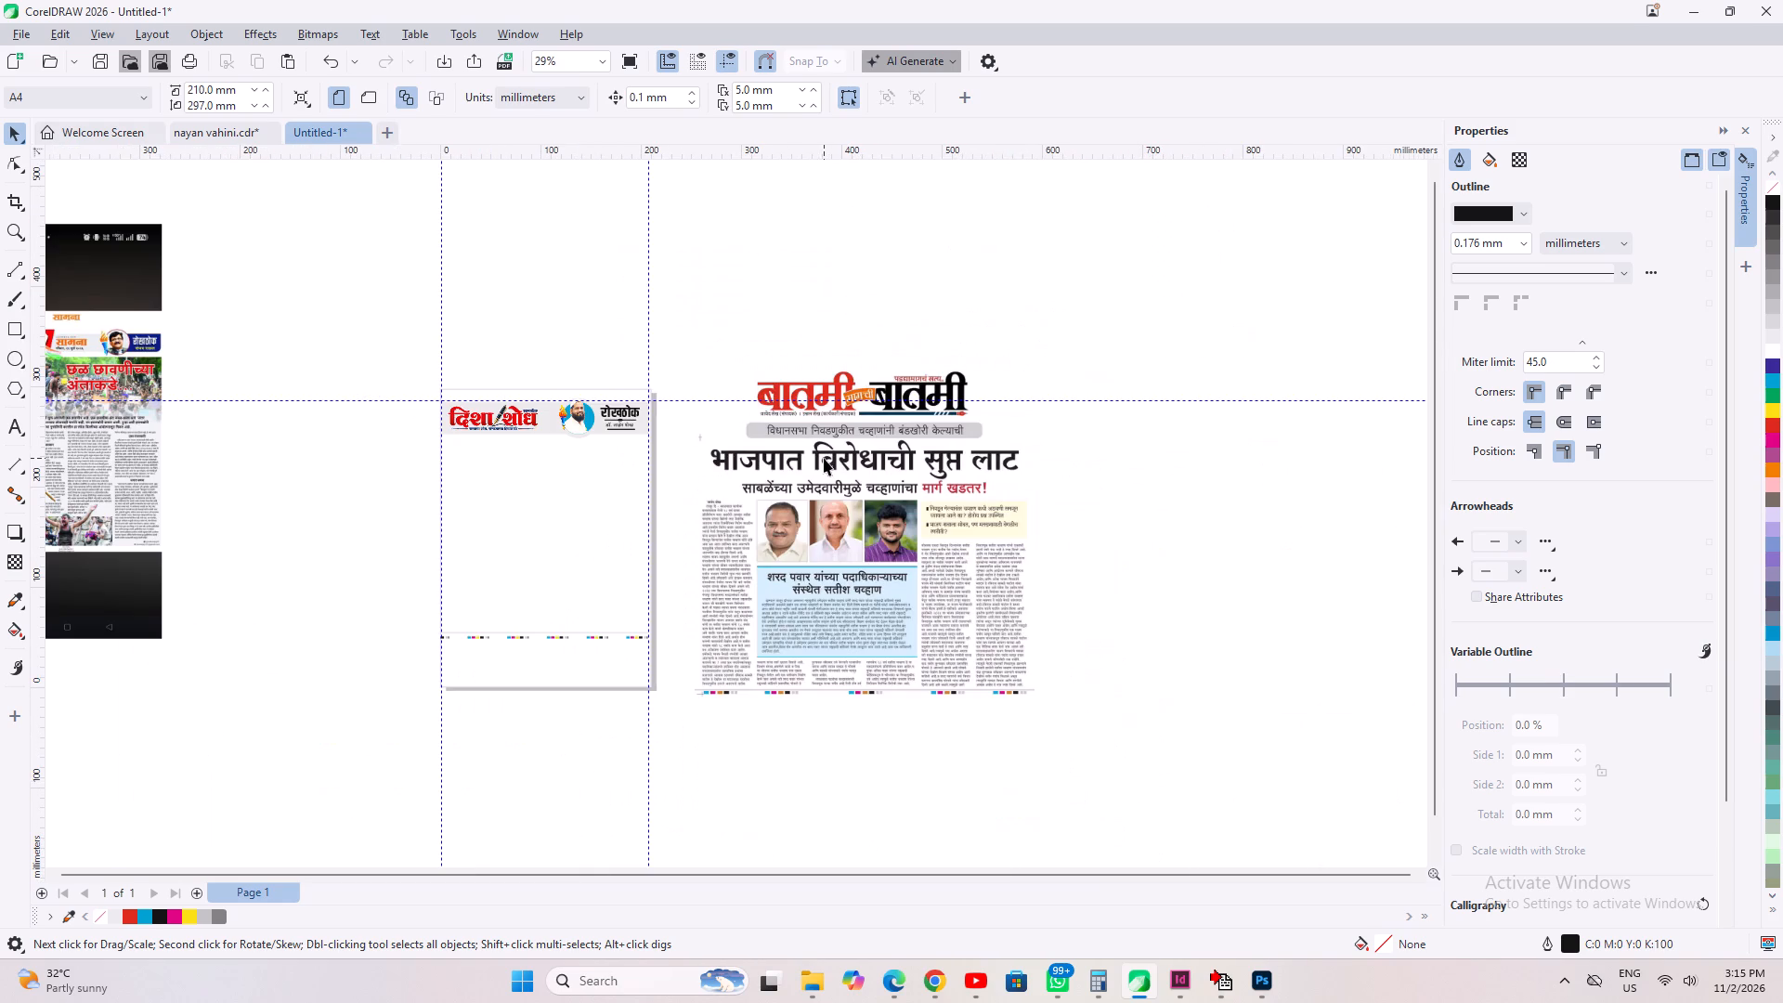
{"action": "left_click", "coordinate": [902, 458]}
{"action": "left_click_drag", "start_coordinate": [760, 488], "coordinate": [1043, 488]}
Check whether the locked दिशा शोध header logo and its background can still be selected.
{"action": "scroll", "coordinate": [431, 395], "scroll_direction": "up", "scroll_amount": 3}
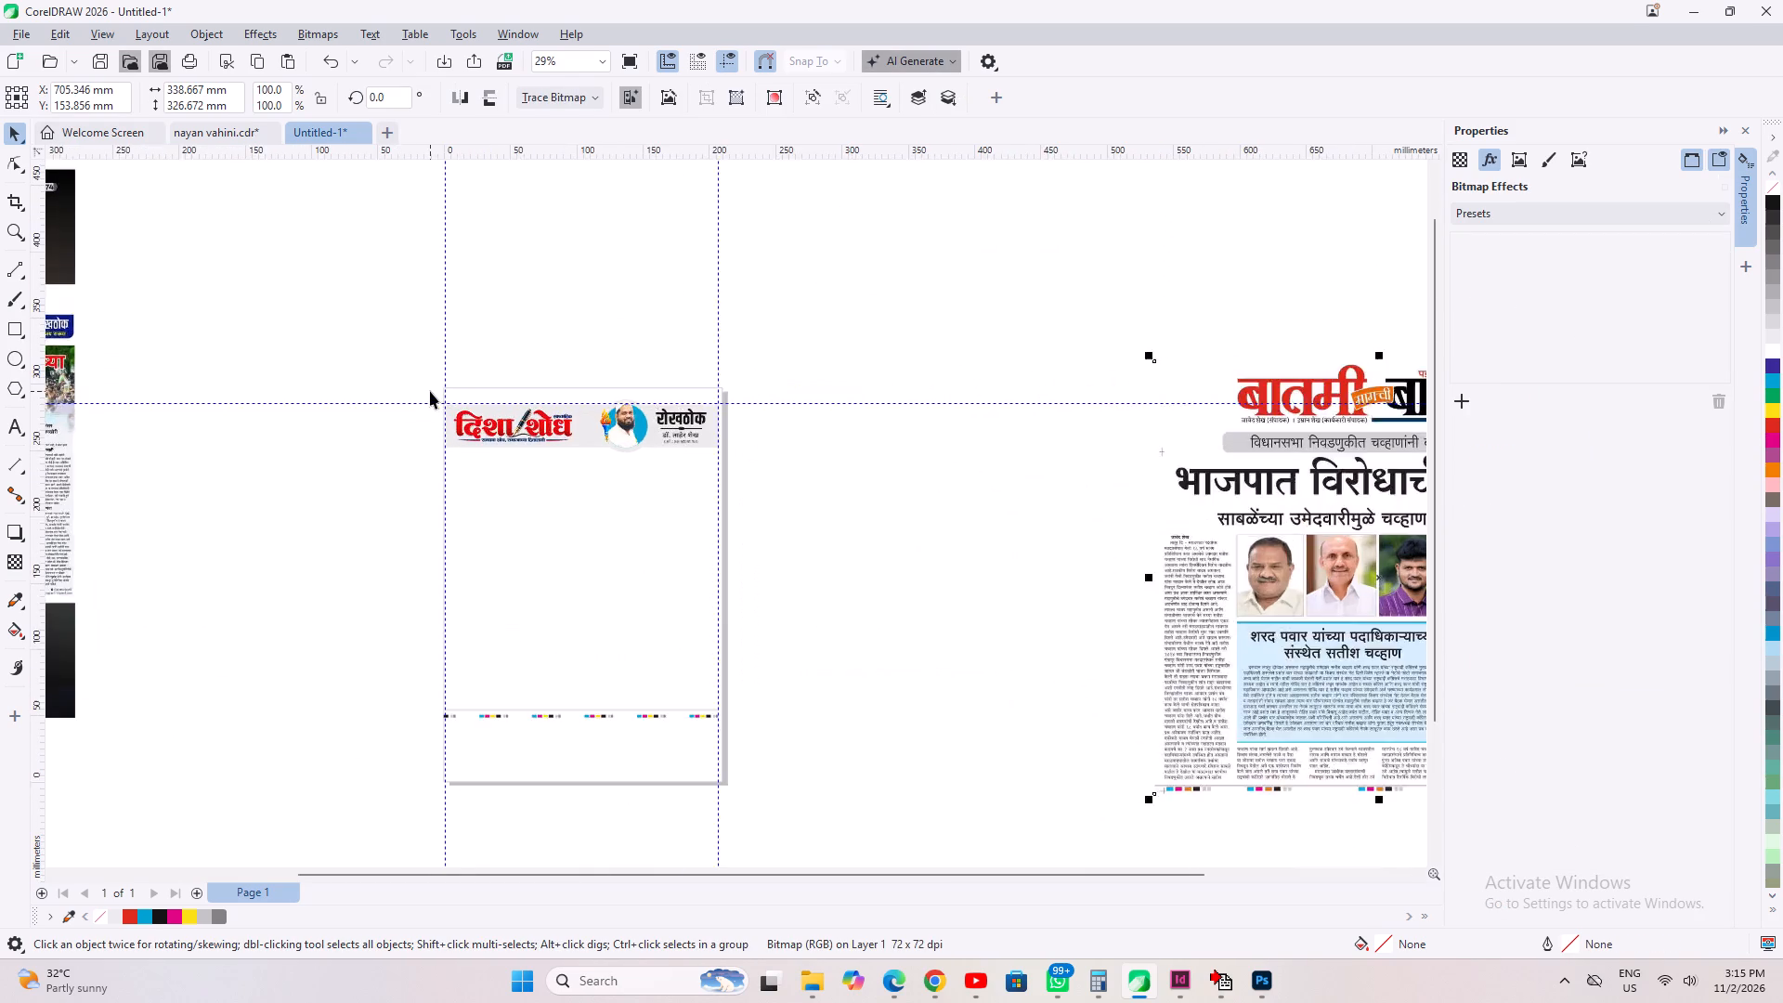
{"action": "scroll", "coordinate": [430, 391], "scroll_direction": "up", "scroll_amount": 3}
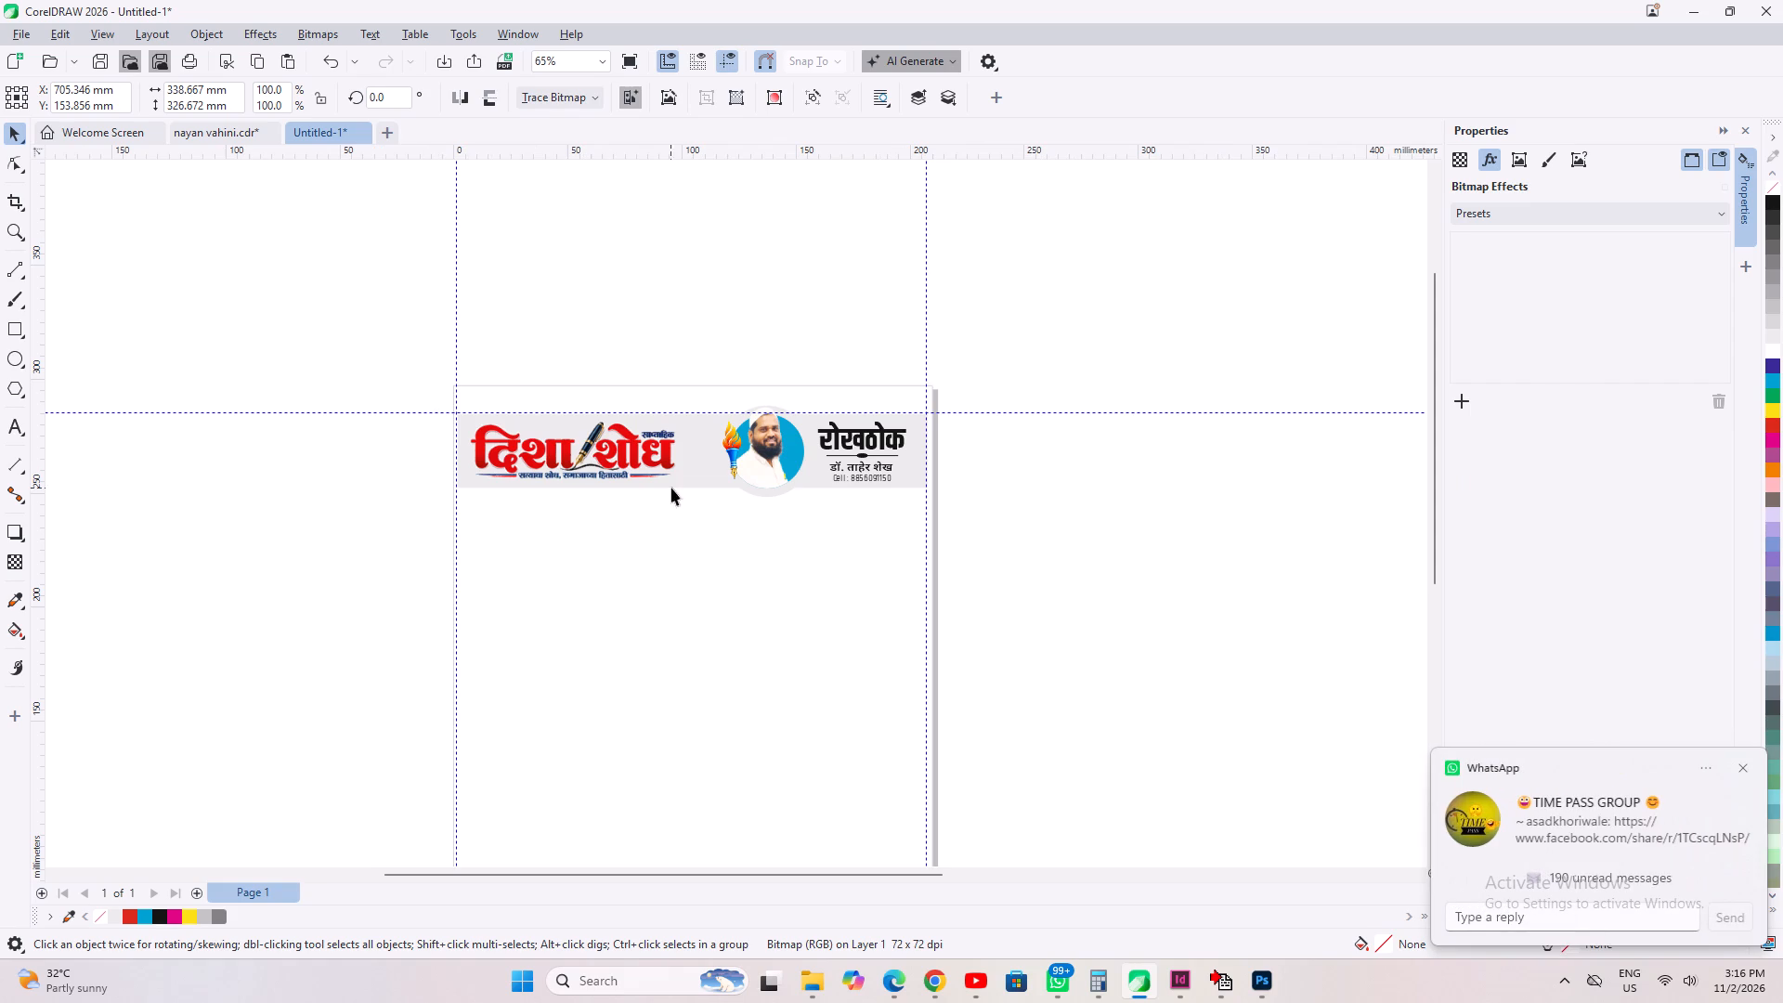
{"action": "left_click", "coordinate": [526, 392]}
{"action": "left_click", "coordinate": [618, 437]}
{"action": "left_click", "coordinate": [597, 475]}
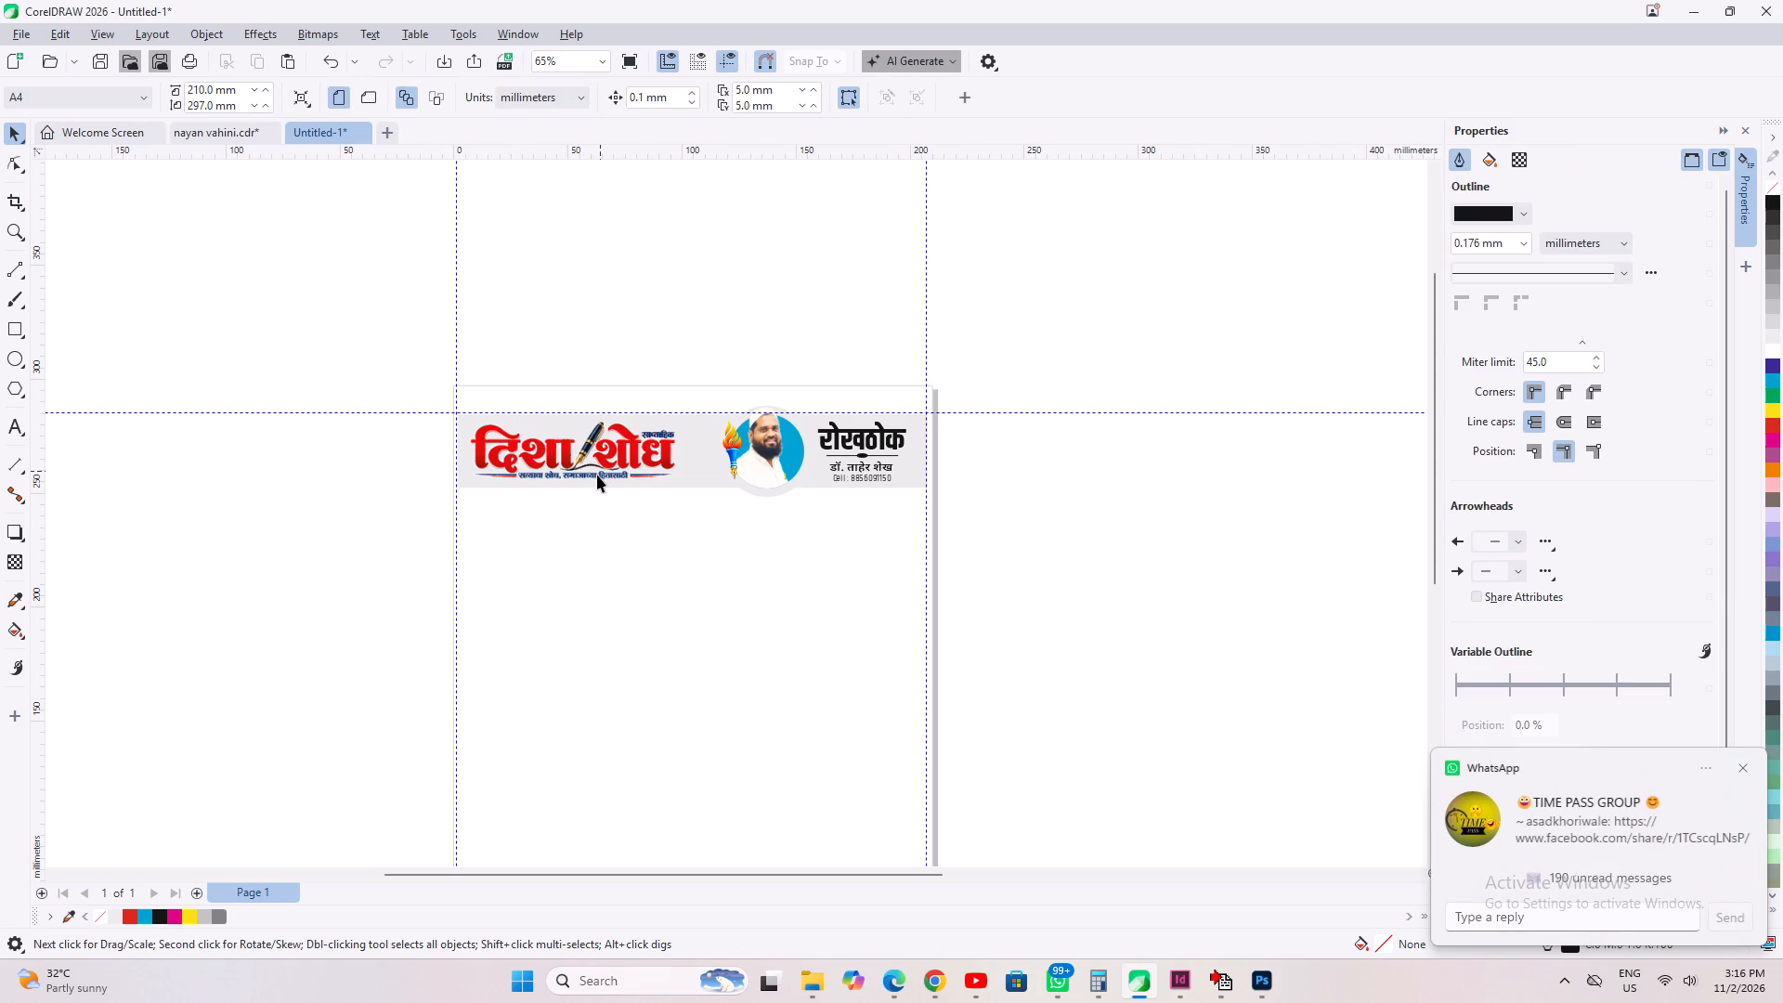
{"action": "left_click", "coordinate": [597, 475]}
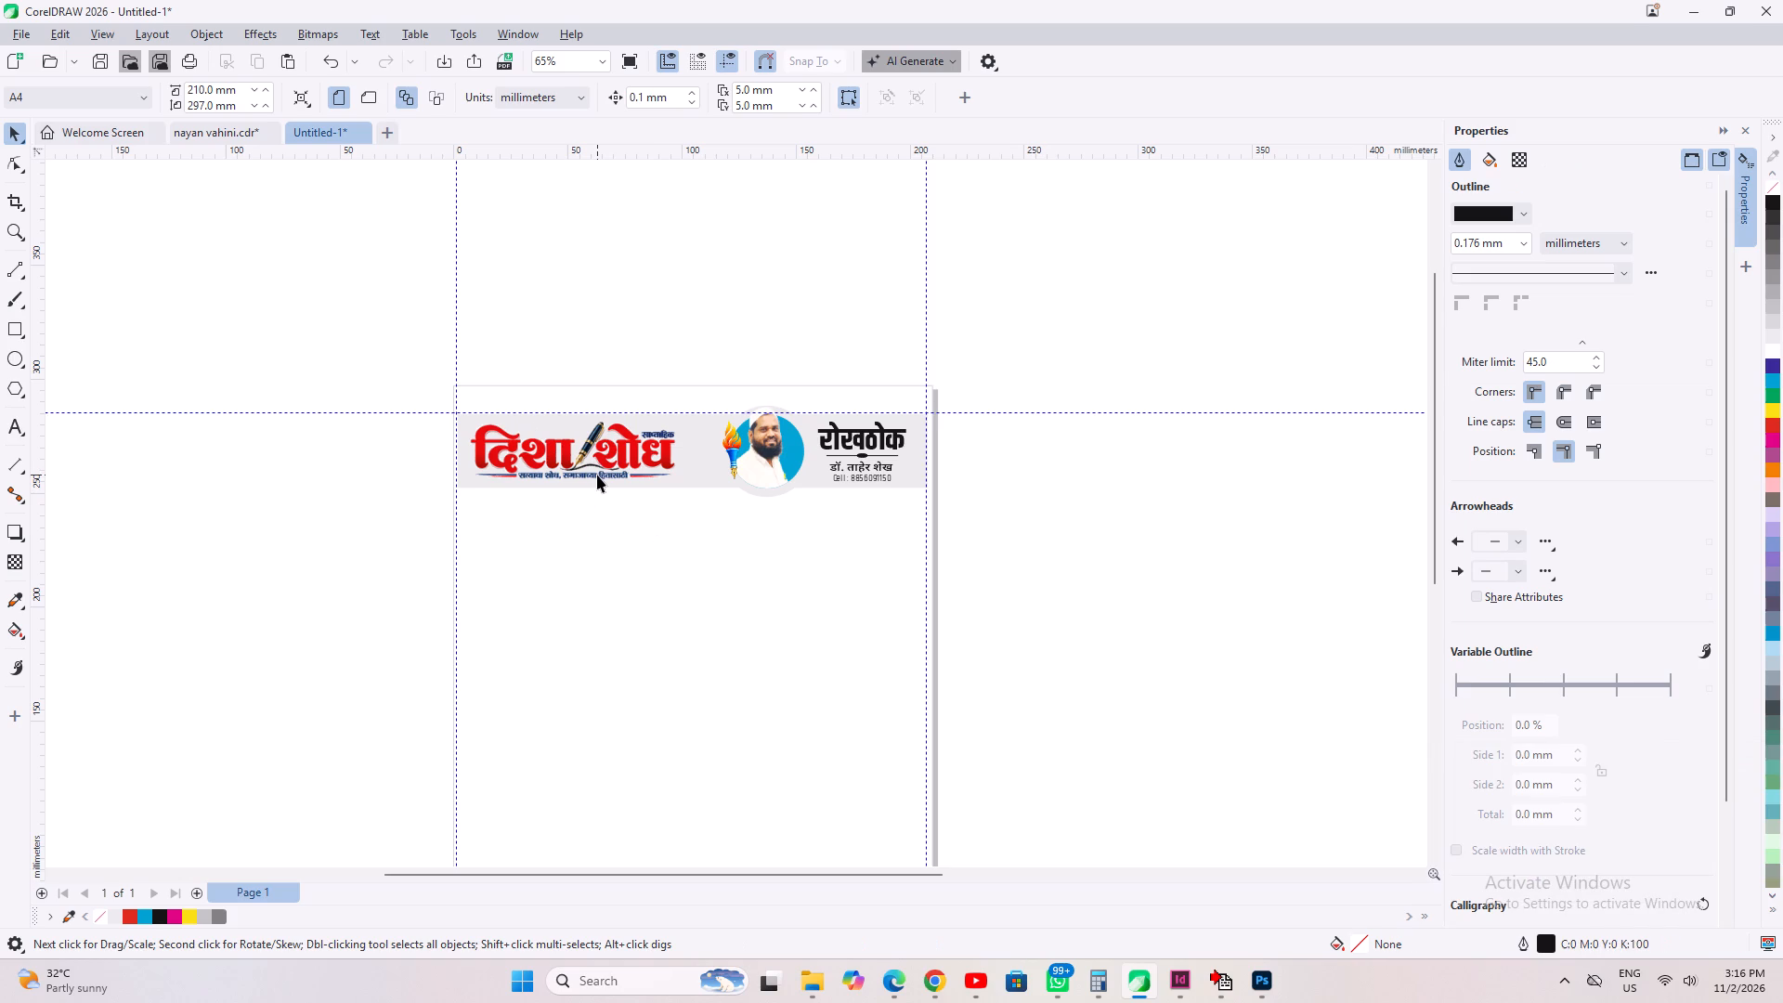
{"action": "left_click", "coordinate": [596, 475]}
{"action": "scroll", "coordinate": [559, 488], "scroll_direction": "up", "scroll_amount": 2}
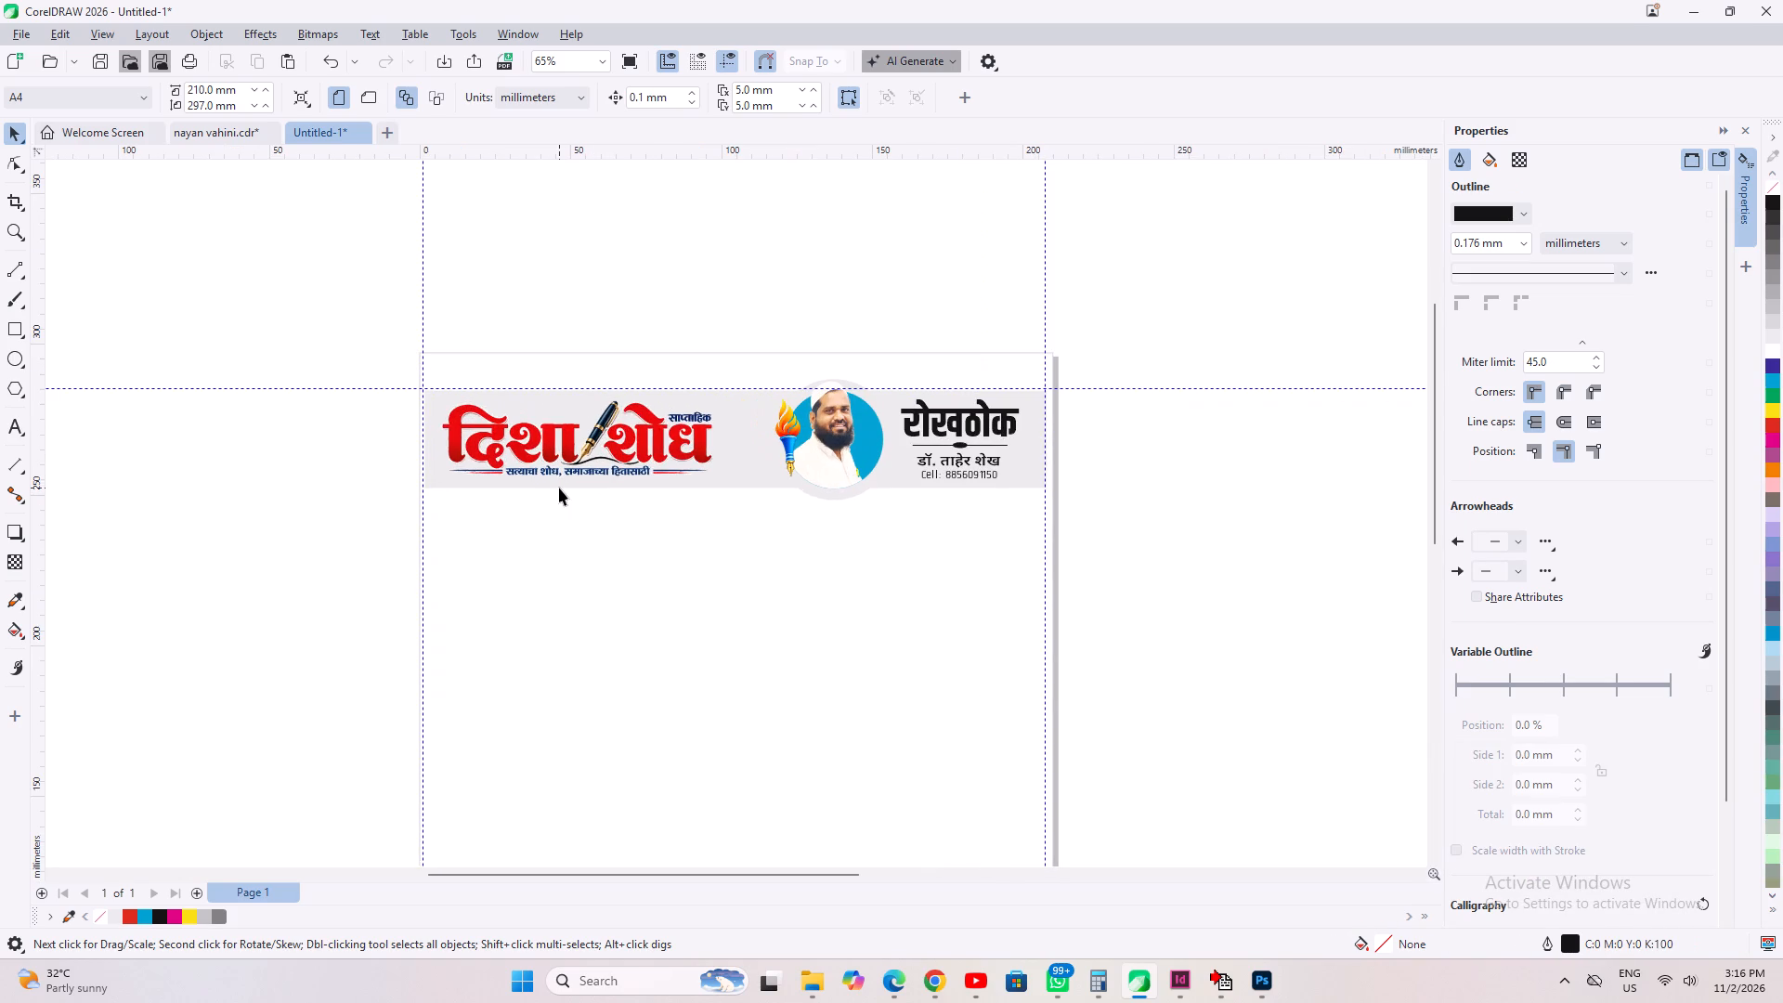
{"action": "left_click", "coordinate": [563, 658]}
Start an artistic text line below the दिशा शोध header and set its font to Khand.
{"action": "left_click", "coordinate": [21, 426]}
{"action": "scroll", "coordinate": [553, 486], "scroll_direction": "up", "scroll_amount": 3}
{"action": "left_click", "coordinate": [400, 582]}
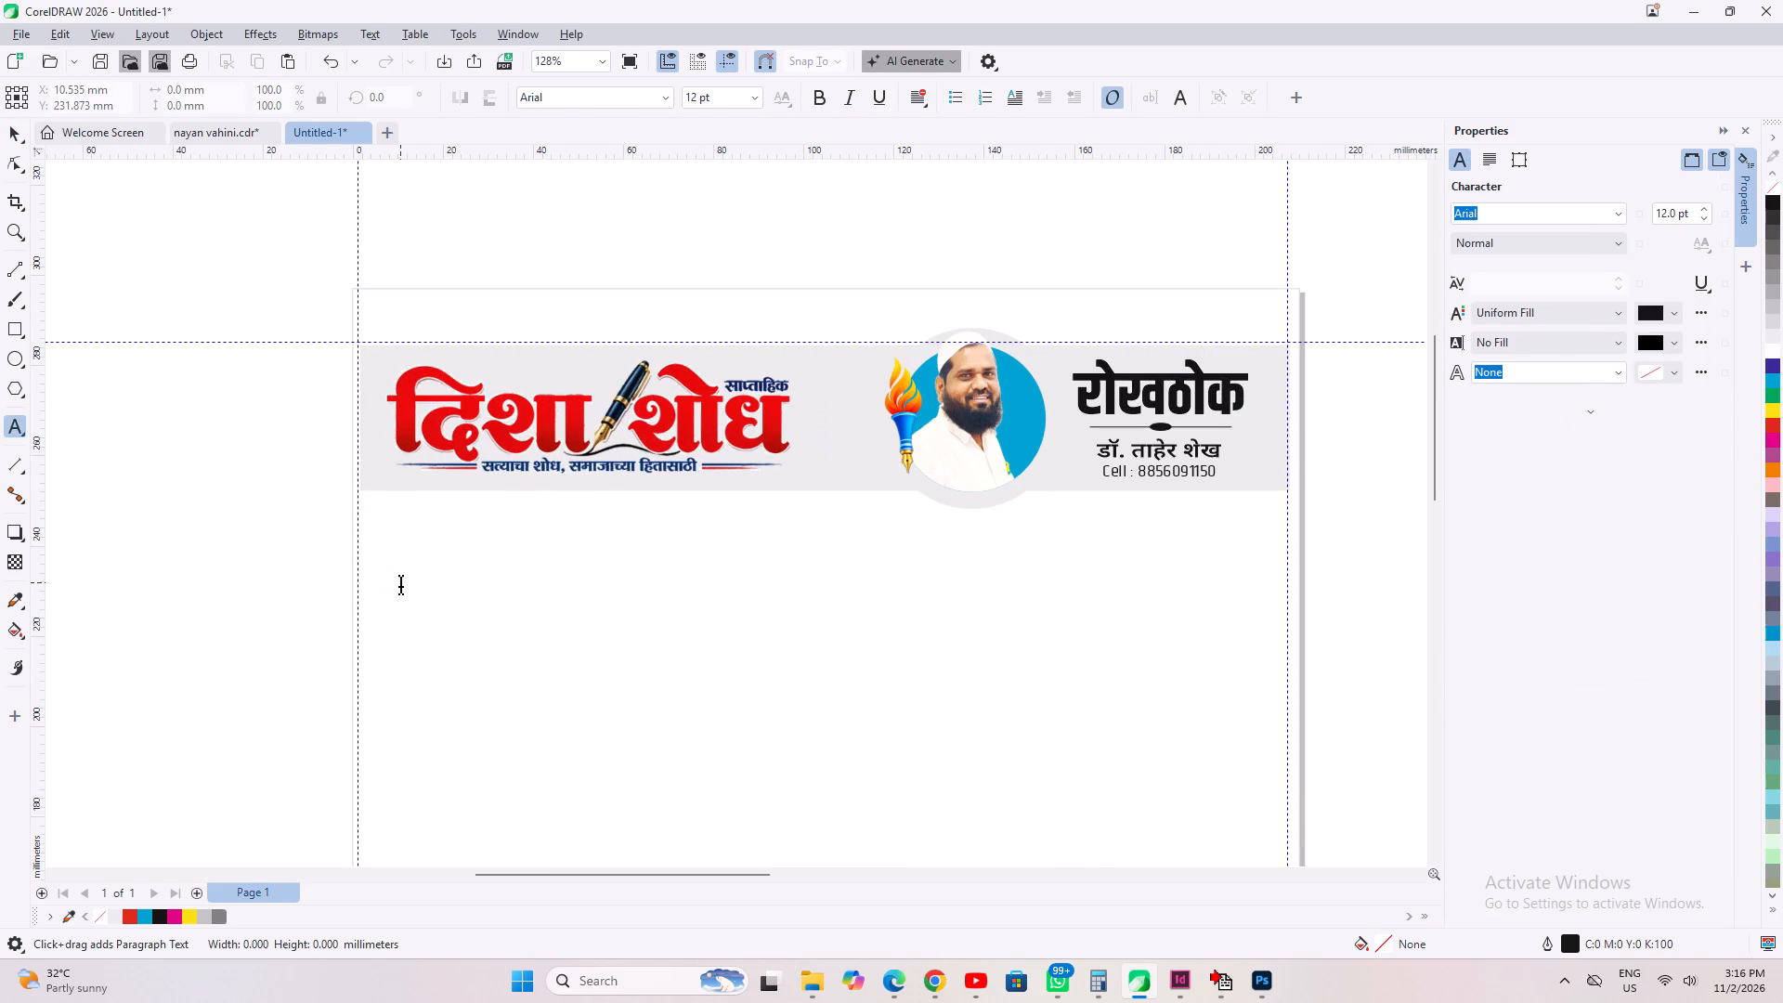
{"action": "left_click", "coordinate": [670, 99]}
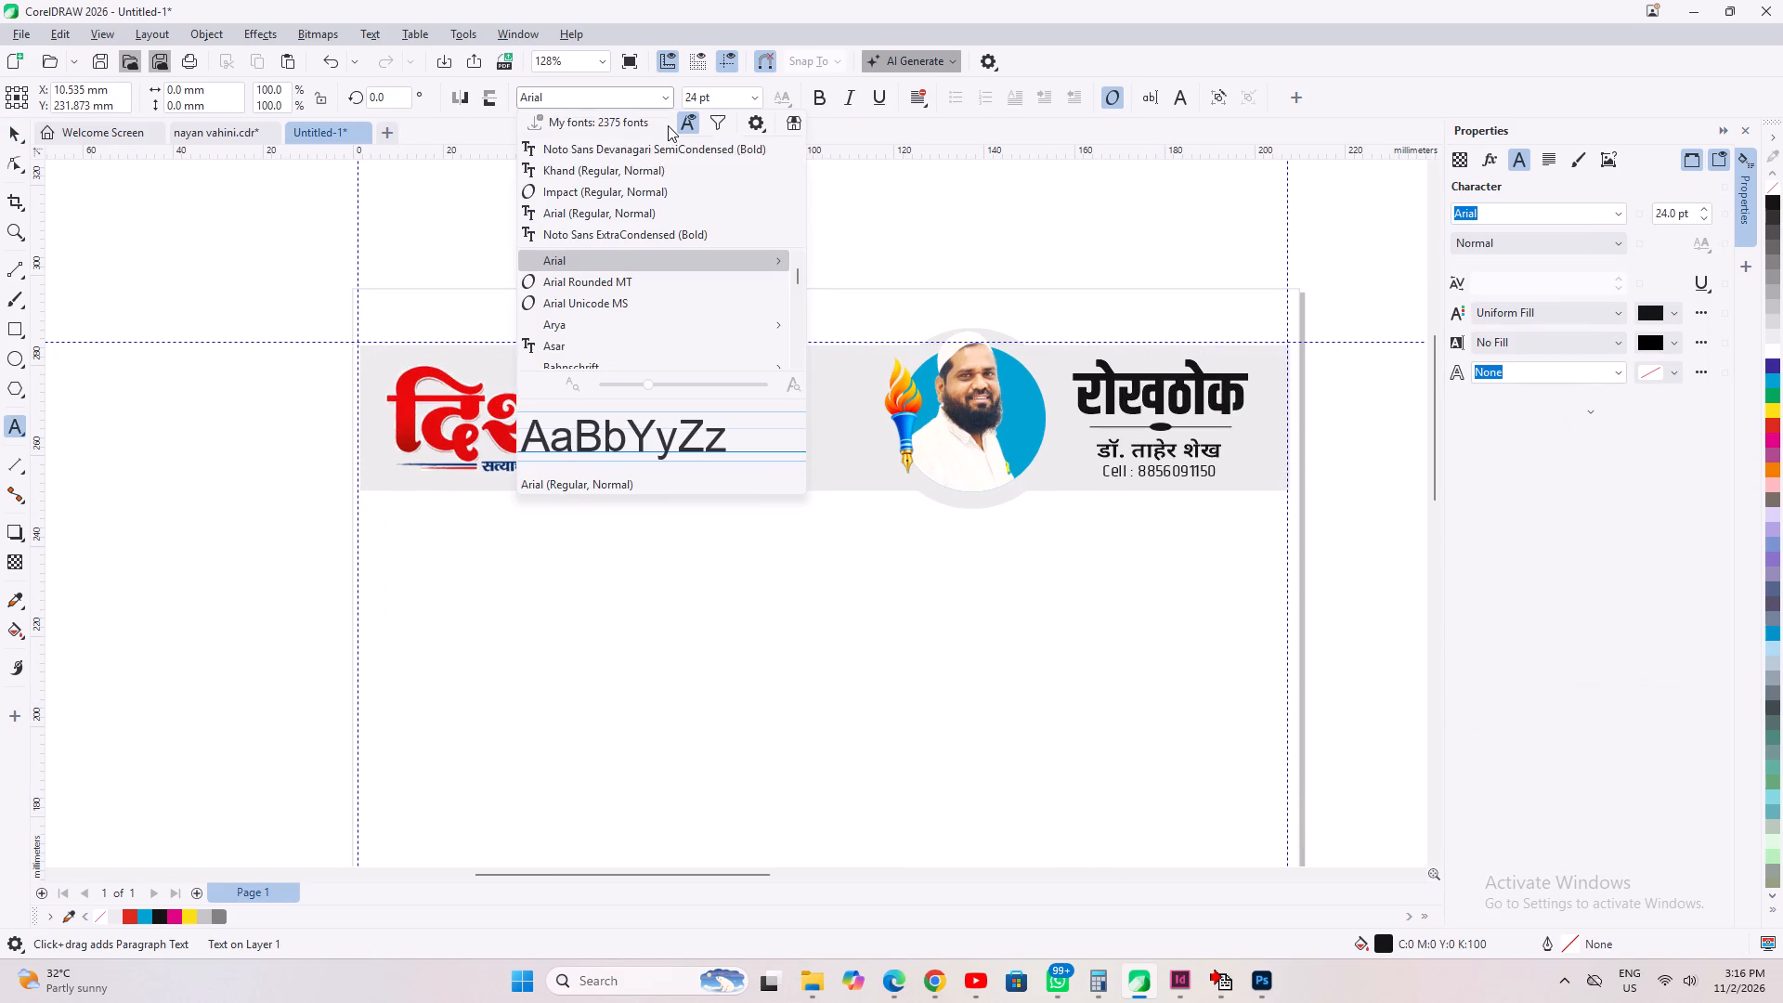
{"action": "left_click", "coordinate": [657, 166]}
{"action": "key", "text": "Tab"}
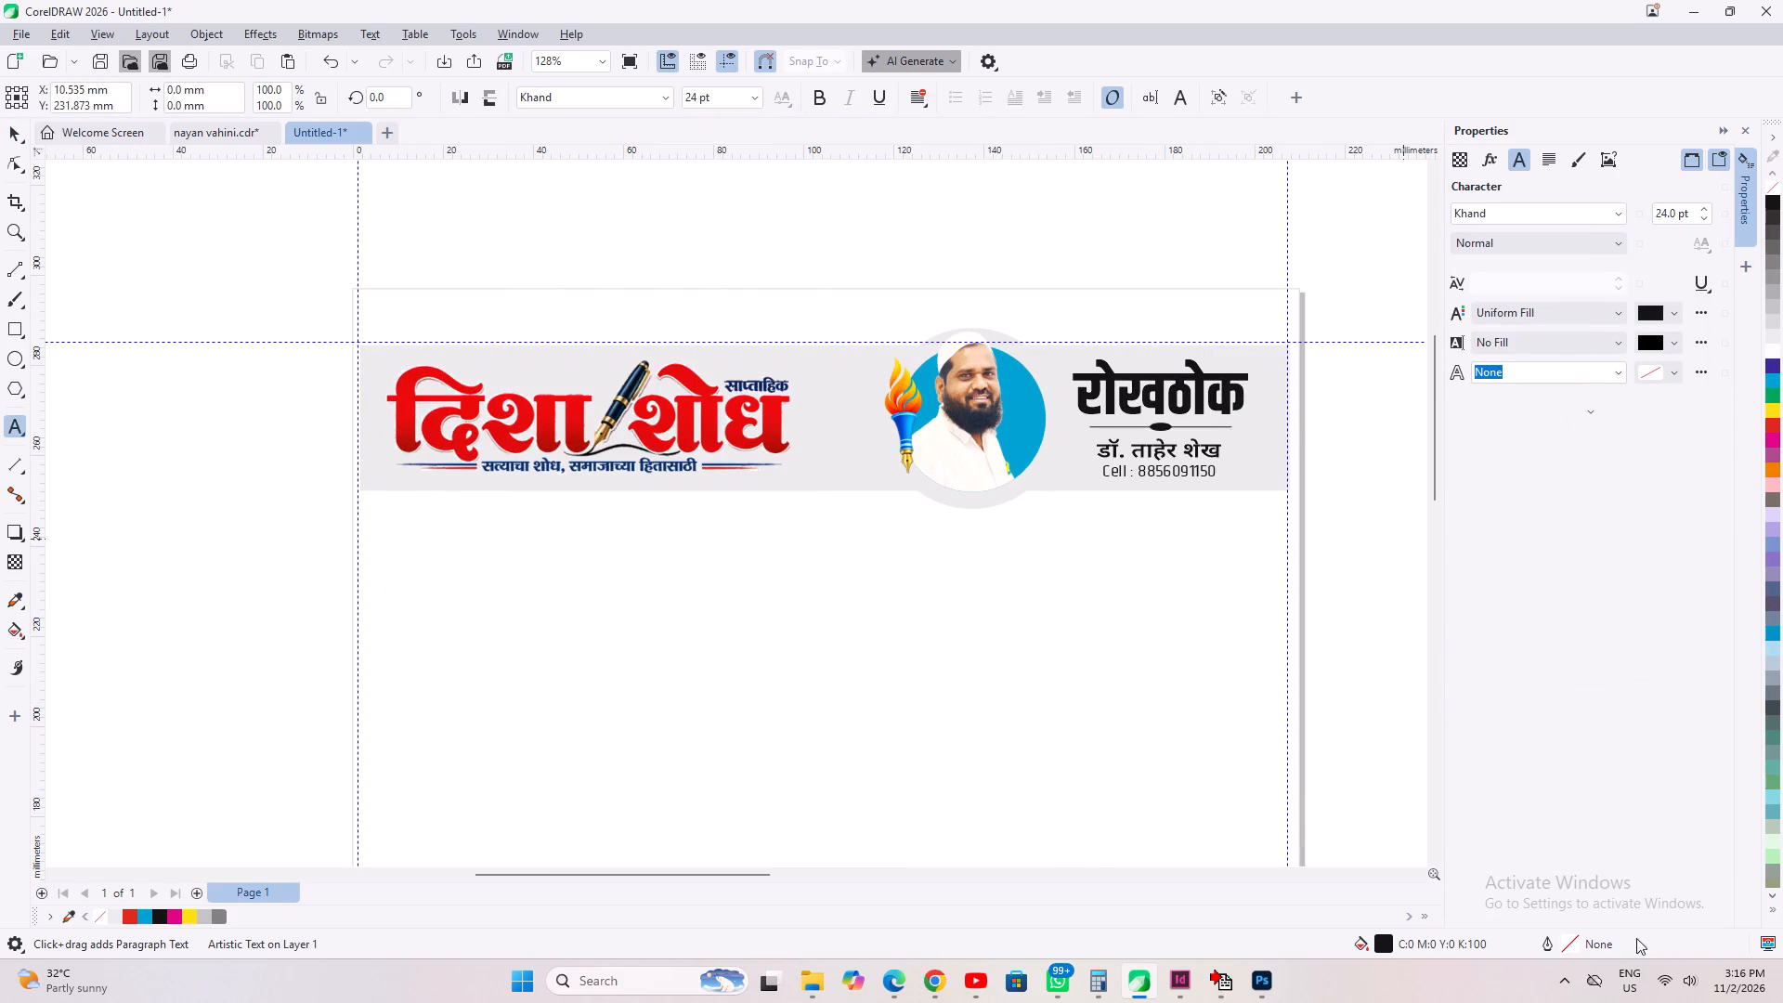
Open the Shree-Lipi keyboard handler and examine its application options and script setup choices.
{"action": "left_click", "coordinate": [1553, 985]}
{"action": "double_click", "coordinate": [1487, 920]}
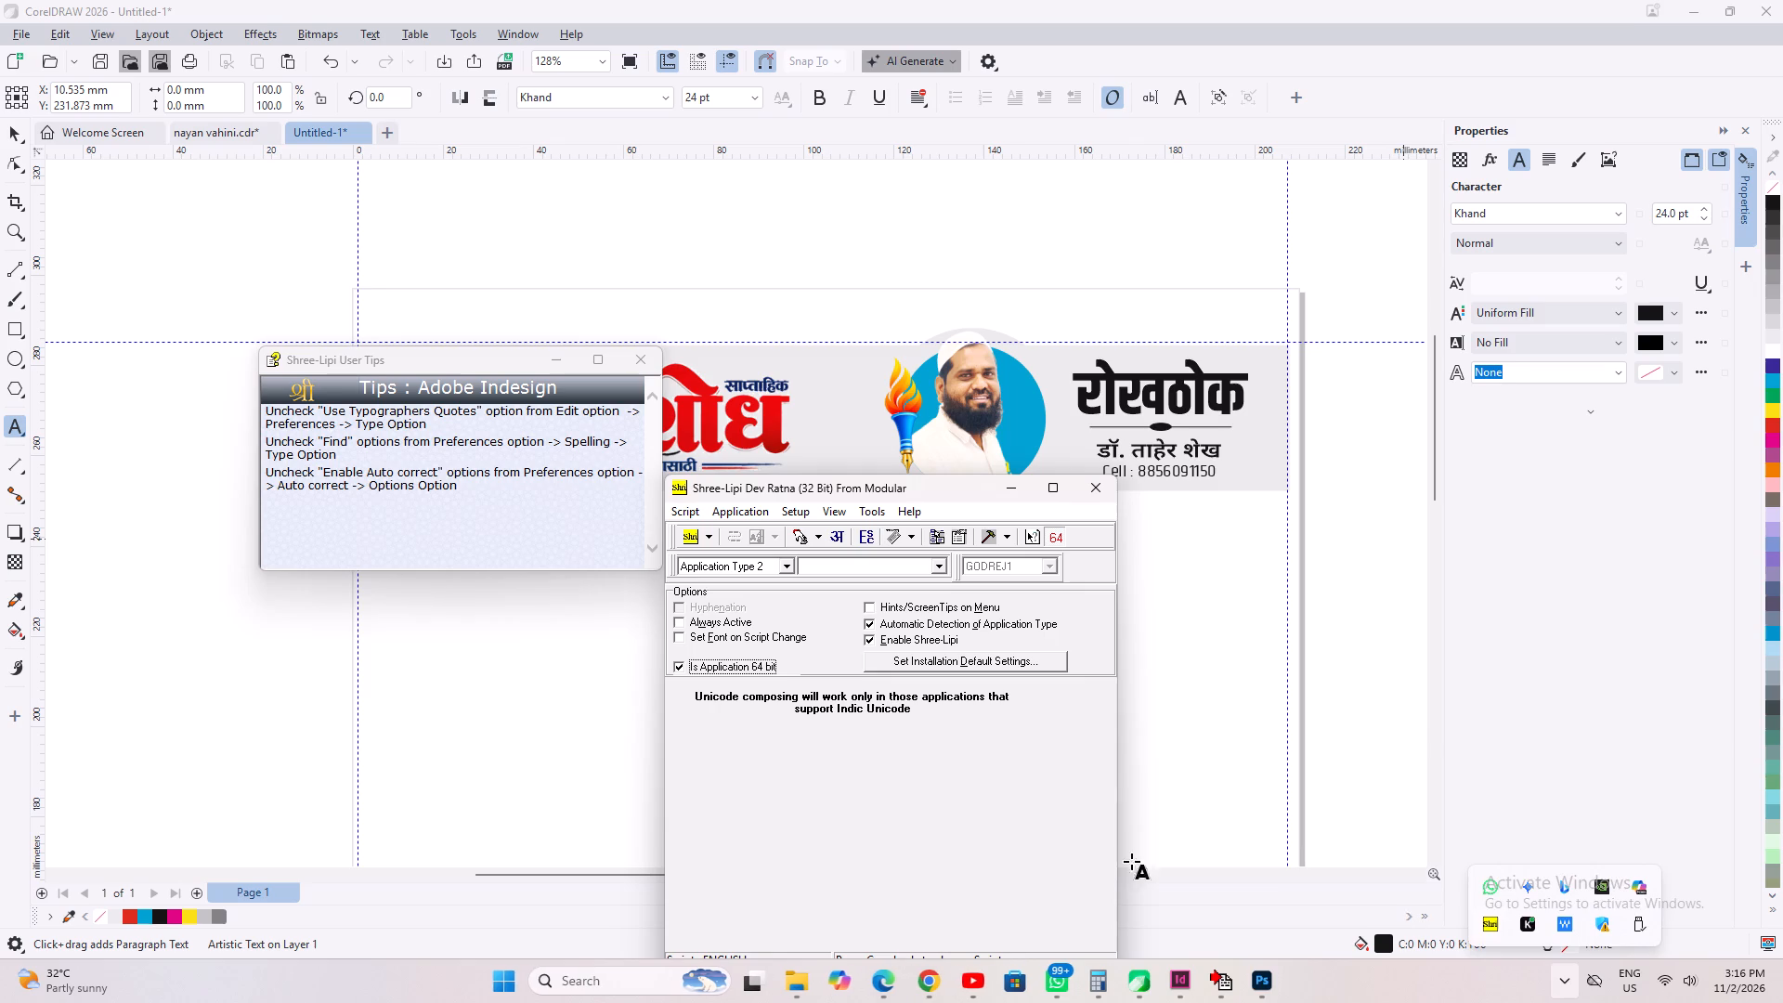
{"action": "key", "text": "Tab"}
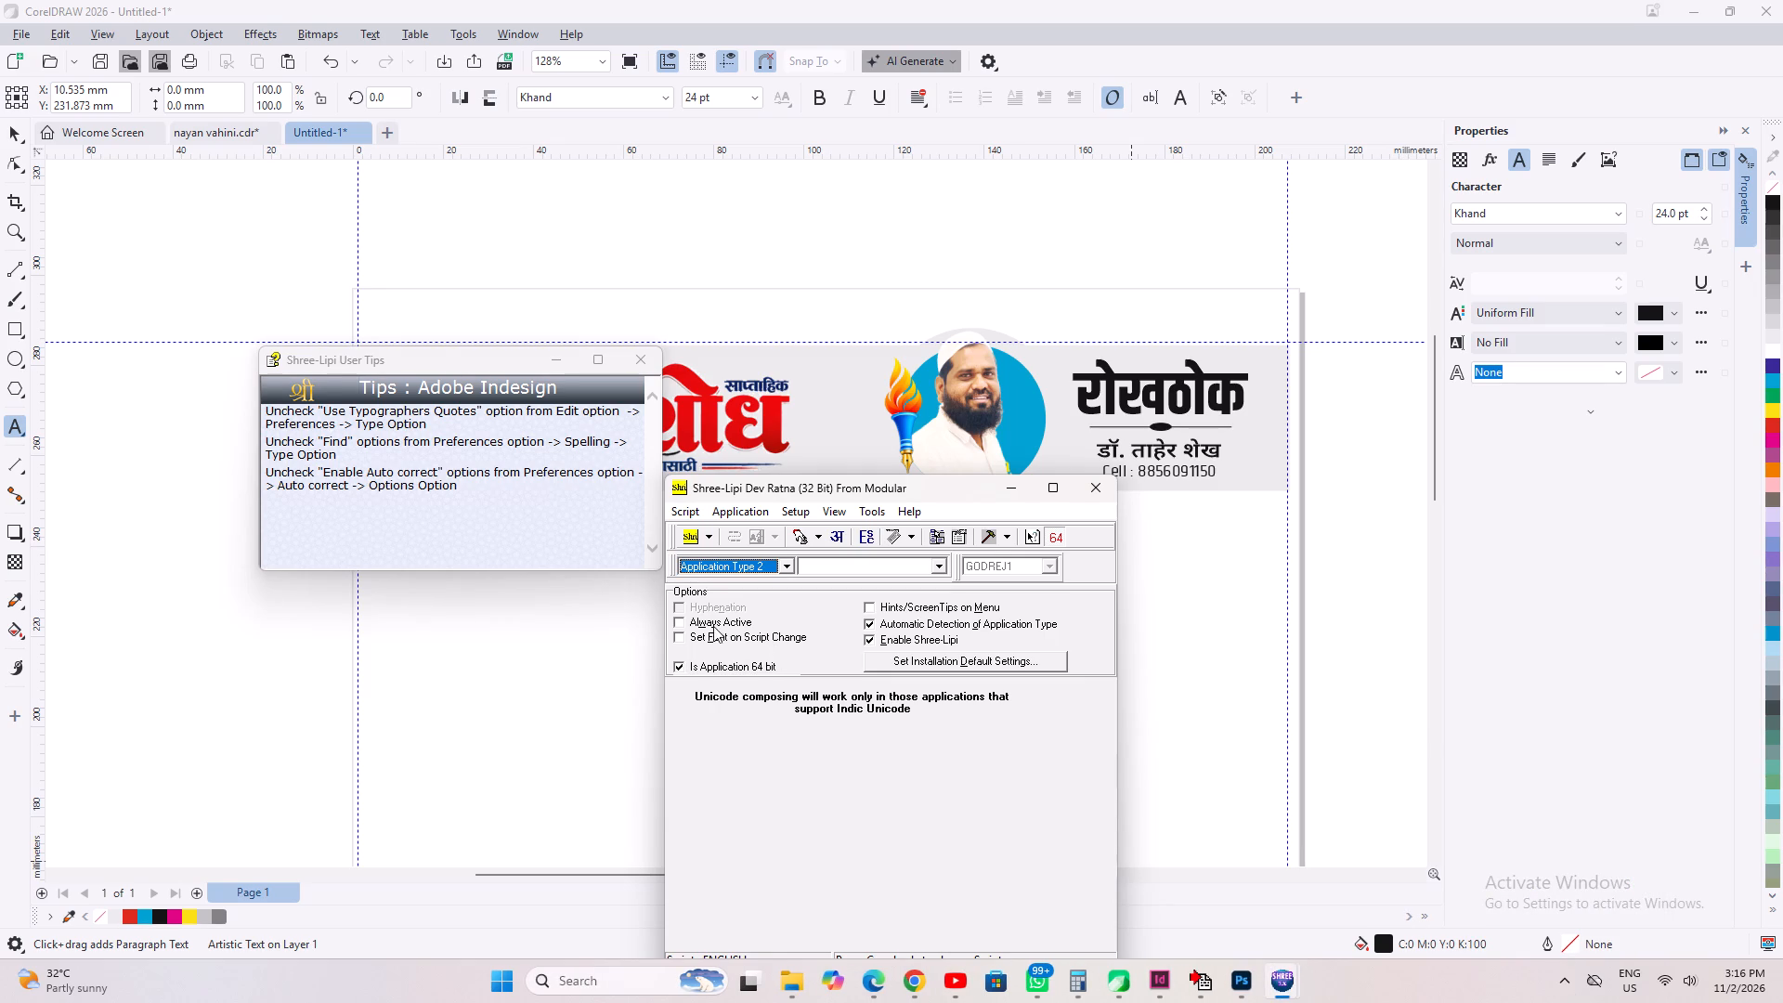
{"action": "left_click", "coordinate": [703, 631]}
{"action": "left_click", "coordinate": [707, 634]}
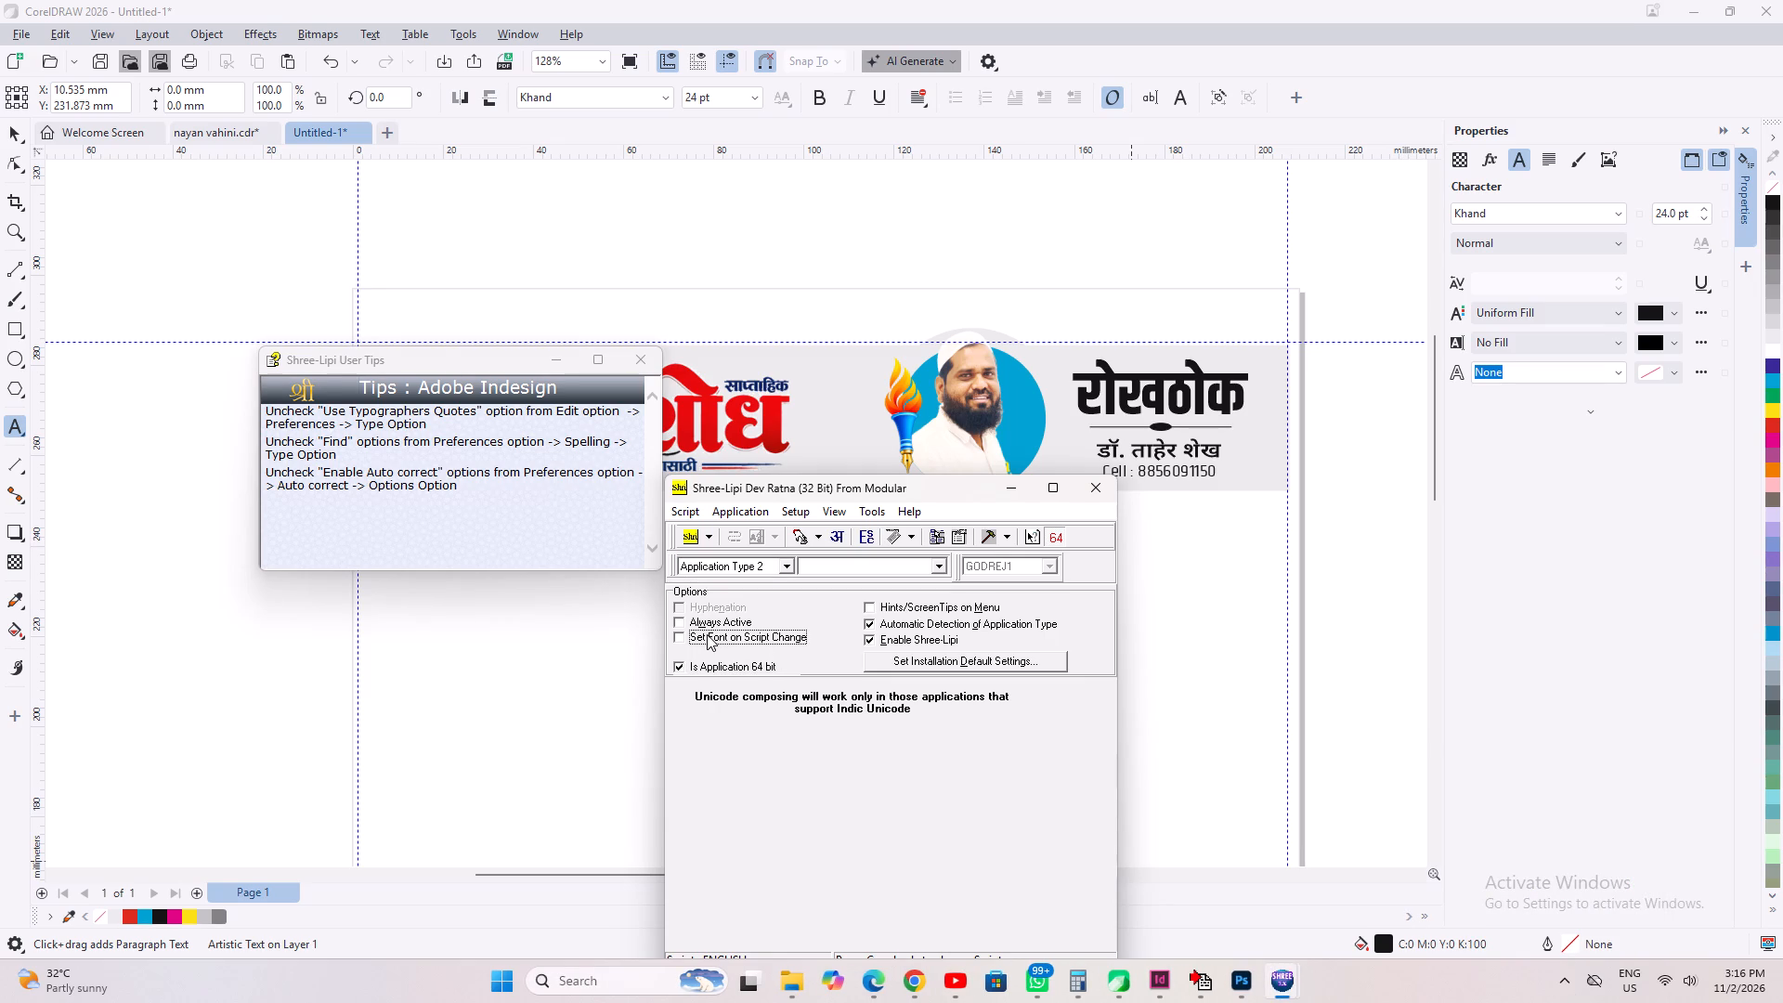
{"action": "left_click", "coordinate": [800, 504]}
{"action": "left_click", "coordinate": [803, 544]}
{"action": "left_click", "coordinate": [825, 536]}
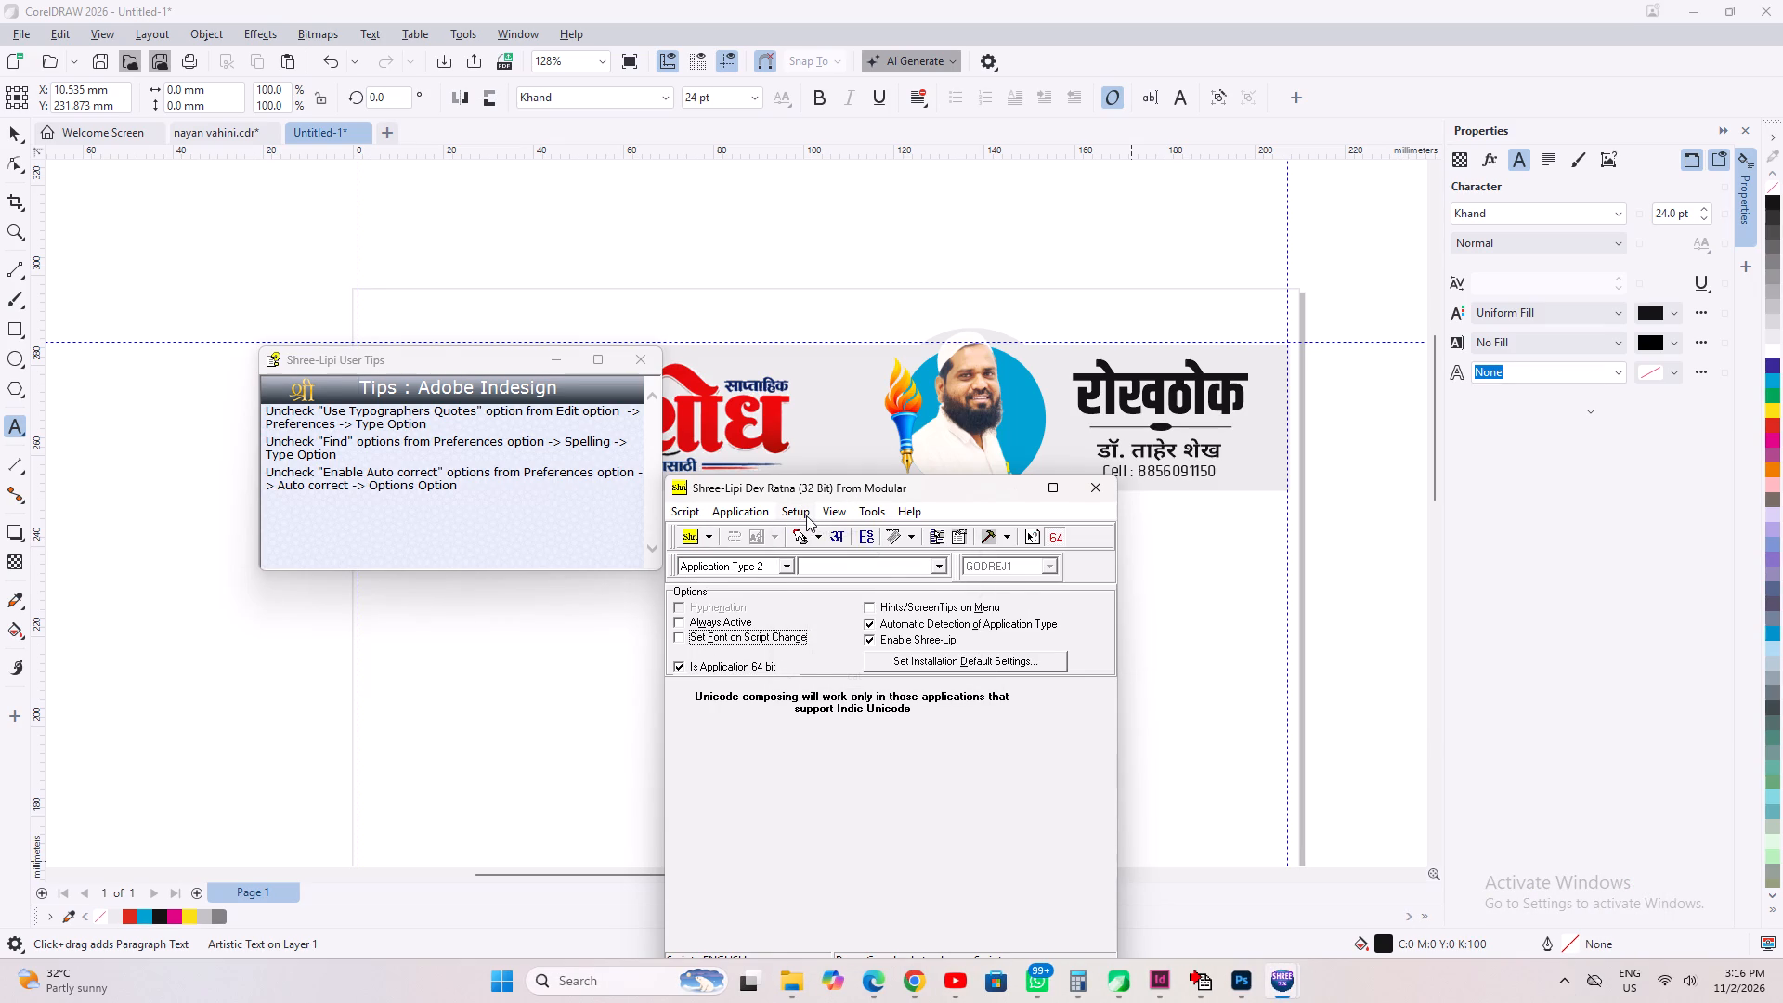
{"action": "left_click", "coordinate": [806, 515]}
{"action": "left_click", "coordinate": [810, 543]}
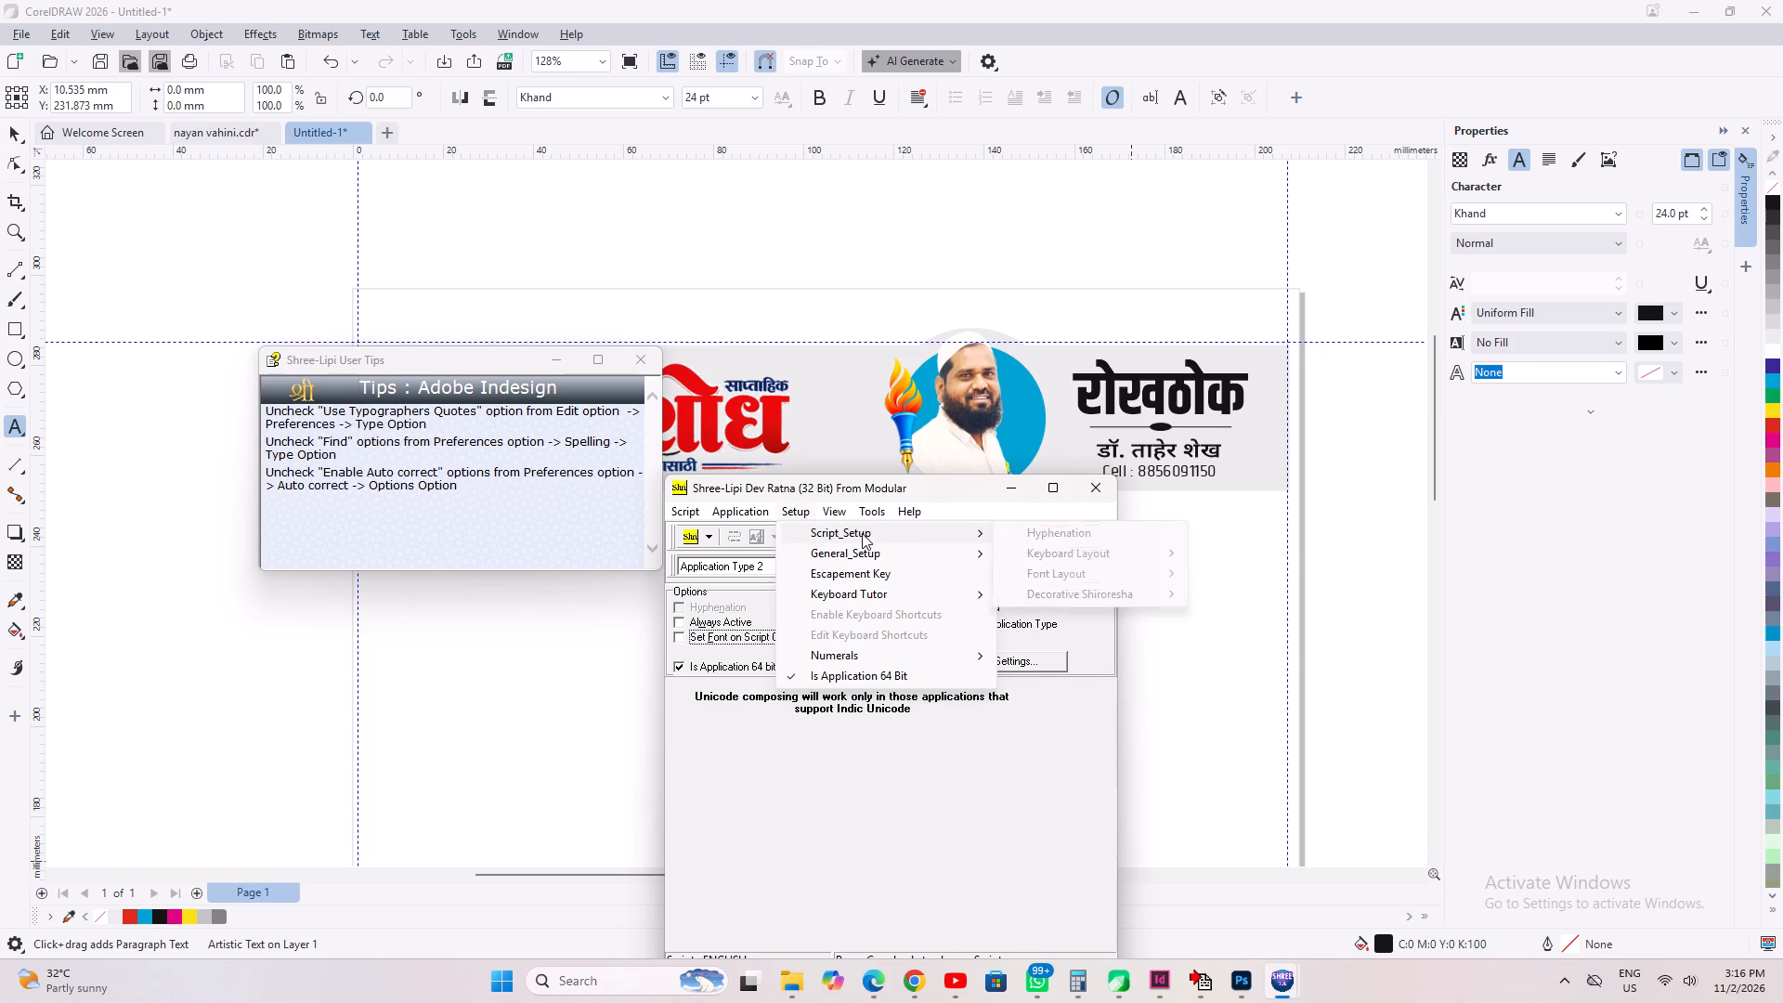
{"action": "left_click", "coordinate": [812, 493]}
{"action": "left_click", "coordinate": [798, 511]}
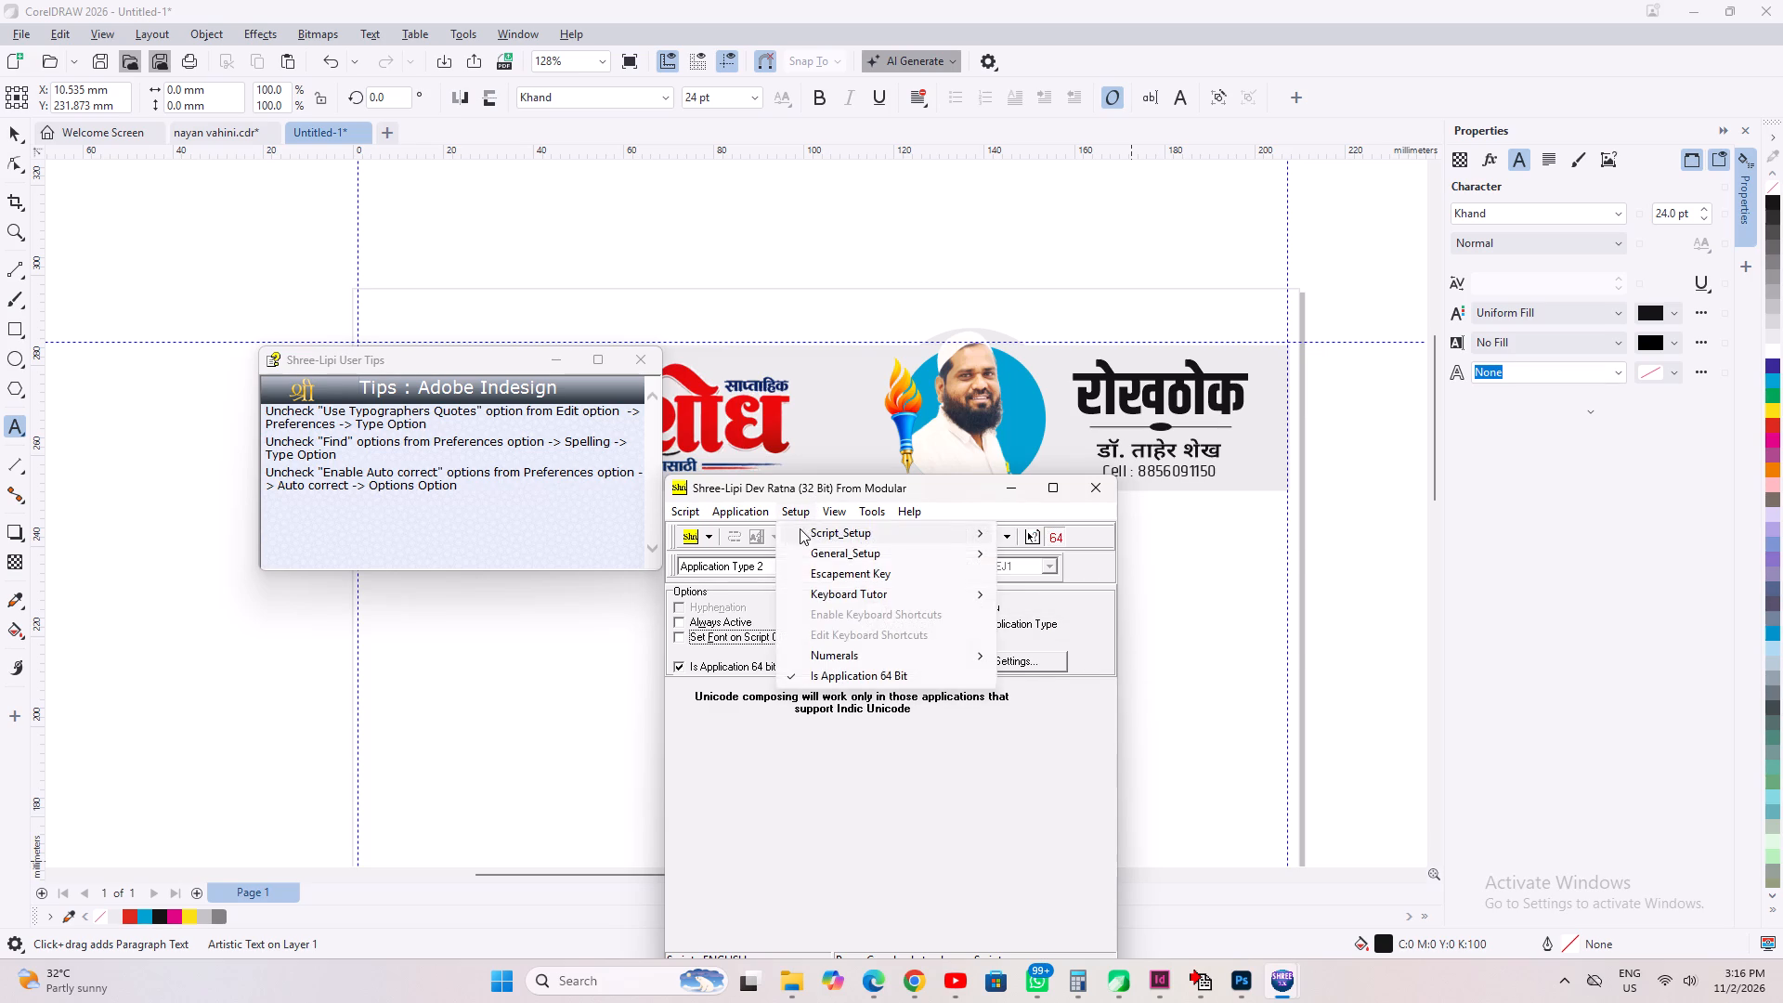
{"action": "left_click", "coordinate": [846, 473]}
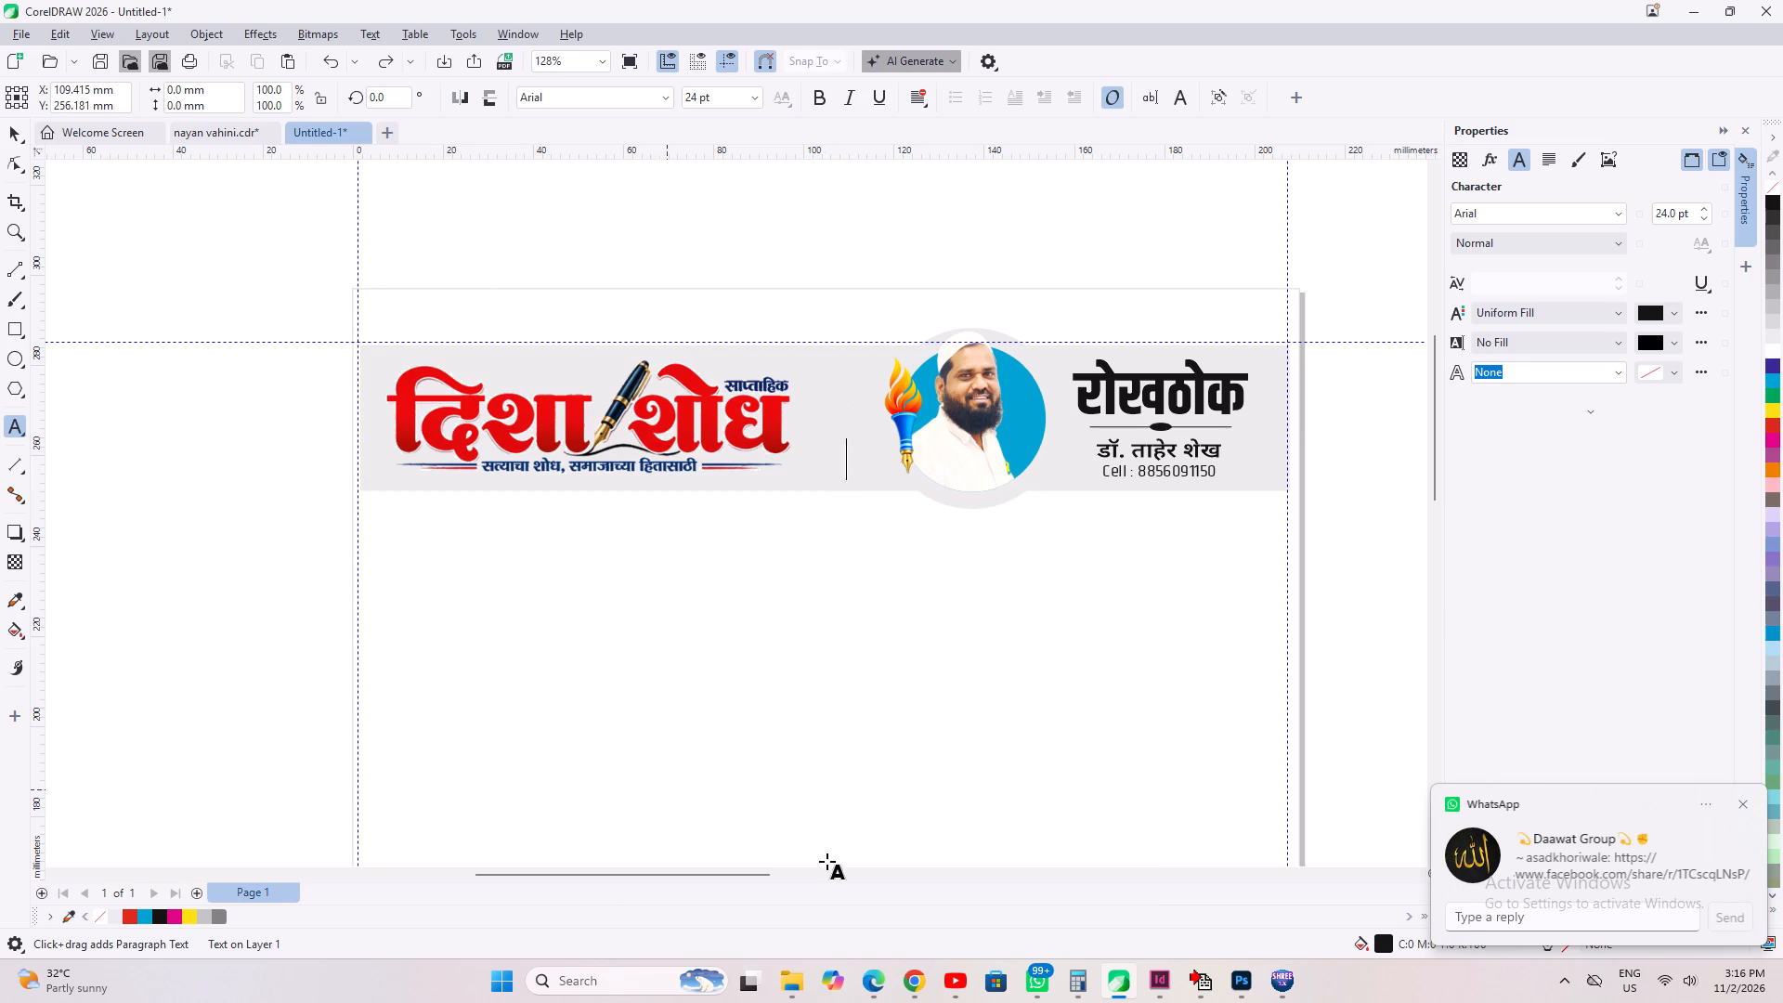
Reopen the Shree-Lipi keyboard handler, examine its setup choices again, and return to the CorelDRAW page.
{"action": "left_click", "coordinate": [1565, 993]}
{"action": "double_click", "coordinate": [1497, 931]}
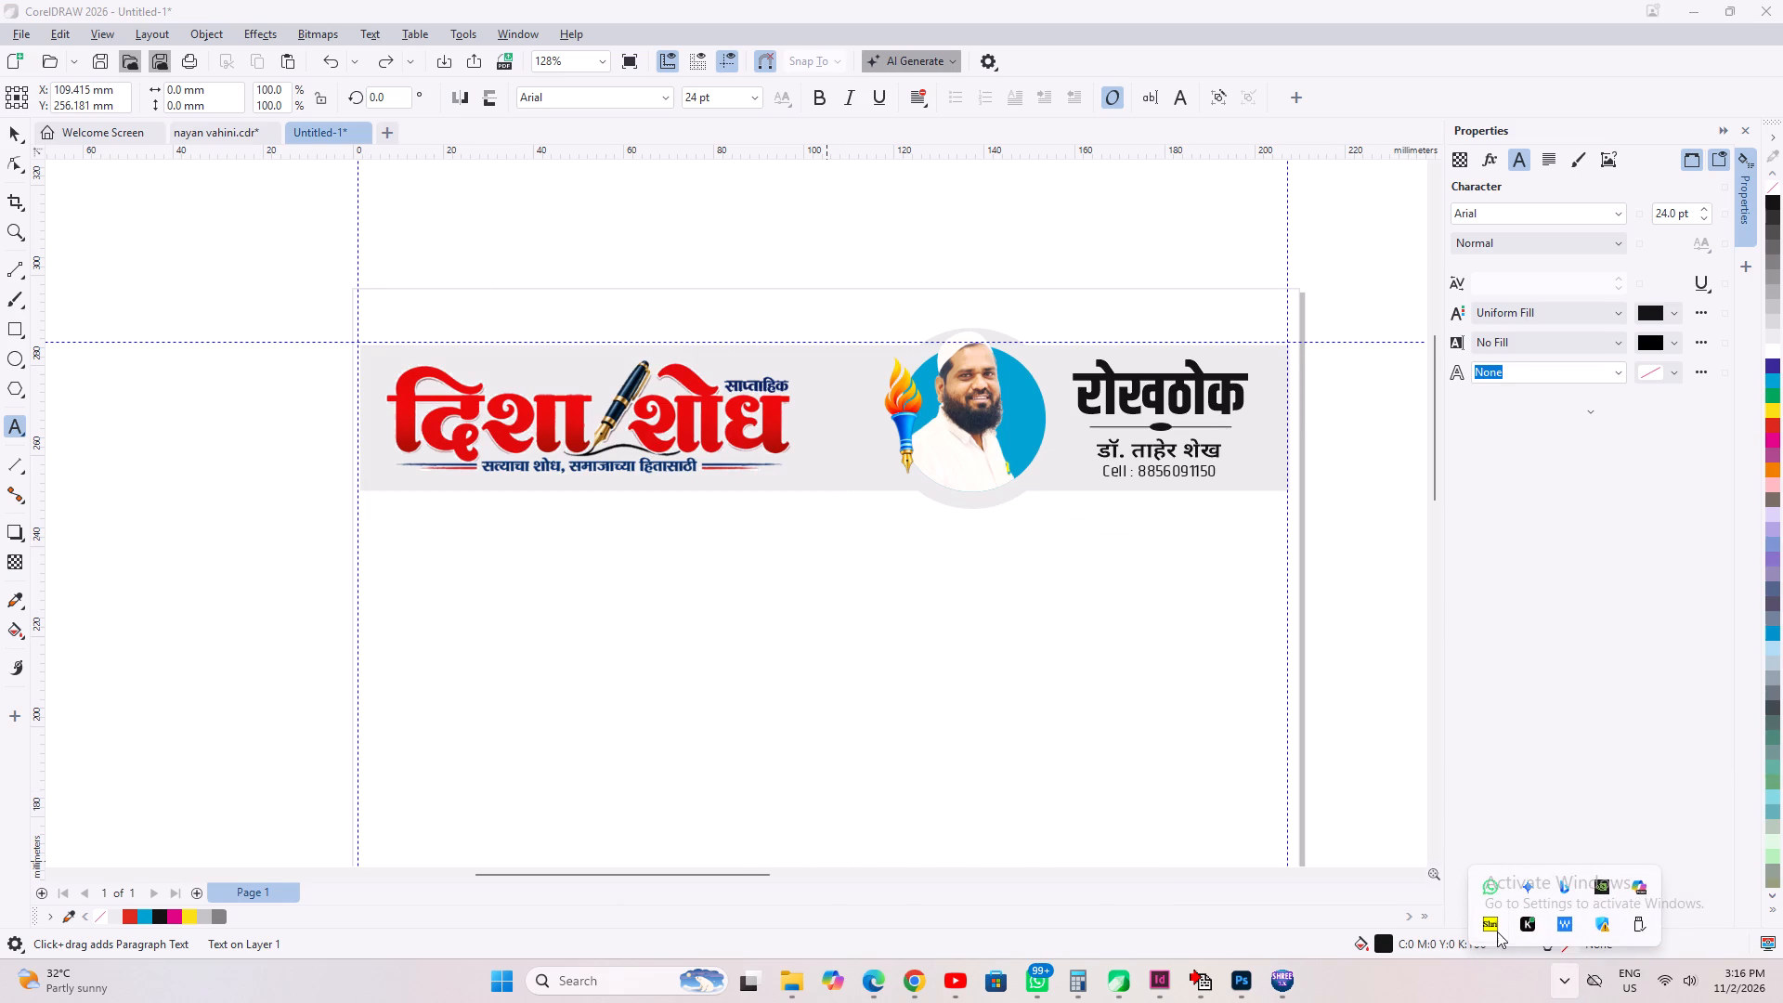
{"action": "left_click", "coordinate": [790, 504]}
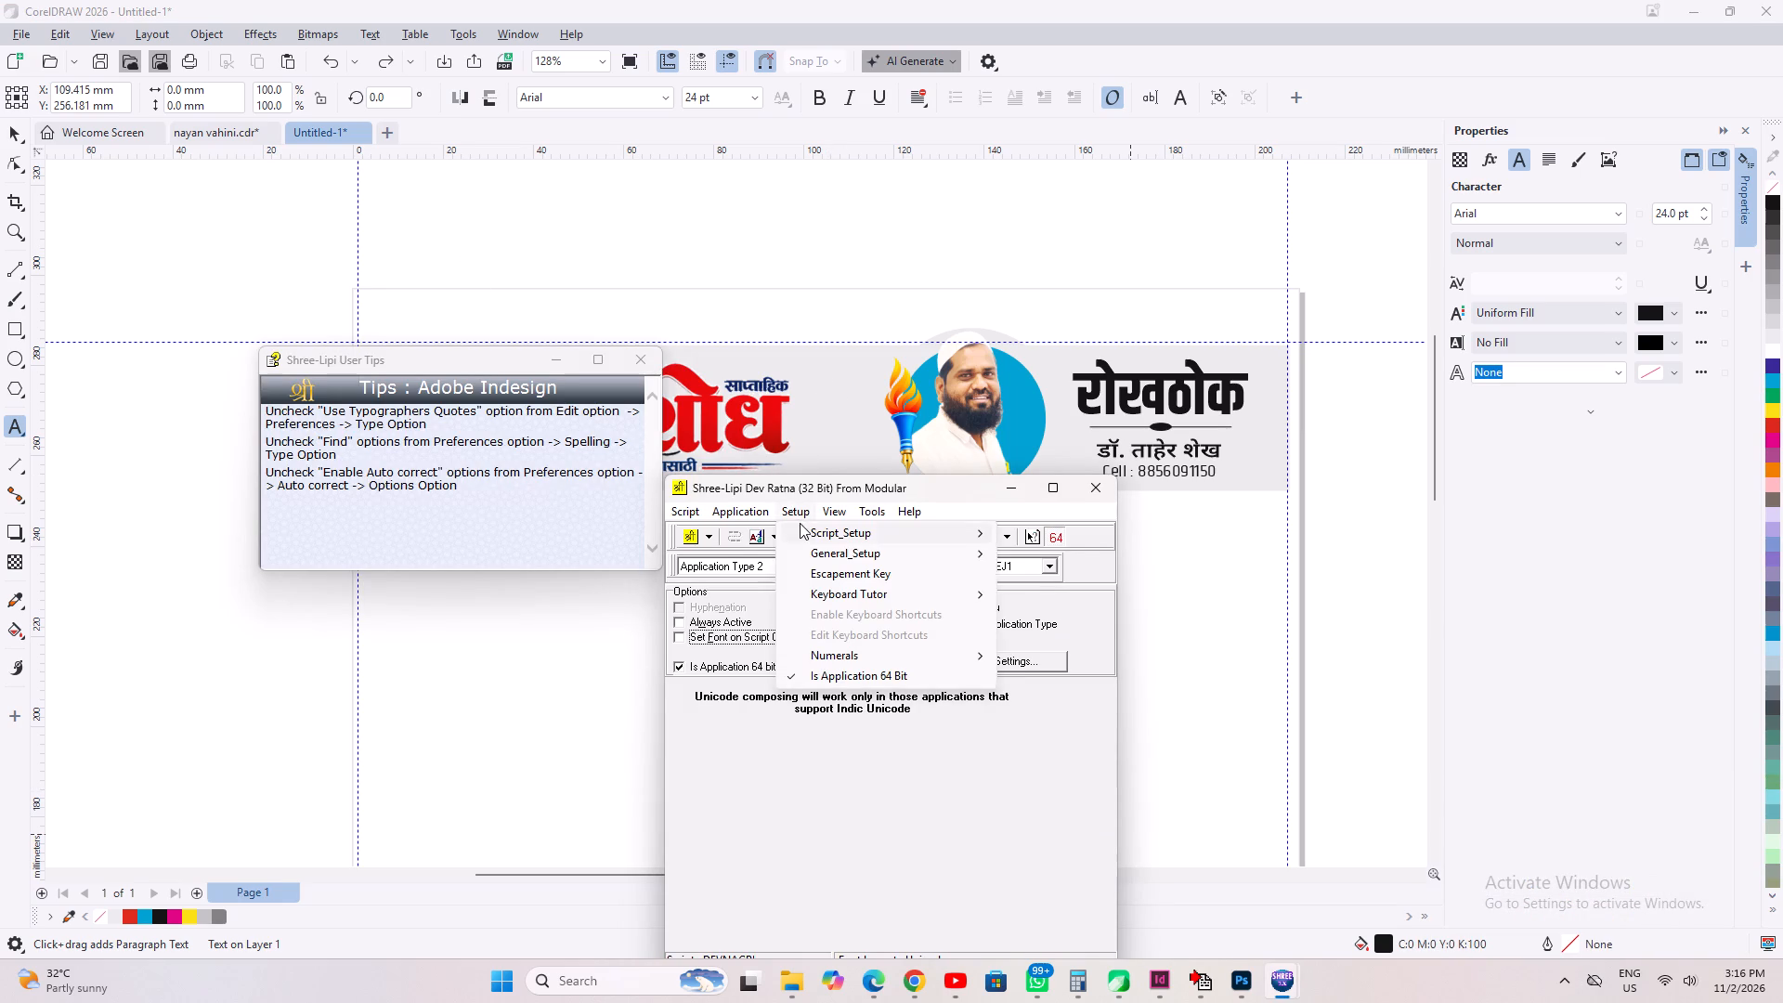
{"action": "left_click", "coordinate": [800, 523]}
{"action": "left_click", "coordinate": [1003, 498]}
Add an artistic text line below the header reading "वर्ष 2", removing the duplicated ष.
{"action": "scroll", "coordinate": [746, 561], "scroll_direction": "down", "scroll_amount": 1}
{"action": "scroll", "coordinate": [489, 558], "scroll_direction": "up", "scroll_amount": 1}
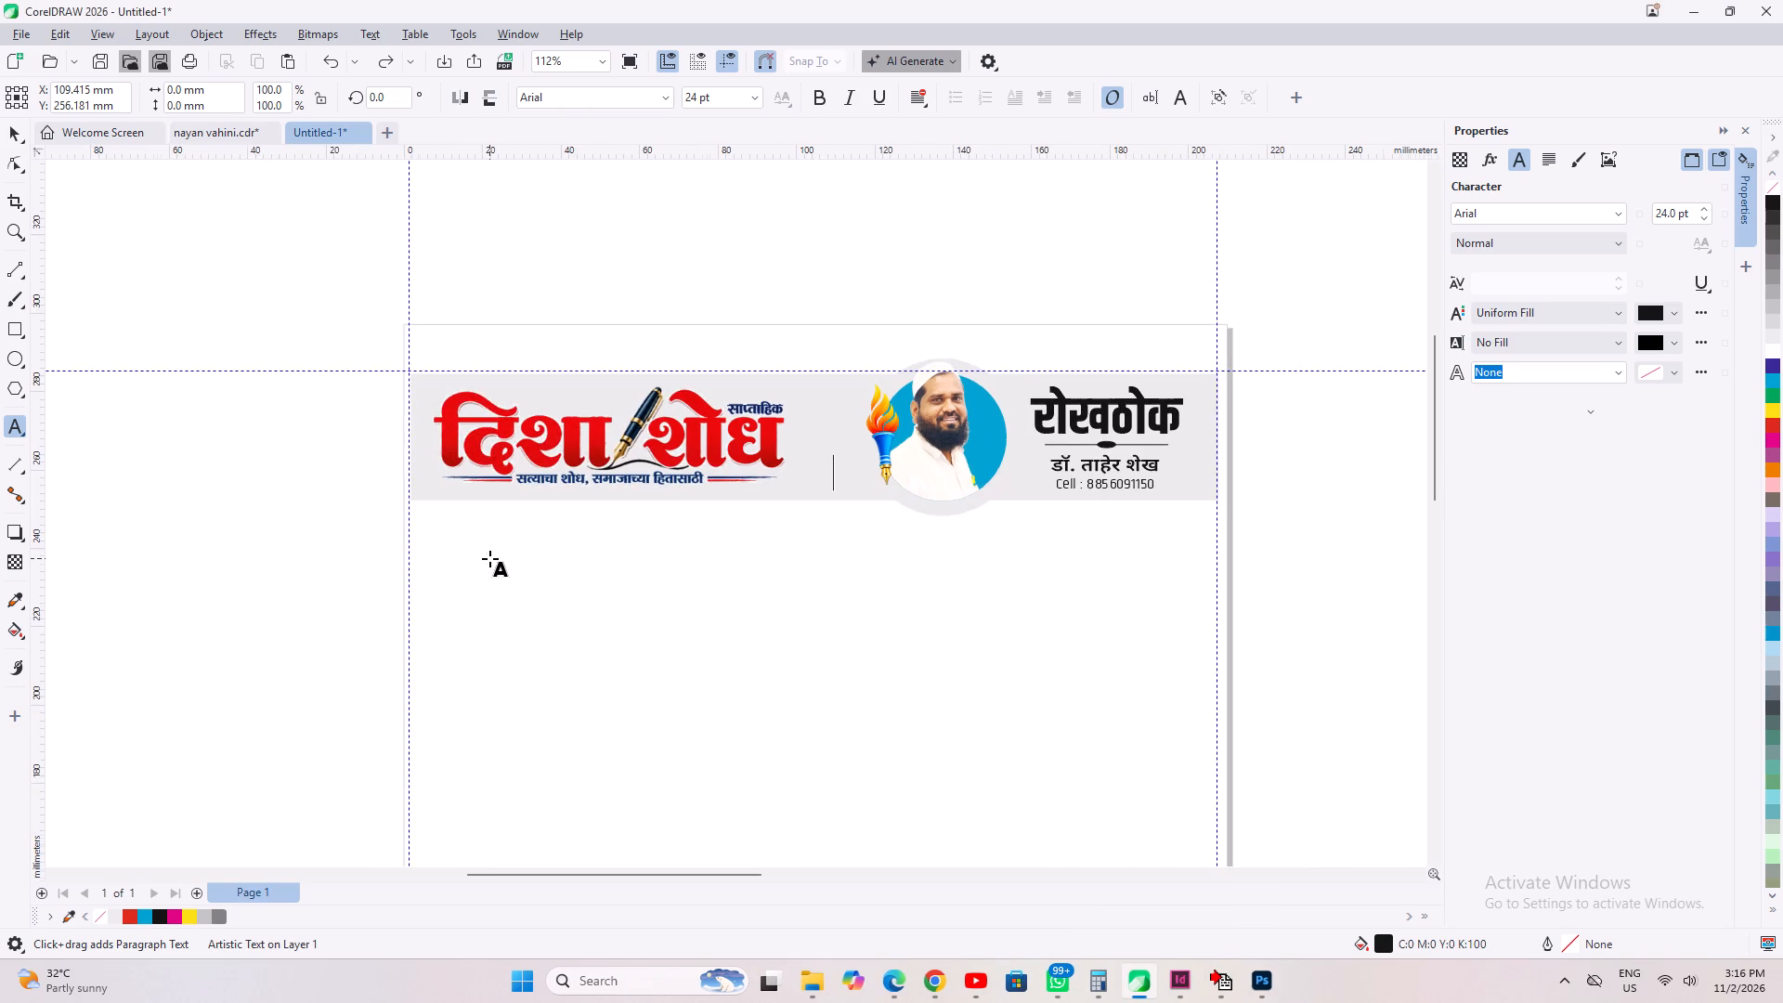
{"action": "left_click", "coordinate": [489, 558]}
{"action": "type", "text": "O\"z"}
{"action": "key", "text": "space"}
{"action": "type", "text": "2"}
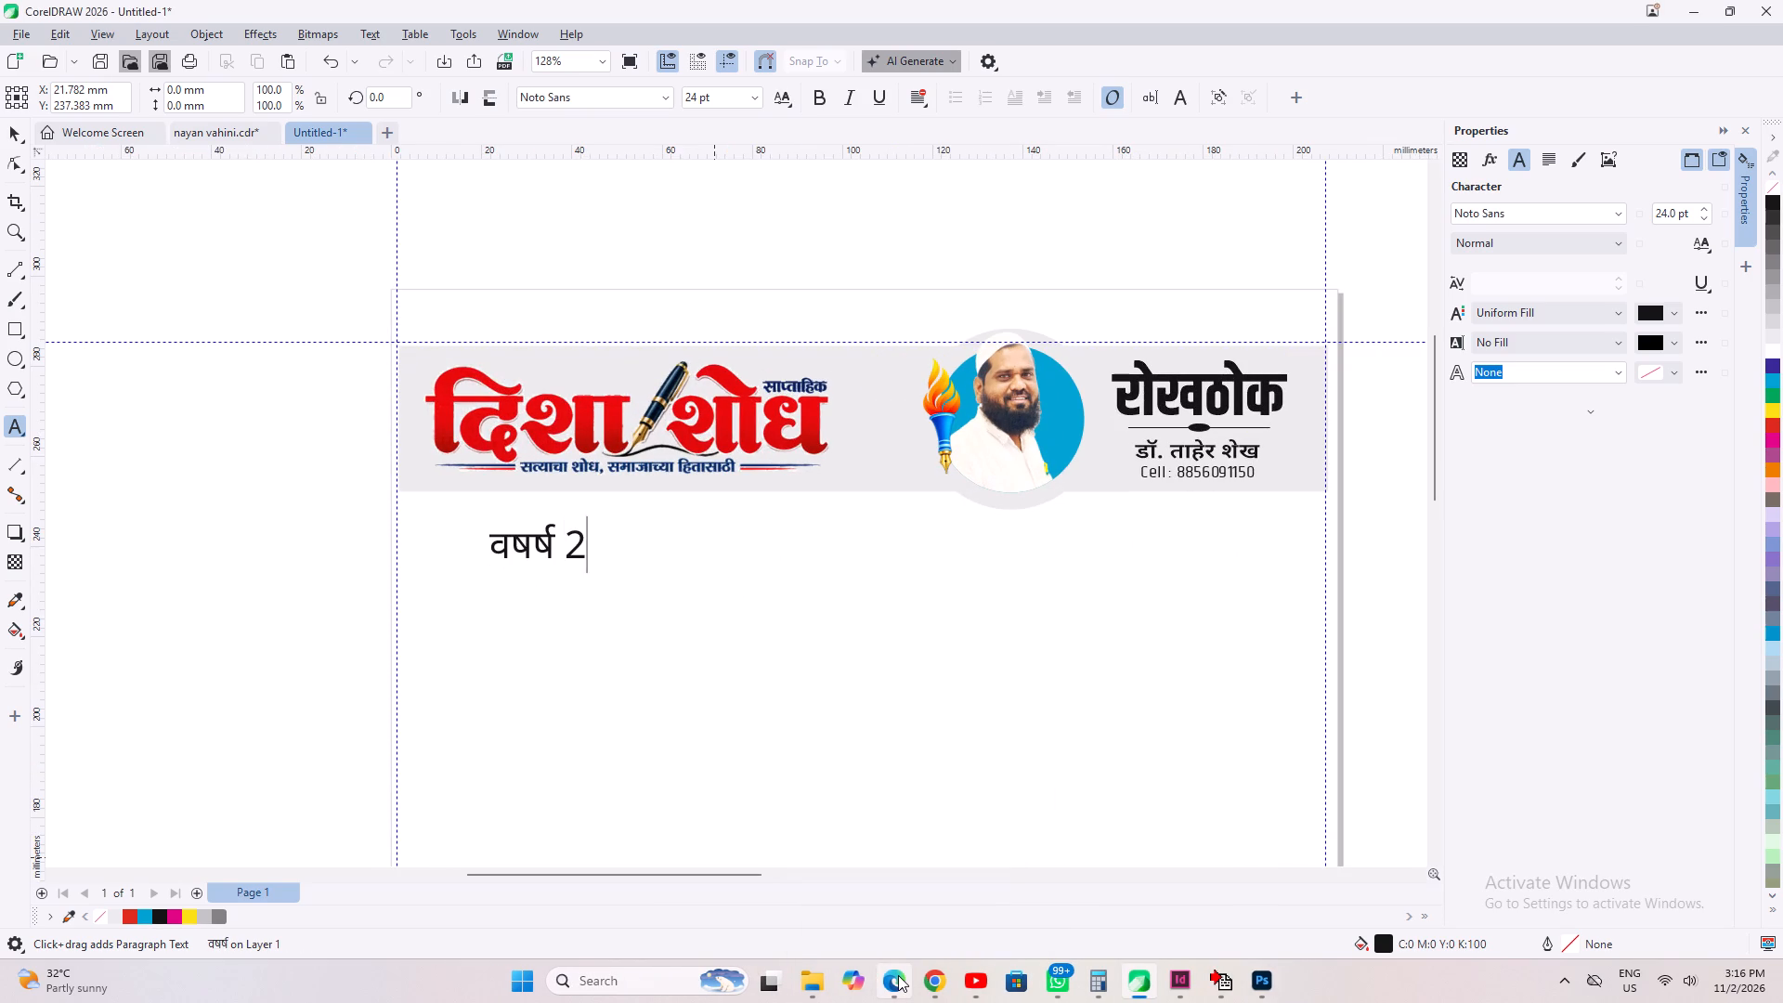
{"action": "key", "text": "space"}
{"action": "key", "text": "Left"}
{"action": "key", "text": "Left"}
{"action": "key", "text": "Left"}
{"action": "key", "text": "Left"}
{"action": "key", "text": "BackSpace"}
{"action": "key", "text": "Right"}
{"action": "key", "text": "Right"}
{"action": "key", "text": "Right"}
{"action": "key", "text": "Right"}
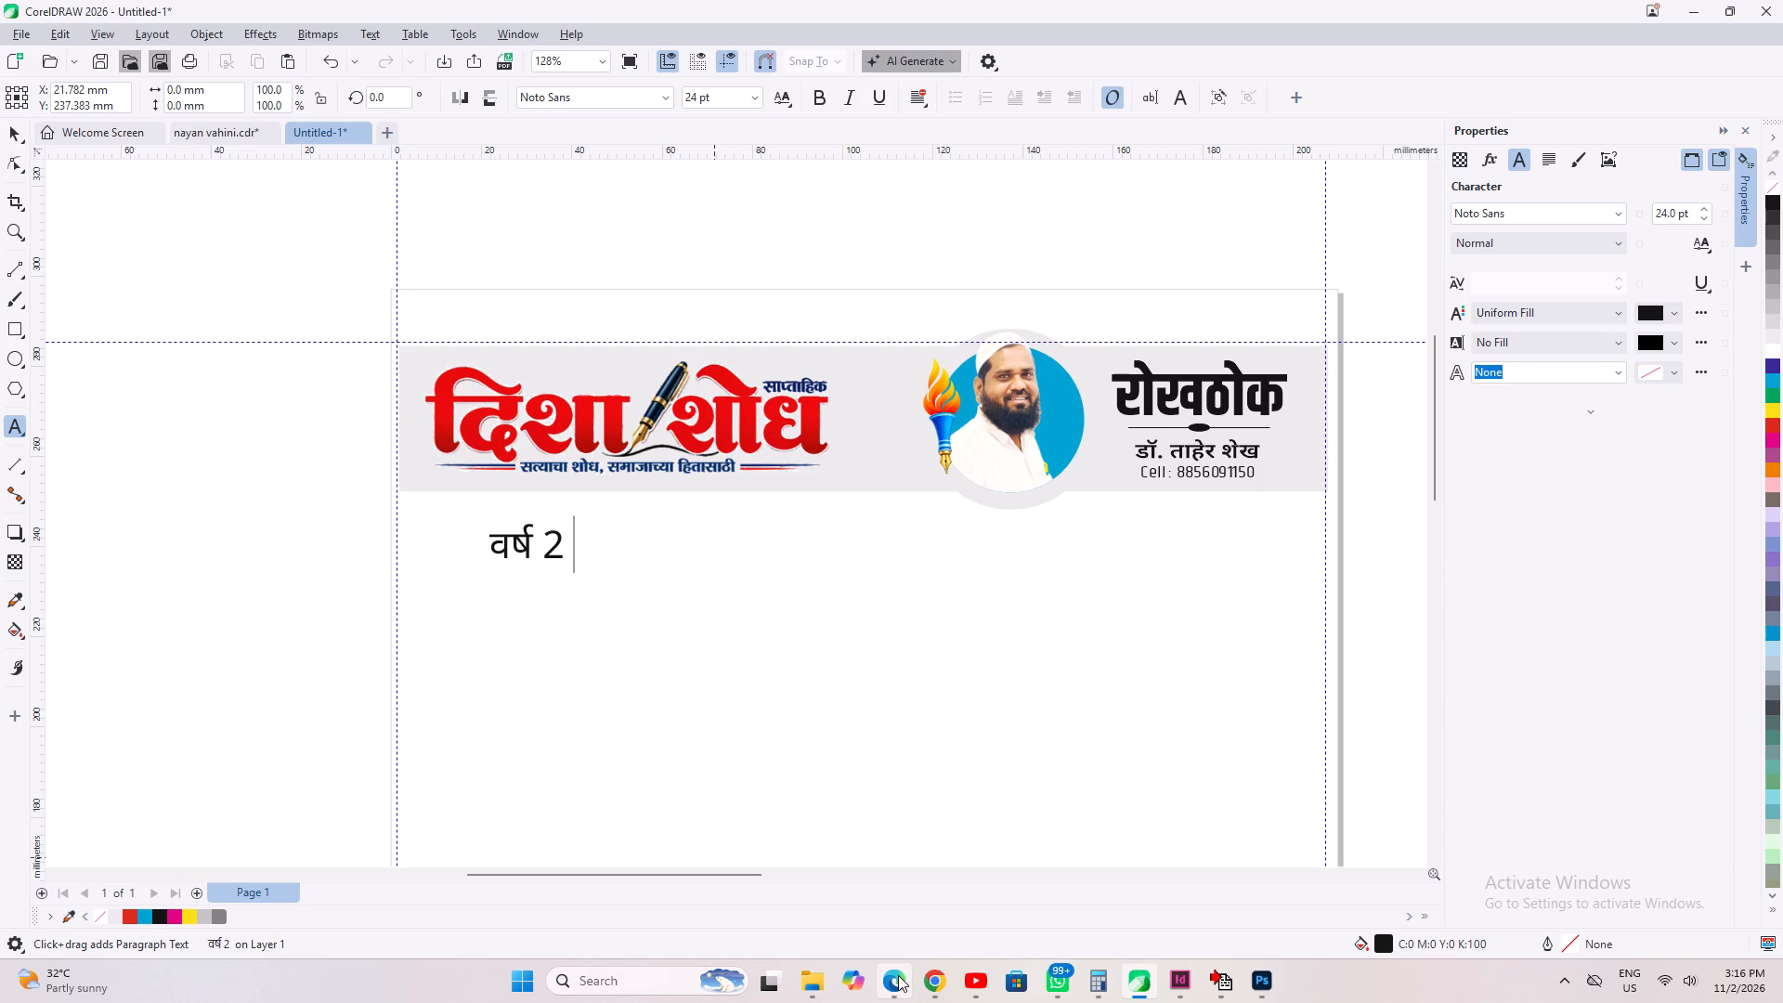
Extend the text line with "रे" after the 2, followed by a long gap of spaces.
{"action": "key", "text": "space"}
{"action": "type", "text": "J"}
{"action": "key", "text": "space"}
{"action": "key", "text": "BackSpace"}
{"action": "type", "text": "S"}
{"action": "key", "text": "space"}
{"action": "key", "text": "space"}
{"action": "key", "text": "space"}
{"action": "key", "text": "space"}
{"action": "key", "text": "space"}
{"action": "key", "text": "space"}
{"action": "key", "text": "space"}
{"action": "key", "text": "space"}
{"action": "key", "text": "space"}
{"action": "key", "text": "space"}
{"action": "key", "text": "space"}
{"action": "key", "text": "space"}
{"action": "key", "text": "space"}
{"action": "key", "text": "space"}
{"action": "key", "text": "space"}
{"action": "key", "text": "space"}
Insert "लातूर" and a gap of spaces at the start of the text line, before "वर्ष 2 रे".
{"action": "key", "text": "Home"}
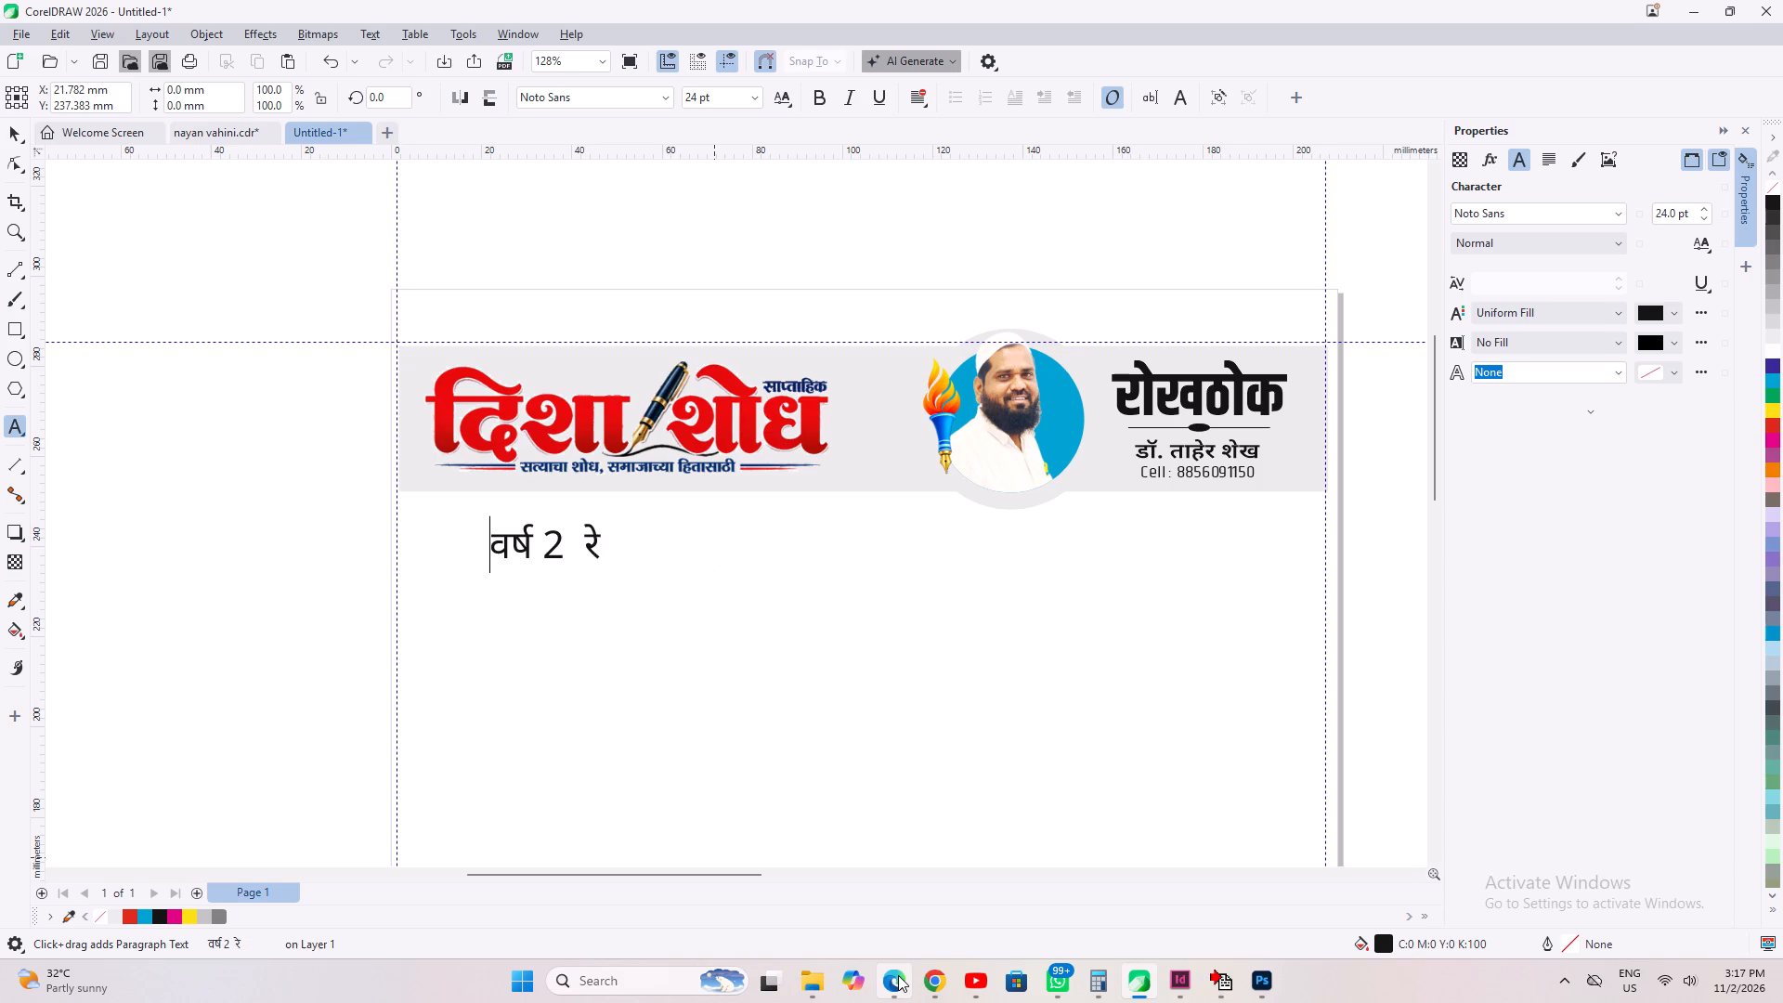
{"action": "type", "text": "YKRWJ"}
{"action": "key", "text": "space"}
{"action": "key", "text": "space"}
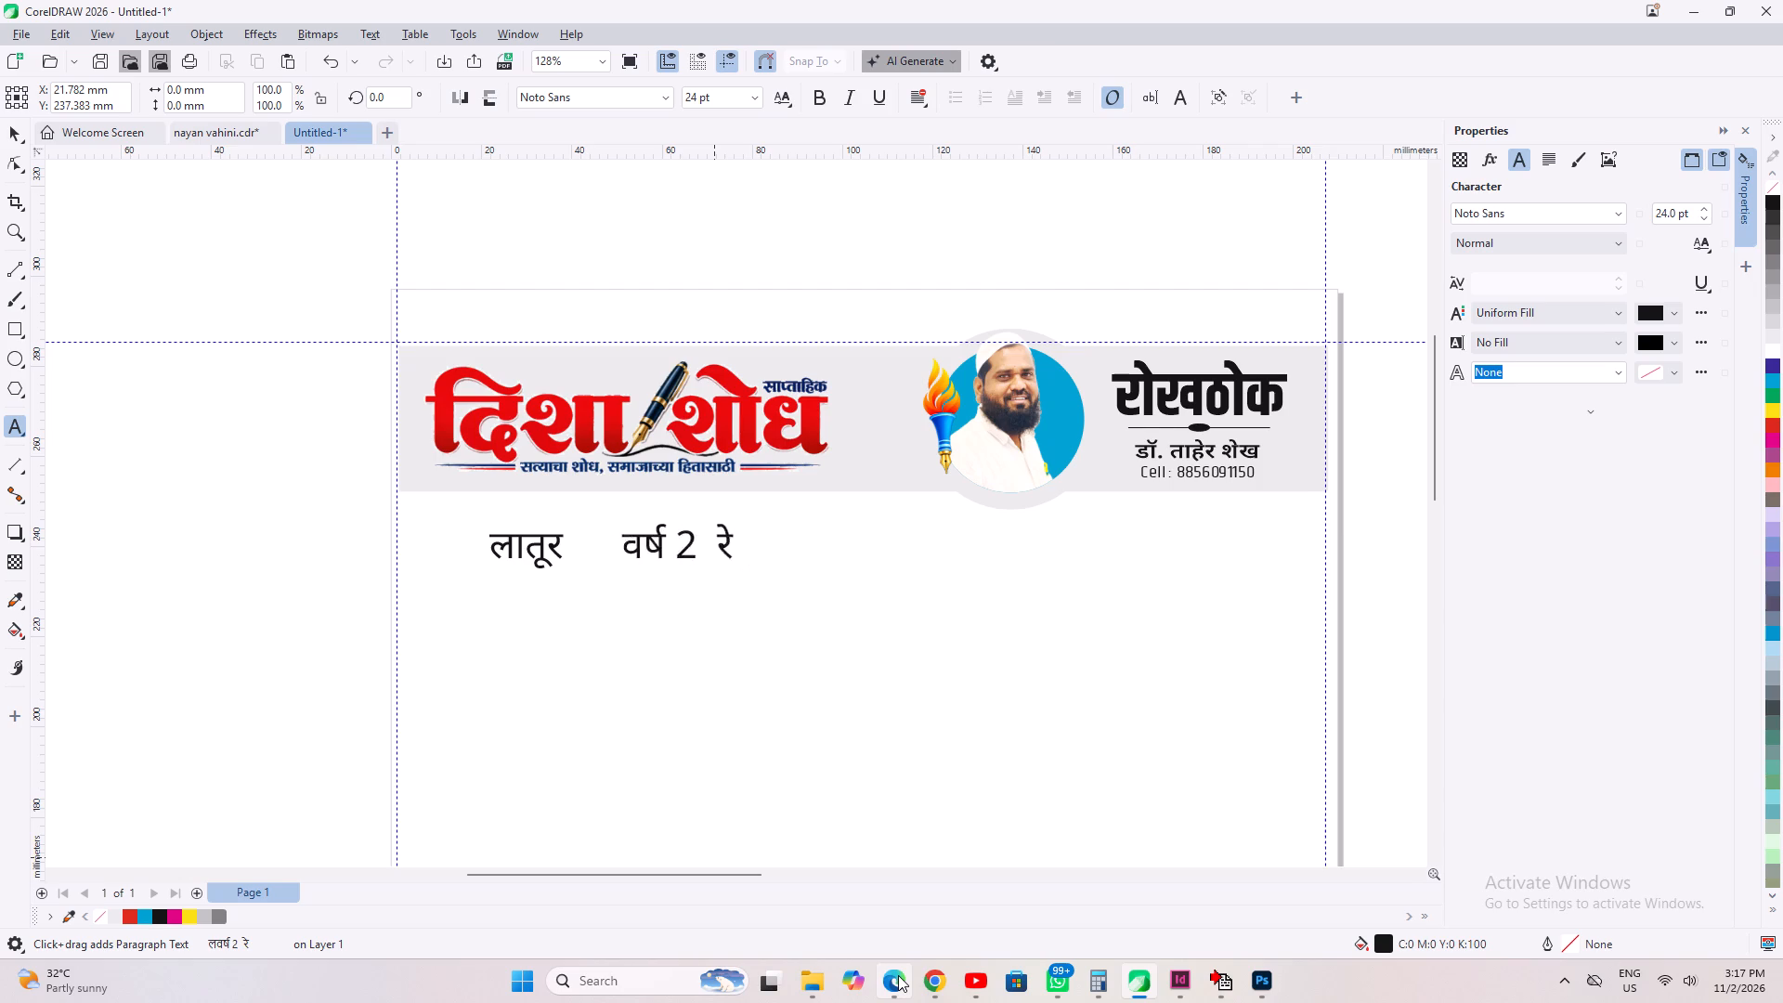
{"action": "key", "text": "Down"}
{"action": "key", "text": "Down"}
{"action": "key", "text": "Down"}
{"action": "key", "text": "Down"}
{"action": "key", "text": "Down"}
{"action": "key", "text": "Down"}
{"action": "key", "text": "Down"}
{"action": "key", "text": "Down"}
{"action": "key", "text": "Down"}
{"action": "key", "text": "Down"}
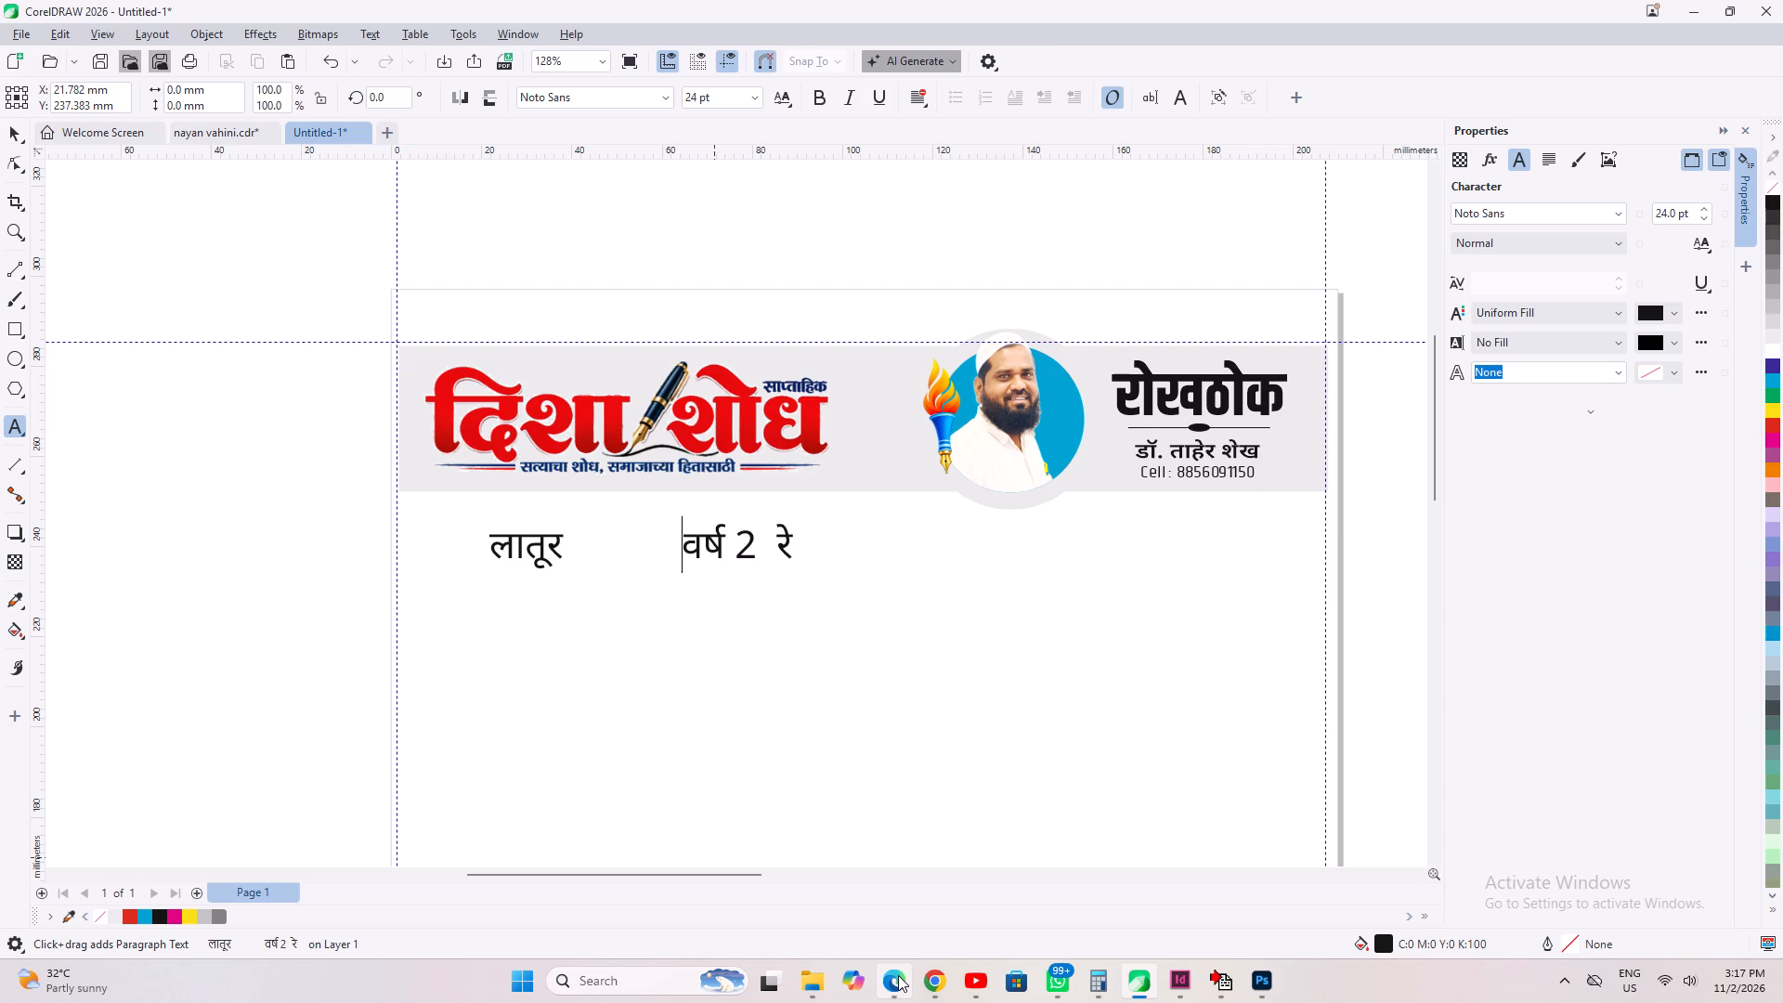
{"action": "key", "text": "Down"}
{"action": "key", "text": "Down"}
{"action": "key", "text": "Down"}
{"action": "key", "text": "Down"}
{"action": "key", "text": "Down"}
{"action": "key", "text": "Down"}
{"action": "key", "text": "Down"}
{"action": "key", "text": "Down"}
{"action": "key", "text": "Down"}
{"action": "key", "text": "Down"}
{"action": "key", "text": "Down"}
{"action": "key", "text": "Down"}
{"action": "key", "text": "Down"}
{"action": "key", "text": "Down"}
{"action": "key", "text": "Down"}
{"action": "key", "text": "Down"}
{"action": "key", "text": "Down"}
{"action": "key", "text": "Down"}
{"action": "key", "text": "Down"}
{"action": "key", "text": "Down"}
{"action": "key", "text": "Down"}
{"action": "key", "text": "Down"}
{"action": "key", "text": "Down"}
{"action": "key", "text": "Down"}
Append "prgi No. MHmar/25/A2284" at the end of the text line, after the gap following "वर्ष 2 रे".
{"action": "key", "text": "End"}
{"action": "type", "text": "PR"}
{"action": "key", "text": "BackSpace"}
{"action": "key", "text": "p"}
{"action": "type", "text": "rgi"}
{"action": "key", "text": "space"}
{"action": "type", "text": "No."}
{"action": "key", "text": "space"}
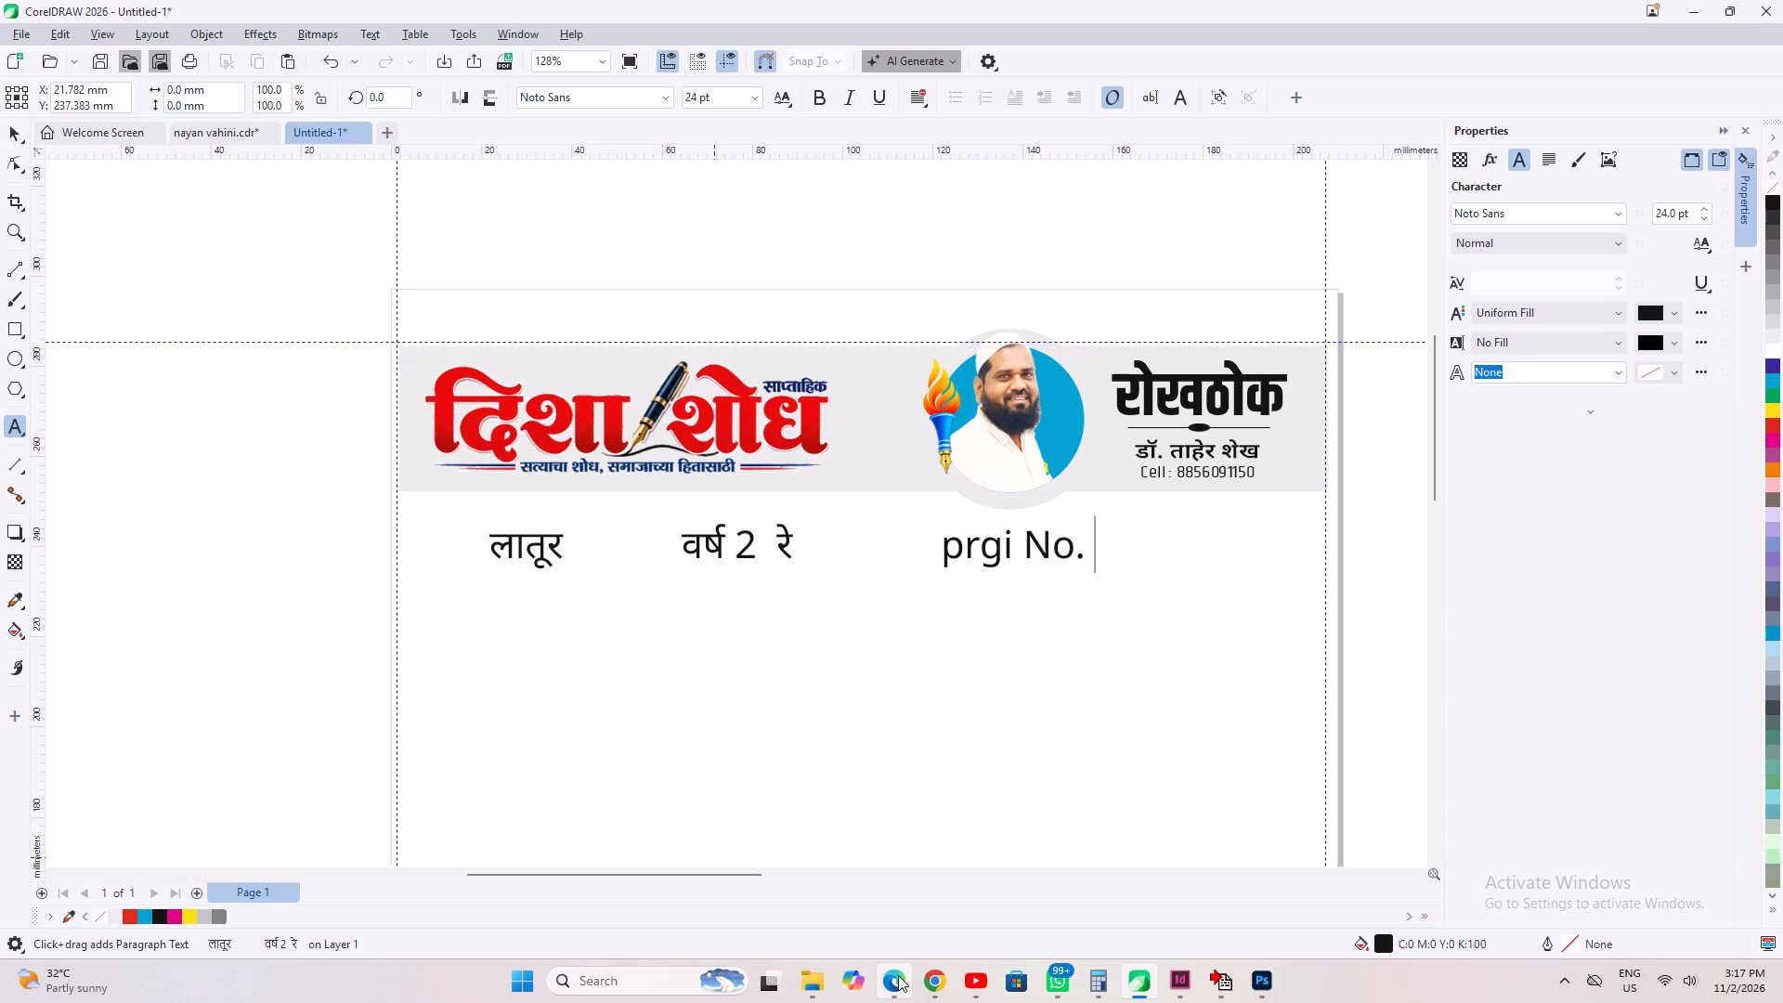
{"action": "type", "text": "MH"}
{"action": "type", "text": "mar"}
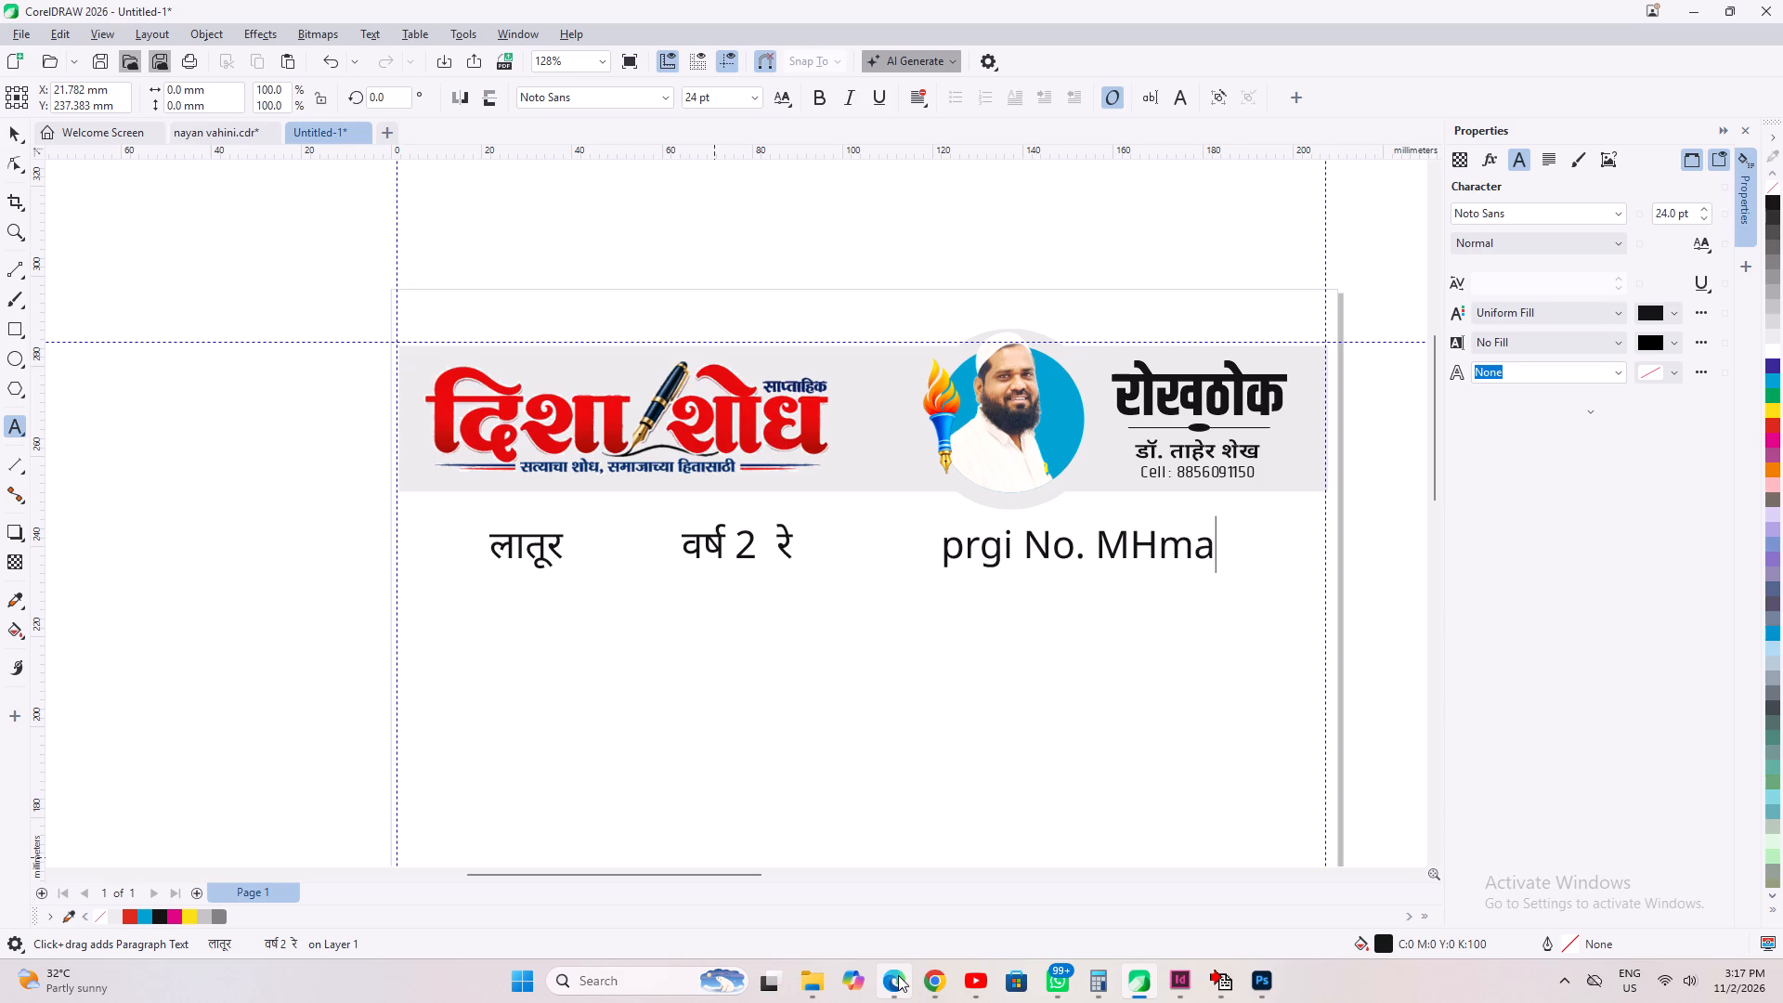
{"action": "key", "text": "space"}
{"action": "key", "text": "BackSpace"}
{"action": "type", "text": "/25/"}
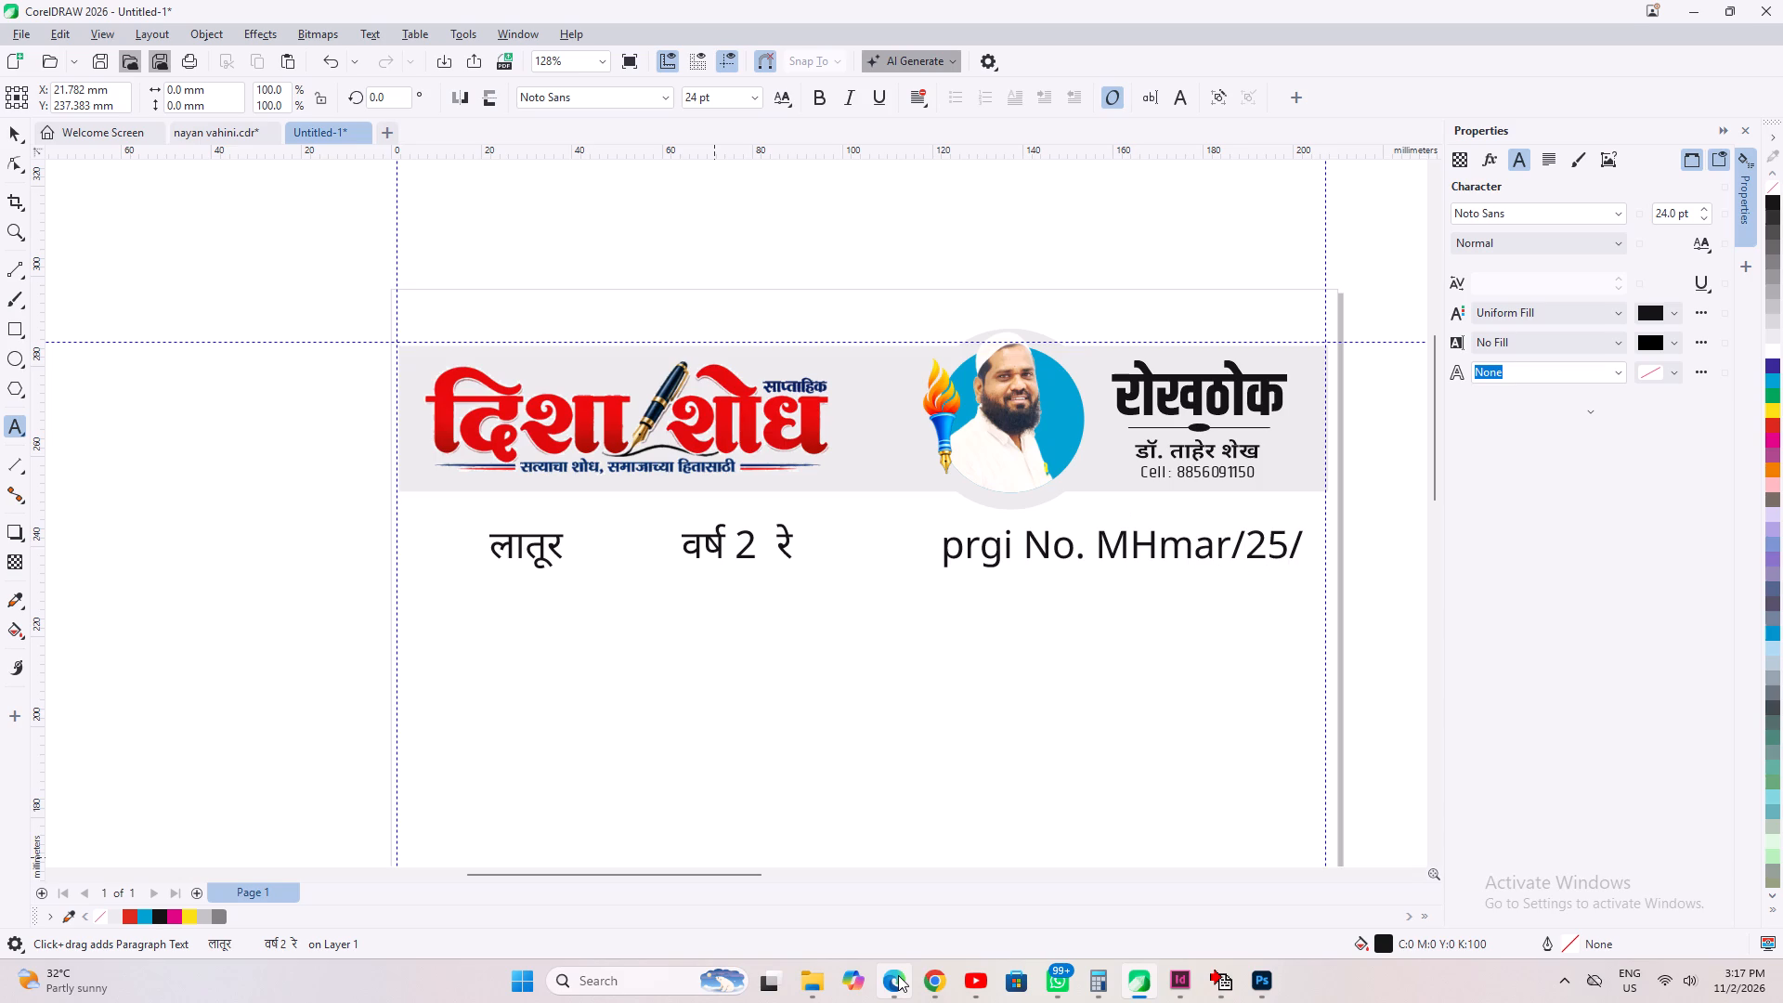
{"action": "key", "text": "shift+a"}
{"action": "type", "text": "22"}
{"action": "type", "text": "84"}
Change the case of the entire issue-details text line to UPPERCASE.
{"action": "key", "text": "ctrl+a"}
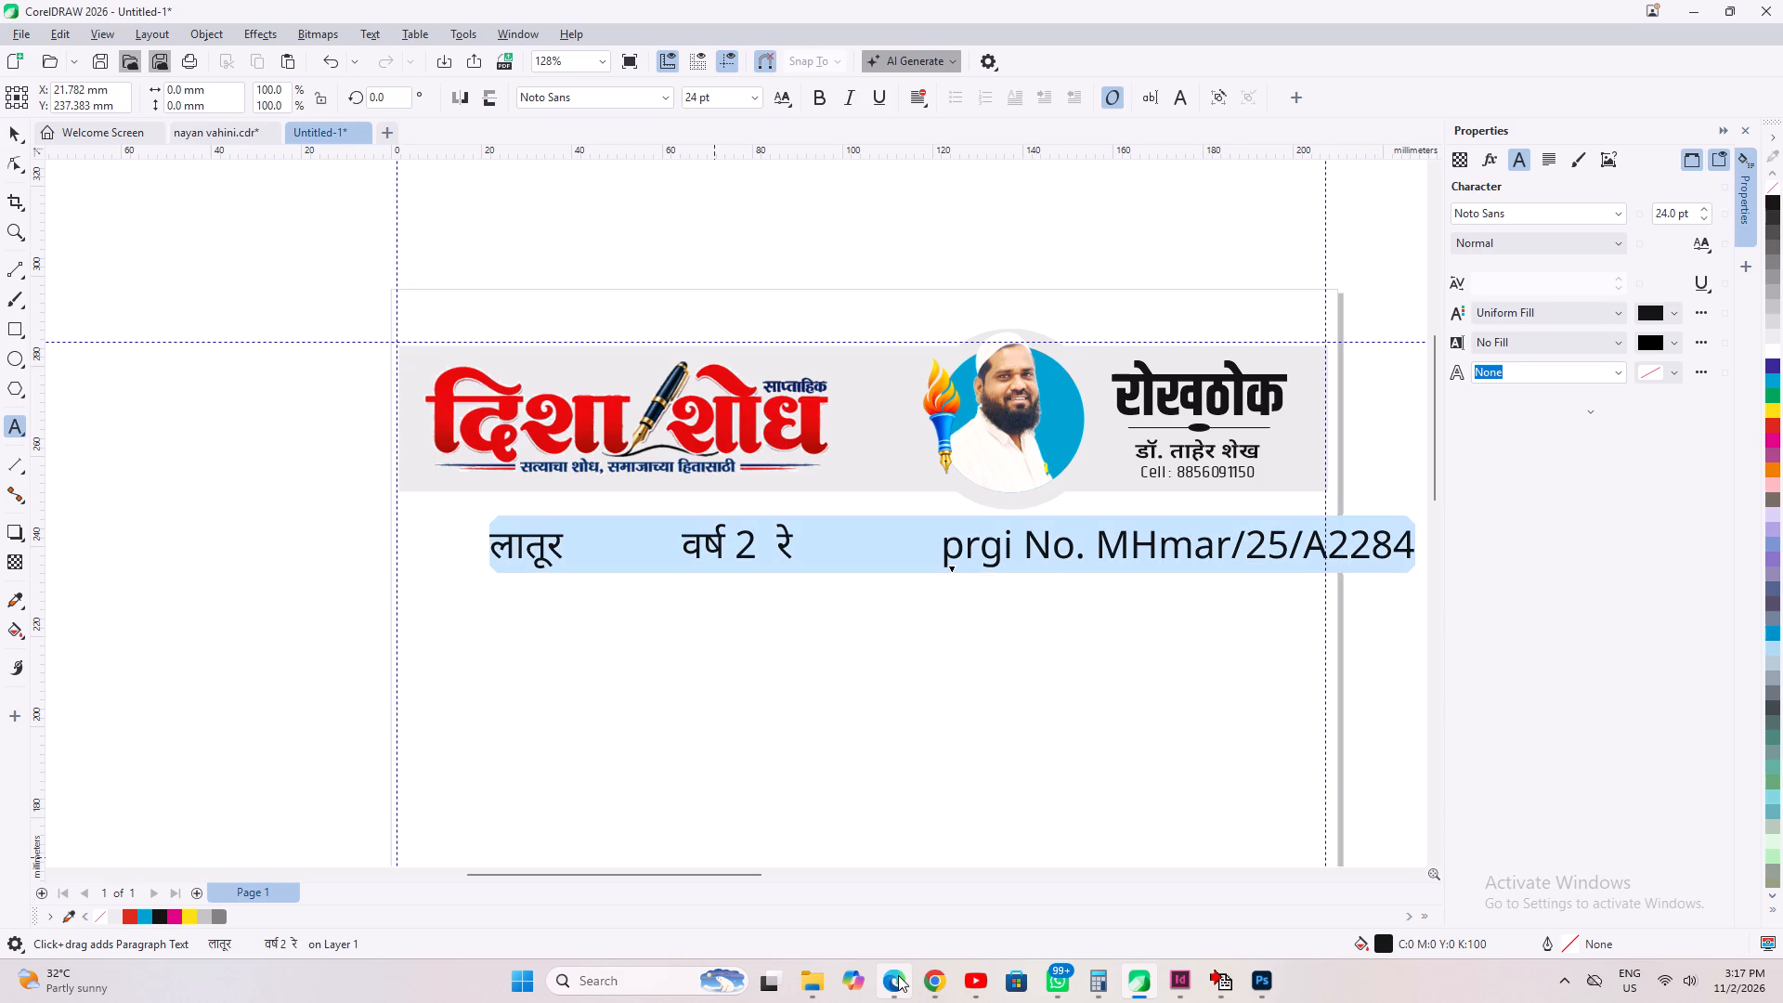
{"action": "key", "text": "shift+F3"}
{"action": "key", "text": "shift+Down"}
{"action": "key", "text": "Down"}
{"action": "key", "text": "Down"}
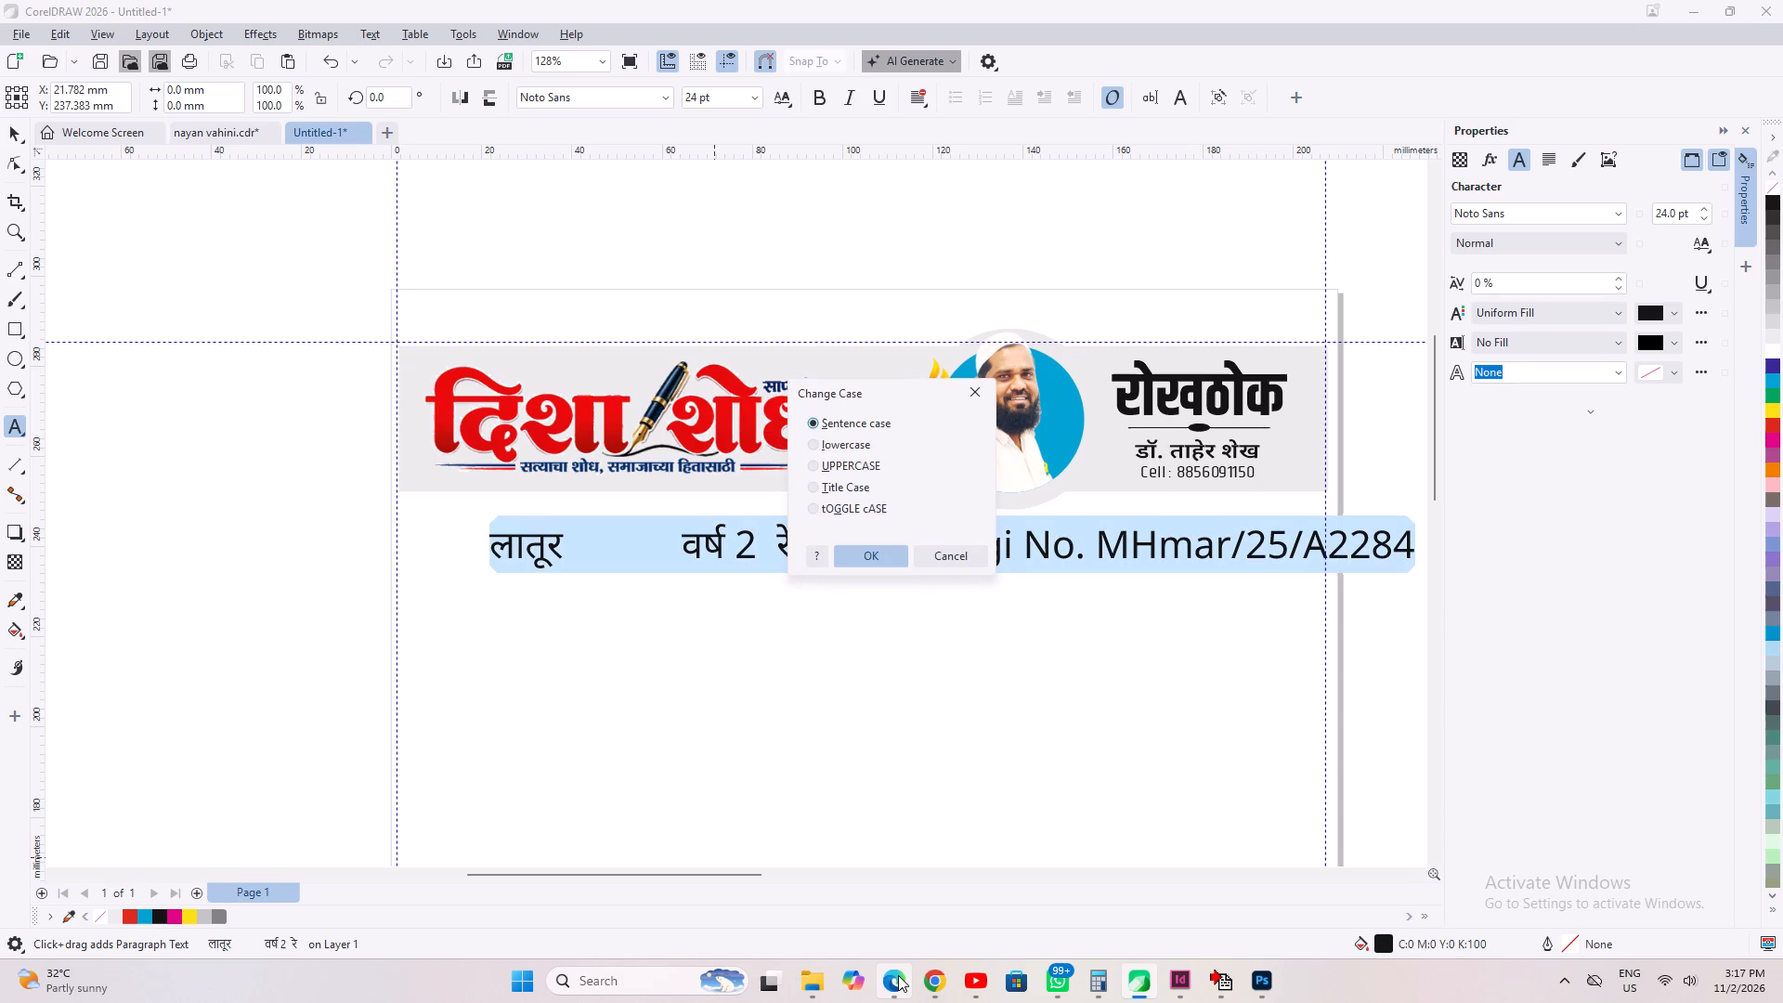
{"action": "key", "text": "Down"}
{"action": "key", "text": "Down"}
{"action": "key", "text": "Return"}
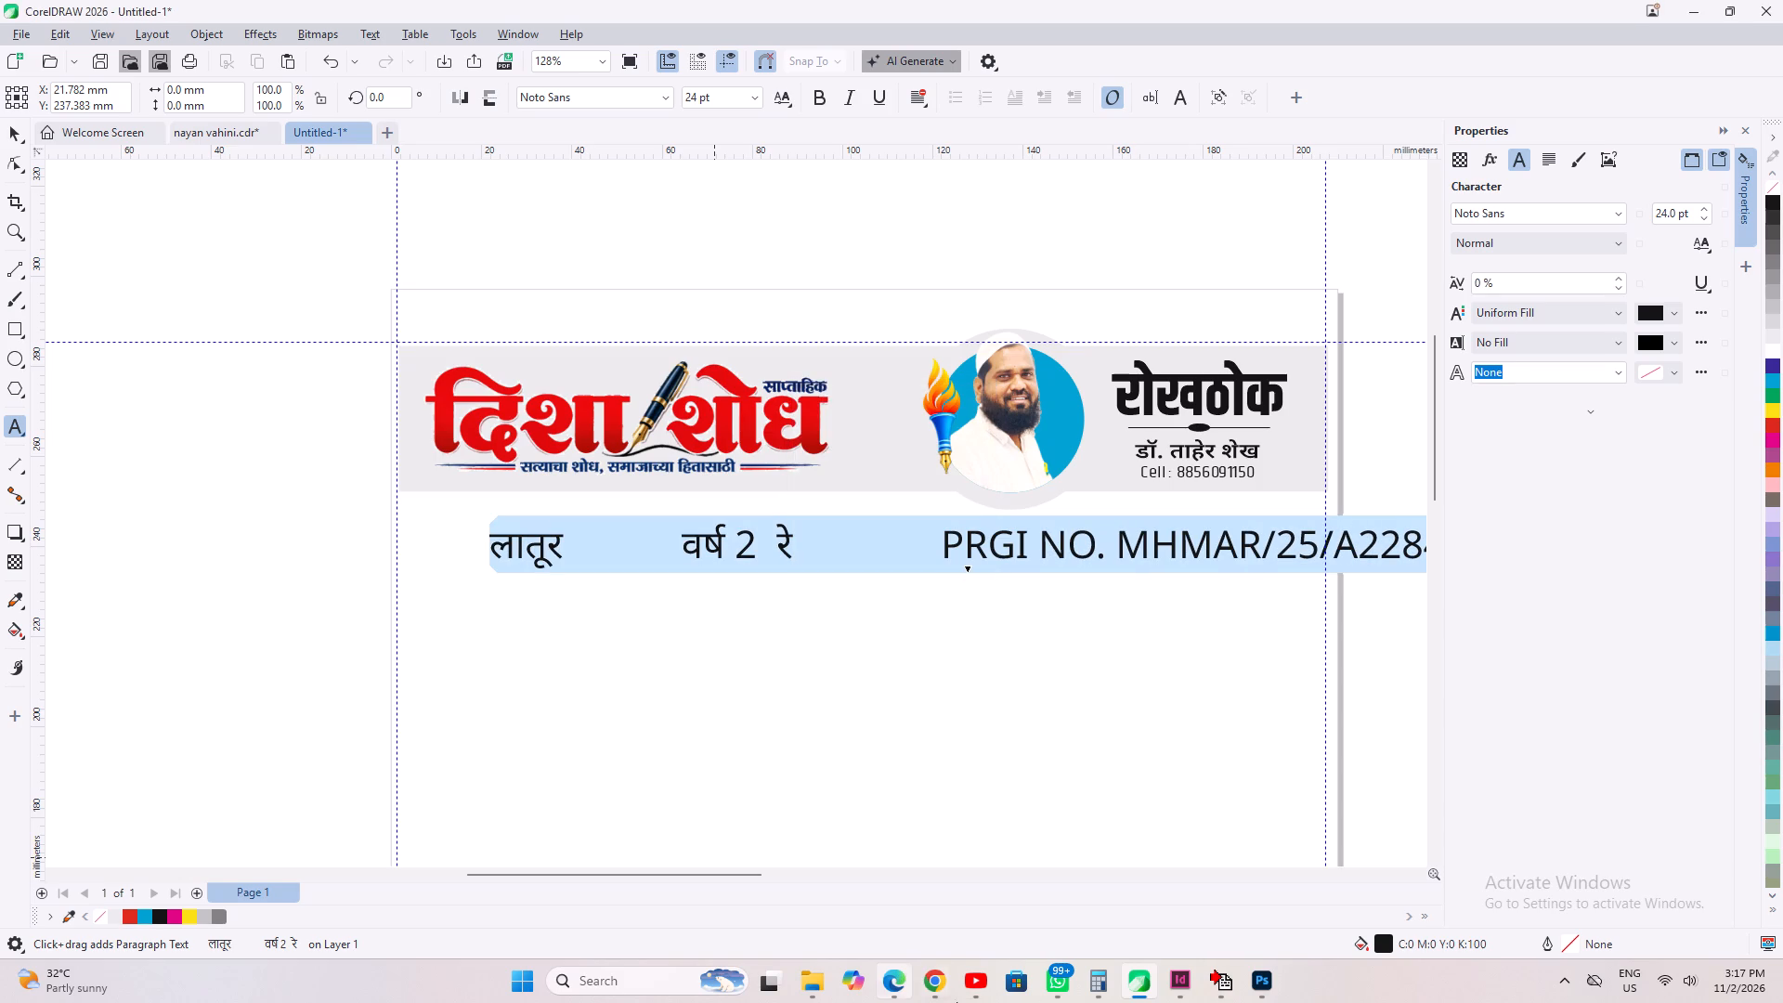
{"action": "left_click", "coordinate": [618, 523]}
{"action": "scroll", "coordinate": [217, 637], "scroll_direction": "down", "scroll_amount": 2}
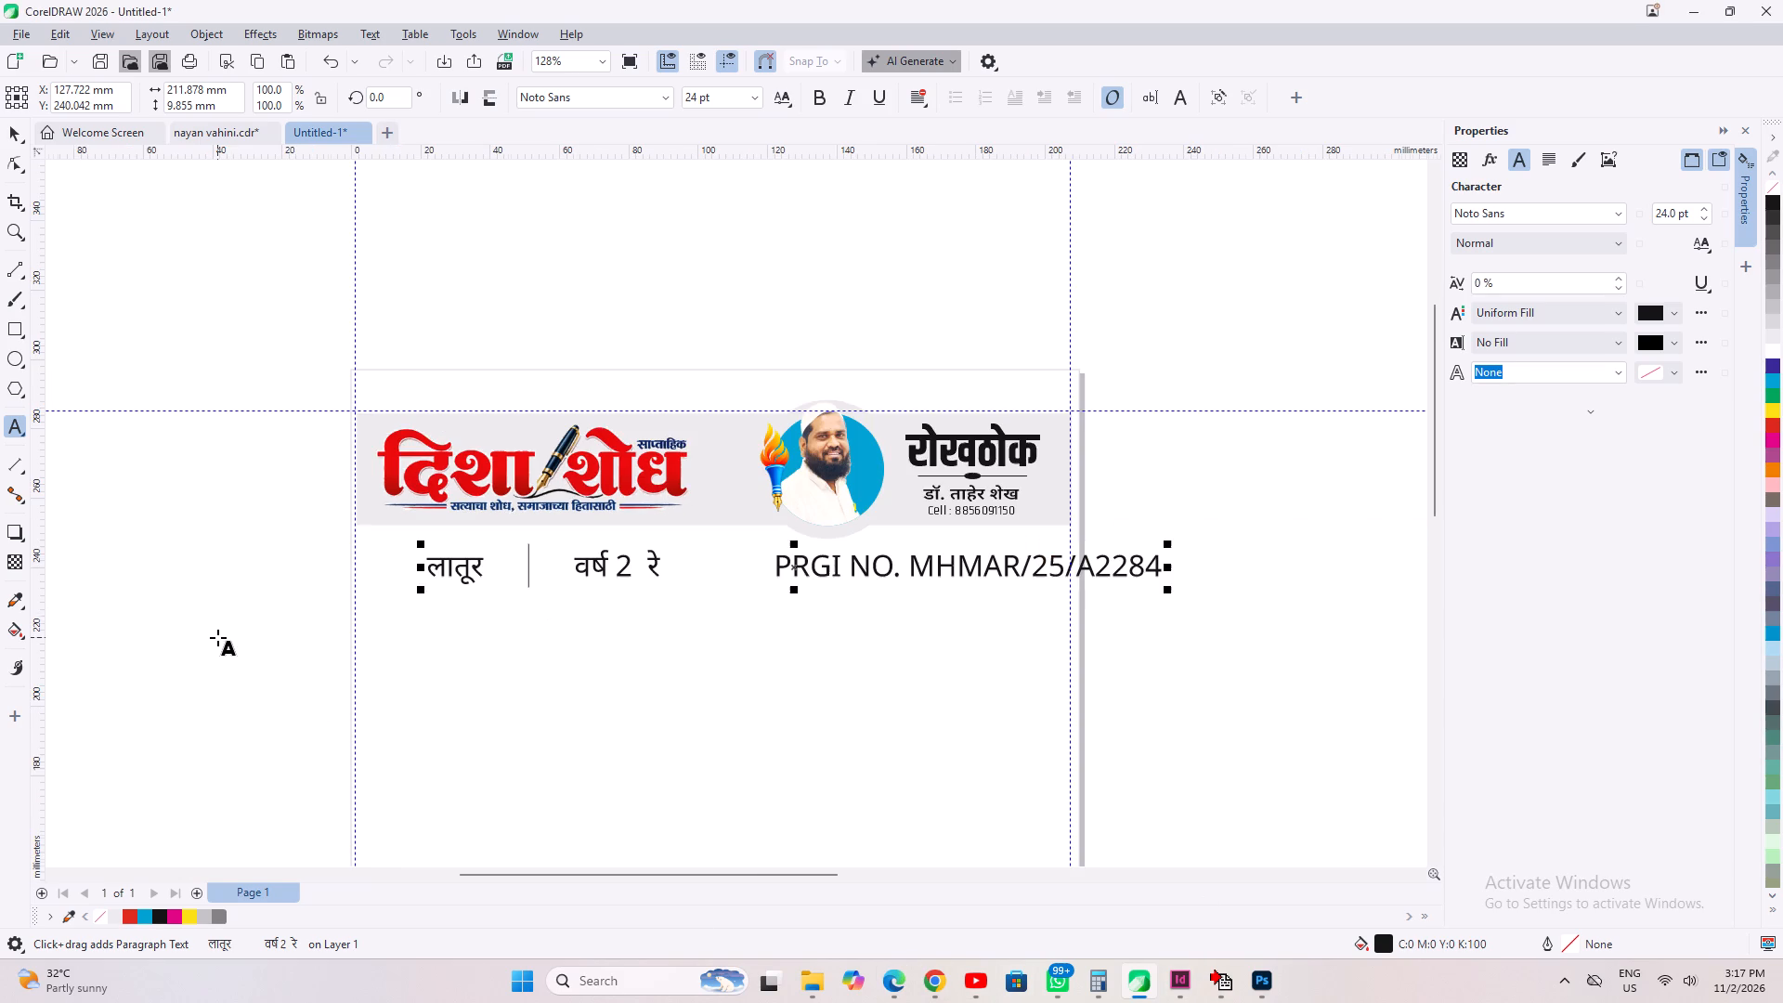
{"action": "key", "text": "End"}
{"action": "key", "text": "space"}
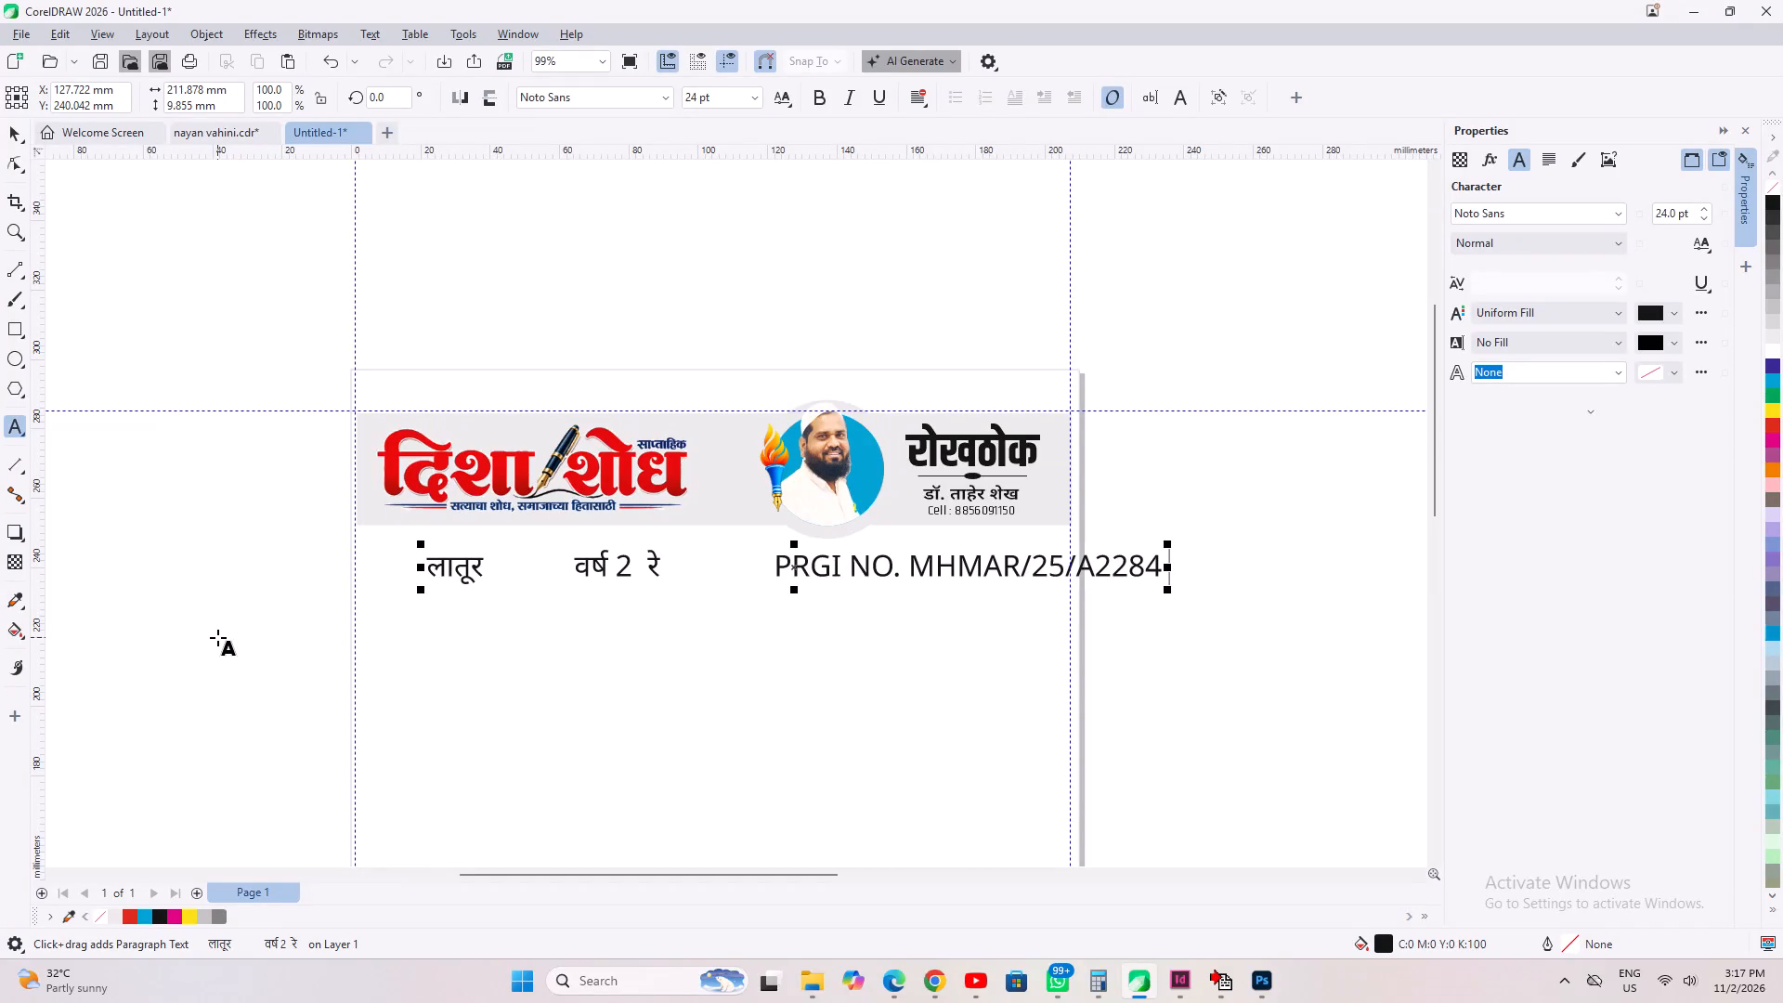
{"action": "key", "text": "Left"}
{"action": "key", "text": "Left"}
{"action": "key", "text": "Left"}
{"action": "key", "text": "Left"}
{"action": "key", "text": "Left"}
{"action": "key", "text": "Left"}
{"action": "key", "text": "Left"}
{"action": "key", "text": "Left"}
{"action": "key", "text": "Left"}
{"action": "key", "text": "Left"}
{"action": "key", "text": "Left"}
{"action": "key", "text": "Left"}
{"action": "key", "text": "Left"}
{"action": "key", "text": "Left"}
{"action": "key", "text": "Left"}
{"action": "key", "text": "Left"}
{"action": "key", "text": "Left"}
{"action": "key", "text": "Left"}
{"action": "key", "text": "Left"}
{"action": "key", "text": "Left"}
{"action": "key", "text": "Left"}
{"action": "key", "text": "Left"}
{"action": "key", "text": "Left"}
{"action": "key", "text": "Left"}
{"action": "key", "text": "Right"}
Make the entire issue-details text line bold.
{"action": "key", "text": "ctrl+a"}
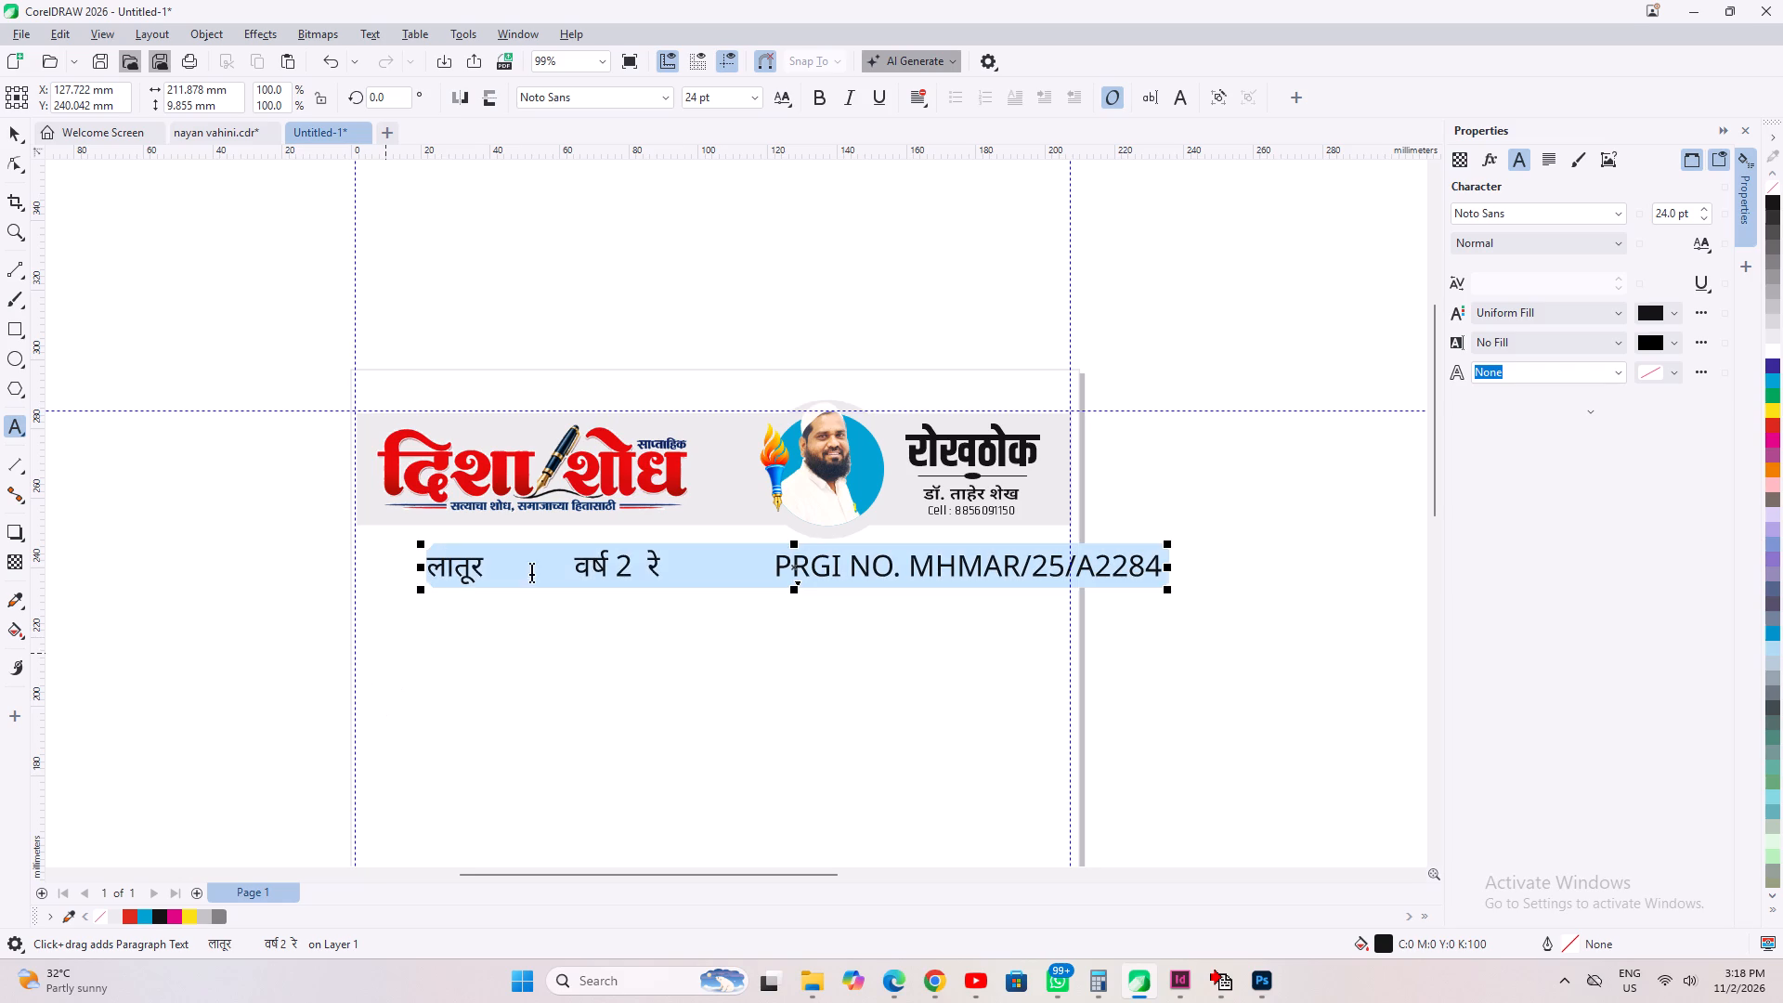
{"action": "left_click", "coordinate": [817, 98]}
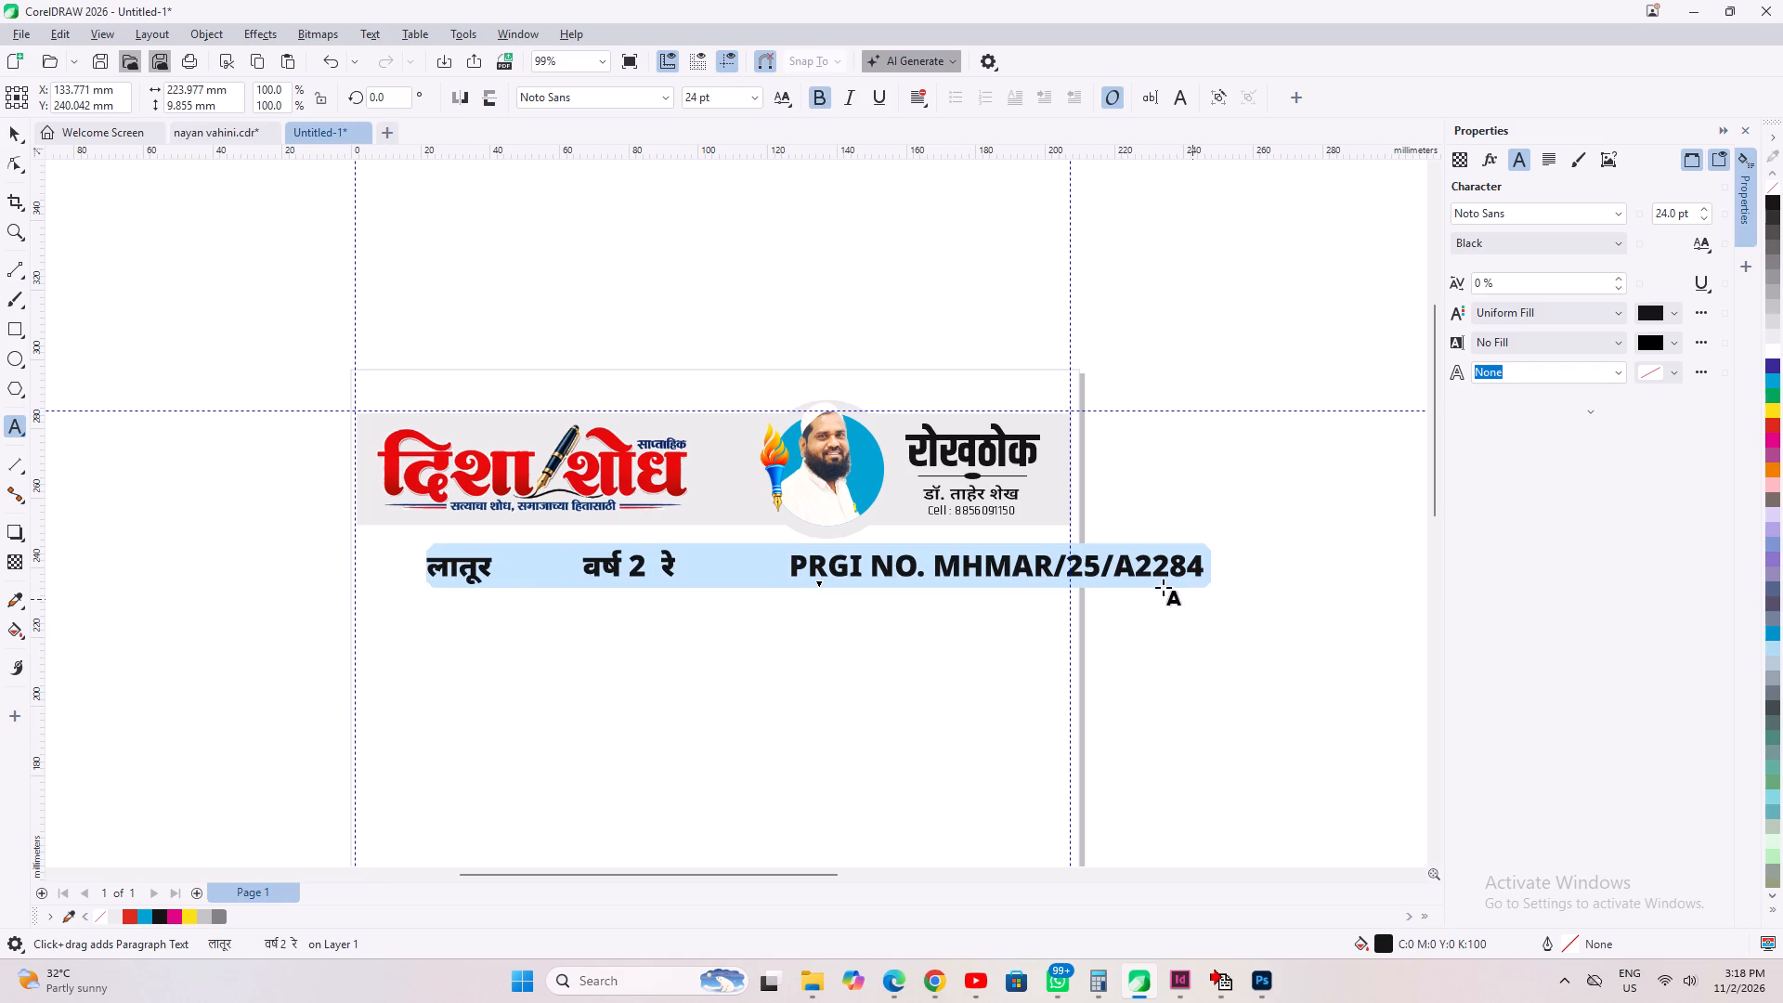
Scale the issue-details text line down proportionally to about 115 mm wide, about 12.4 pt.
{"action": "left_click", "coordinate": [20, 137]}
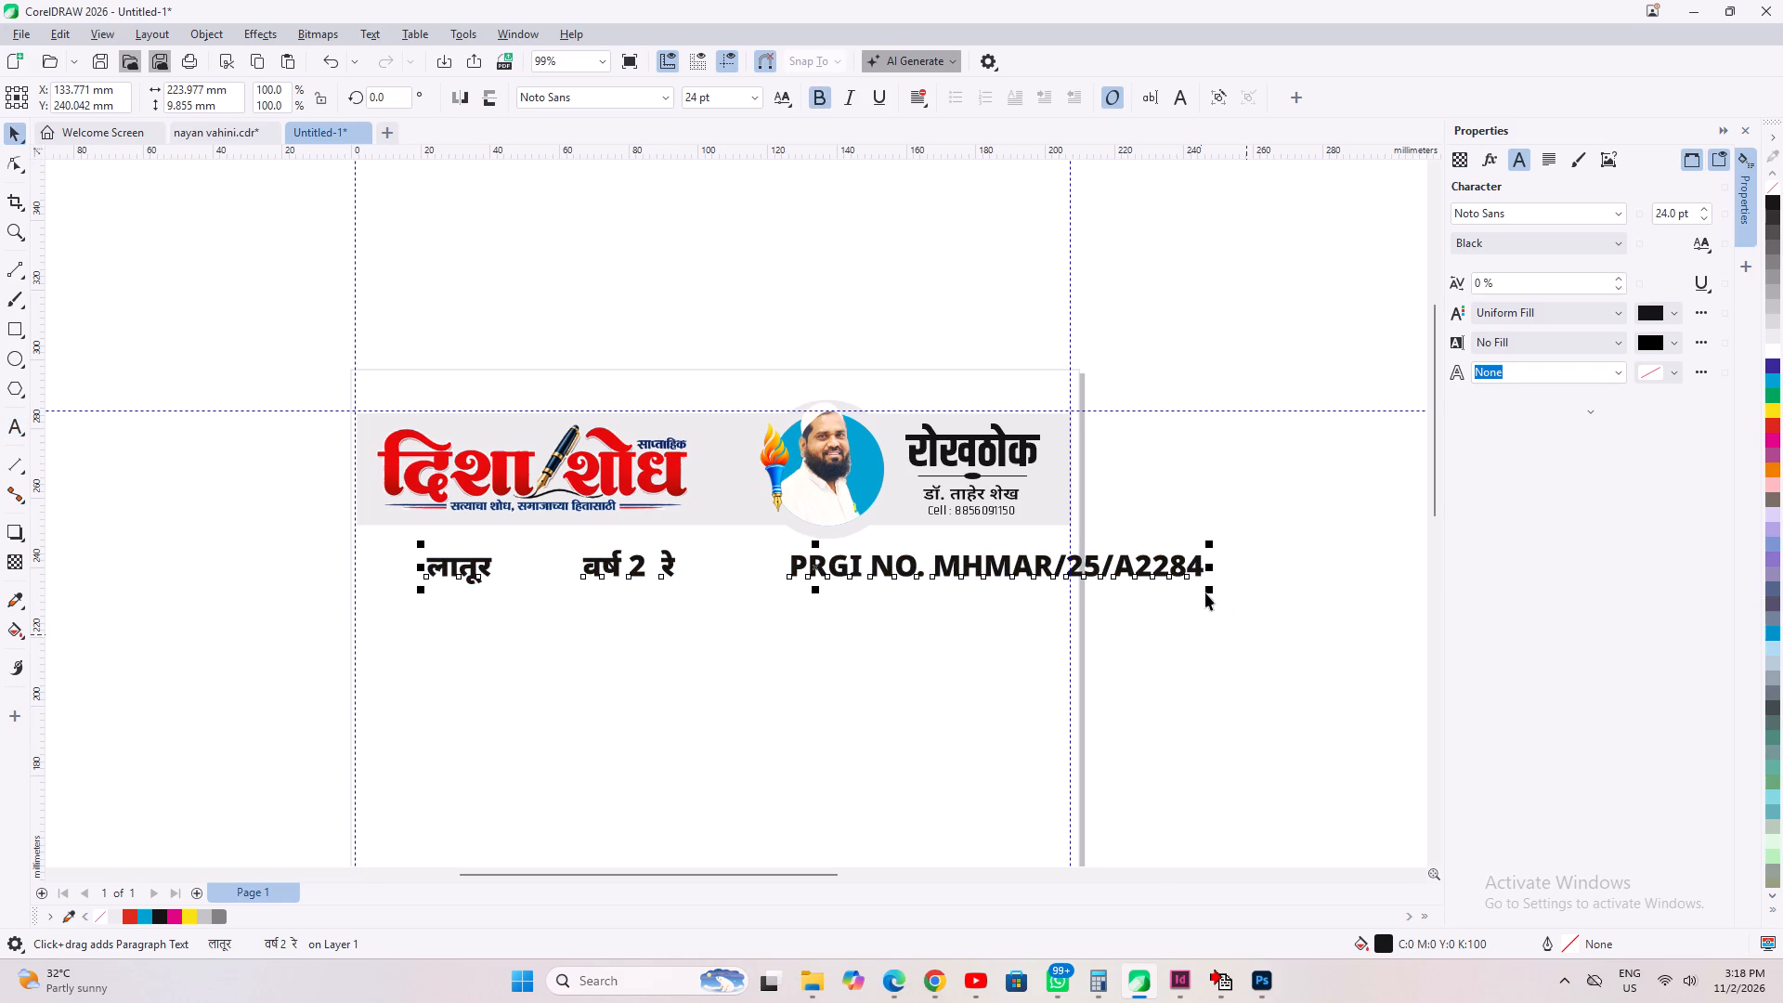
{"action": "left_click_drag", "start_coordinate": [1211, 597], "coordinate": [835, 593]}
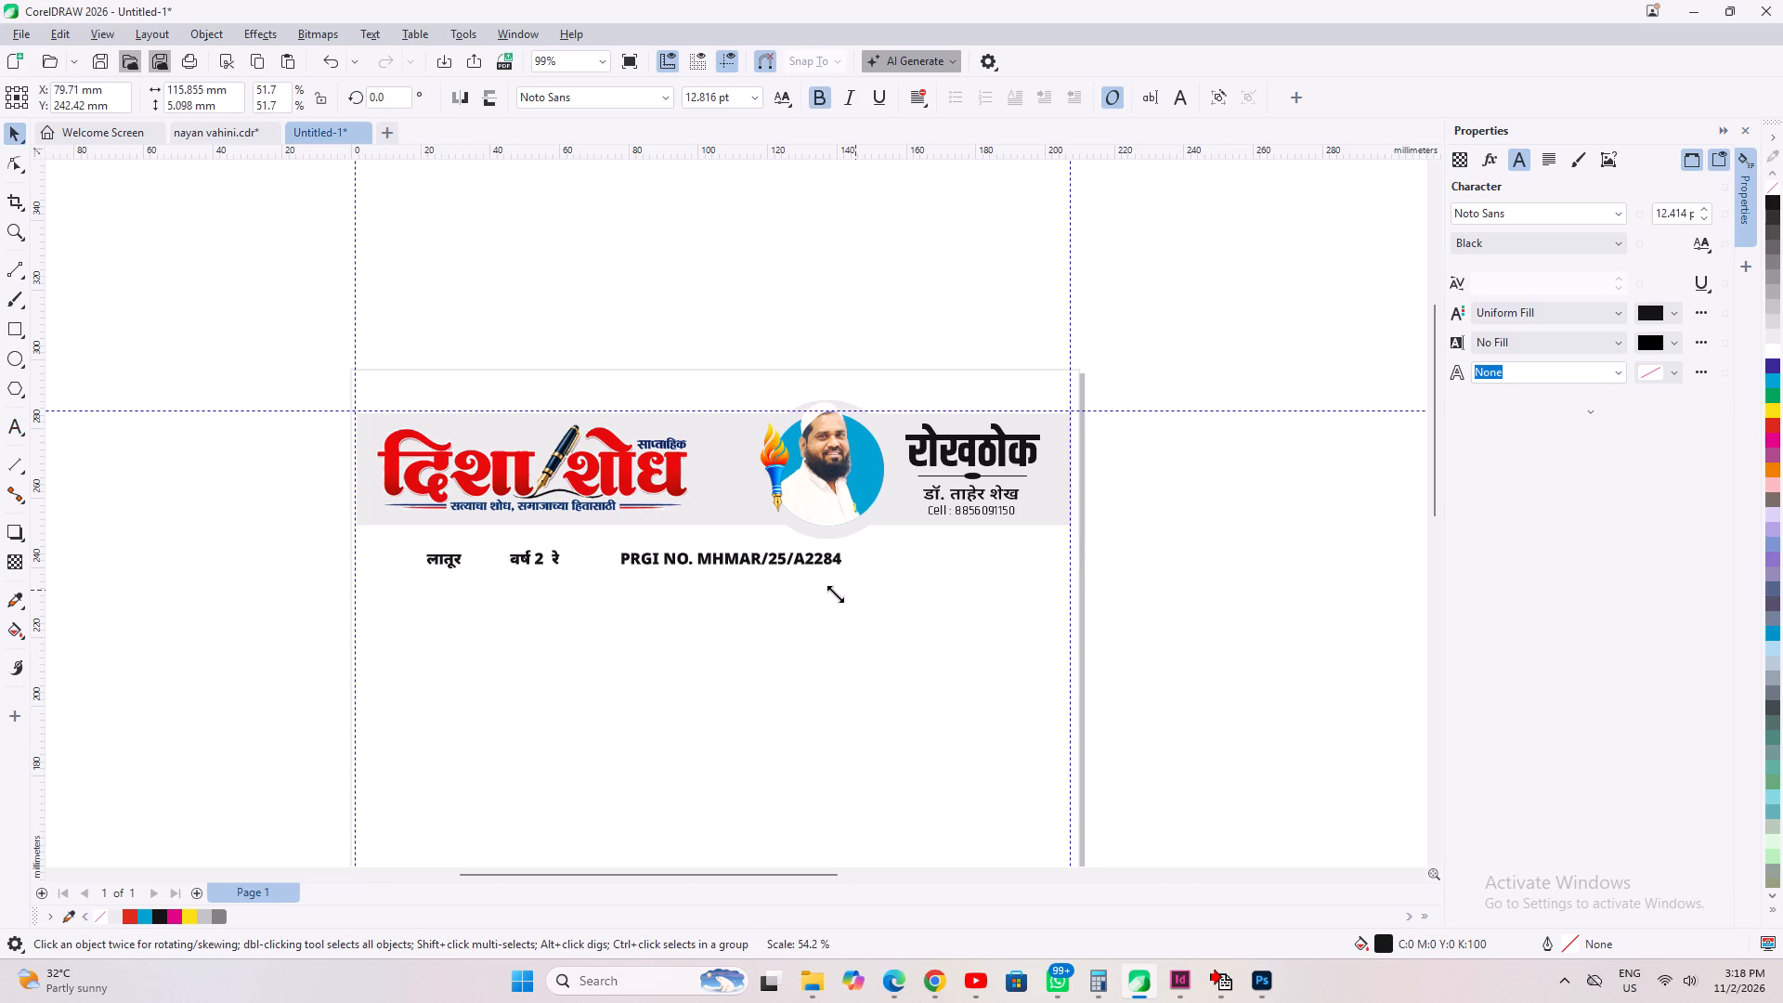
{"action": "left_click_drag", "start_coordinate": [835, 593], "coordinate": [834, 593]}
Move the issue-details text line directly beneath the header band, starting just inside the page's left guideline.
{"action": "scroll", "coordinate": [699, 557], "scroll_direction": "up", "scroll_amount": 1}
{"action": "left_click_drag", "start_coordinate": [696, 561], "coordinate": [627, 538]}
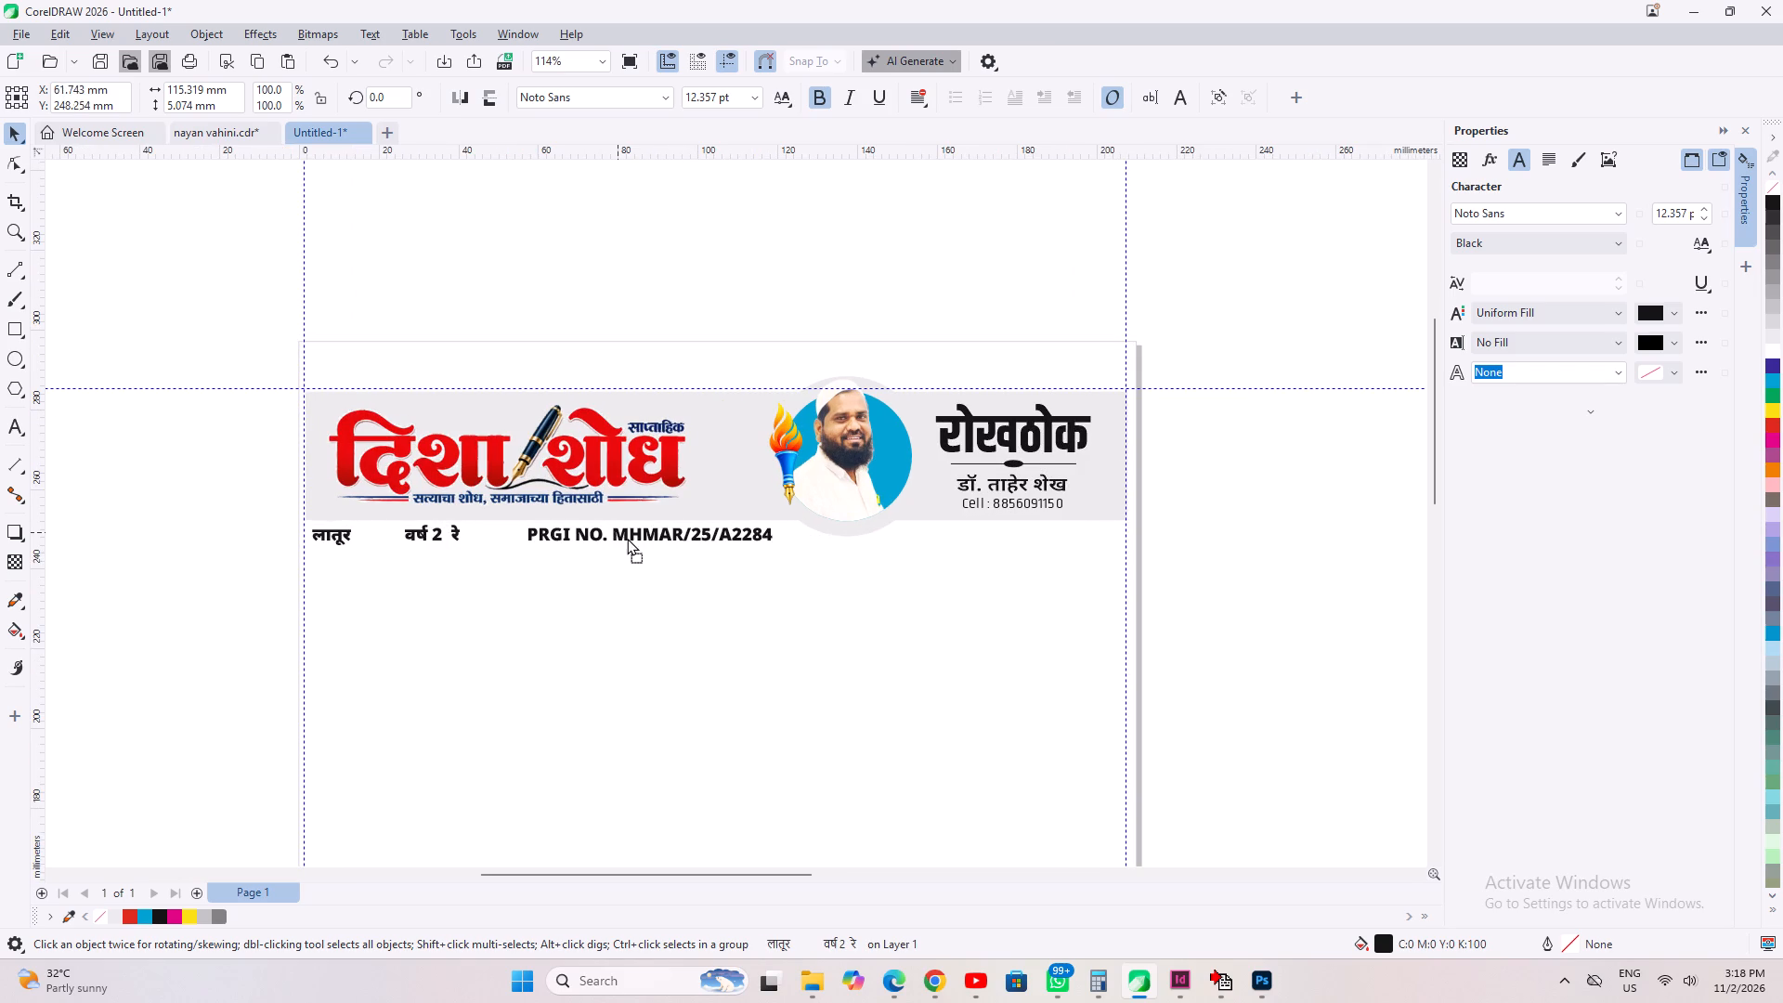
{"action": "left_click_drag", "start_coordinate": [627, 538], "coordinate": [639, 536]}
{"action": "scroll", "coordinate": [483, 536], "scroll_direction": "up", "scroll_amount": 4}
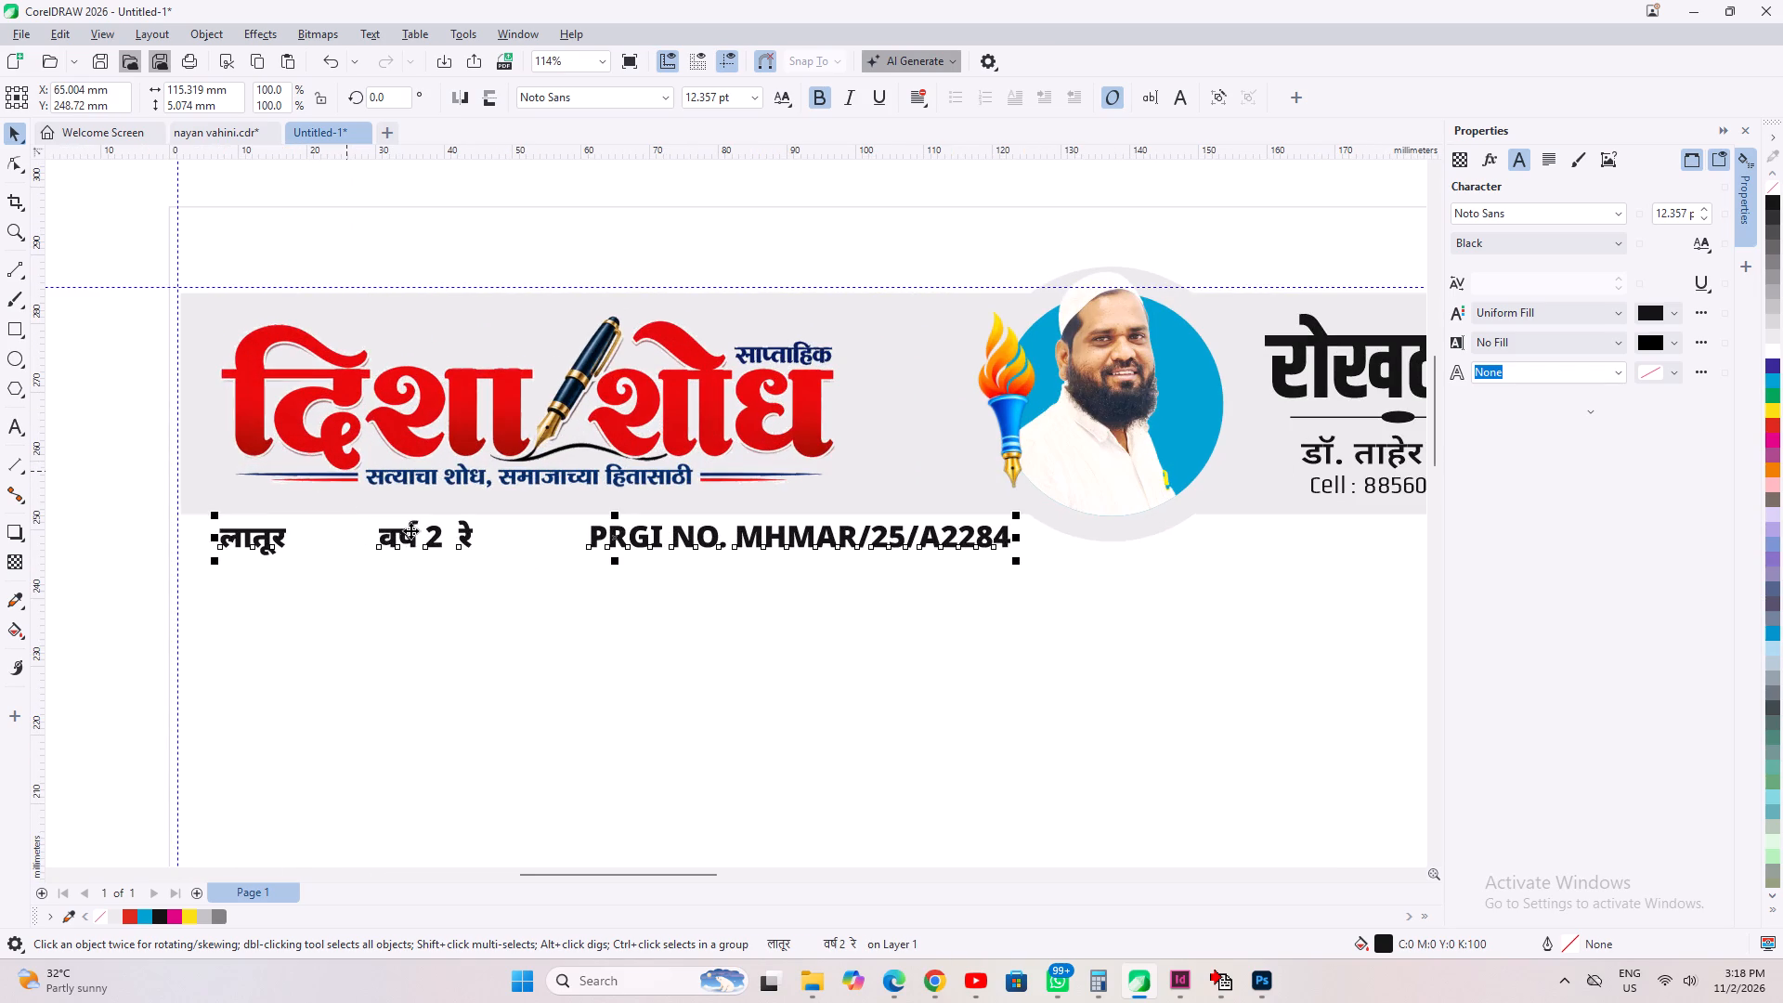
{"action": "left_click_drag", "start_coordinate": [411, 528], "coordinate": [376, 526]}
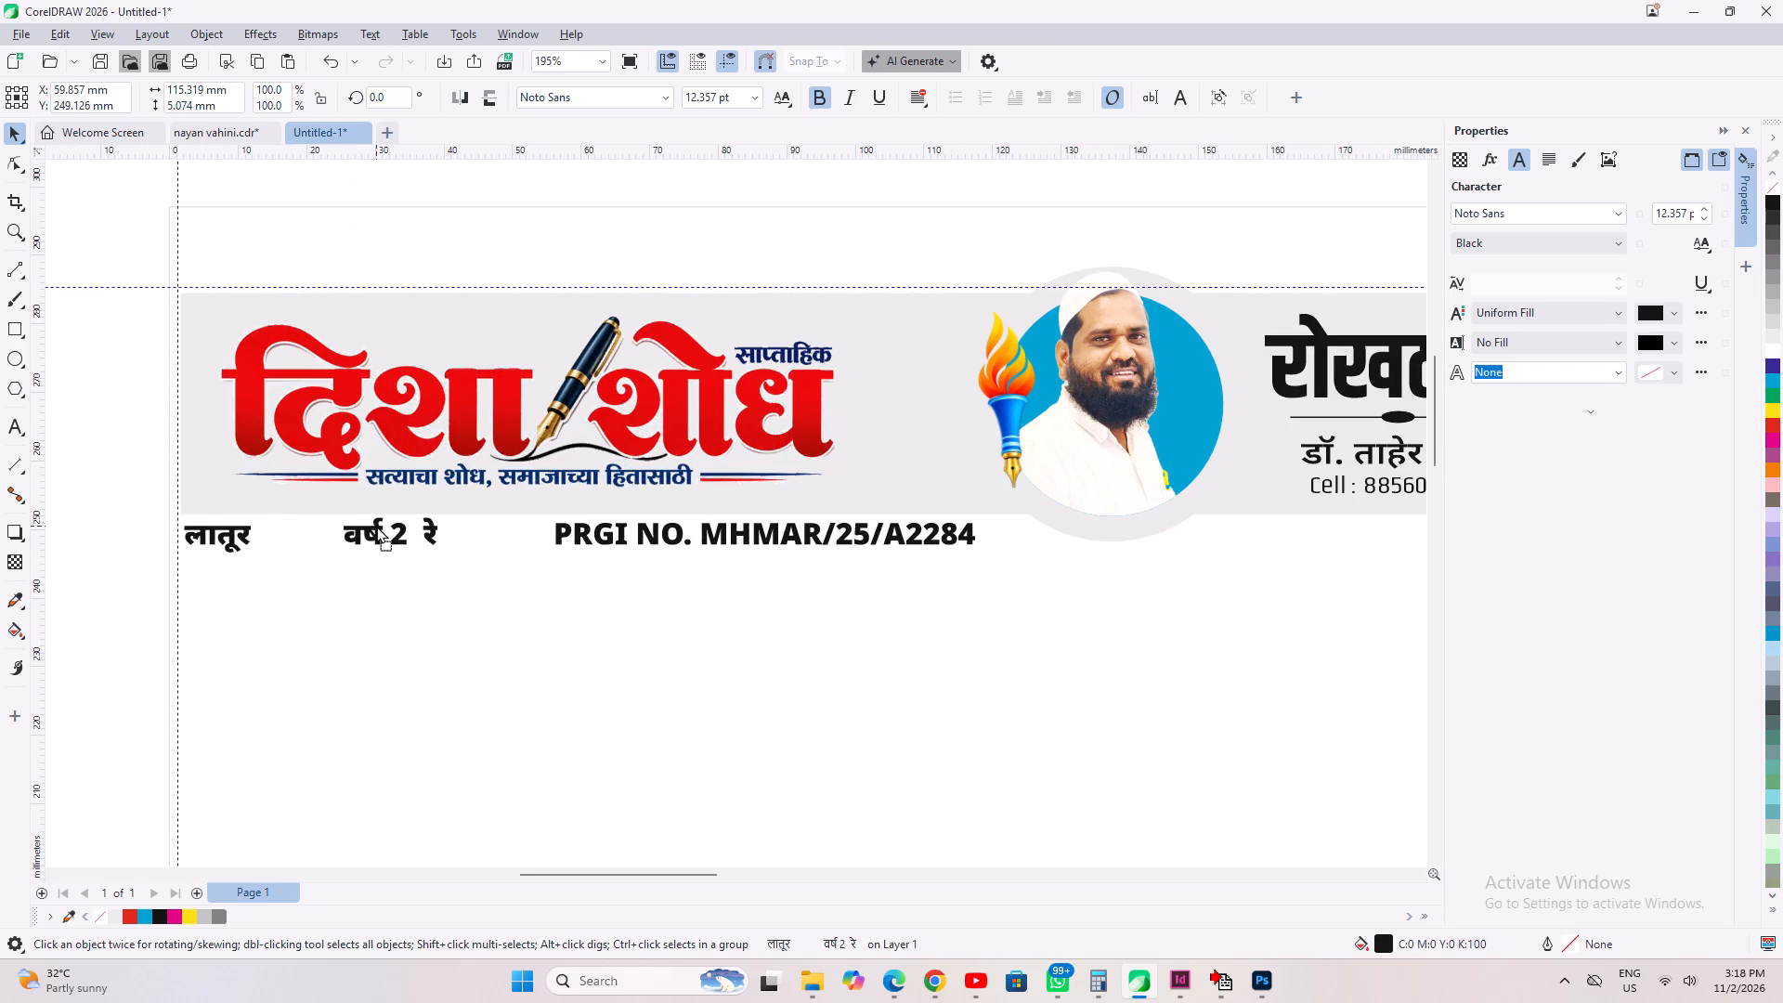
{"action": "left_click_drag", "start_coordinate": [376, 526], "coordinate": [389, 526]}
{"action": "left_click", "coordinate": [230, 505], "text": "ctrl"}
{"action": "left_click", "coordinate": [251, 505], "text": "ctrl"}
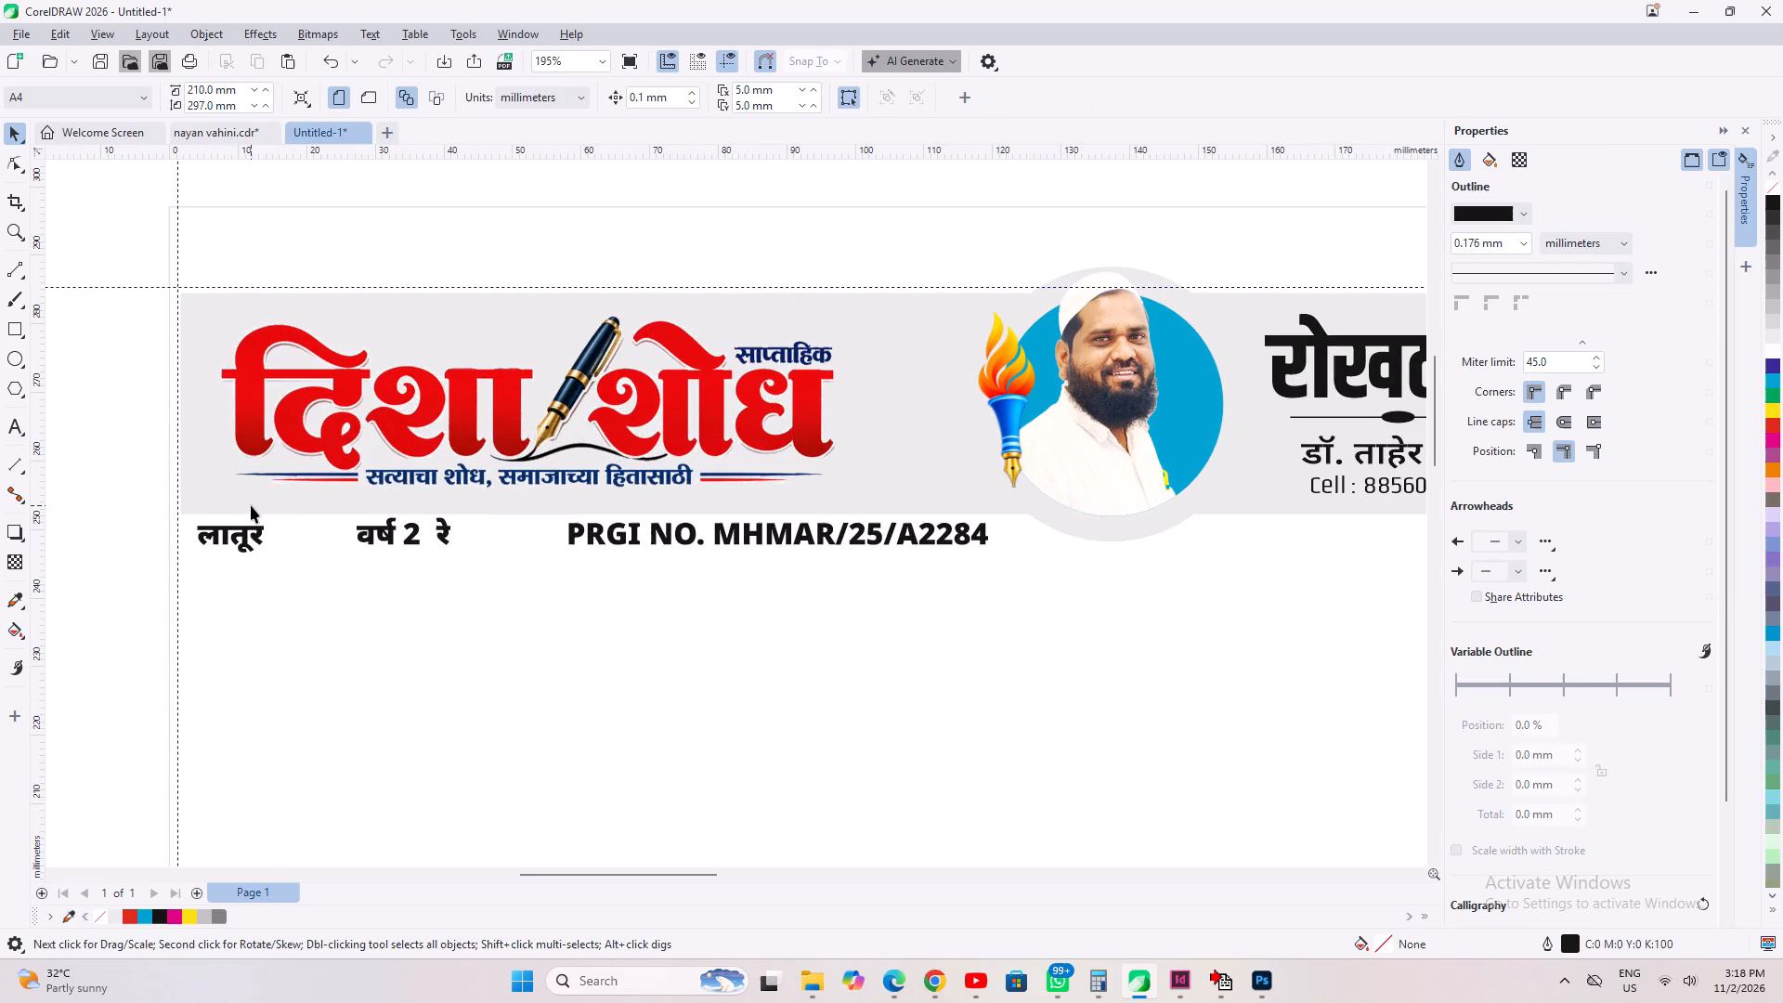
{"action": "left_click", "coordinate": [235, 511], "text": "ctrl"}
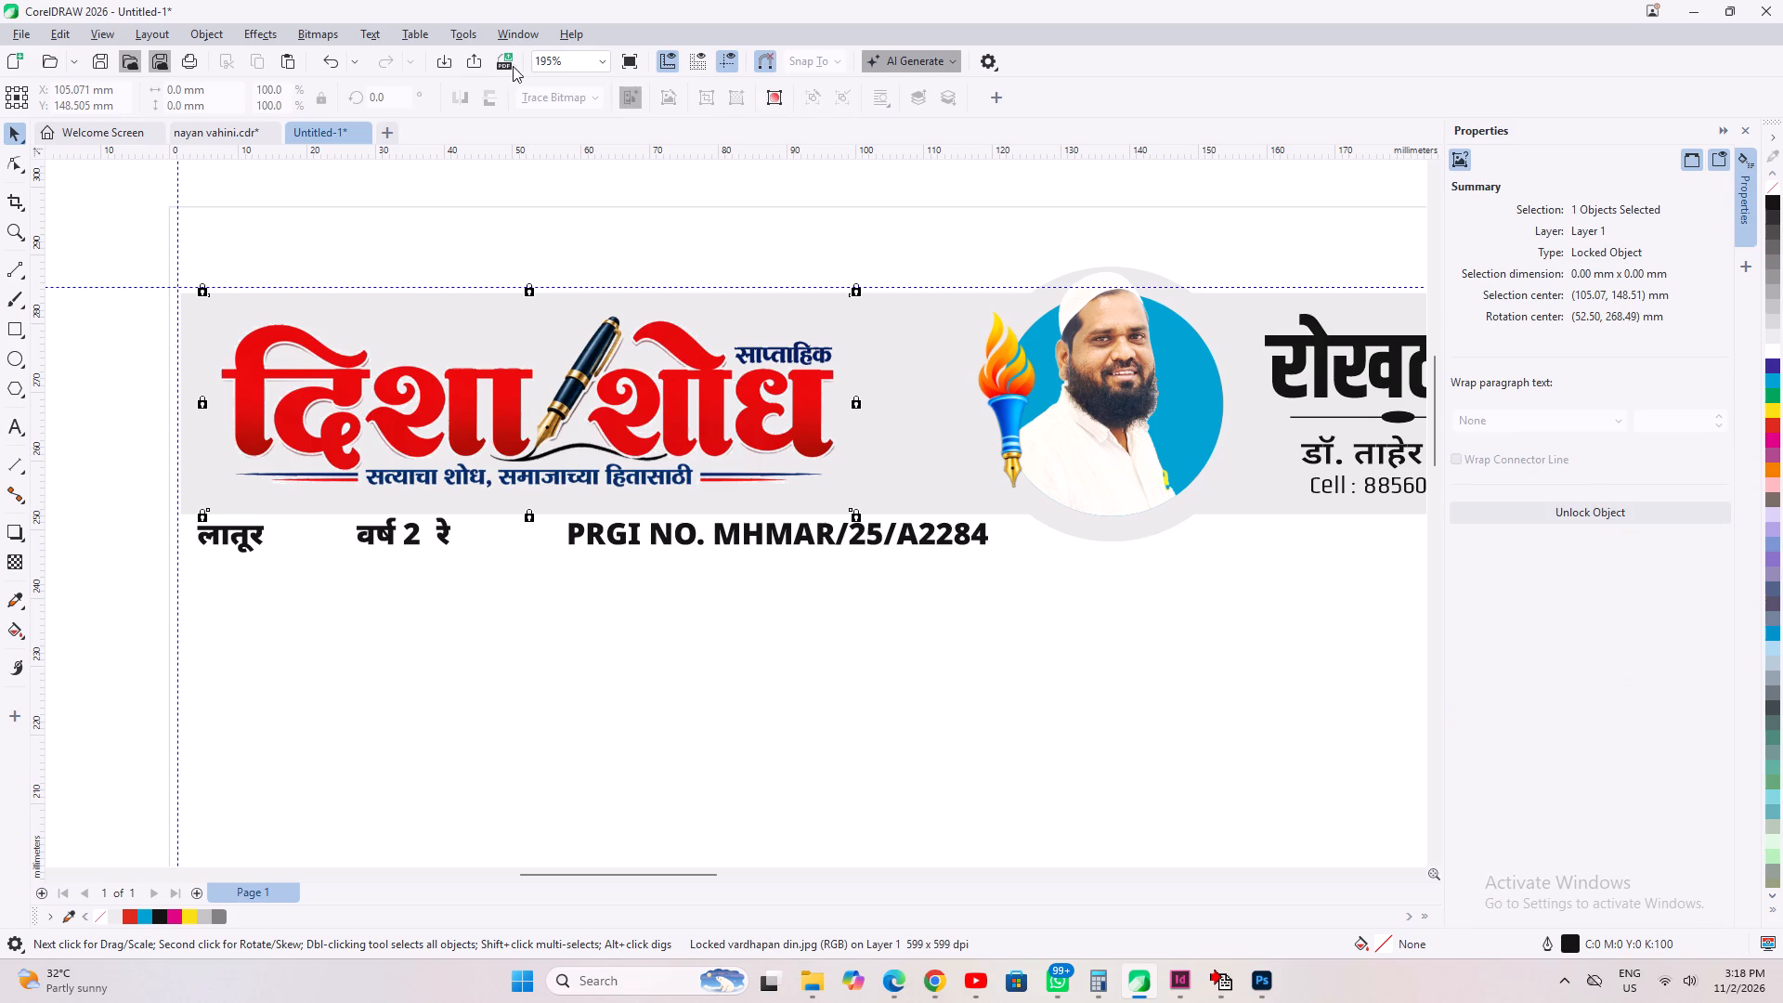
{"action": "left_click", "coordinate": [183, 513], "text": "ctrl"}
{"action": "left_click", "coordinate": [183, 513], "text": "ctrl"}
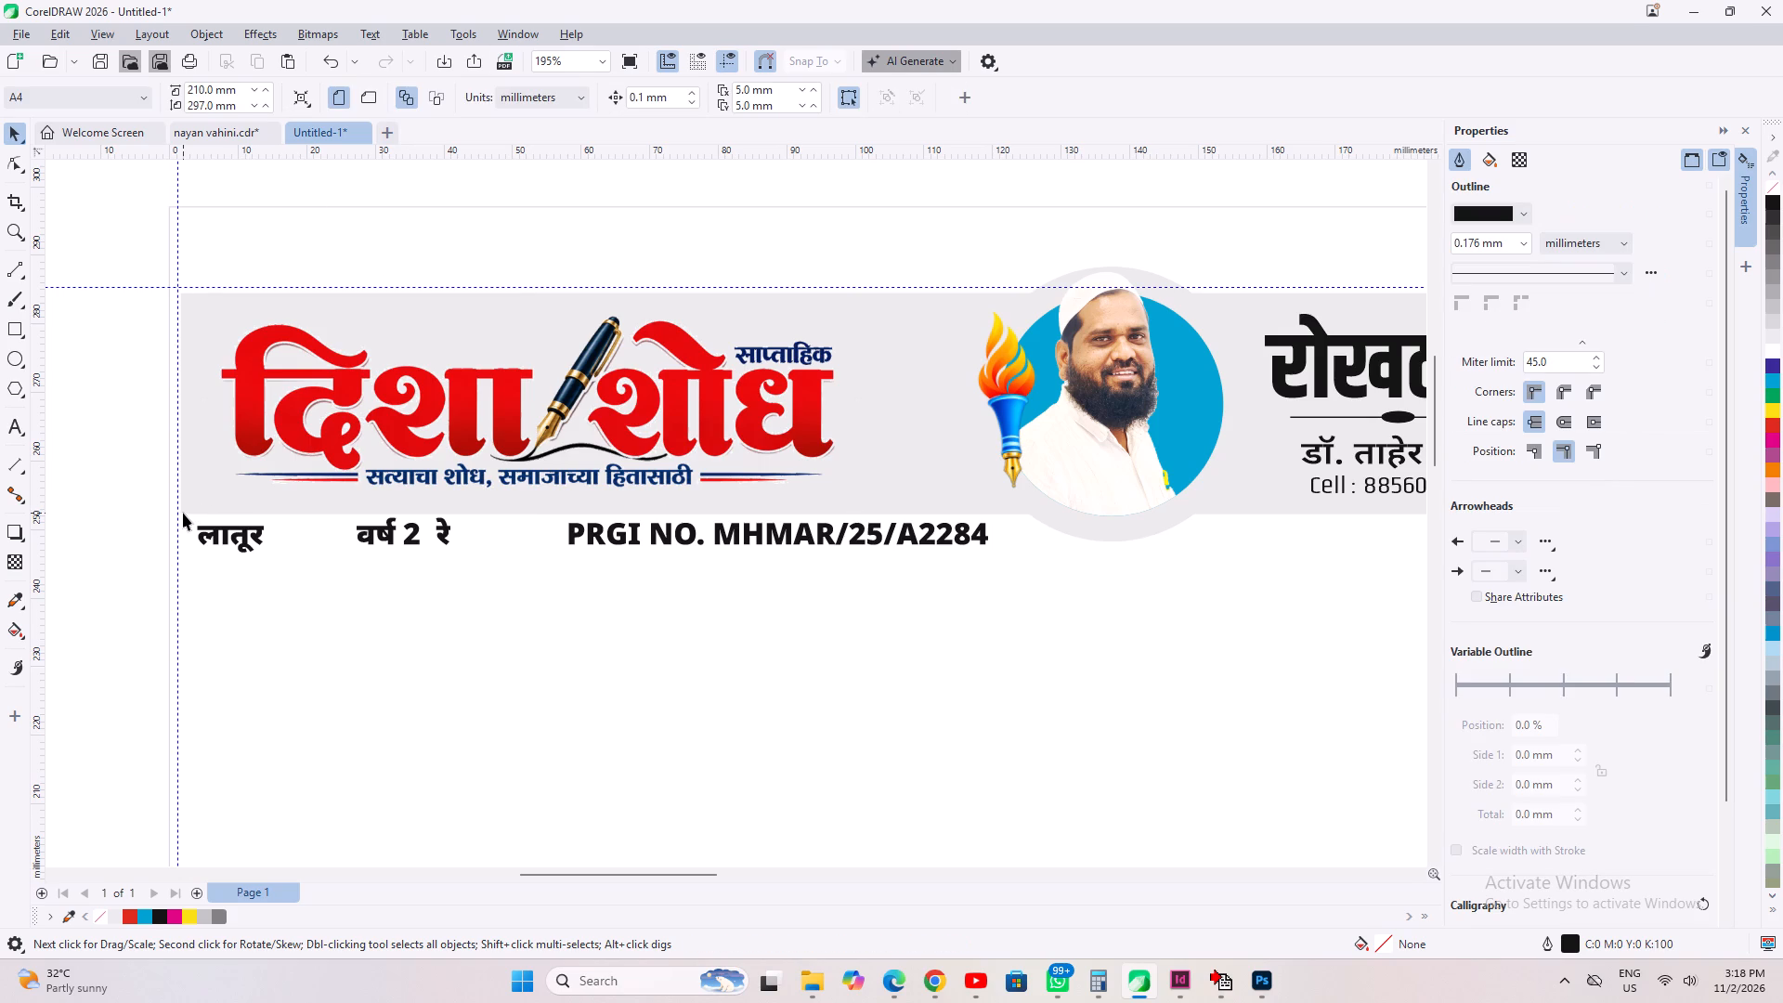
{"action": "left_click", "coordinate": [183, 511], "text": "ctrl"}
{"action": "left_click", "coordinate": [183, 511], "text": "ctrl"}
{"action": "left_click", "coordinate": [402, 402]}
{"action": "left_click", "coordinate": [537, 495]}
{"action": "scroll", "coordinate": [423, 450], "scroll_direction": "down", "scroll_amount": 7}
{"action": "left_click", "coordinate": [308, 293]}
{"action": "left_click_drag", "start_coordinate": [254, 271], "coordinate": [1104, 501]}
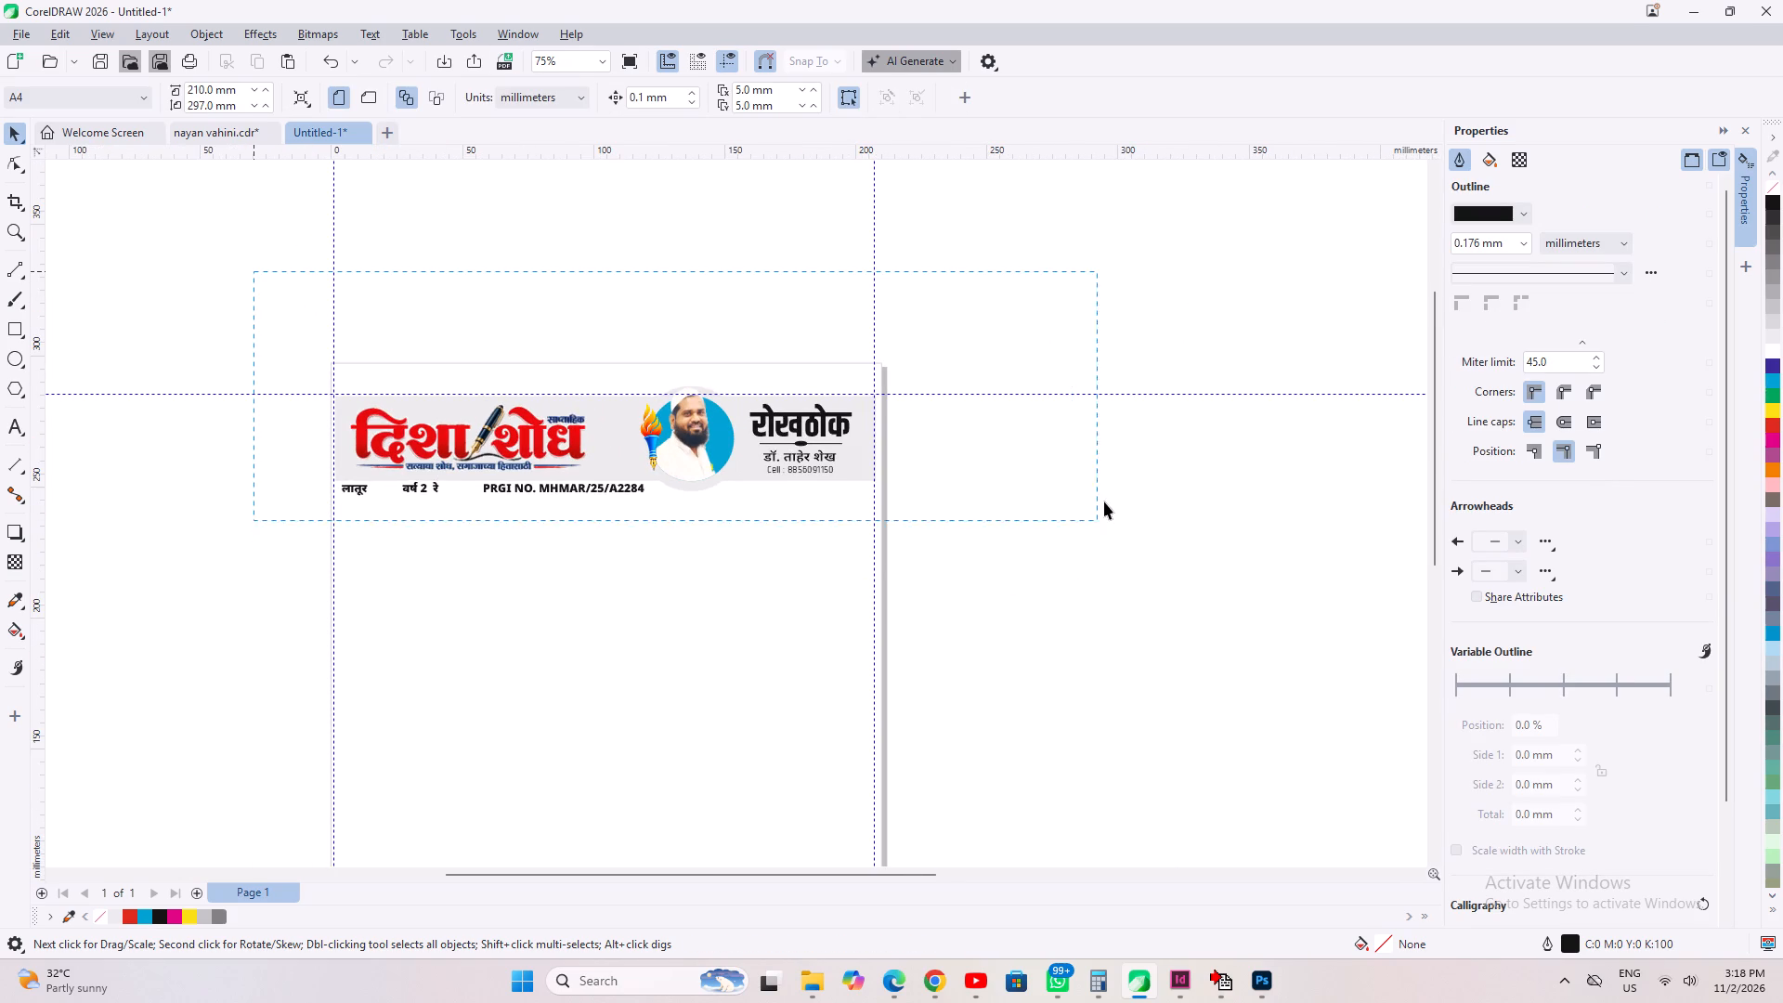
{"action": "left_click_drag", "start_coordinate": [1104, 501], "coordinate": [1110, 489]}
Move the issue-details text line about 39 mm down, clear of the header, centred at about X 51 mm, Y 210 mm.
{"action": "left_click", "coordinate": [578, 502]}
{"action": "left_click", "coordinate": [574, 490]}
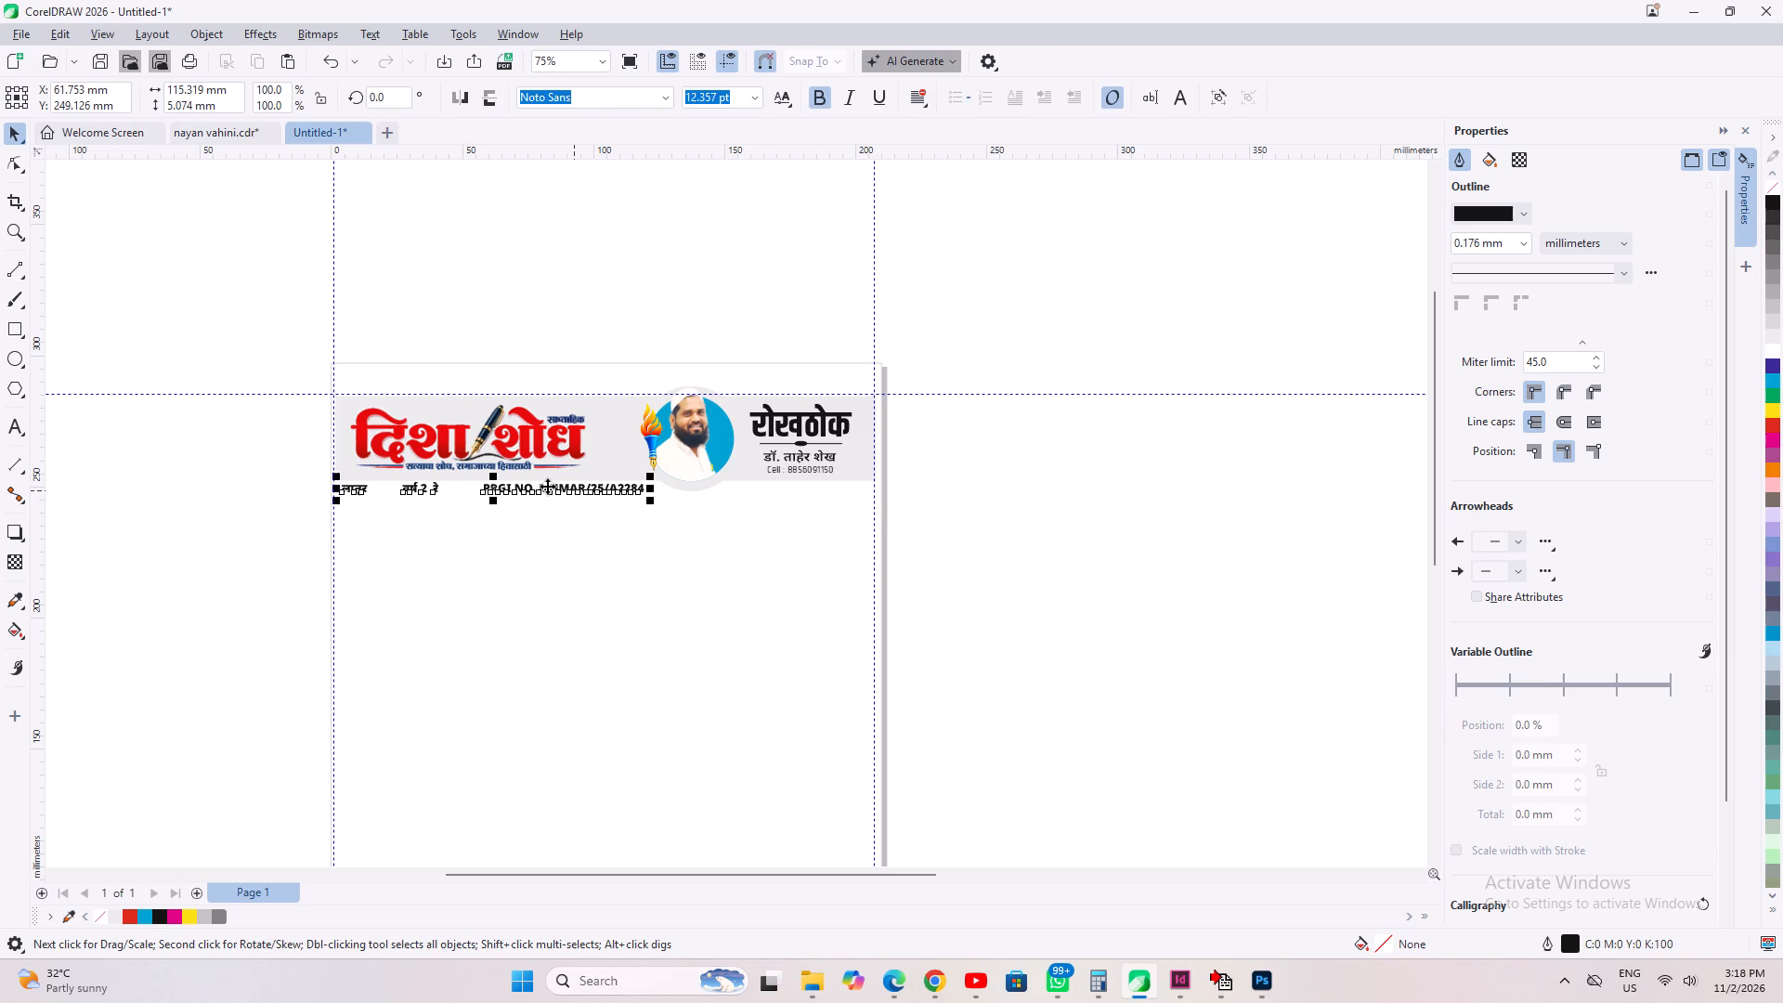
{"action": "left_click_drag", "start_coordinate": [547, 486], "coordinate": [520, 588]}
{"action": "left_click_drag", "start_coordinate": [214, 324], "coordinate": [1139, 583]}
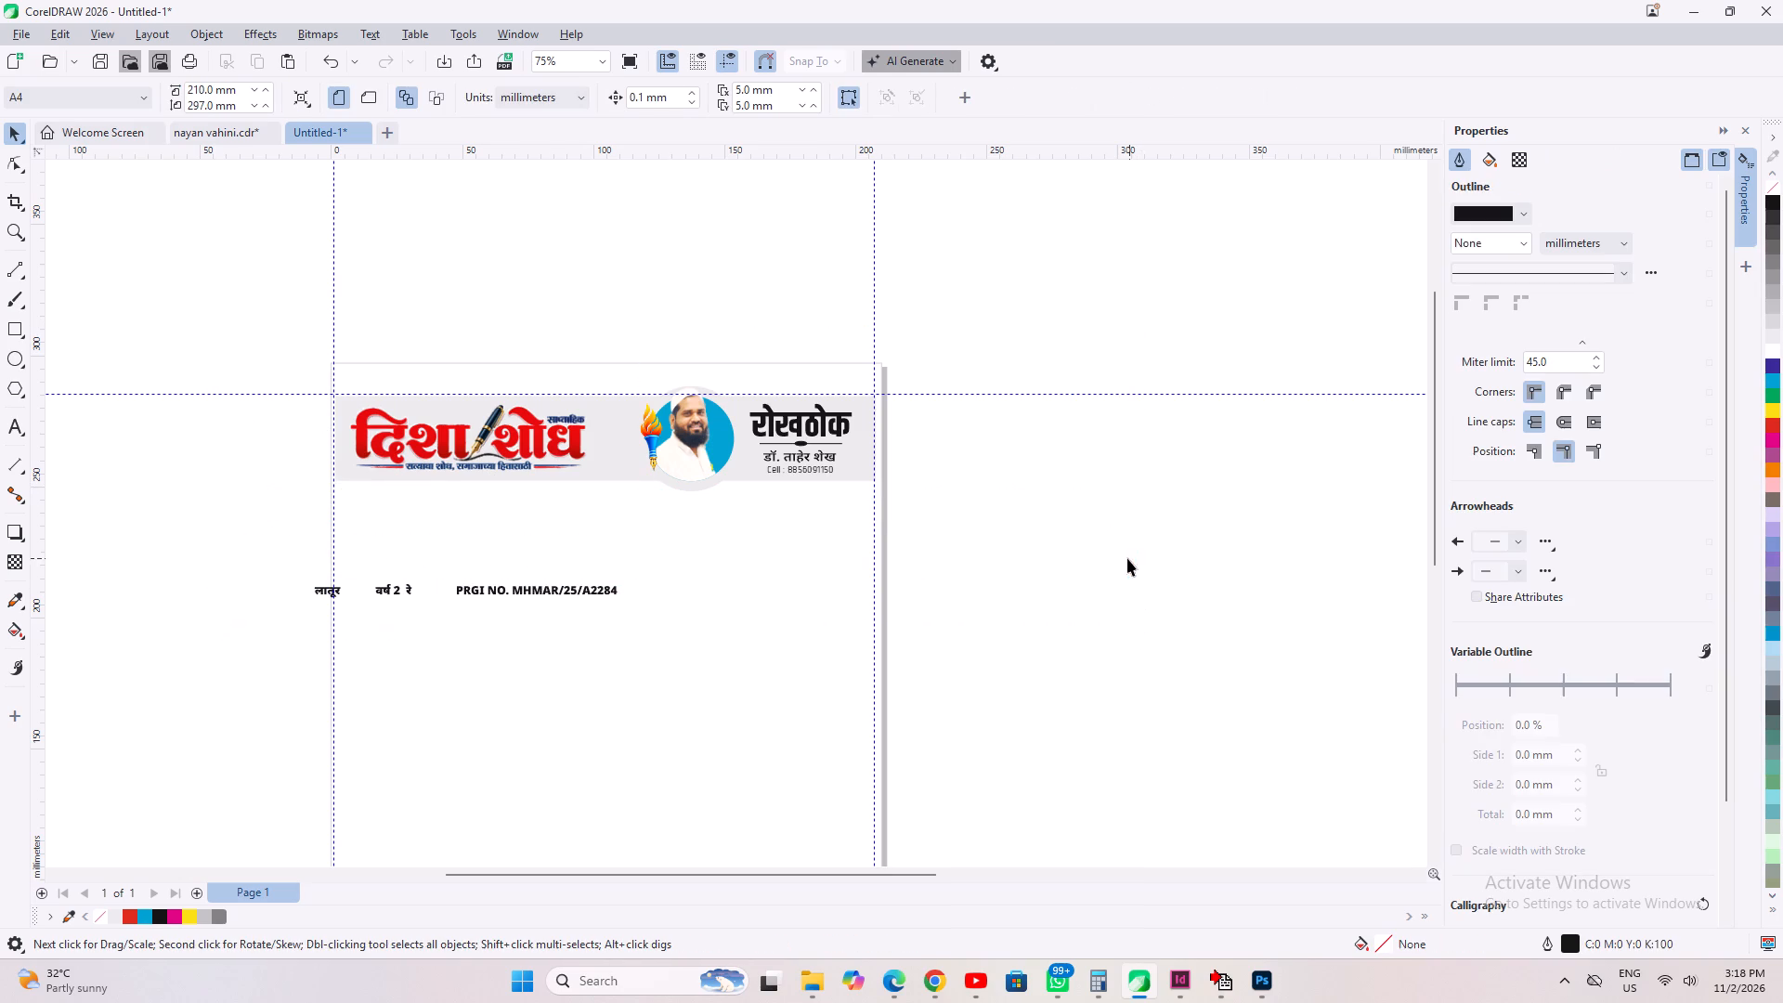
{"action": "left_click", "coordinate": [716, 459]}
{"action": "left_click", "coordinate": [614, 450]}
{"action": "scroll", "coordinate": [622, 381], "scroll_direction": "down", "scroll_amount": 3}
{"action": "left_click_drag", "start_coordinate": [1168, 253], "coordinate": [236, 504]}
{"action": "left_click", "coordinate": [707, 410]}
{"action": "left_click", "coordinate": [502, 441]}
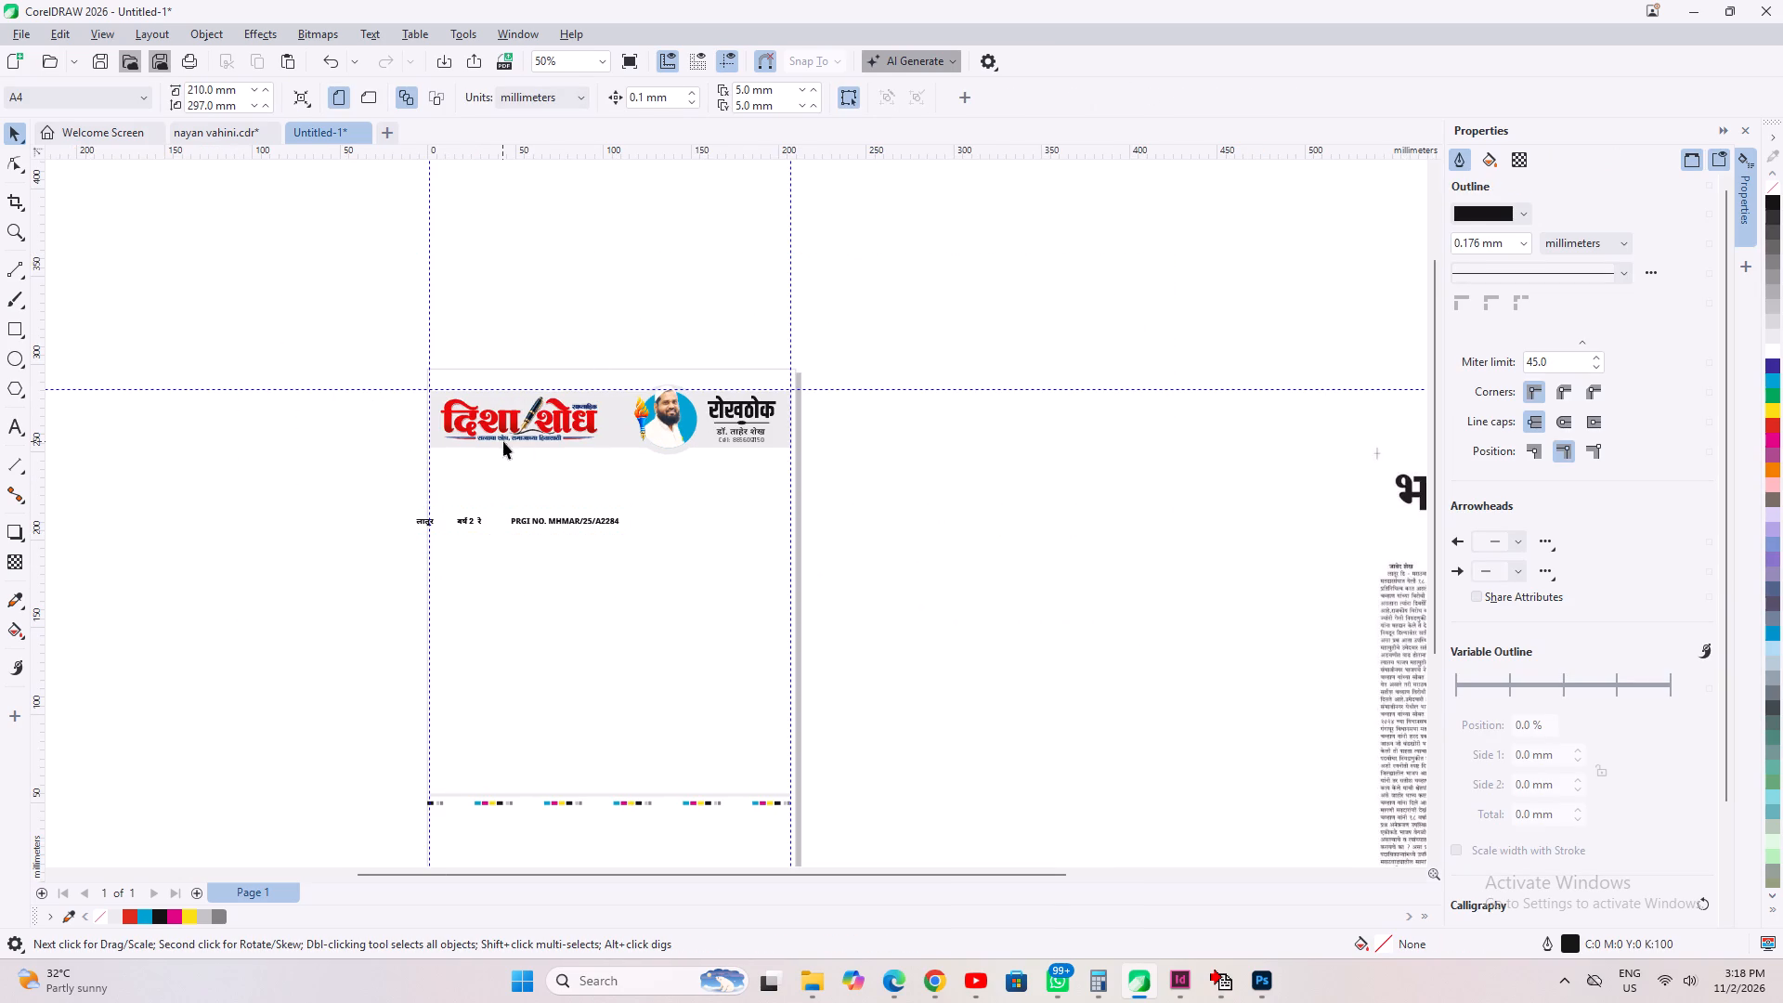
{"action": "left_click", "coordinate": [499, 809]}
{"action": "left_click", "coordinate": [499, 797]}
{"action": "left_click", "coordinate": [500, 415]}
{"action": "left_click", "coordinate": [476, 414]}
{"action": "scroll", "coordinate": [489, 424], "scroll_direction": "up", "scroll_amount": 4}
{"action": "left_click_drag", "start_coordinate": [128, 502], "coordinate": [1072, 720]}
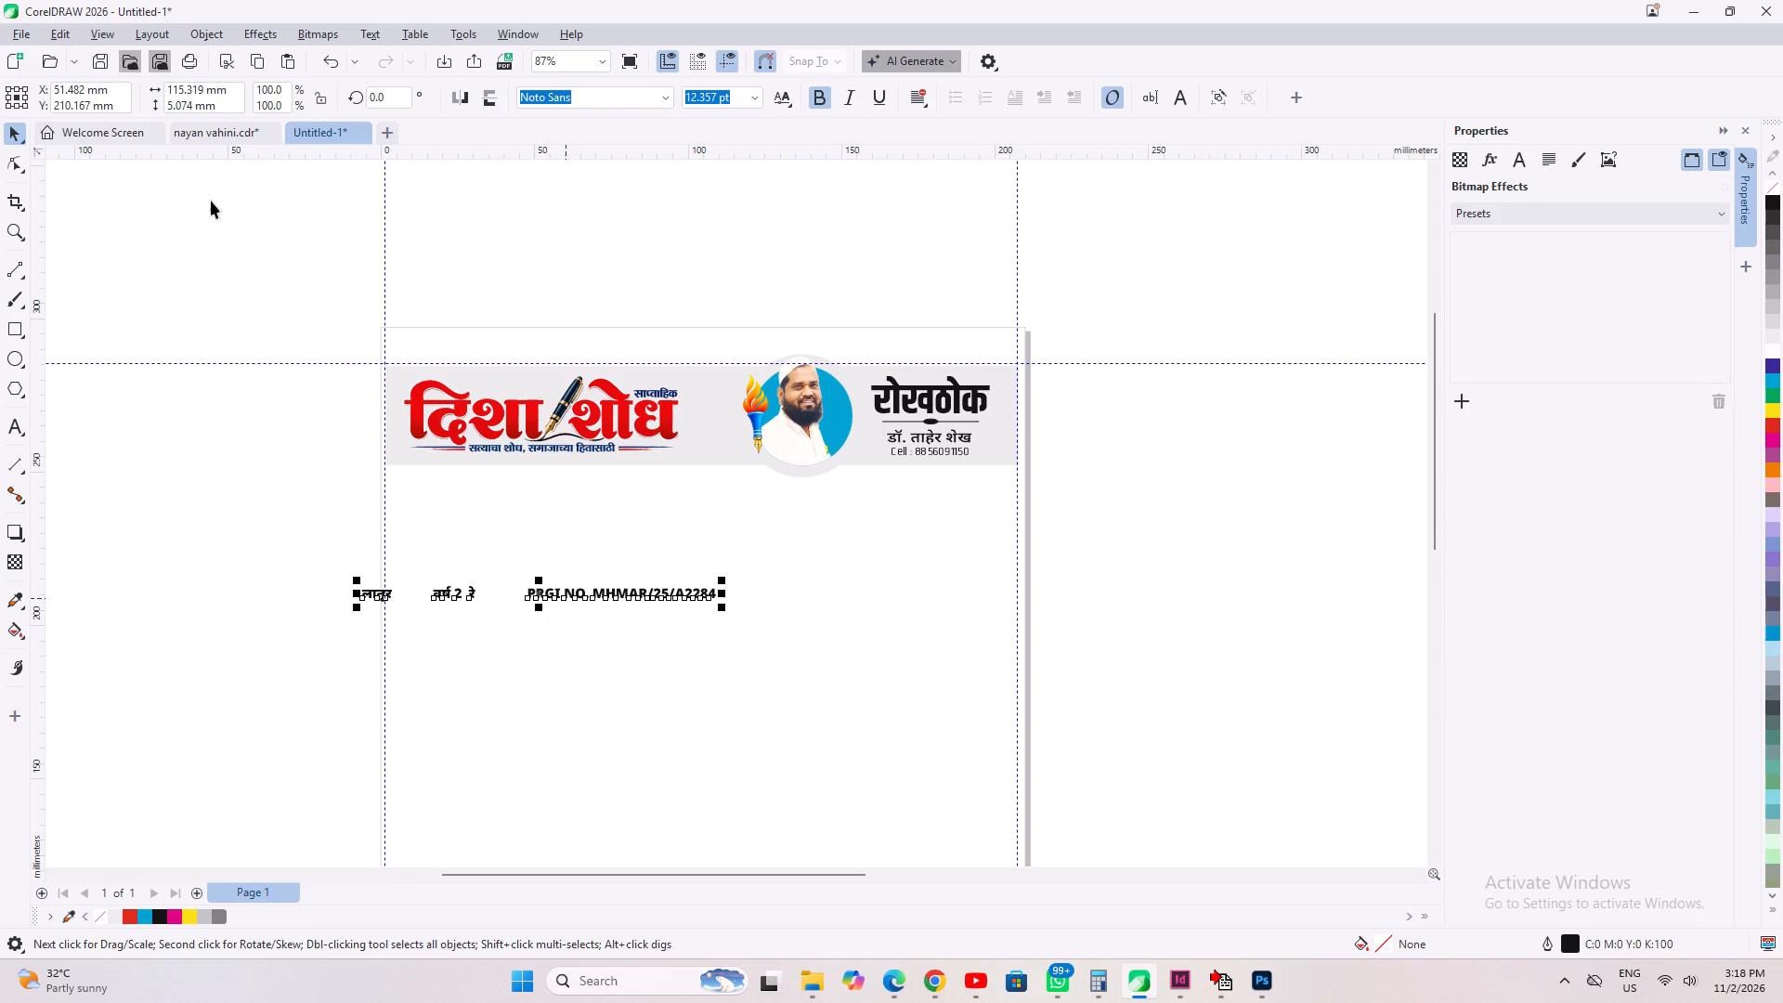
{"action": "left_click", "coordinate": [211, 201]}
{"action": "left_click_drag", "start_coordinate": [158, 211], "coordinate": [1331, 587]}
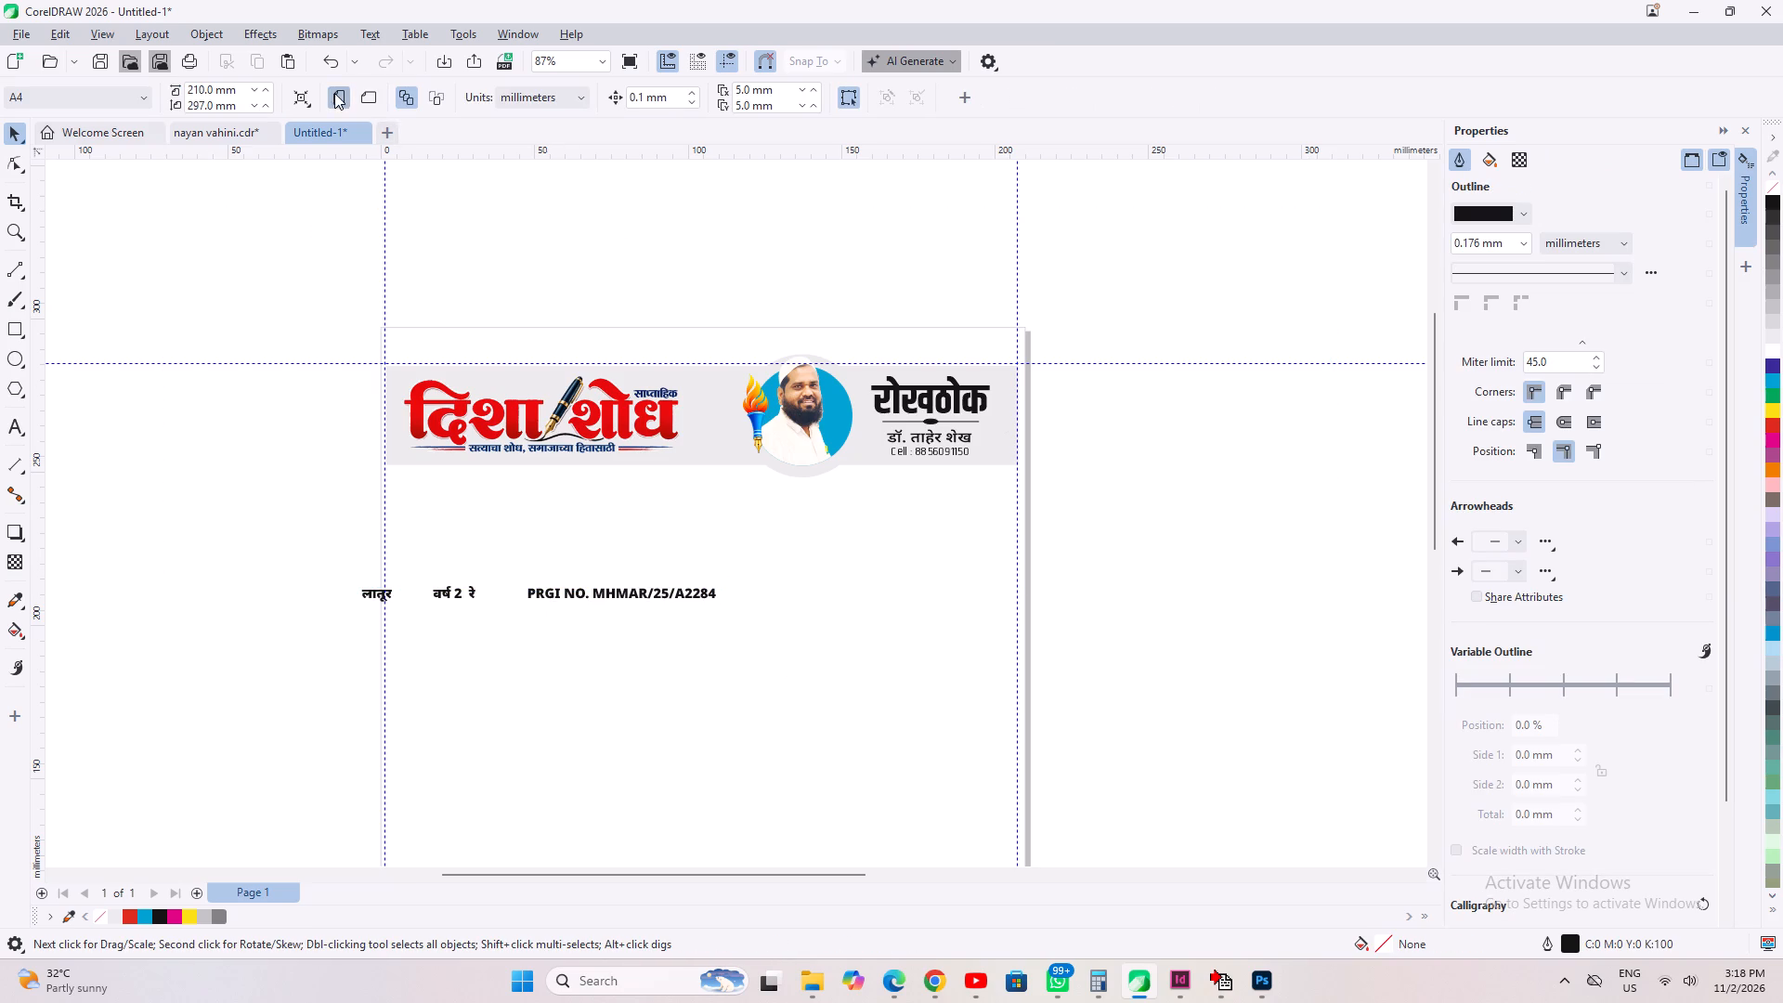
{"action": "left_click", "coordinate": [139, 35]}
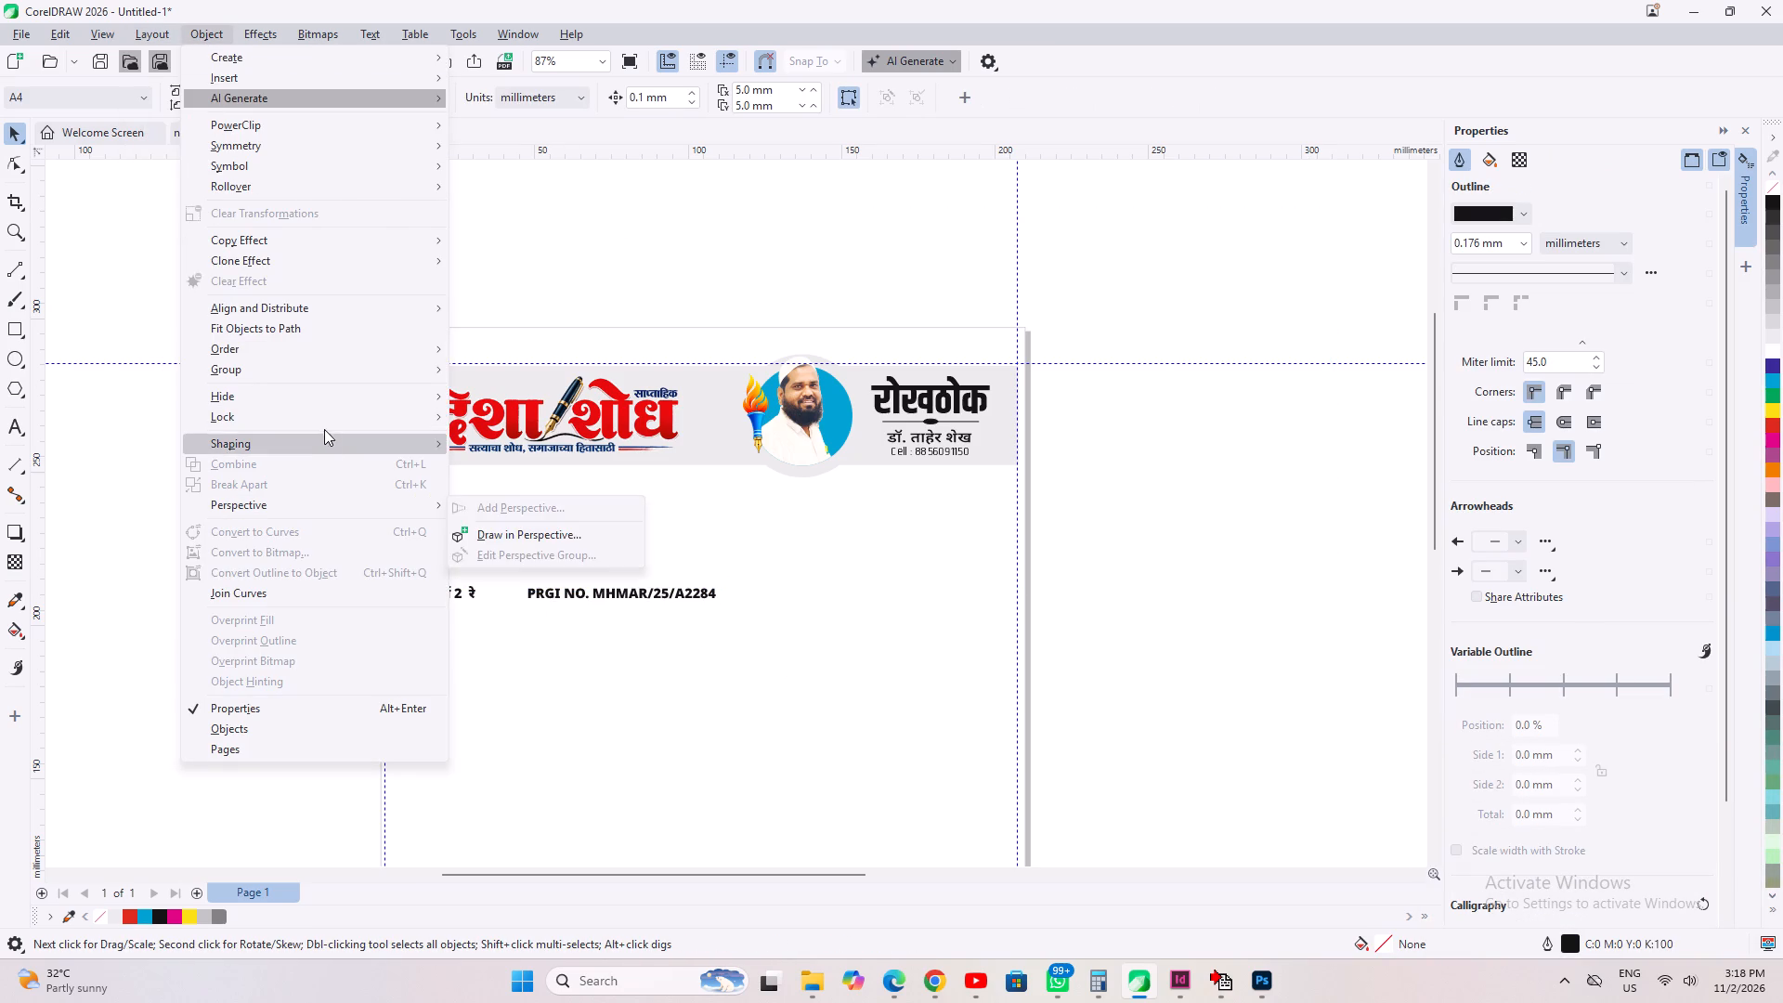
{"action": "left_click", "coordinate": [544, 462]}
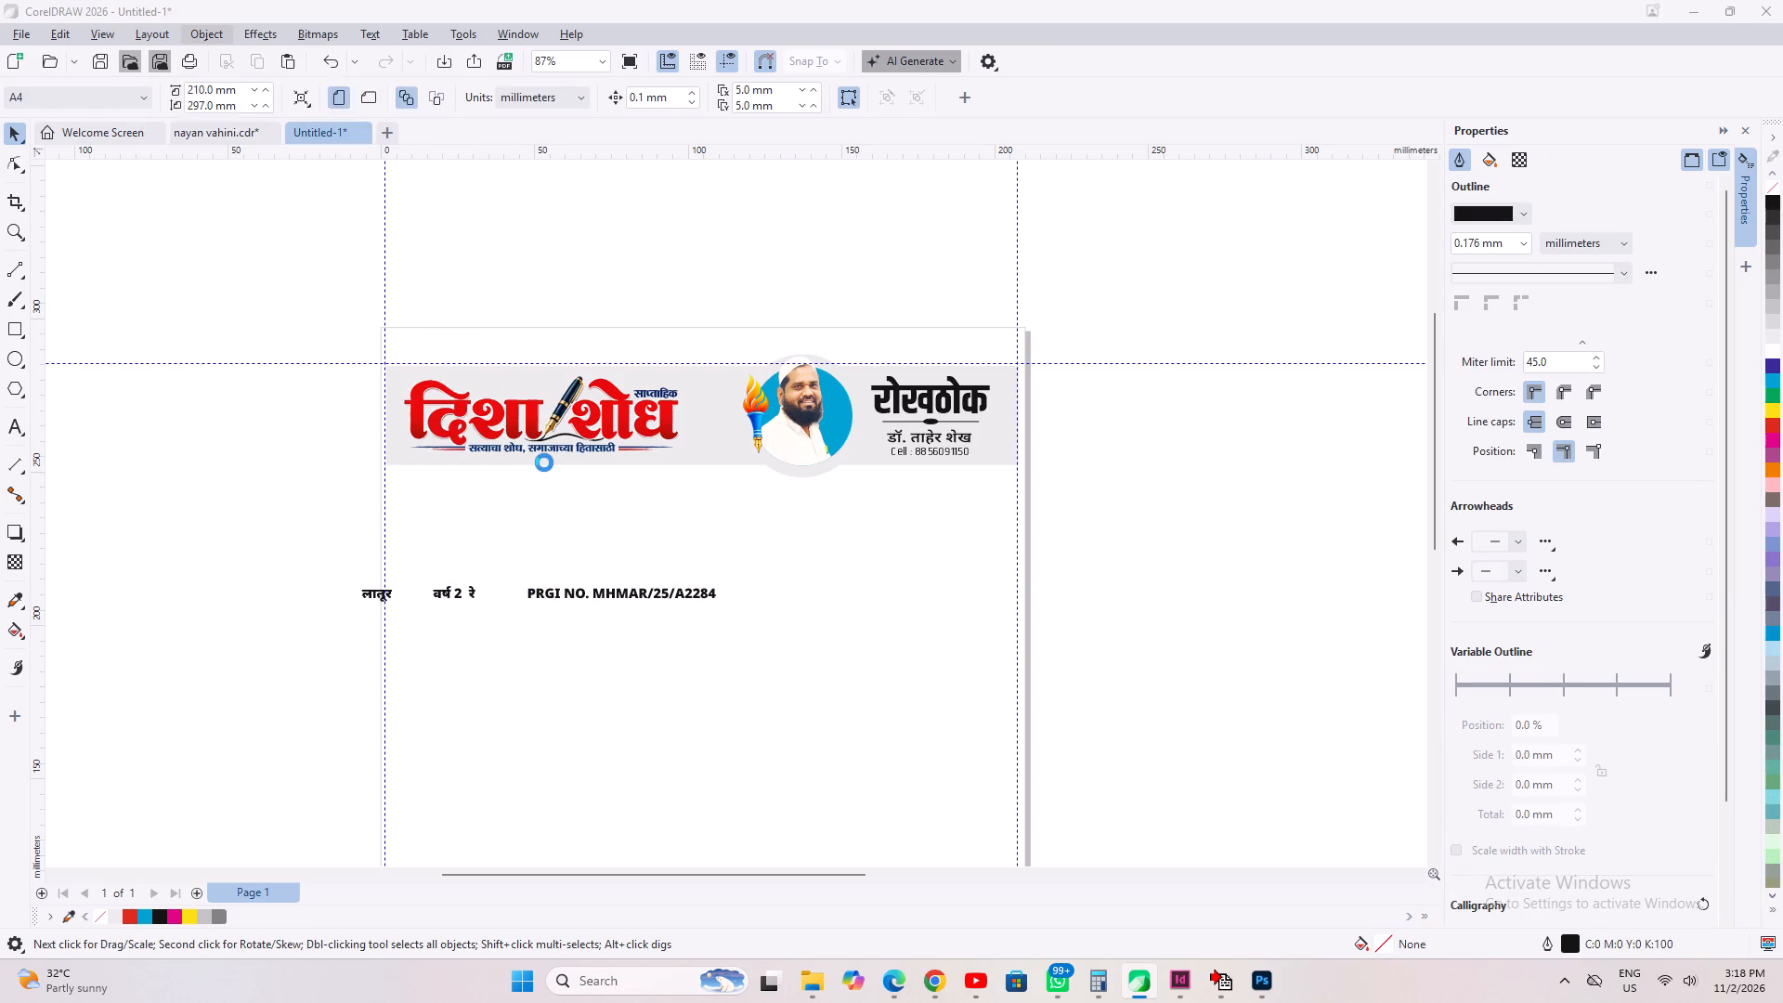
Convert the grey rectangle behind the newspaper header to curves so its nodes can be edited freely.
{"action": "left_click", "coordinate": [265, 458]}
{"action": "left_click_drag", "start_coordinate": [289, 272], "coordinate": [1077, 496]}
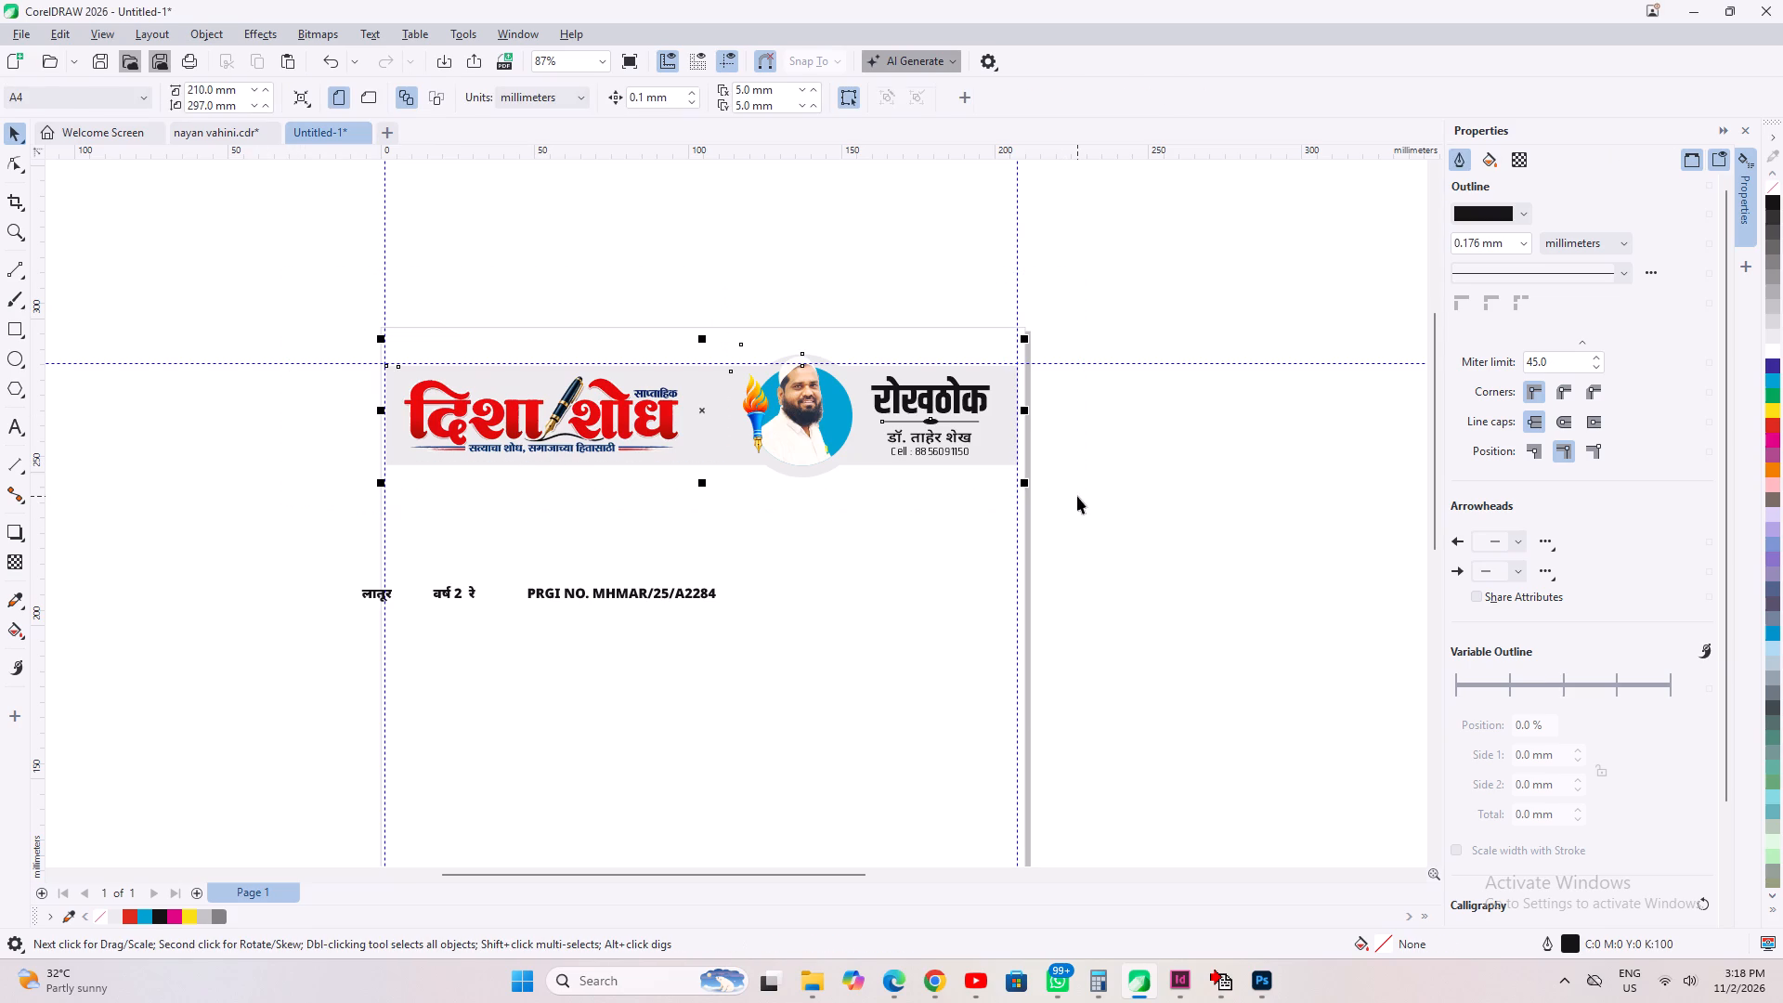
{"action": "left_click", "coordinate": [805, 502]}
{"action": "left_click", "coordinate": [582, 460]}
{"action": "scroll", "coordinate": [687, 454], "scroll_direction": "up", "scroll_amount": 2}
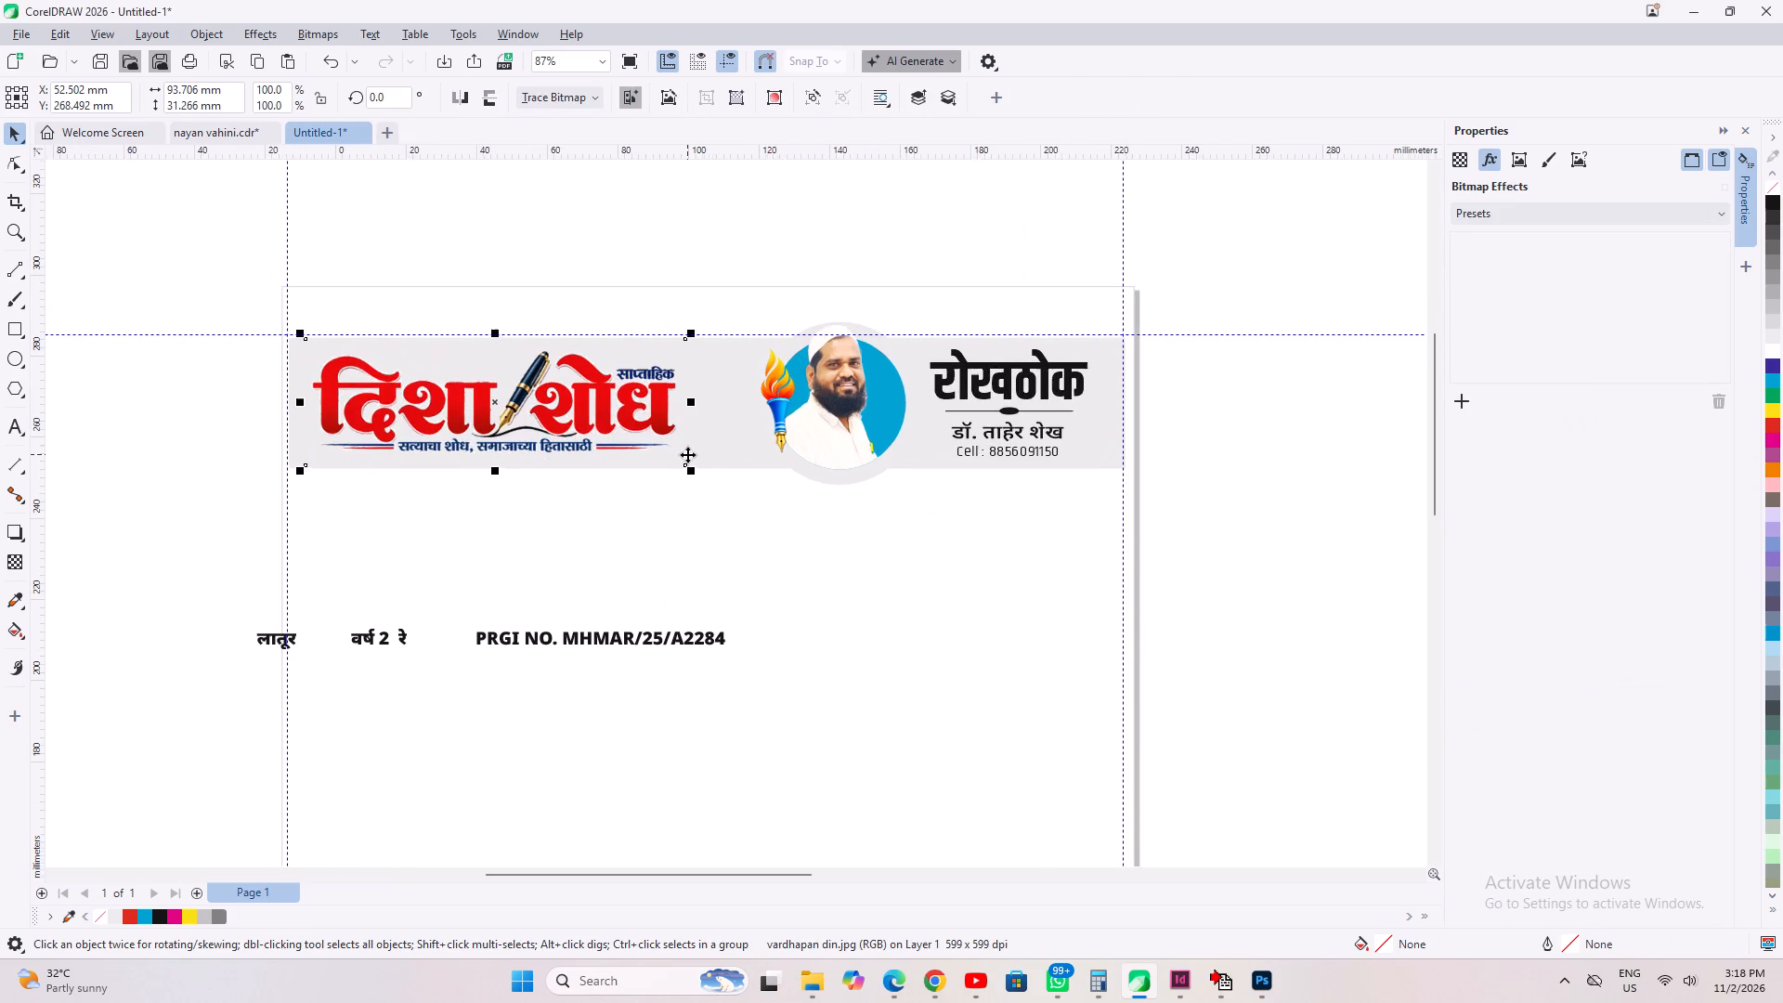
{"action": "left_click", "coordinate": [712, 451], "text": "ctrl"}
{"action": "scroll", "coordinate": [711, 458], "scroll_direction": "up", "scroll_amount": 3, "text": "ctrl"}
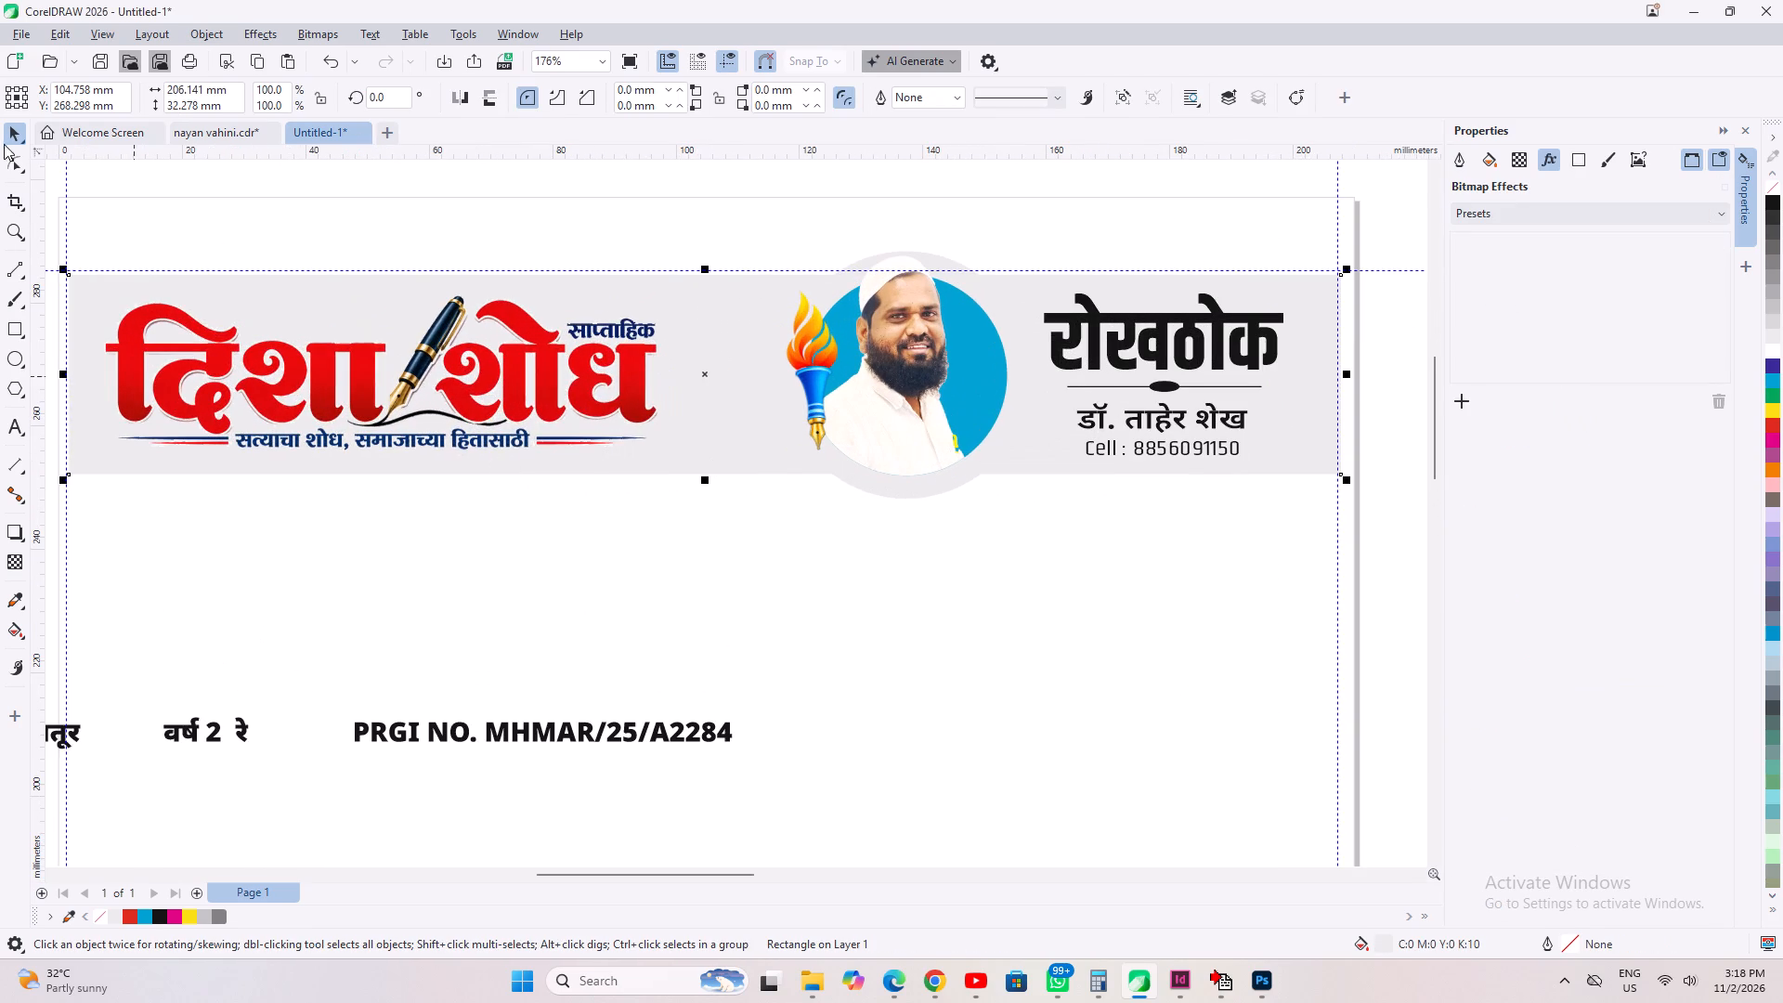
{"action": "left_click", "coordinate": [17, 162]}
{"action": "scroll", "coordinate": [44, 483], "scroll_direction": "up", "scroll_amount": 3}
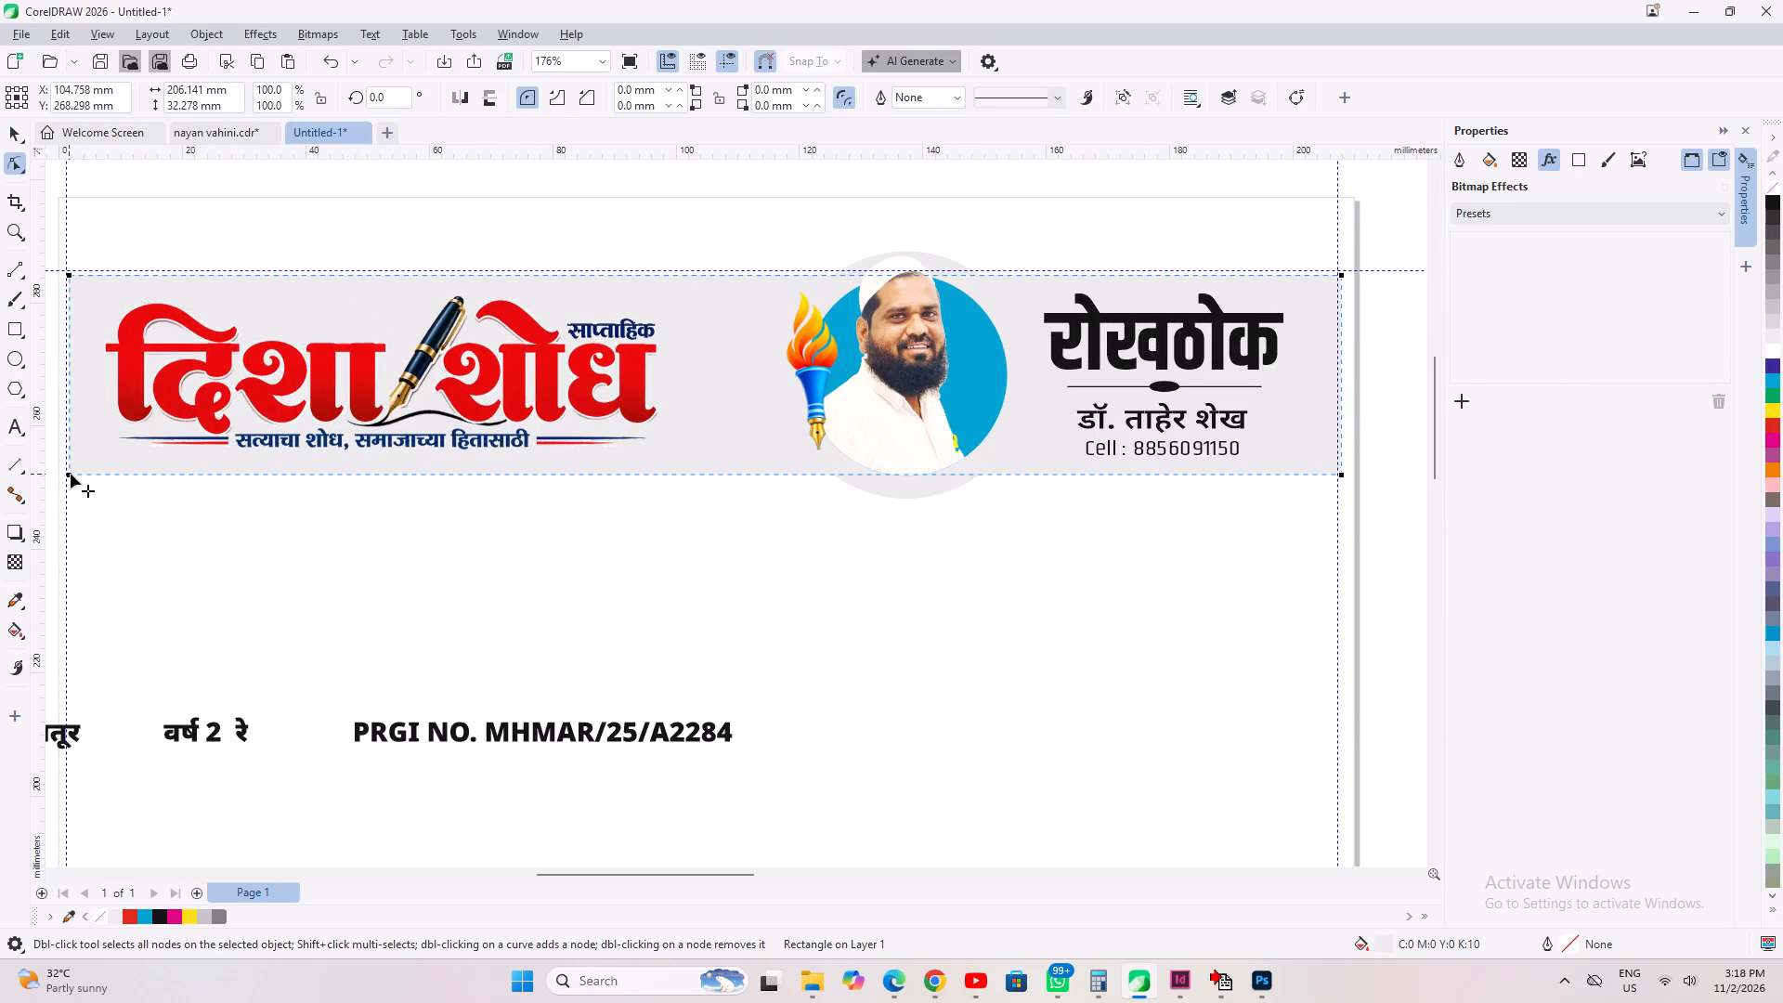
{"action": "left_click_drag", "start_coordinate": [71, 474], "coordinate": [72, 456]}
{"action": "key", "text": "ctrl+z"}
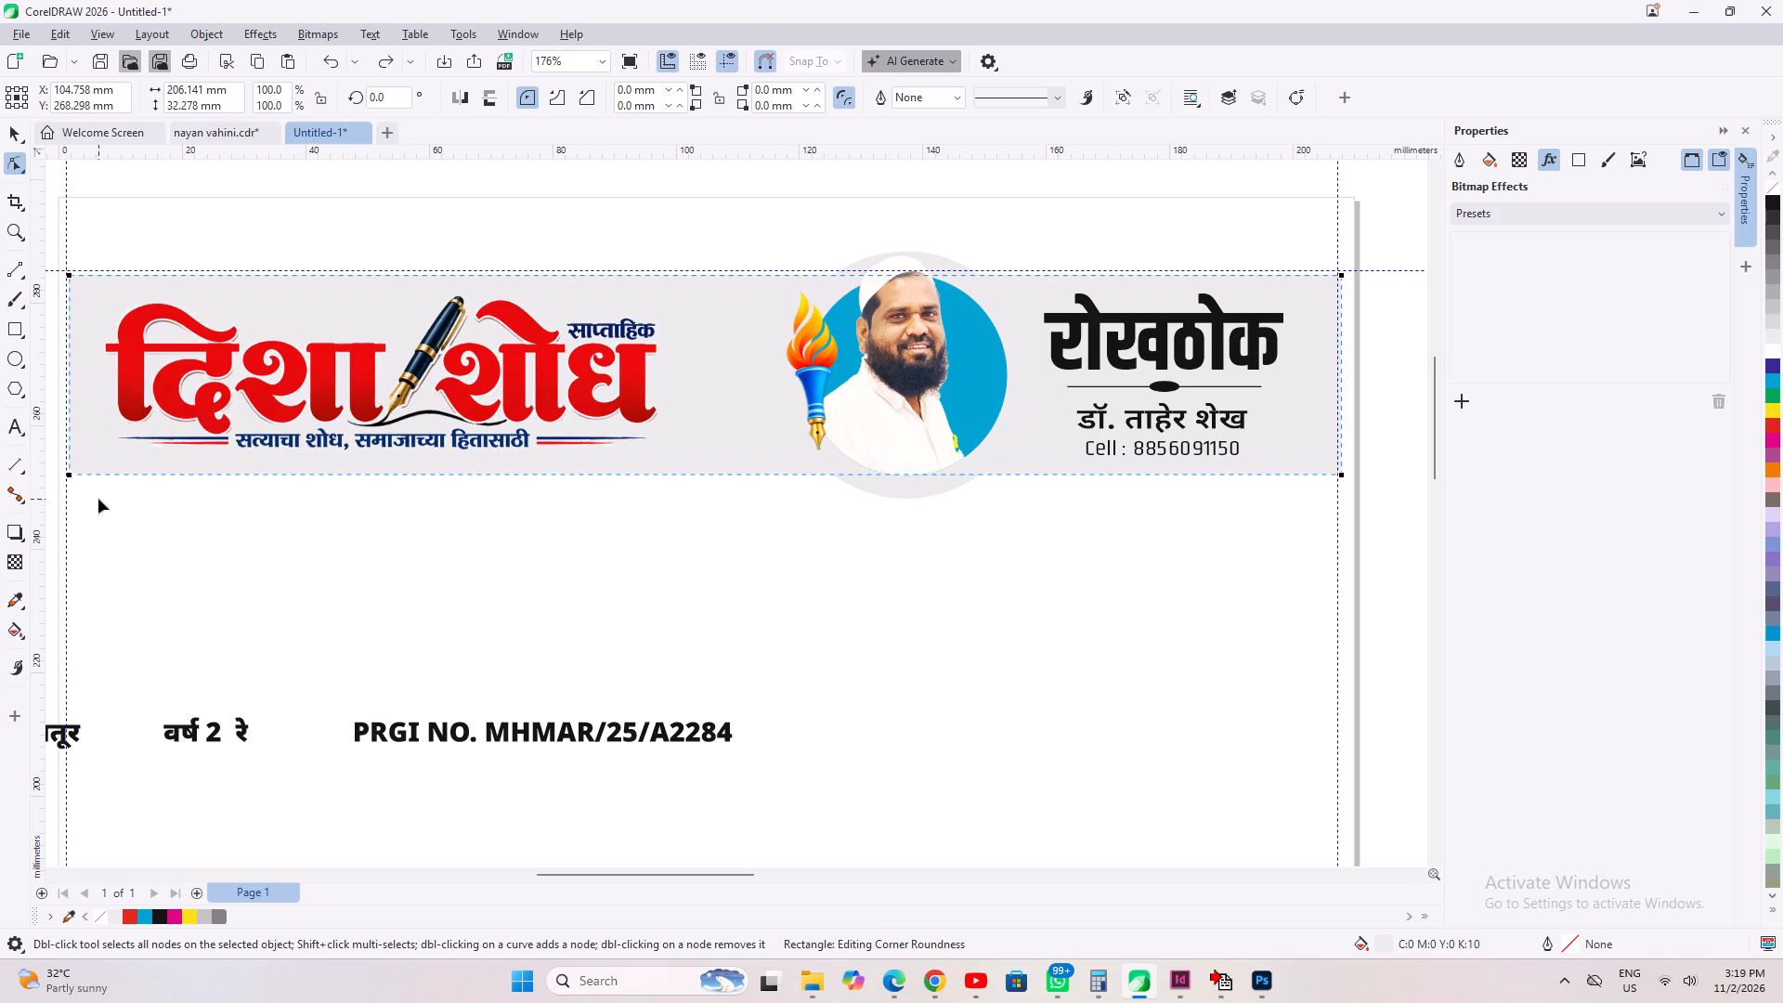
{"action": "key", "text": "ctrl+q"}
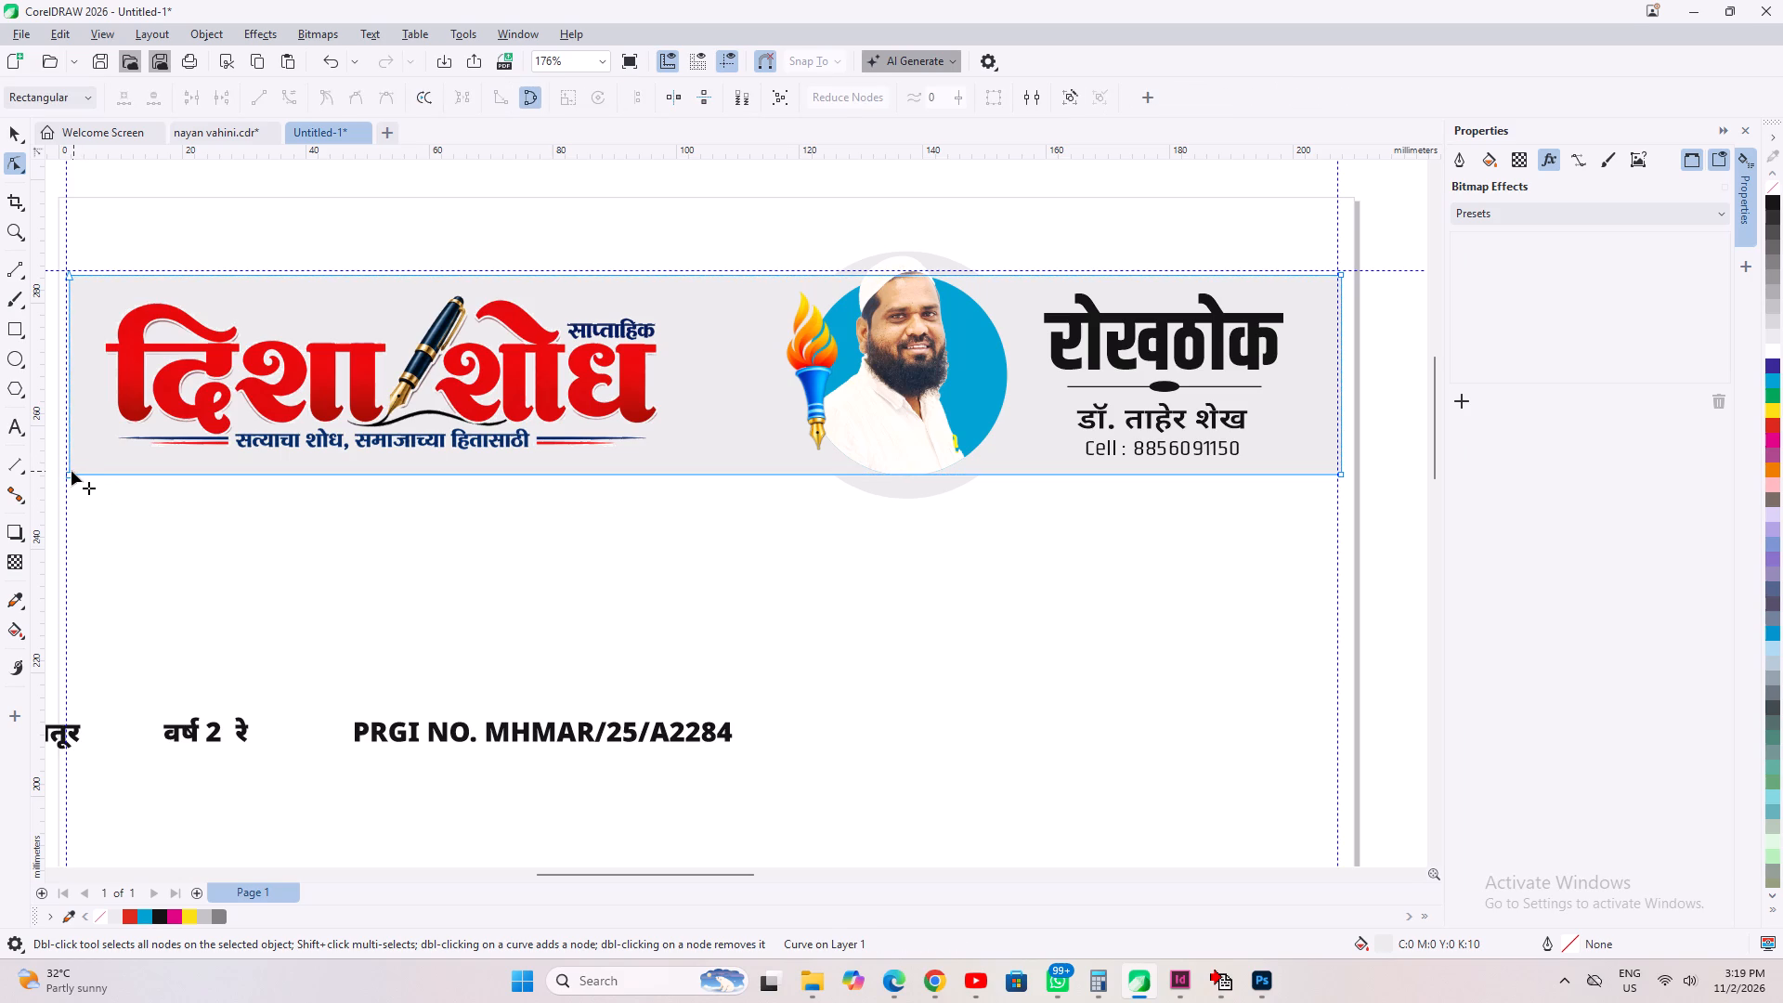
Raise the header band's lower-left corner about 1.8 mm and add a slightly raised node on its bottom edge beneath the torch.
{"action": "left_click_drag", "start_coordinate": [72, 471], "coordinate": [72, 460], "text": "ctrl"}
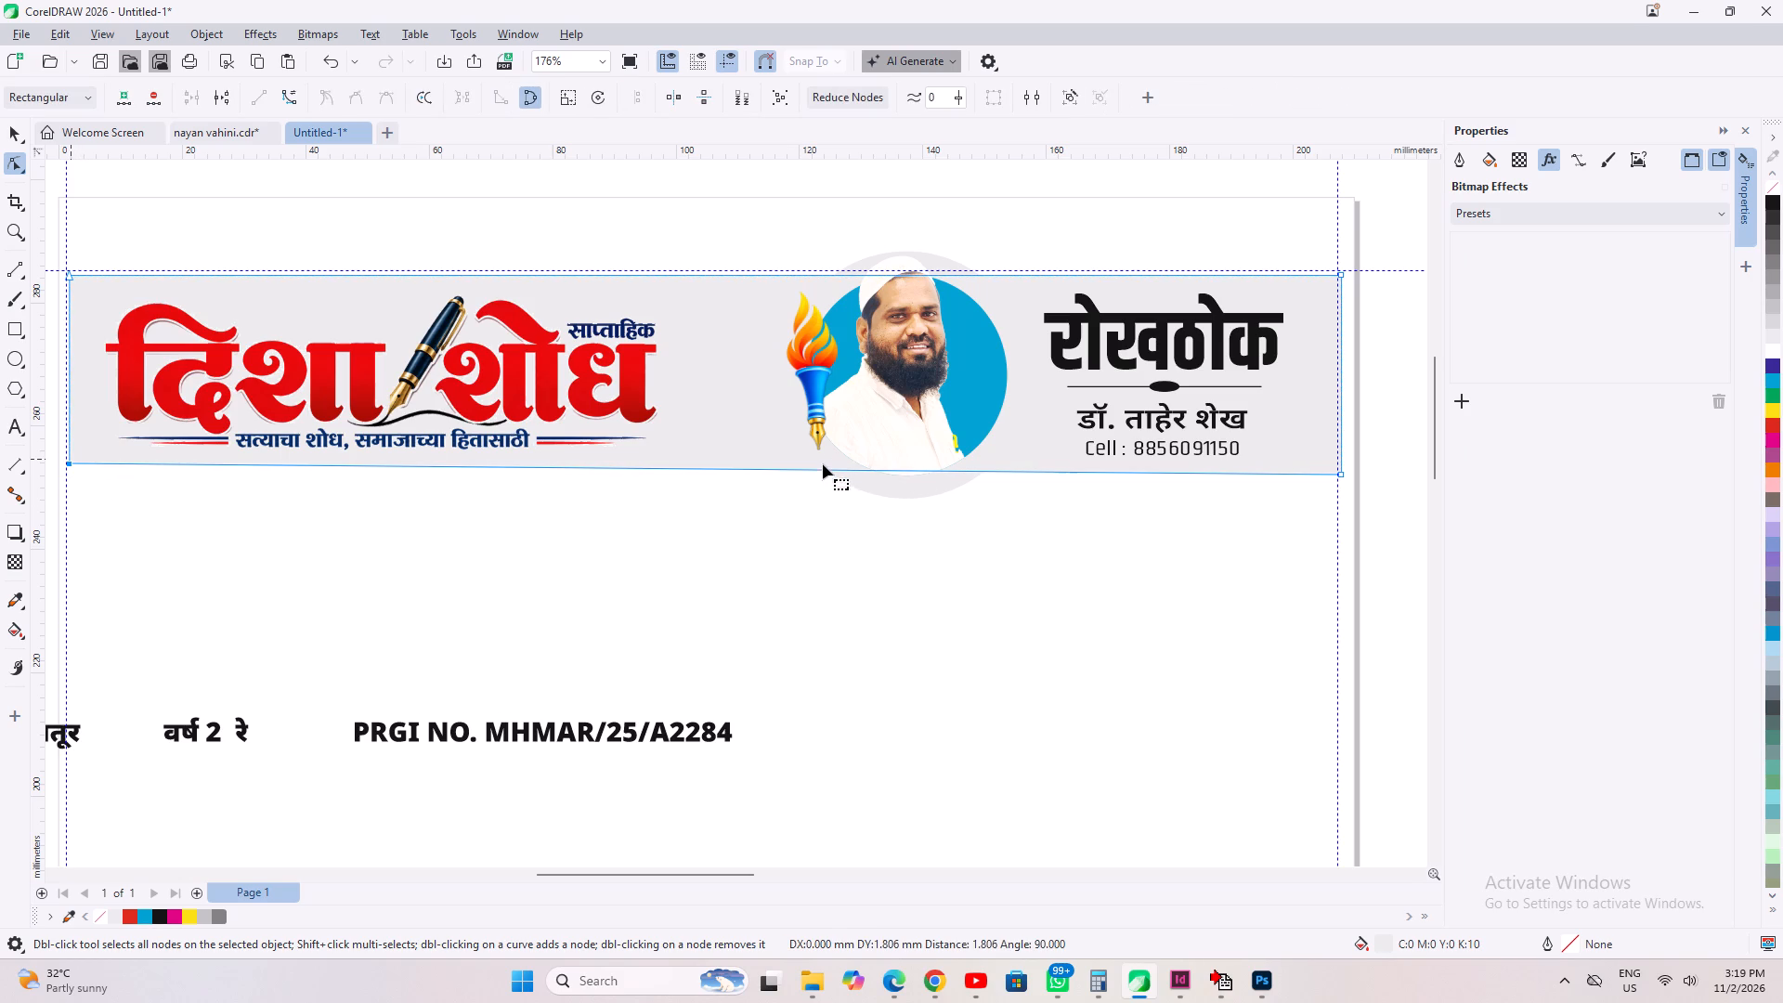
{"action": "double_click", "coordinate": [823, 469]}
{"action": "left_click_drag", "start_coordinate": [823, 469], "coordinate": [820, 456]}
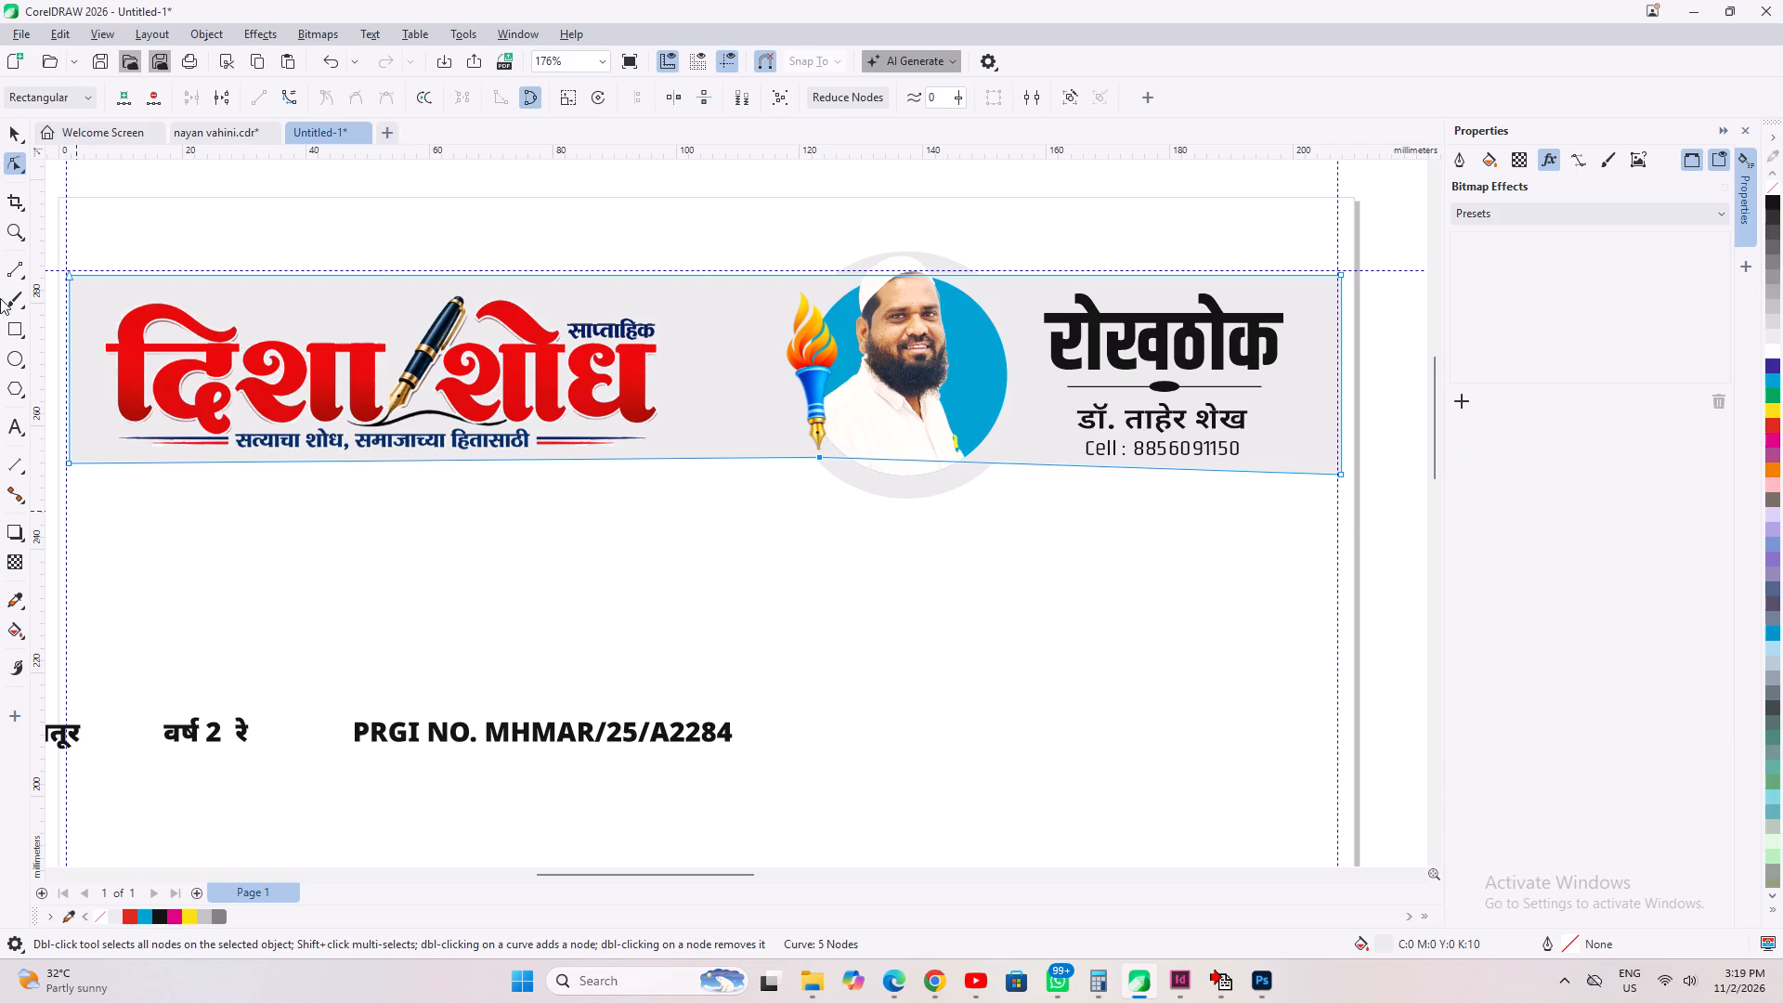
{"action": "left_click", "coordinate": [14, 126]}
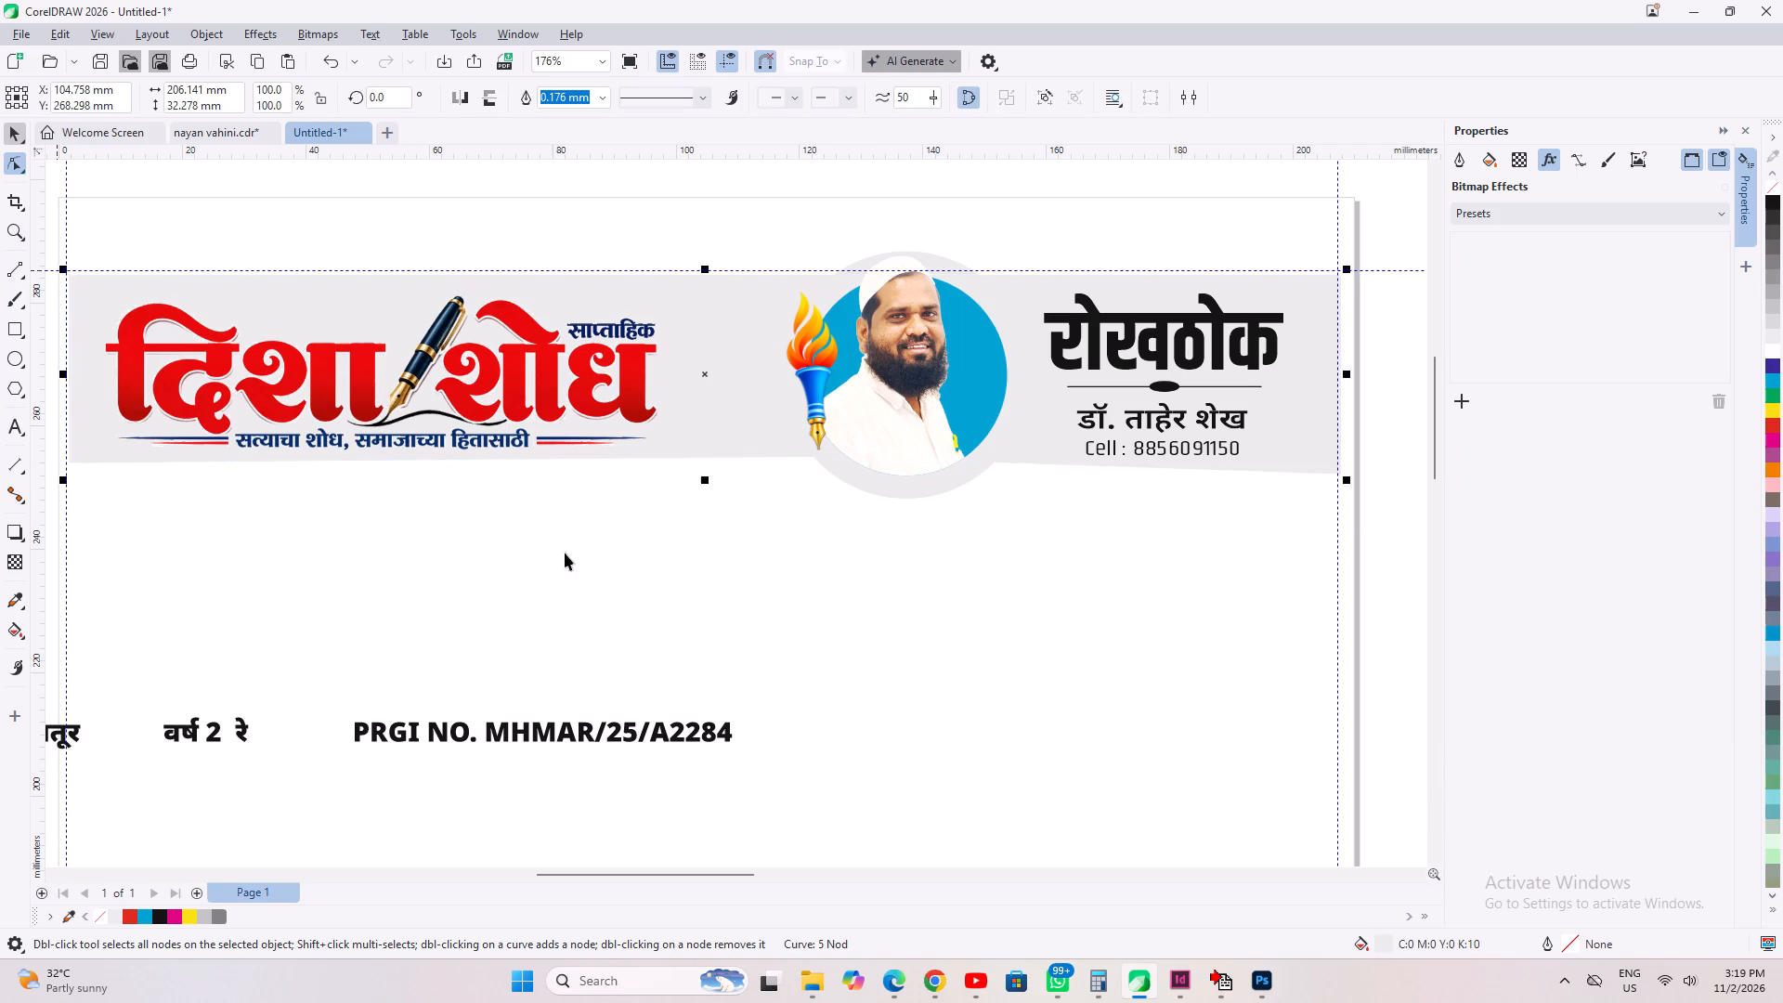
Move the issue-details text line up against the header band's bottom edge, centred at about X 60 mm, Y 251 mm.
{"action": "left_click", "coordinate": [865, 698]}
{"action": "left_click", "coordinate": [549, 717]}
{"action": "left_click", "coordinate": [501, 735]}
{"action": "left_click_drag", "start_coordinate": [432, 728], "coordinate": [434, 709]}
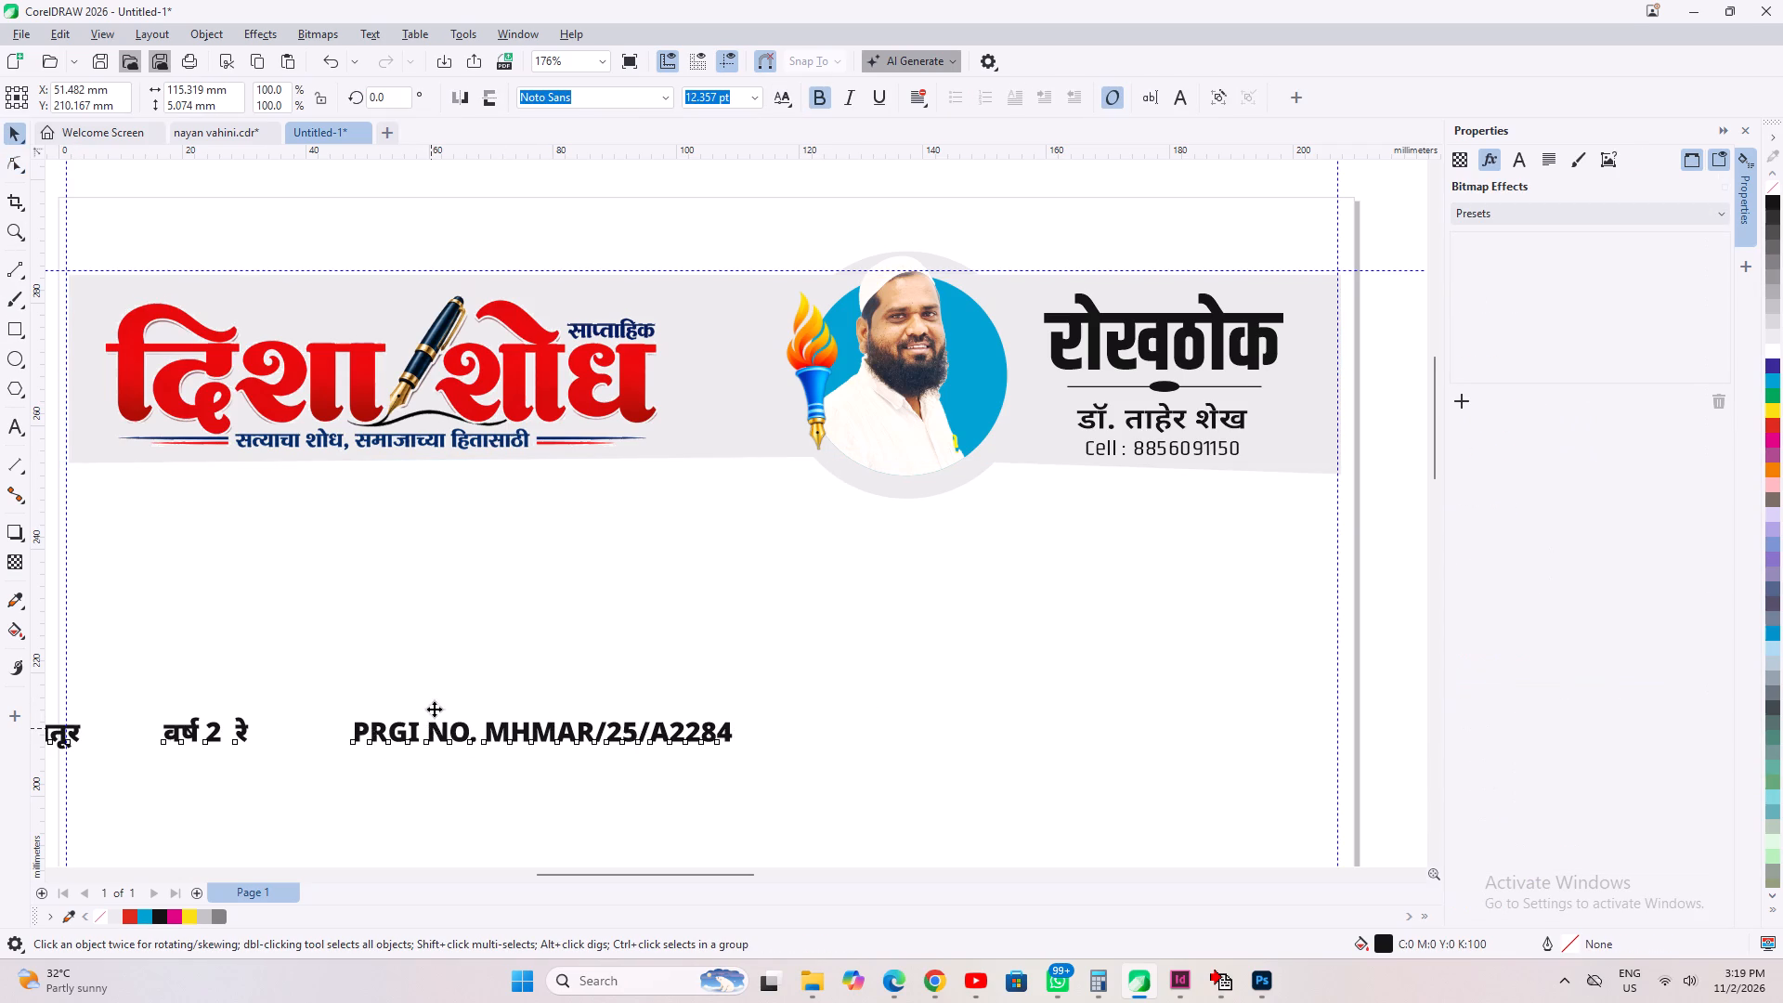
{"action": "left_click_drag", "start_coordinate": [434, 709], "coordinate": [484, 475]}
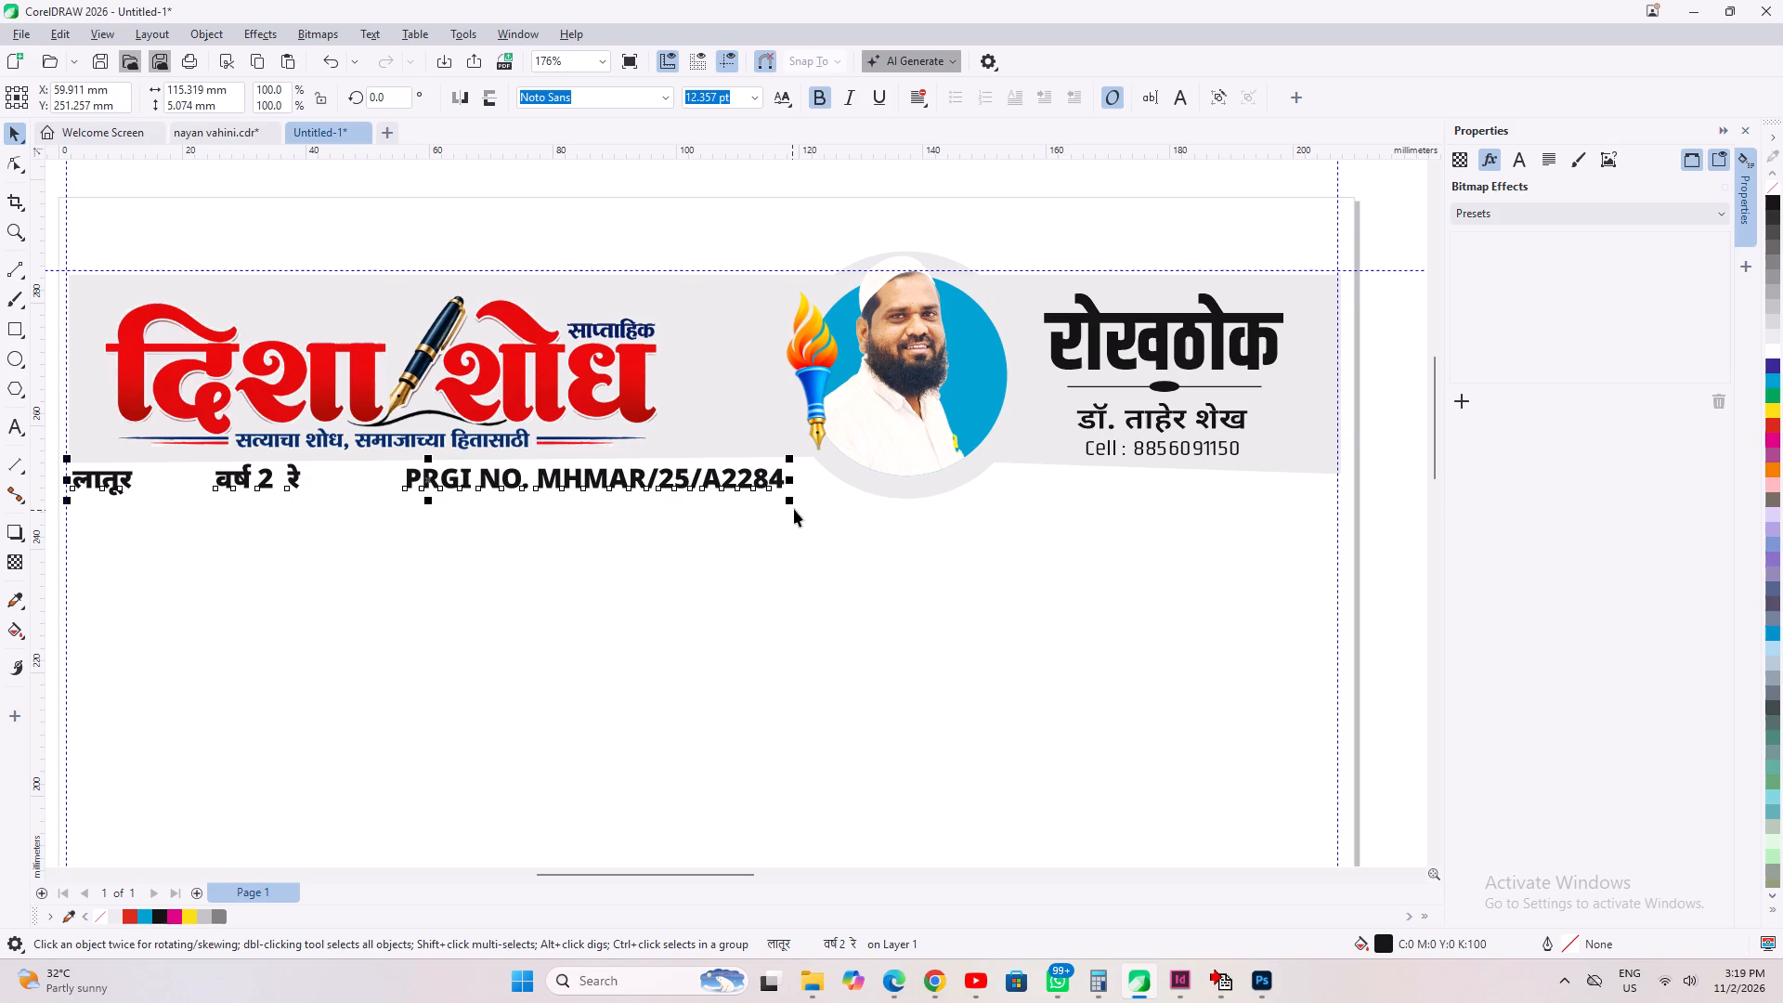
Scale the issue-details text line proportionally to about 105 mm wide, 11.24 pt, and shrink it slightly more from its lower-left corner.
{"action": "left_click_drag", "start_coordinate": [796, 507], "coordinate": [732, 517]}
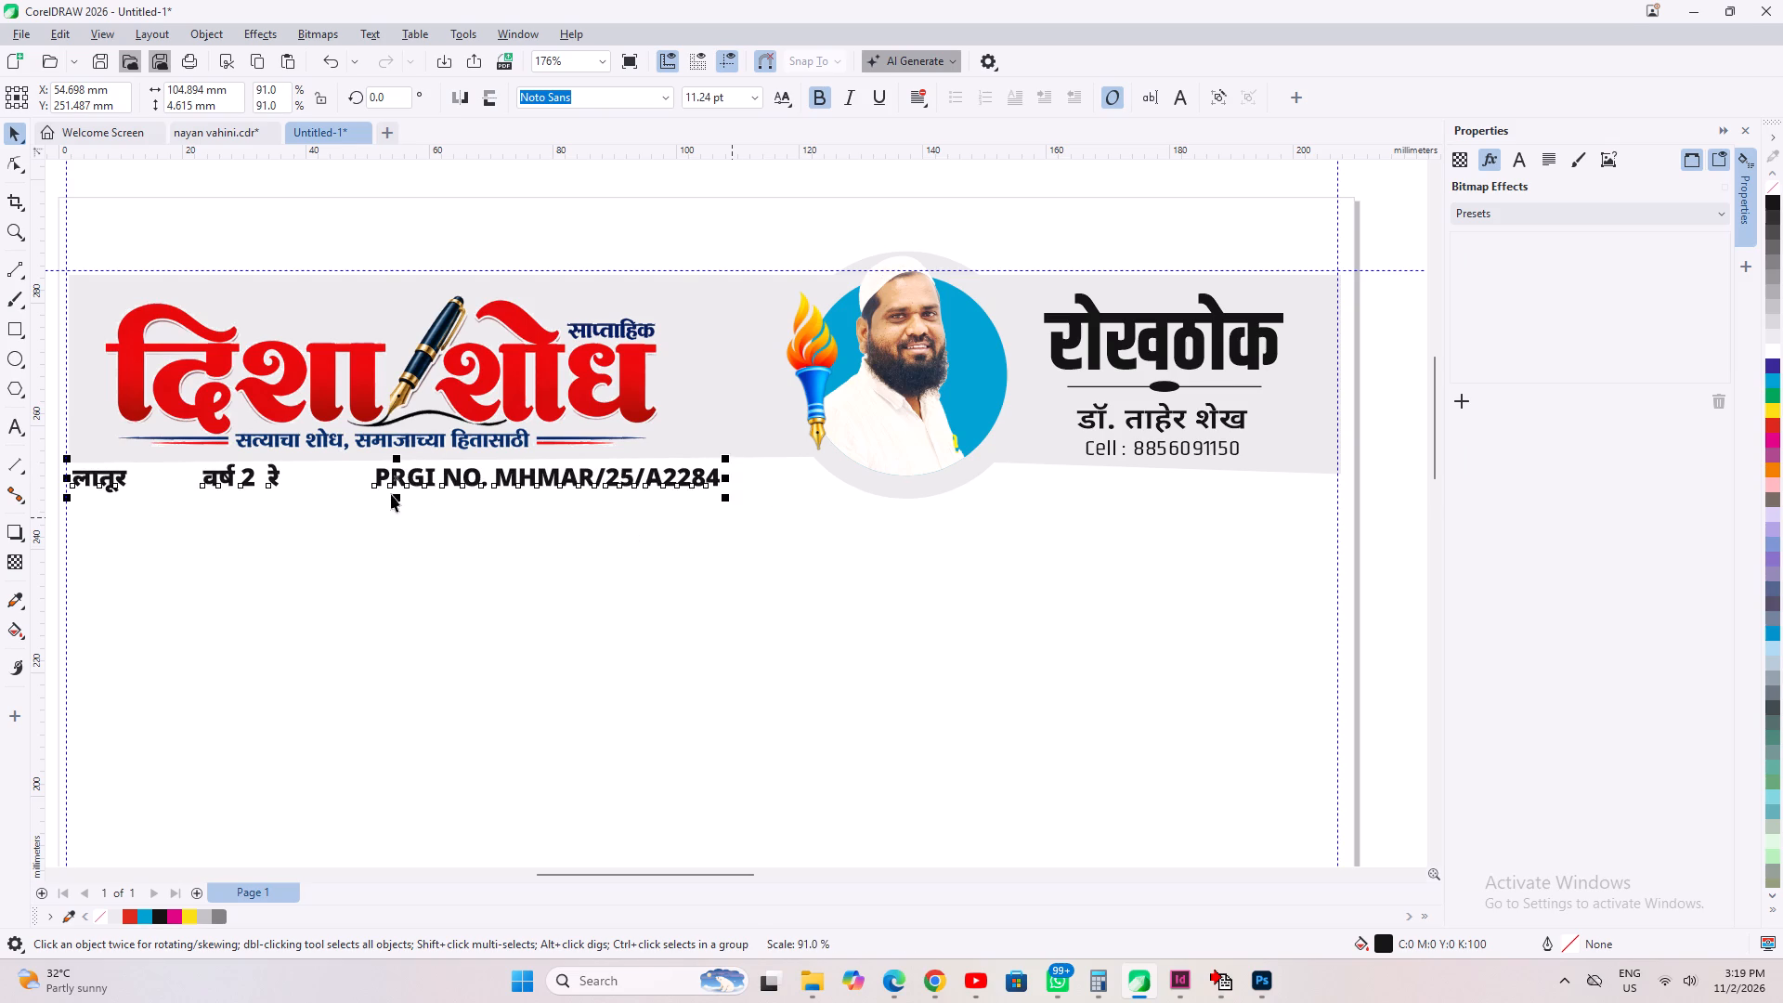
{"action": "scroll", "coordinate": [449, 530], "scroll_direction": "down", "scroll_amount": 1}
{"action": "left_click_drag", "start_coordinate": [116, 501], "coordinate": [137, 521]}
{"action": "left_click", "coordinate": [183, 562]}
{"action": "left_click", "coordinate": [327, 461]}
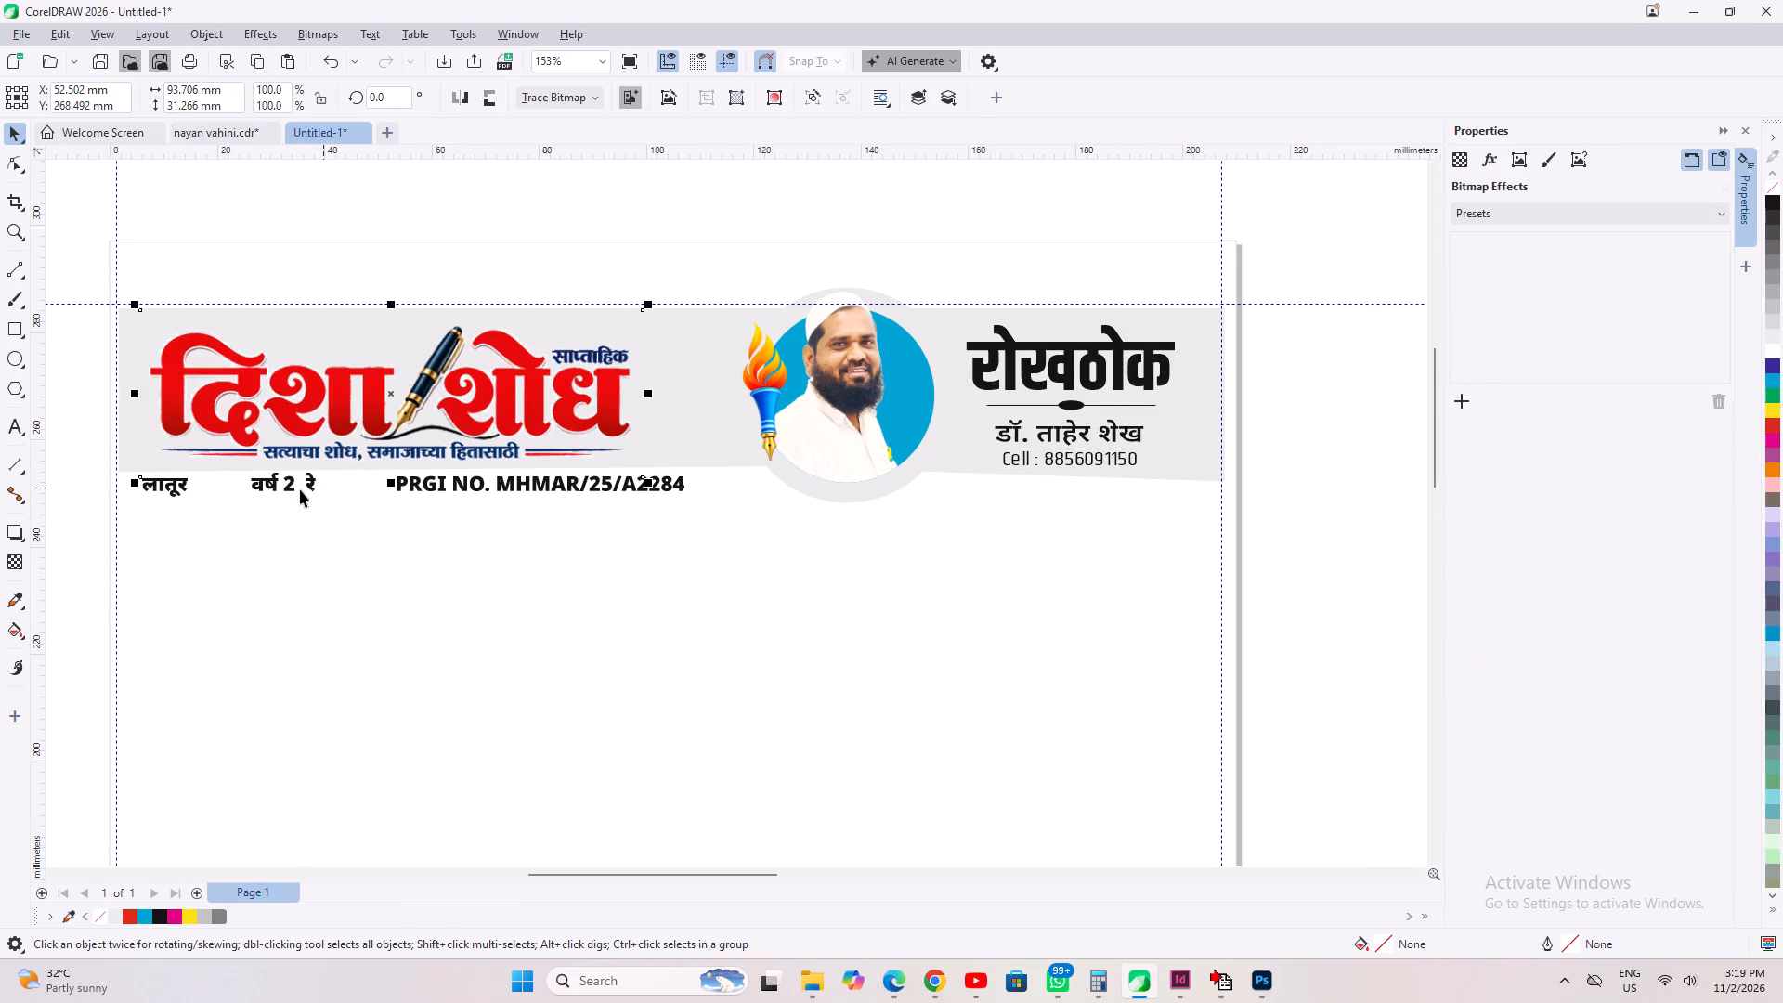
Nudge the issue-details text line down 0.1 mm and remove its bold formatting.
{"action": "left_click", "coordinate": [300, 489]}
{"action": "key", "text": "Down"}
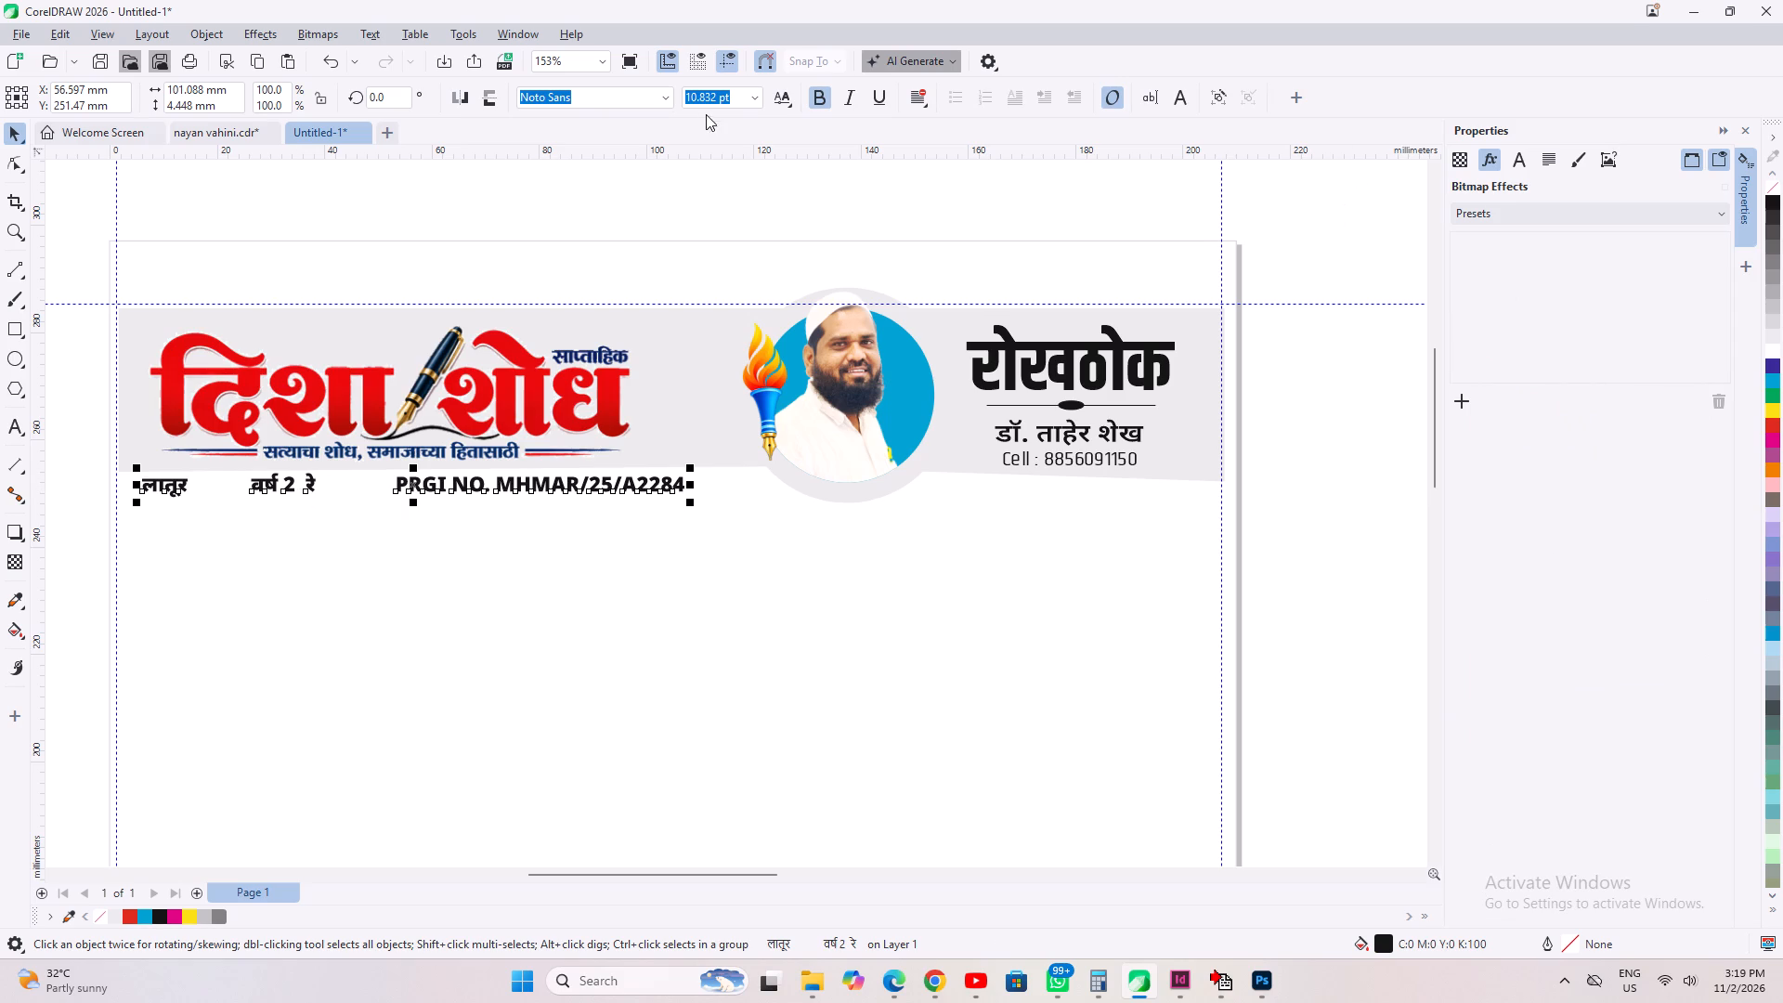
{"action": "left_click", "coordinate": [813, 99]}
{"action": "left_click", "coordinate": [923, 650]}
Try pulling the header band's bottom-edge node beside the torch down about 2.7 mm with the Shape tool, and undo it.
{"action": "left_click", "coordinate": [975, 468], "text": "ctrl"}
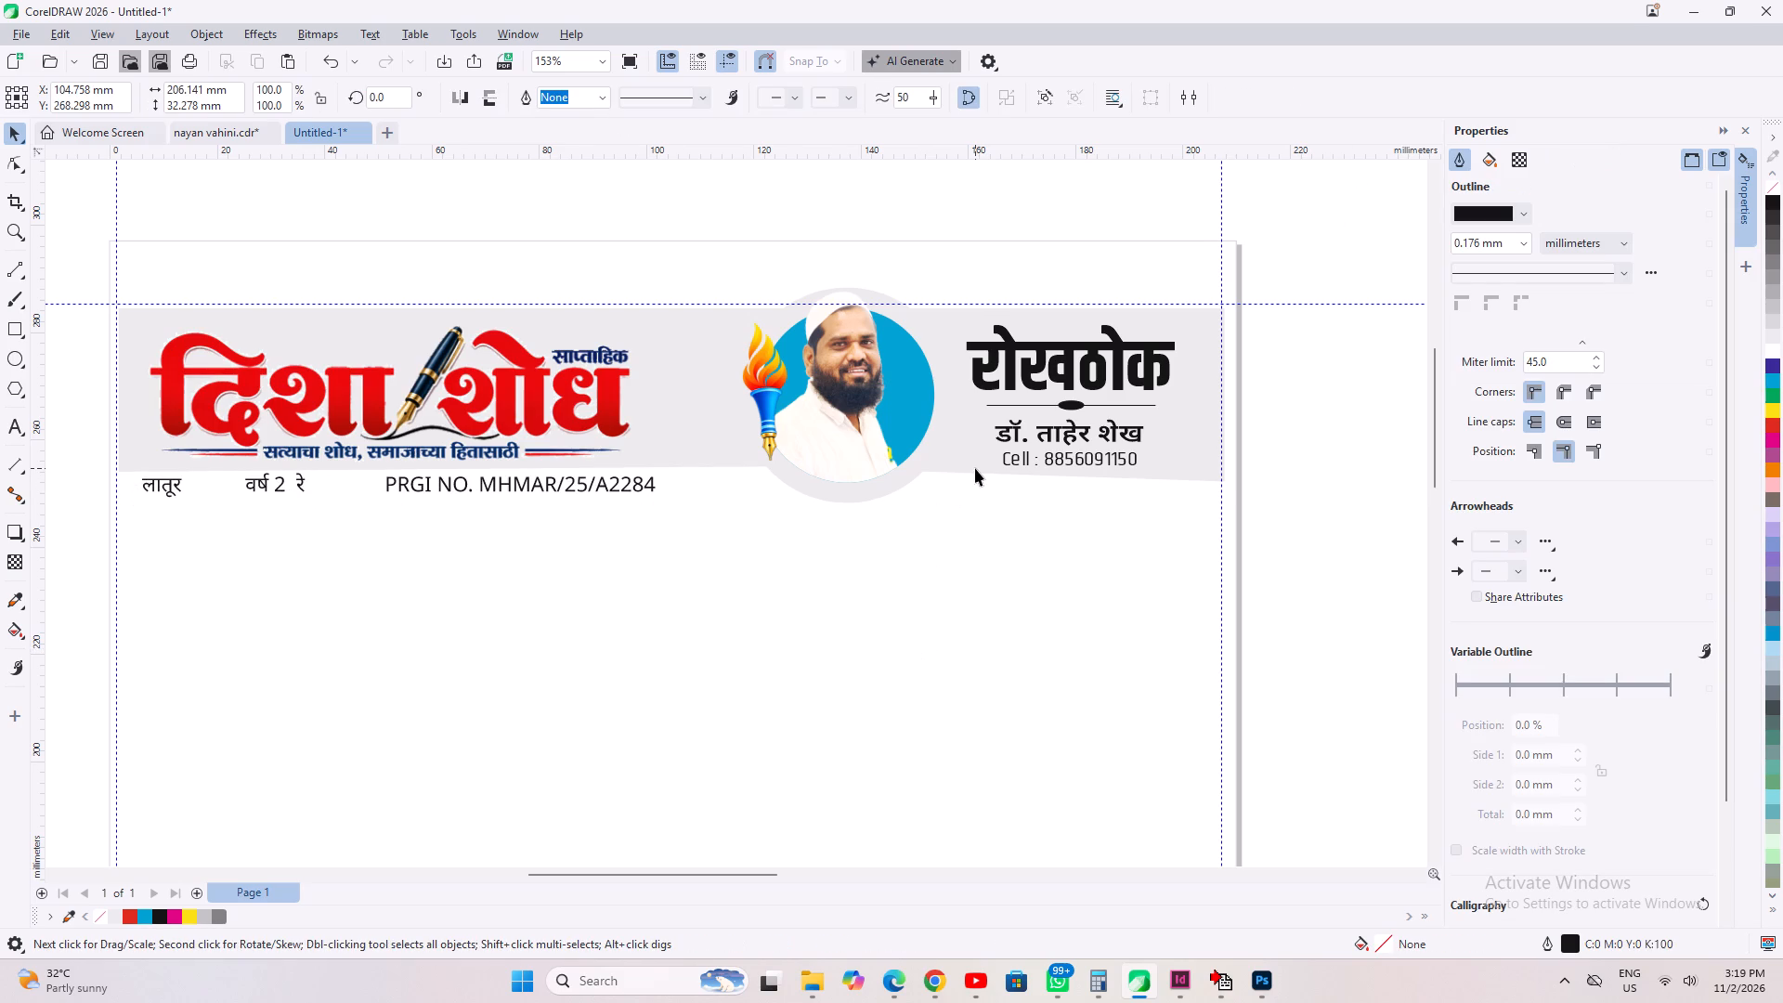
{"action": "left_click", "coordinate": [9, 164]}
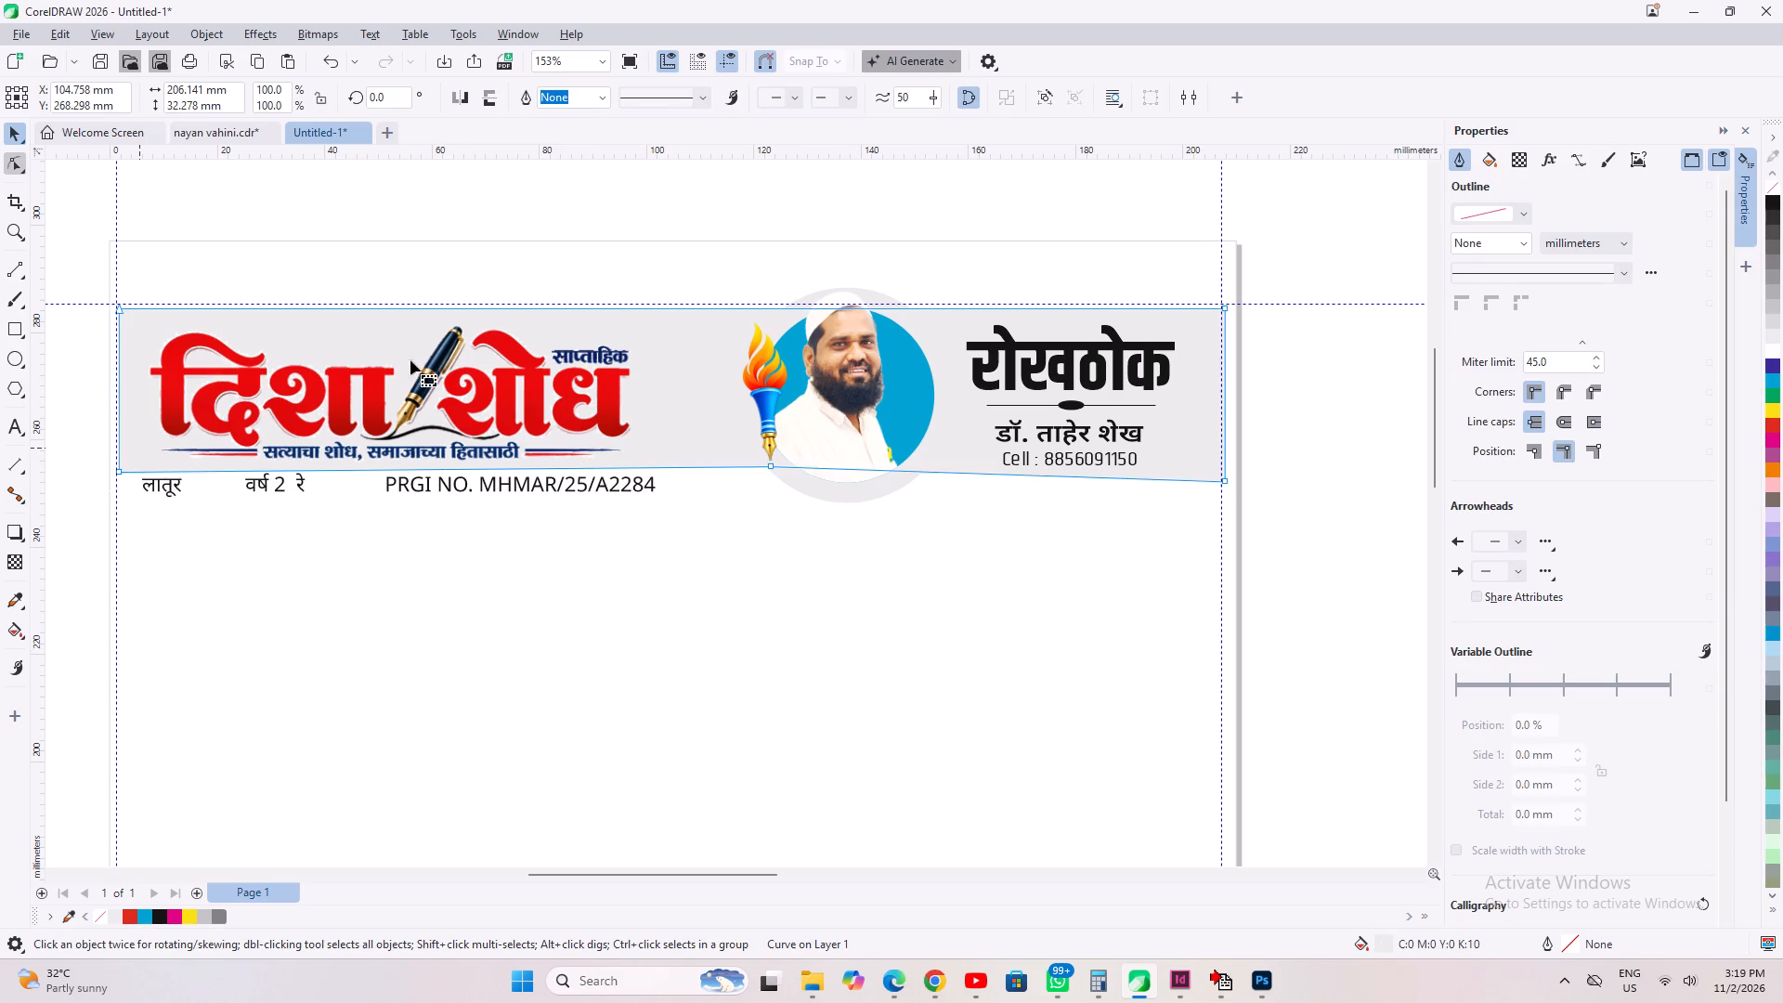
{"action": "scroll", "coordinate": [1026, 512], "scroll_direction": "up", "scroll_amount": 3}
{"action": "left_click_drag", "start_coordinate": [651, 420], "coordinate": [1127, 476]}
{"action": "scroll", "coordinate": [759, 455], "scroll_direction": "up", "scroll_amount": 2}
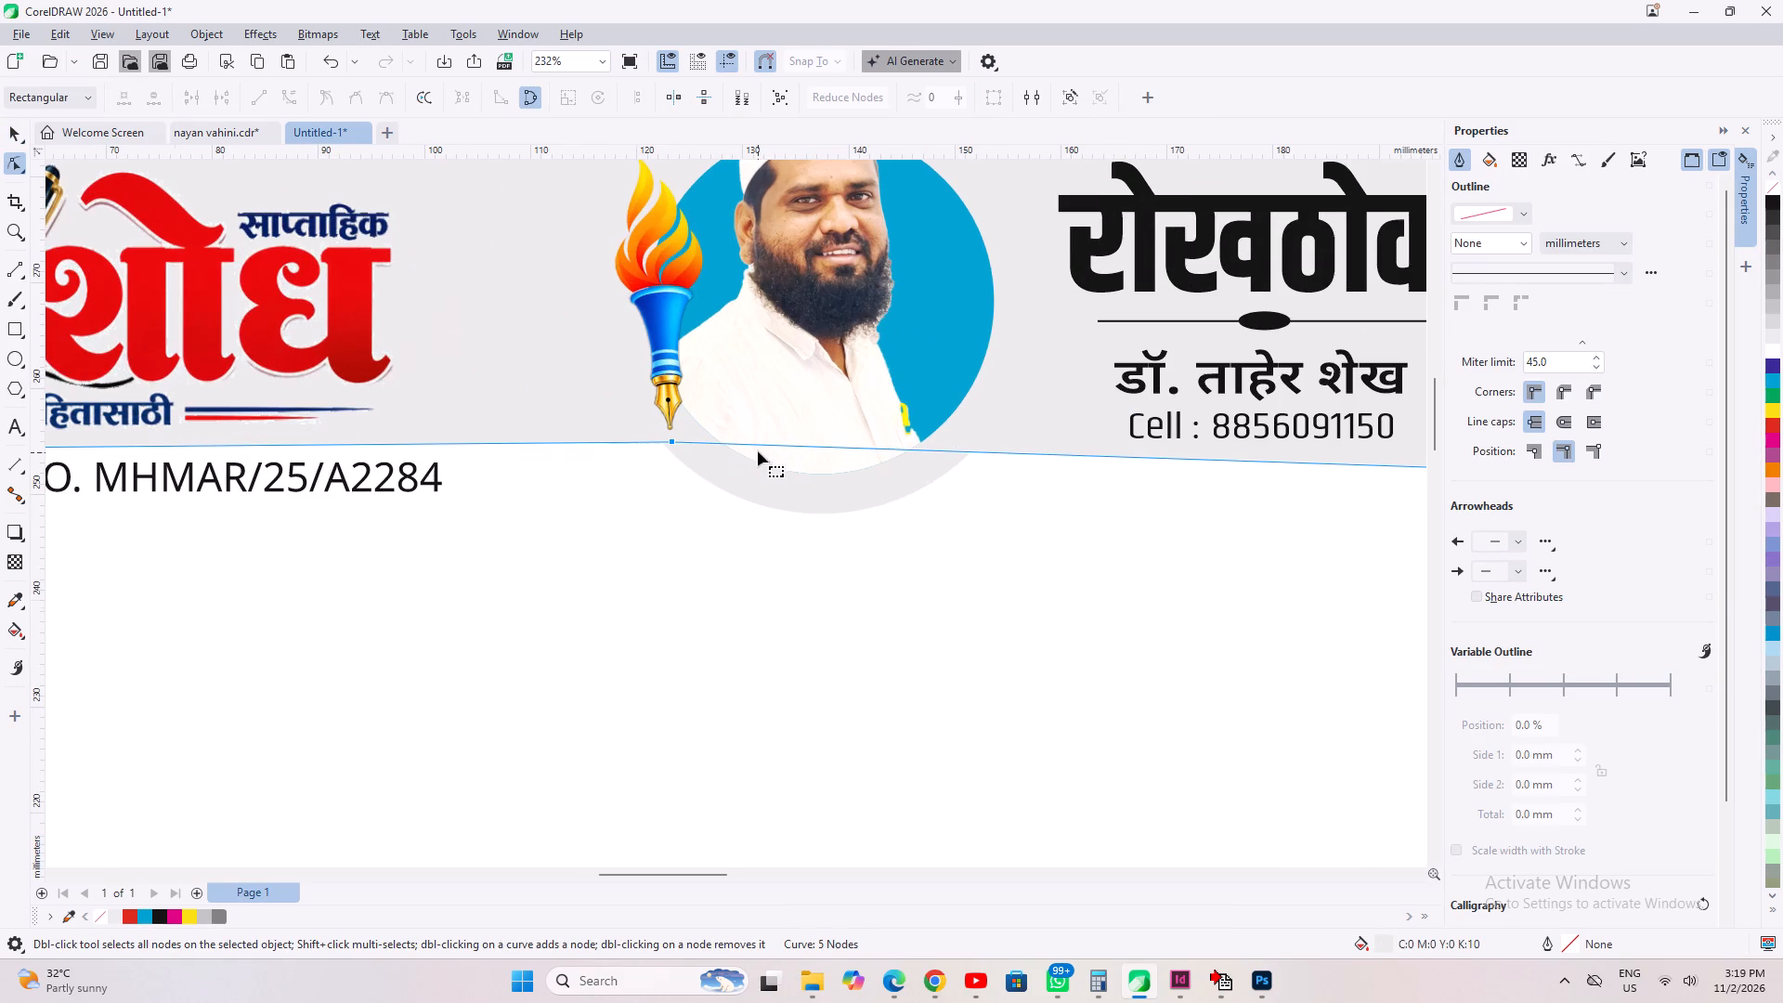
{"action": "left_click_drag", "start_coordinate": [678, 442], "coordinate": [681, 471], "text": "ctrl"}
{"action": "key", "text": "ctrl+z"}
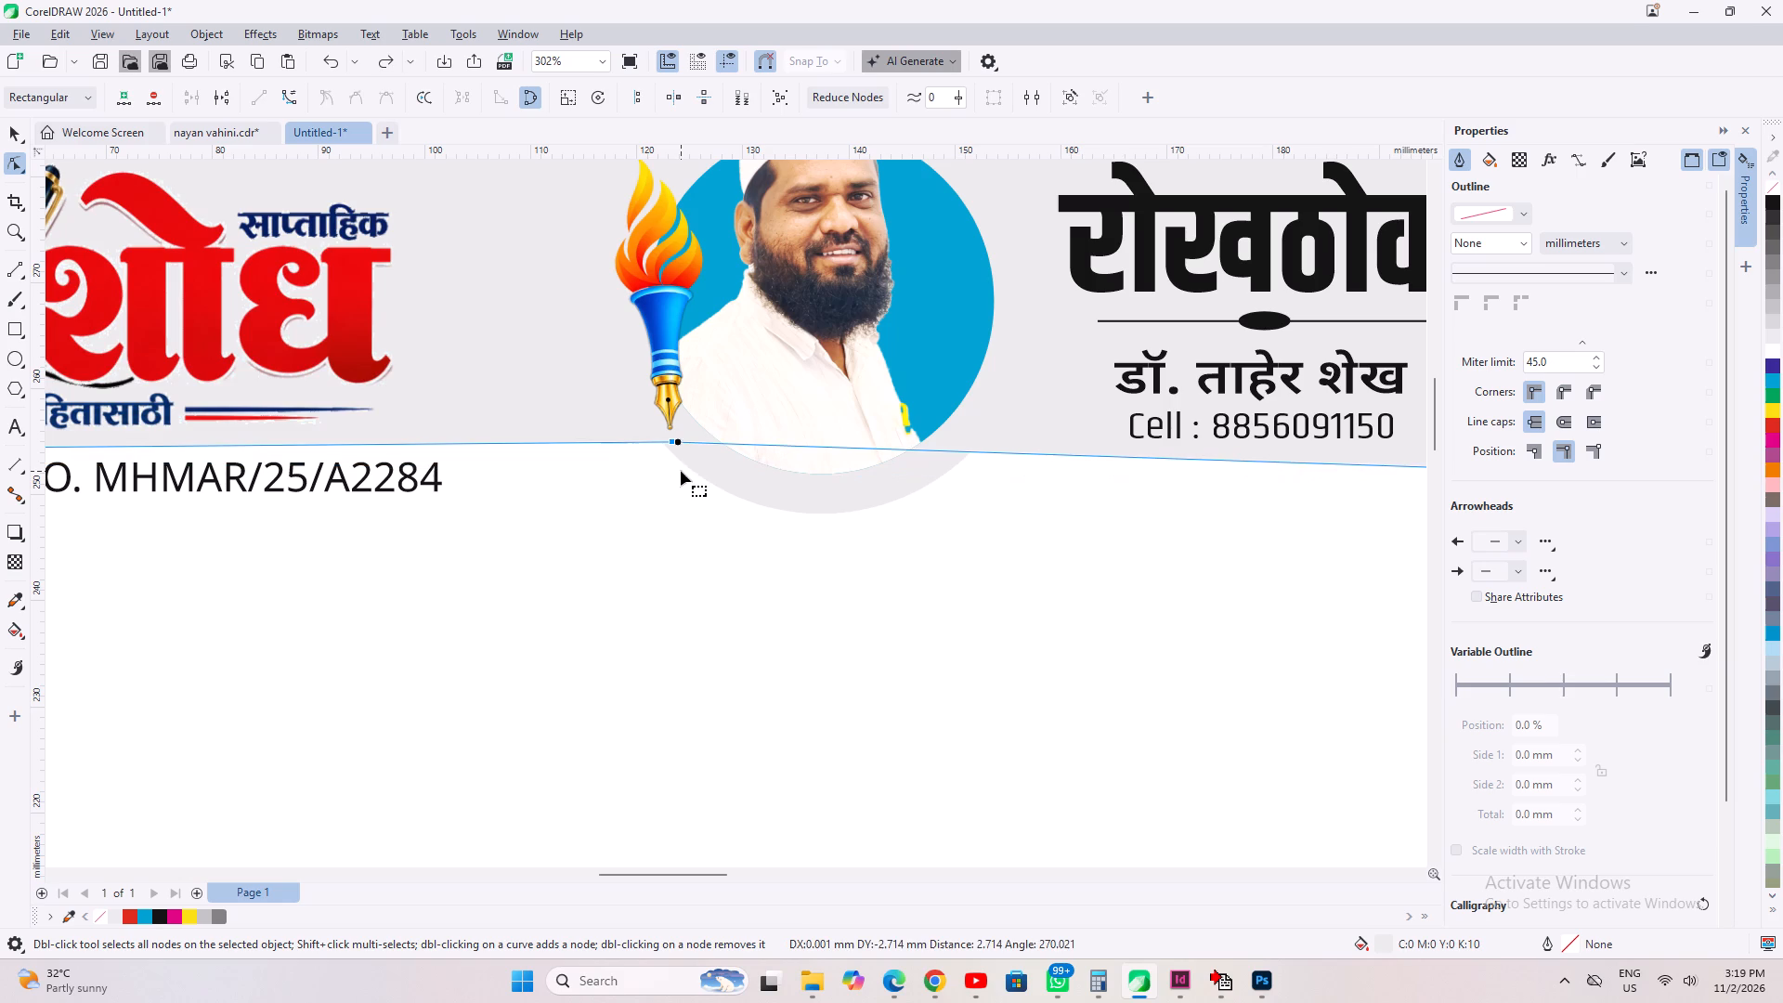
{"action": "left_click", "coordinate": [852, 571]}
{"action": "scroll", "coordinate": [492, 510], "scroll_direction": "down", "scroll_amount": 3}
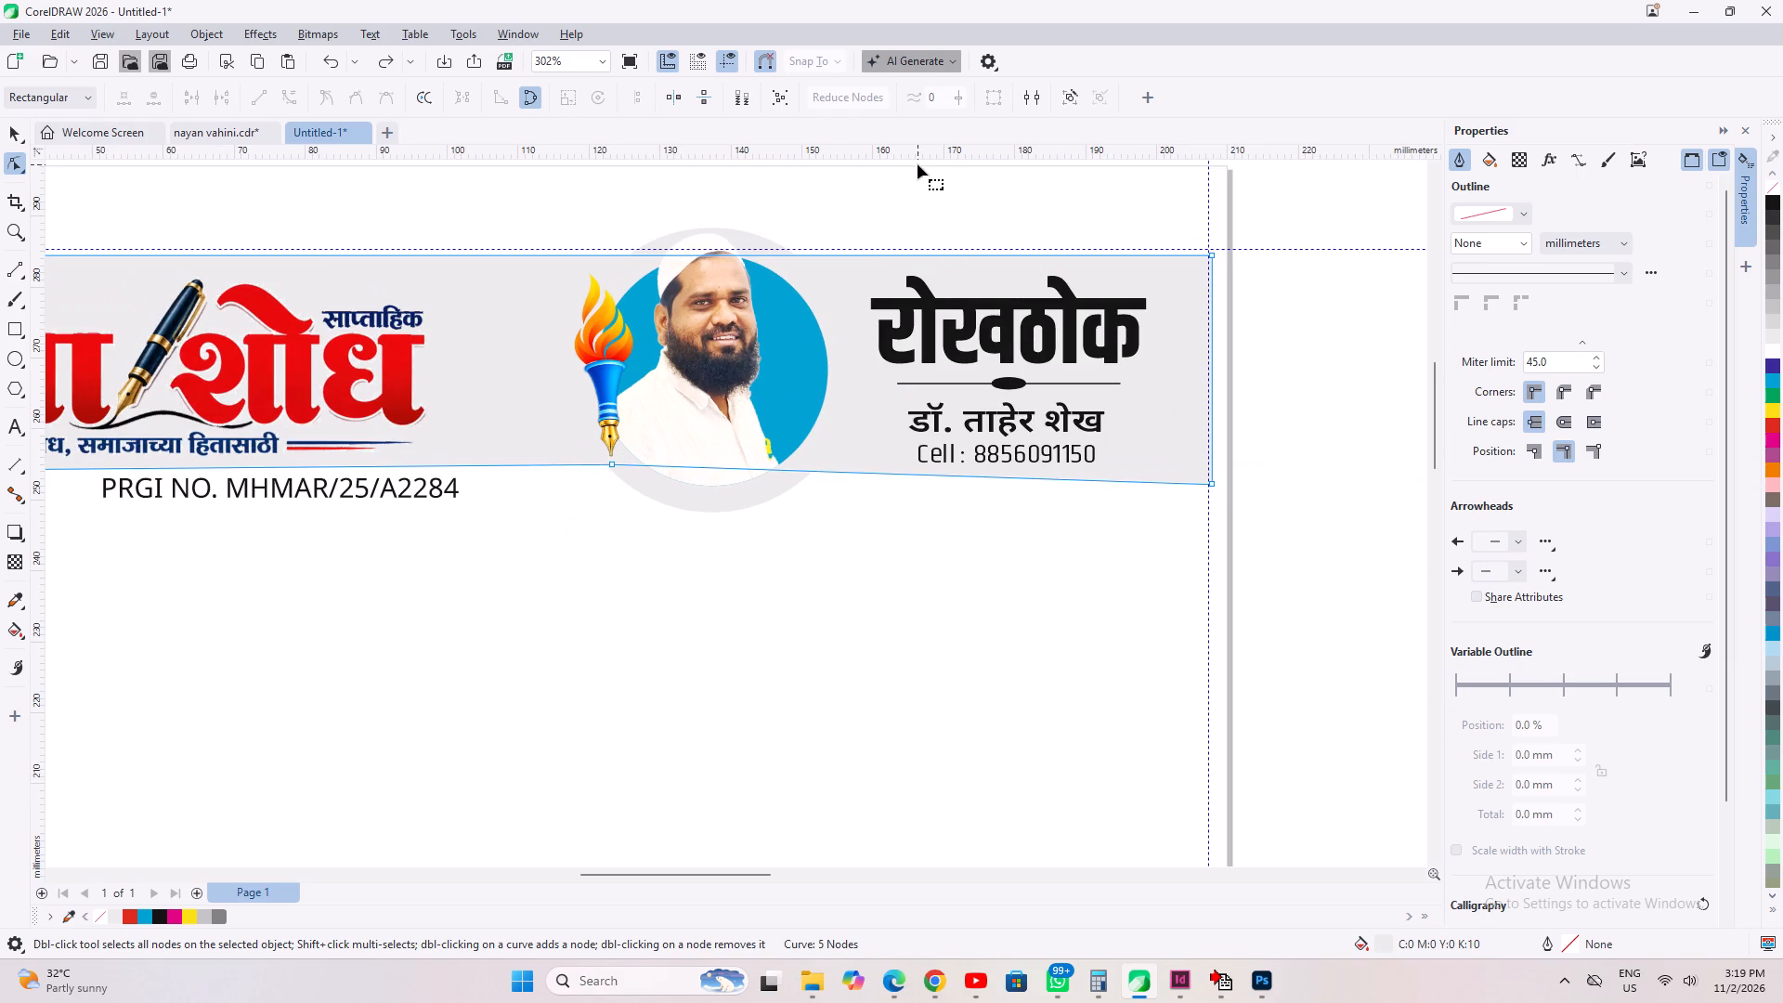
Add a horizontal guideline level with the header band's bottom-right corner.
{"action": "left_click_drag", "start_coordinate": [911, 154], "coordinate": [906, 486]}
{"action": "left_click", "coordinate": [921, 651]}
Add a node to the header band's bottom edge just past the torch tip and move it down onto the new guideline.
{"action": "left_click", "coordinate": [864, 464], "text": "ctrl"}
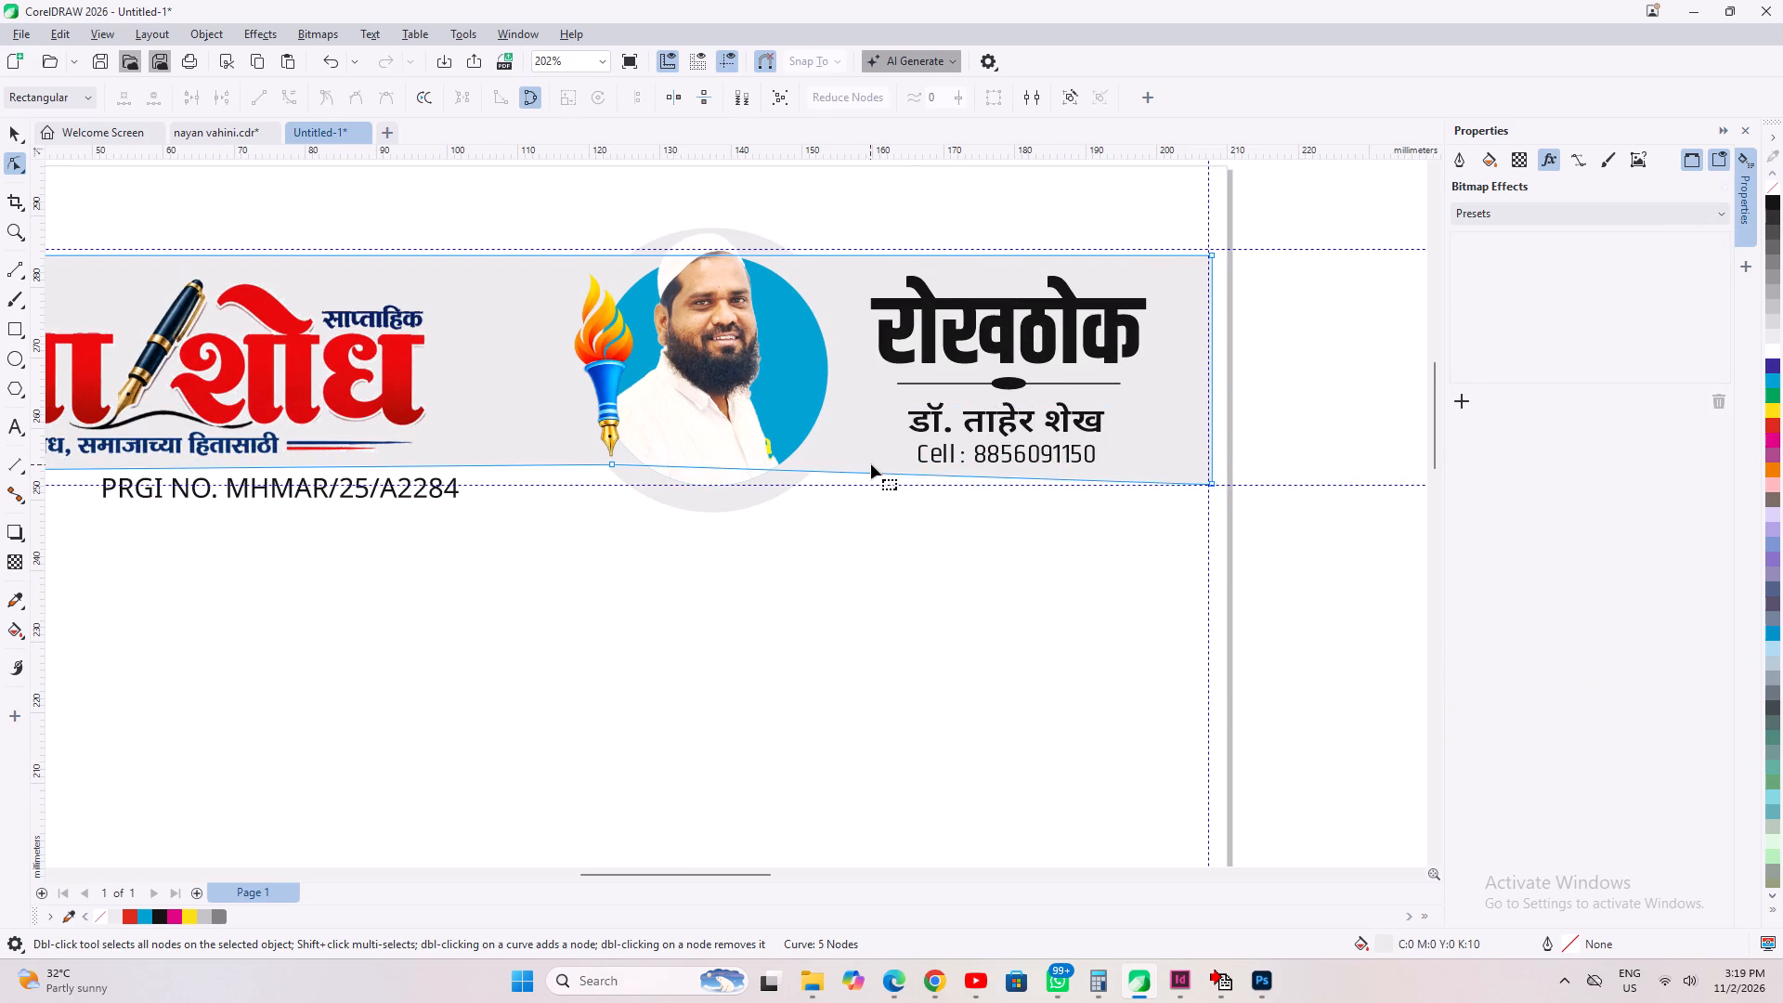
{"action": "scroll", "coordinate": [537, 505], "scroll_direction": "up", "scroll_amount": 2}
{"action": "double_click", "coordinate": [661, 450]}
{"action": "left_click_drag", "start_coordinate": [661, 450], "coordinate": [660, 456]}
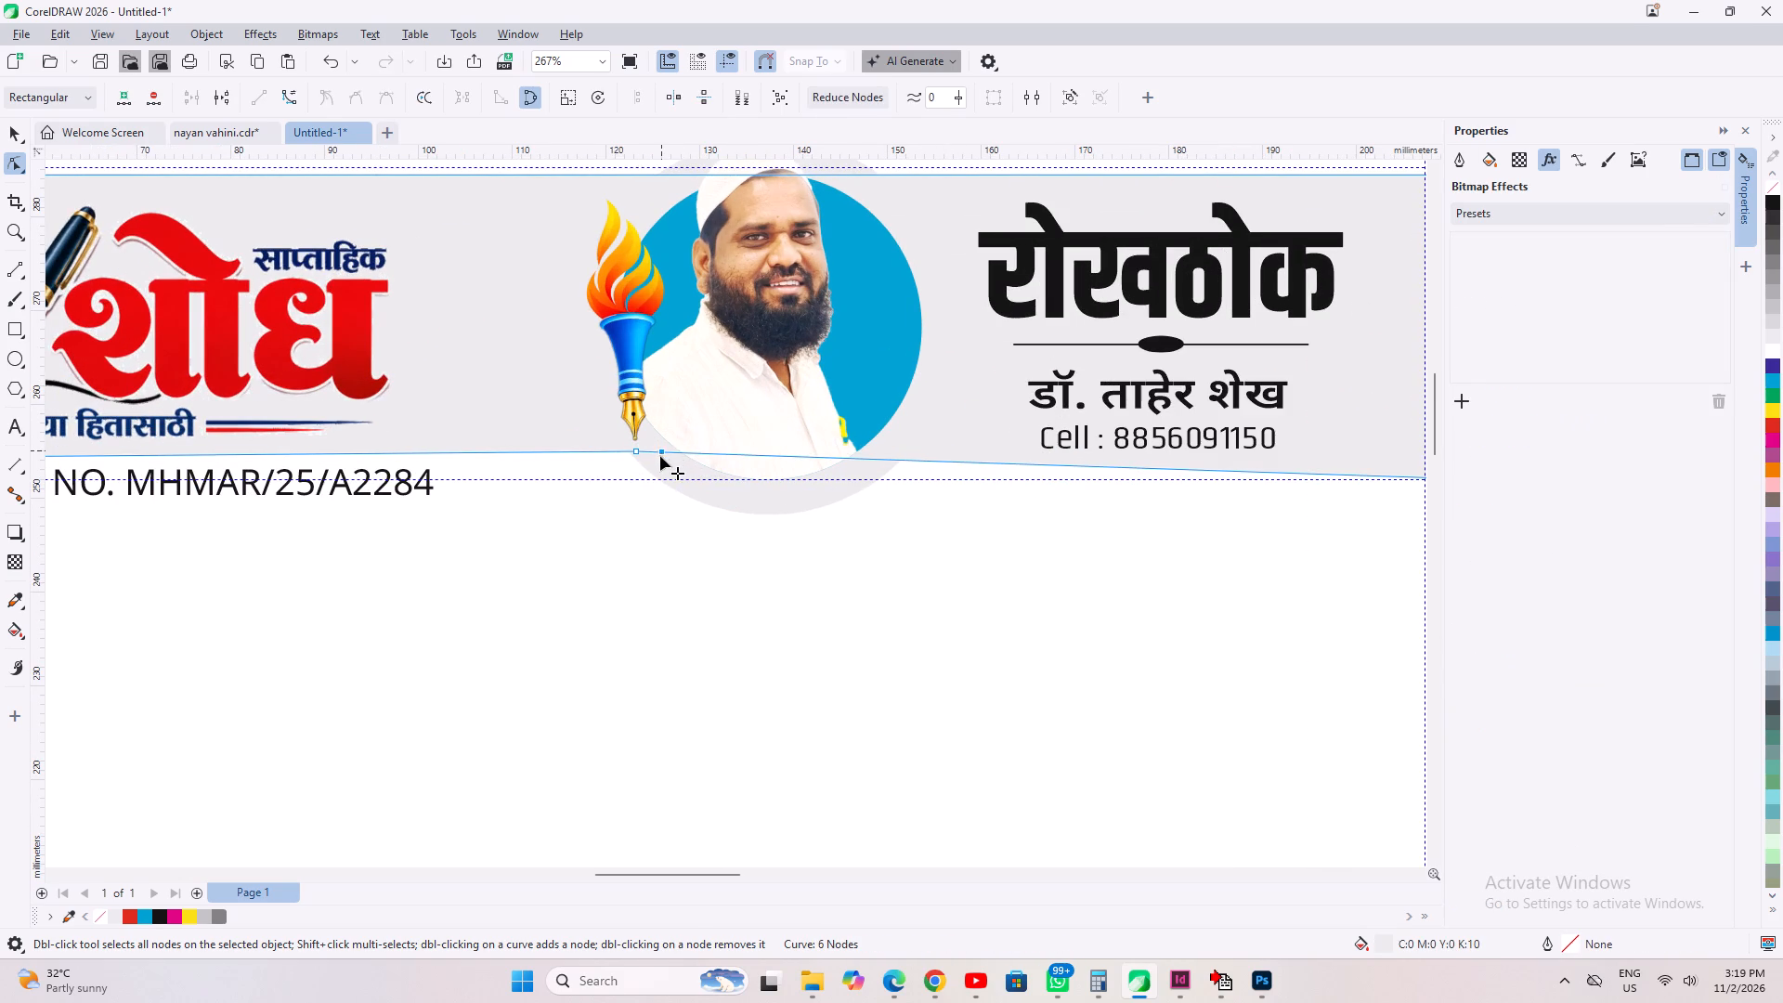
{"action": "left_click_drag", "start_coordinate": [660, 456], "coordinate": [659, 478]}
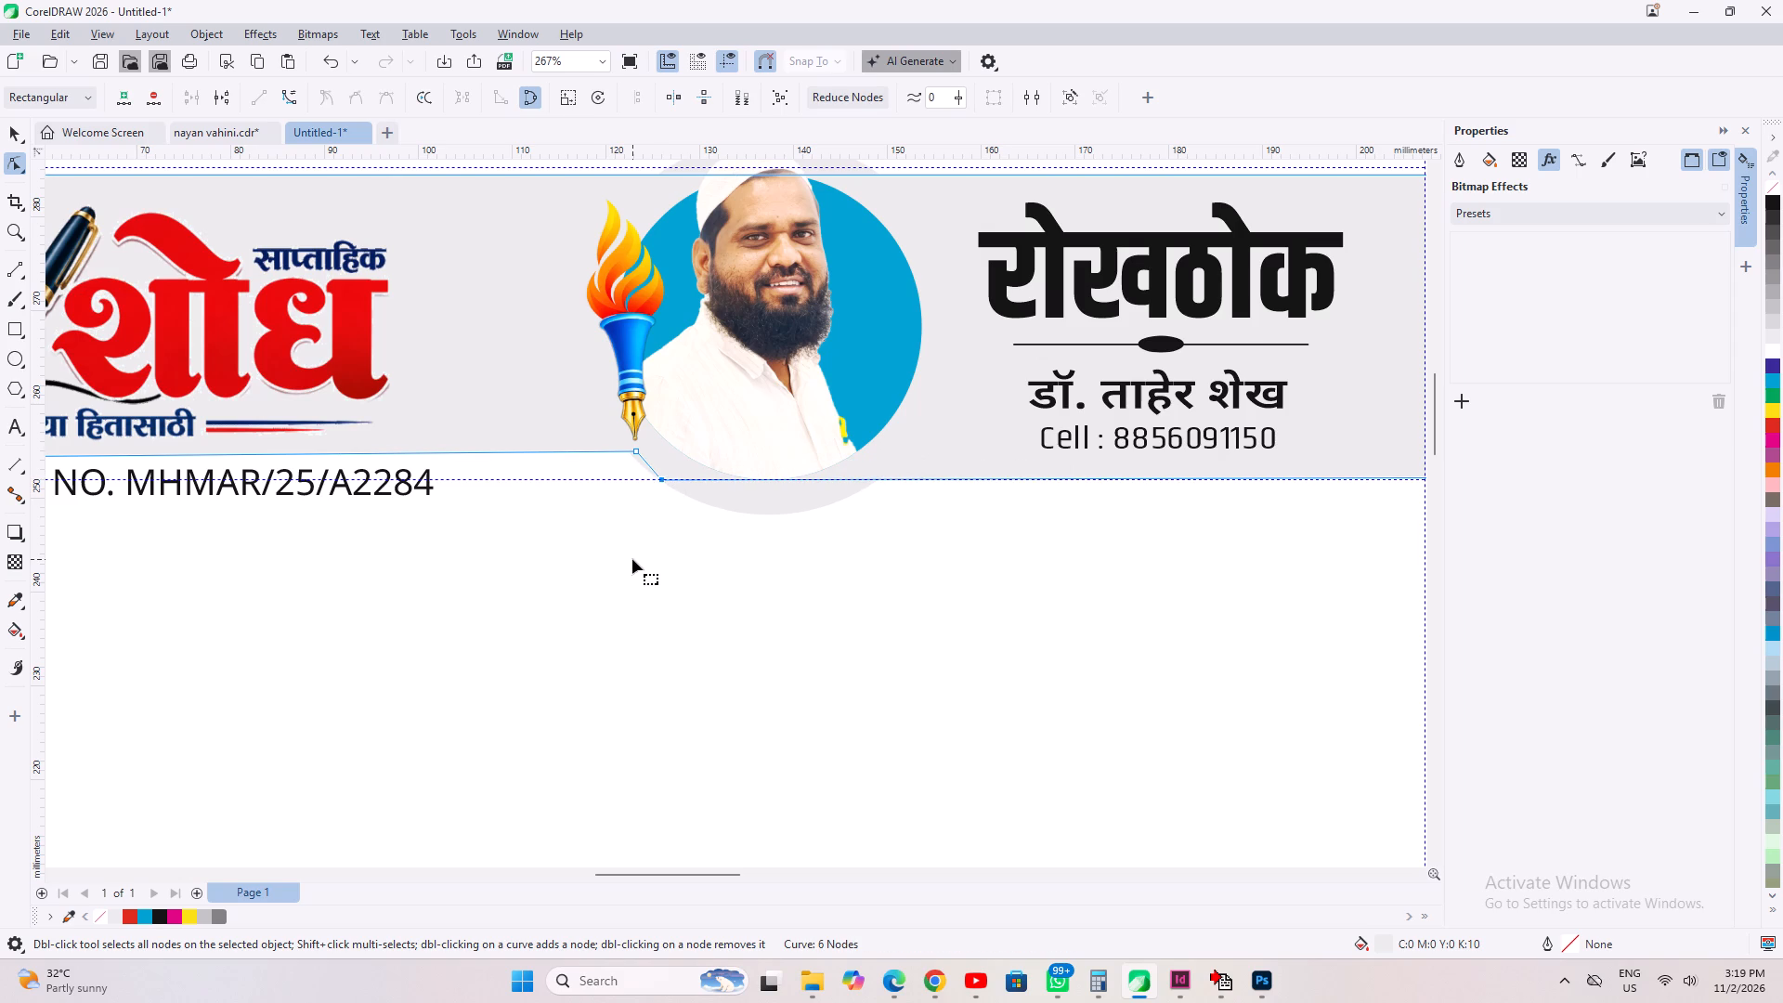
{"action": "left_click", "coordinate": [632, 559]}
{"action": "scroll", "coordinate": [632, 559], "scroll_direction": "down", "scroll_amount": 4}
{"action": "left_click", "coordinate": [12, 138]}
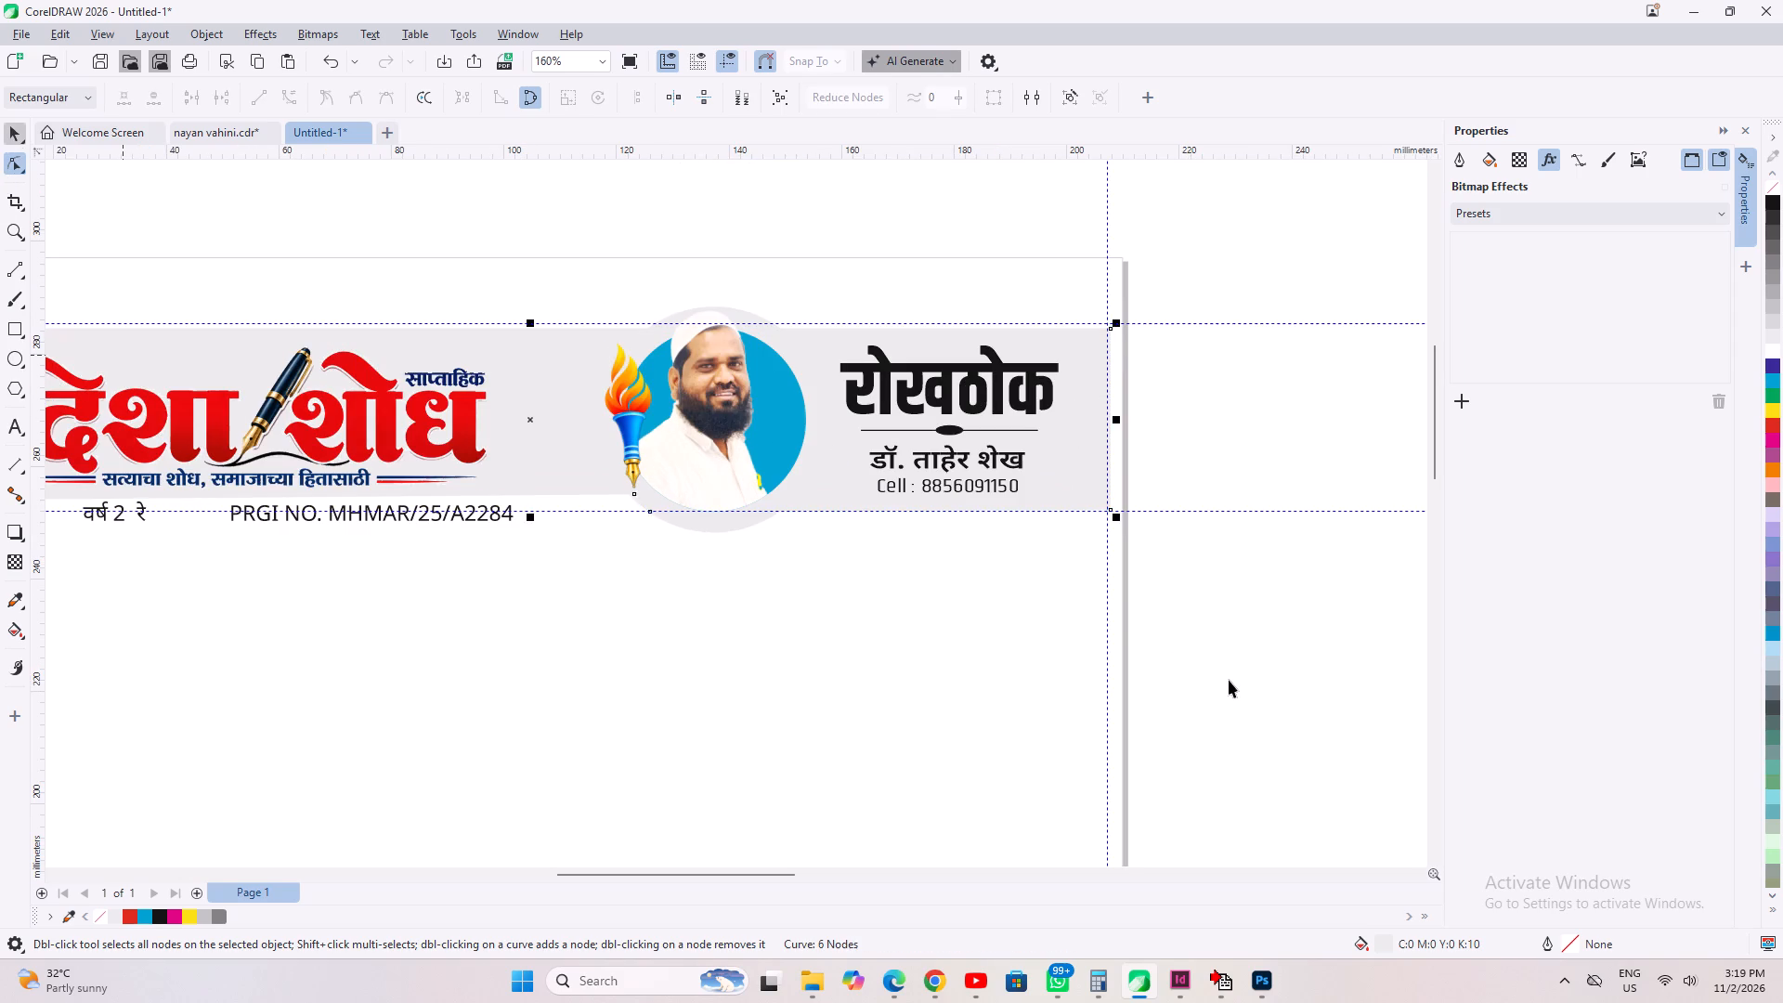
{"action": "left_click", "coordinate": [1229, 681]}
Draw a straight horizontal B-Spline about 206 mm long beneath the issue-details text, from the left vertical guideline to the right one.
{"action": "scroll", "coordinate": [1229, 681], "scroll_direction": "down", "scroll_amount": 3}
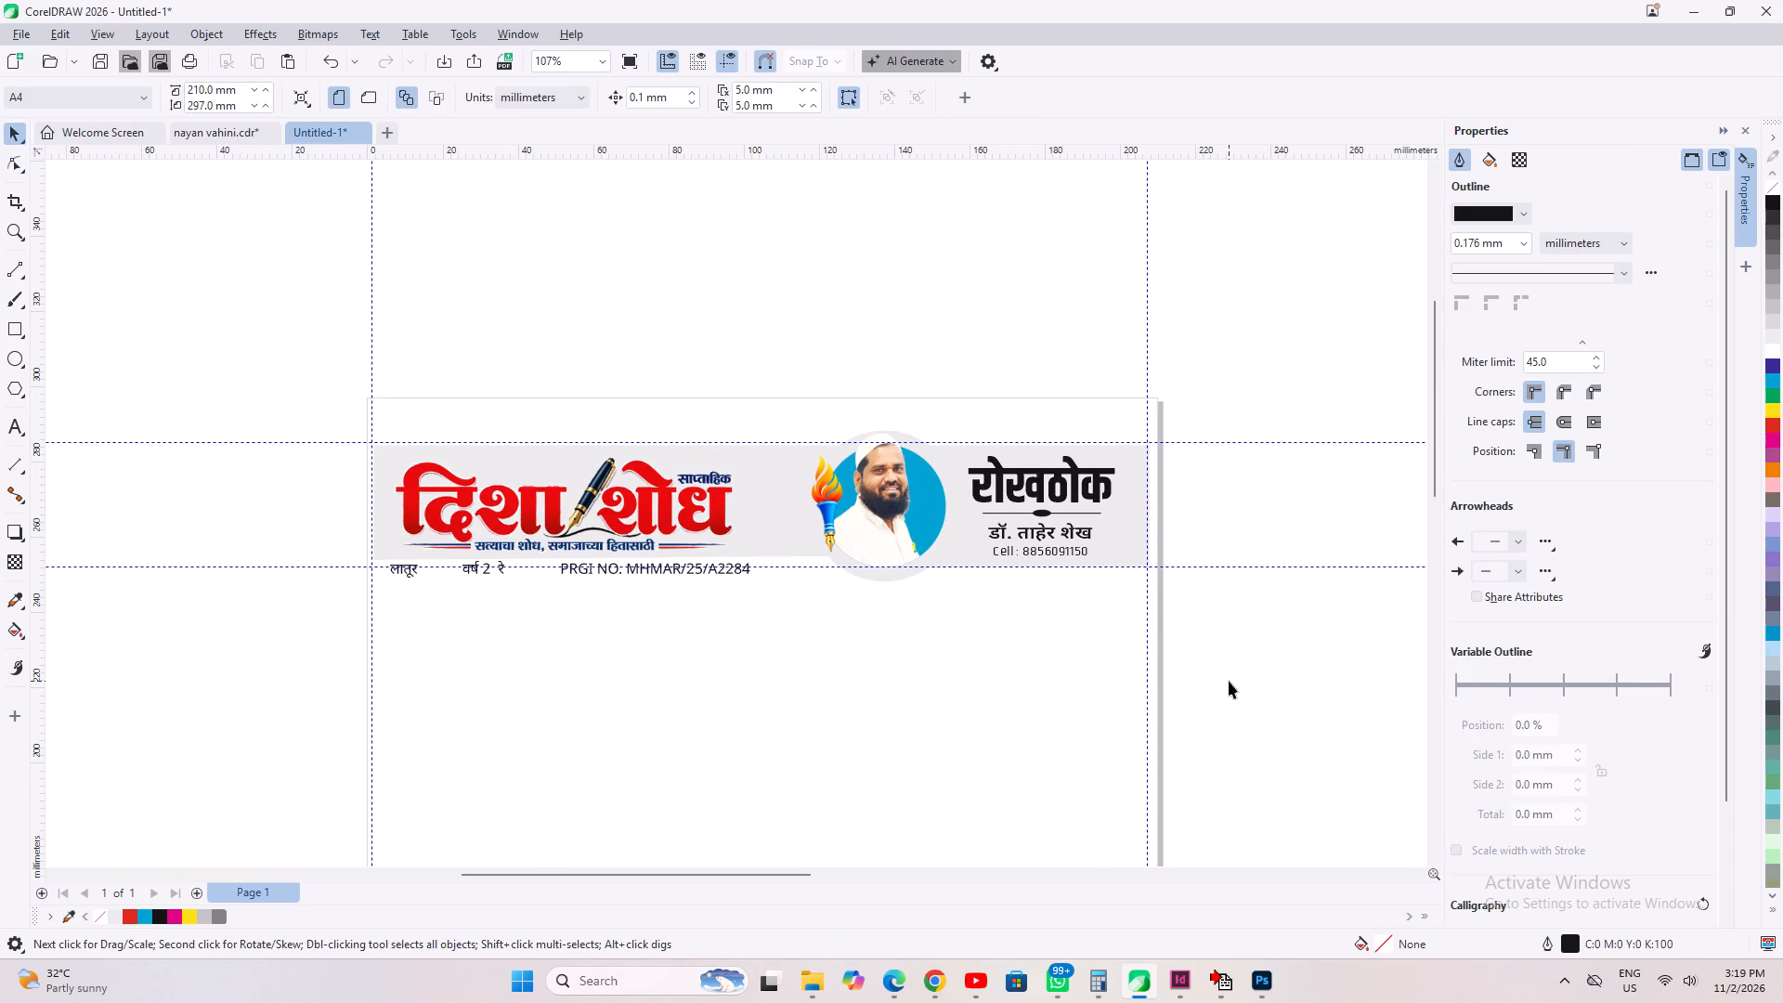
{"action": "left_click", "coordinate": [860, 665]}
{"action": "scroll", "coordinate": [418, 239], "scroll_direction": "down", "scroll_amount": 3}
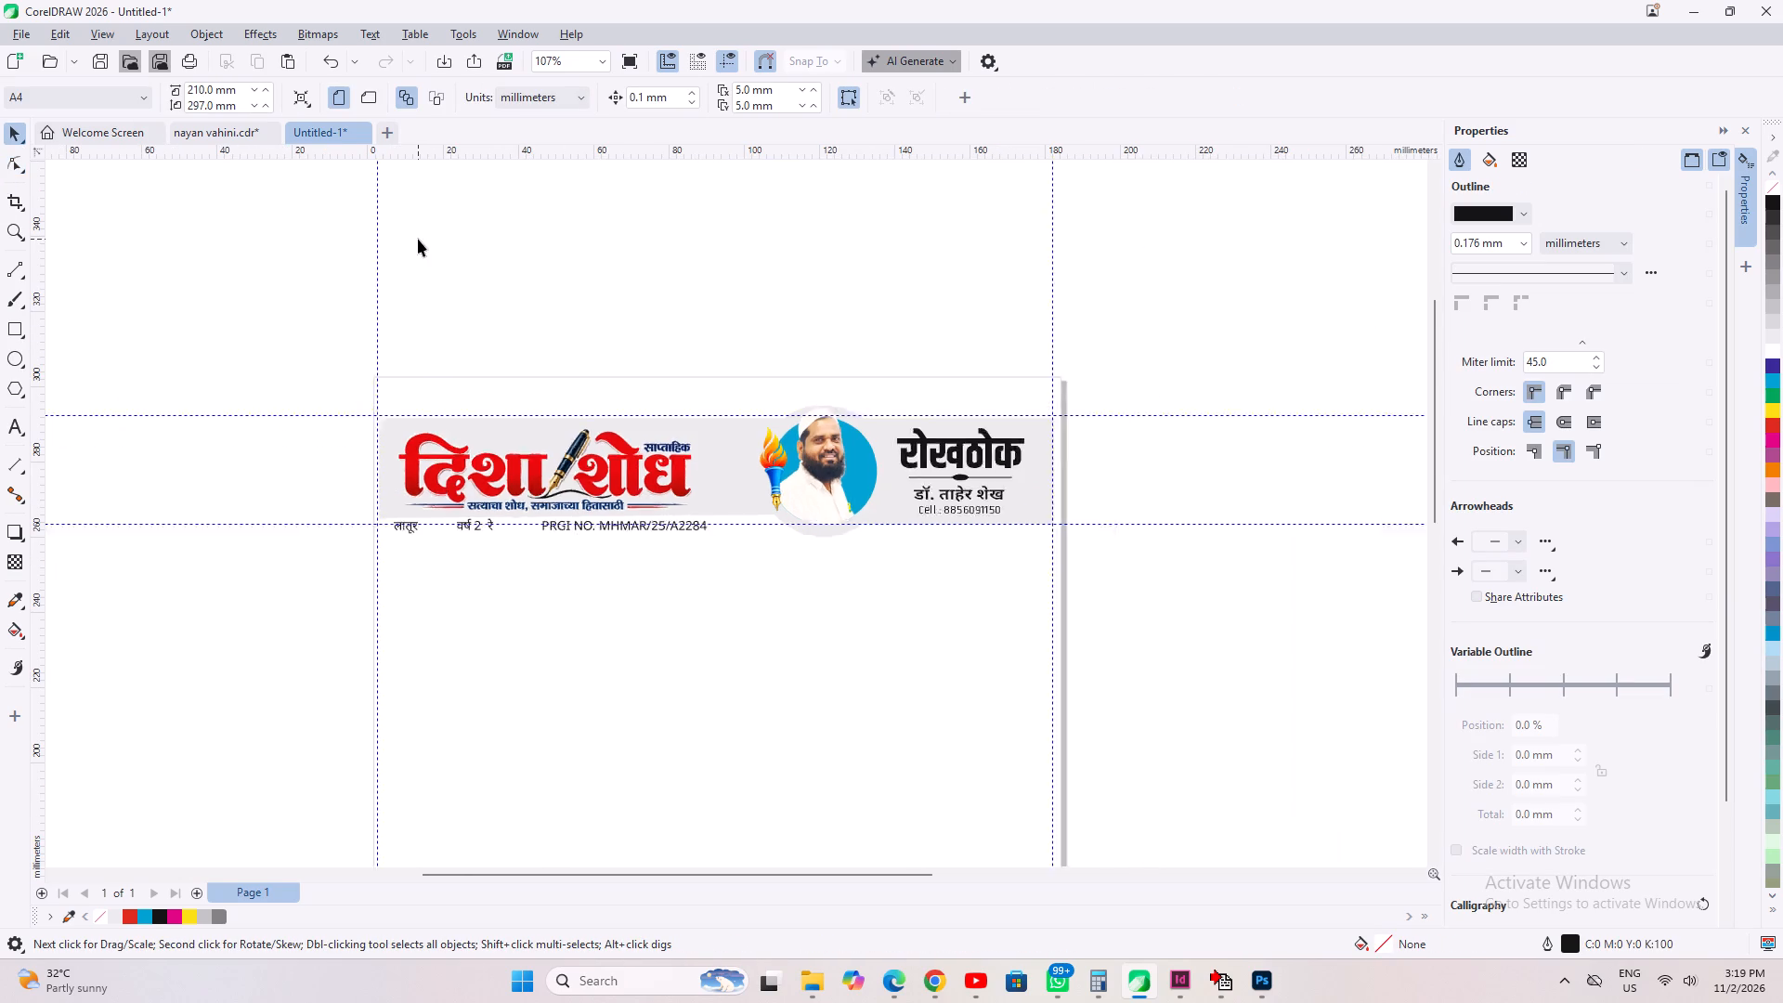
{"action": "scroll", "coordinate": [418, 242], "scroll_direction": "down", "scroll_amount": 4}
{"action": "scroll", "coordinate": [476, 337], "scroll_direction": "up", "scroll_amount": 1}
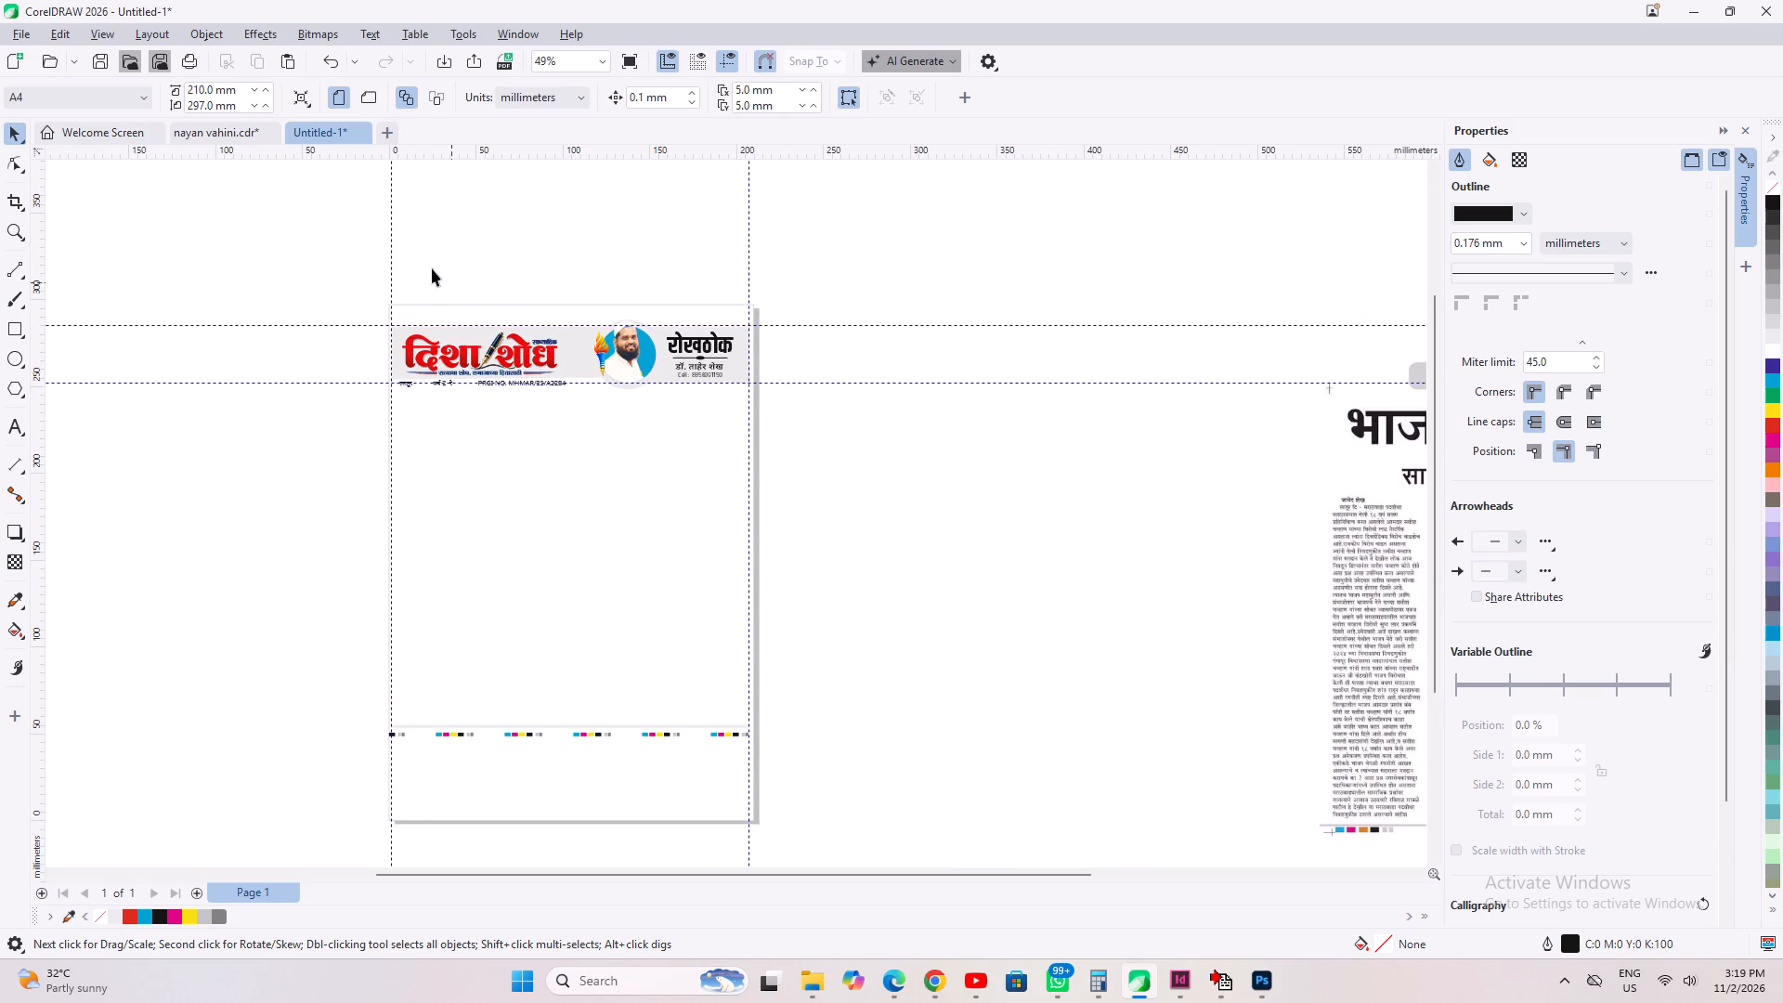
{"action": "scroll", "coordinate": [430, 267], "scroll_direction": "up", "scroll_amount": 6}
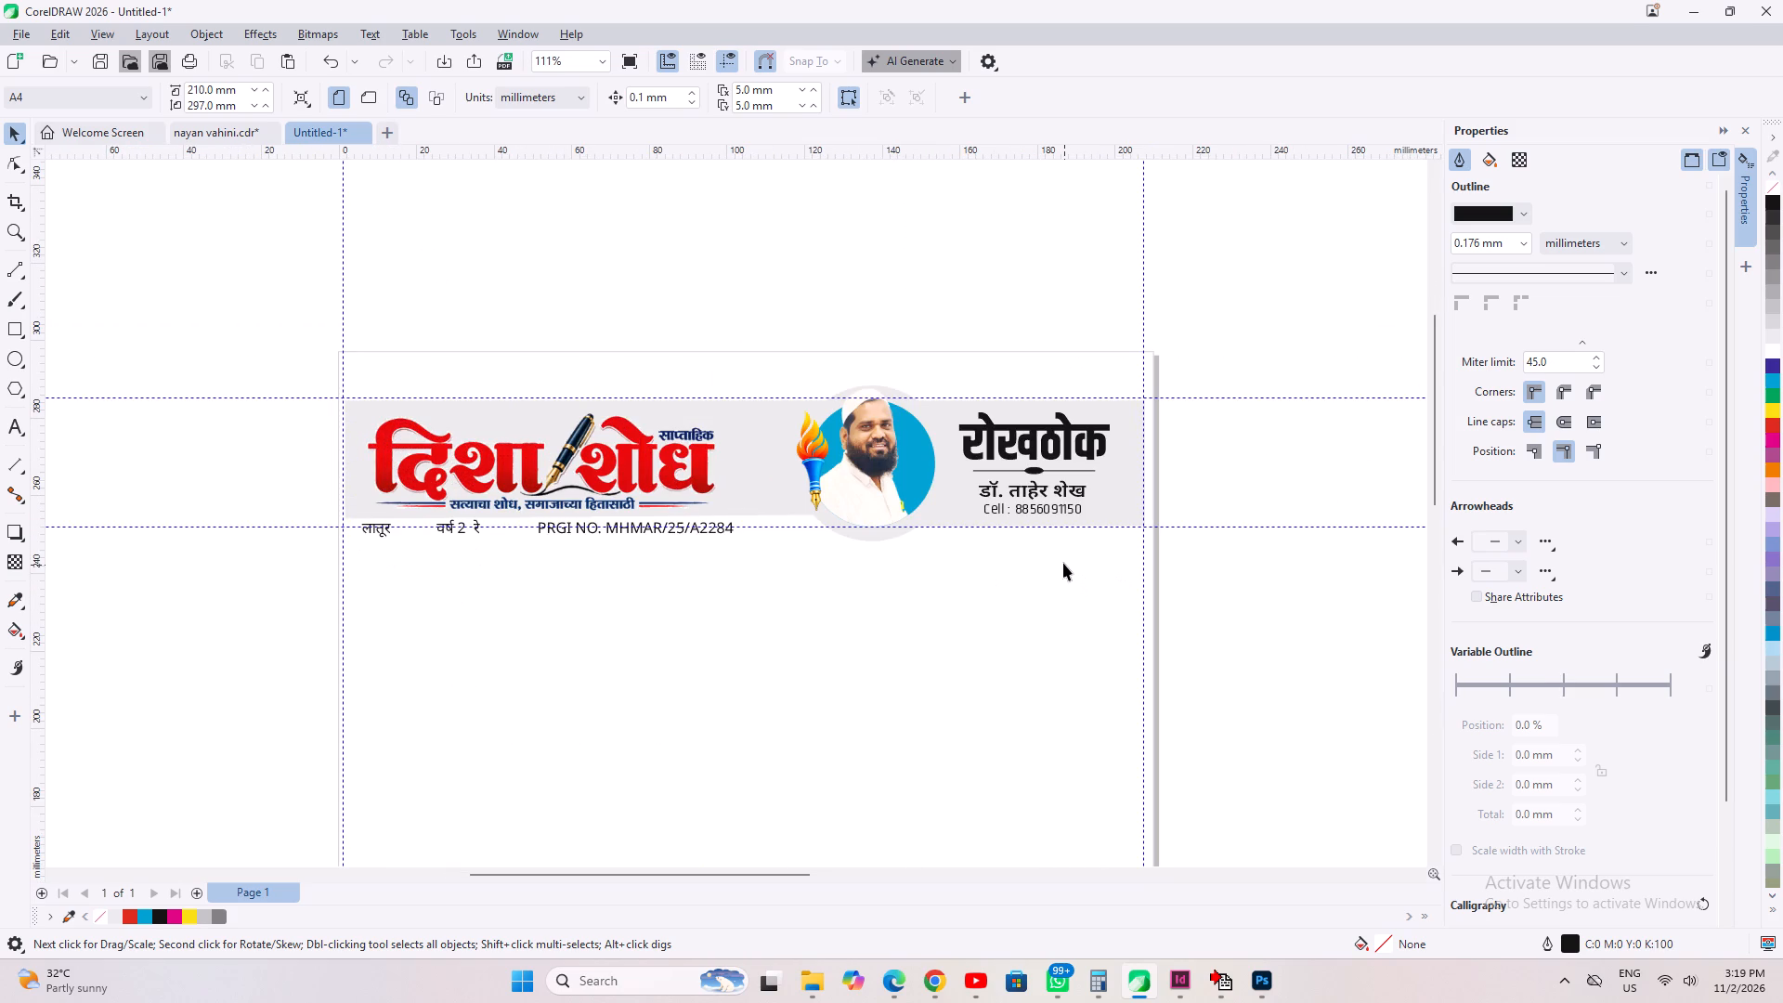
{"action": "scroll", "coordinate": [838, 559], "scroll_direction": "up", "scroll_amount": 2}
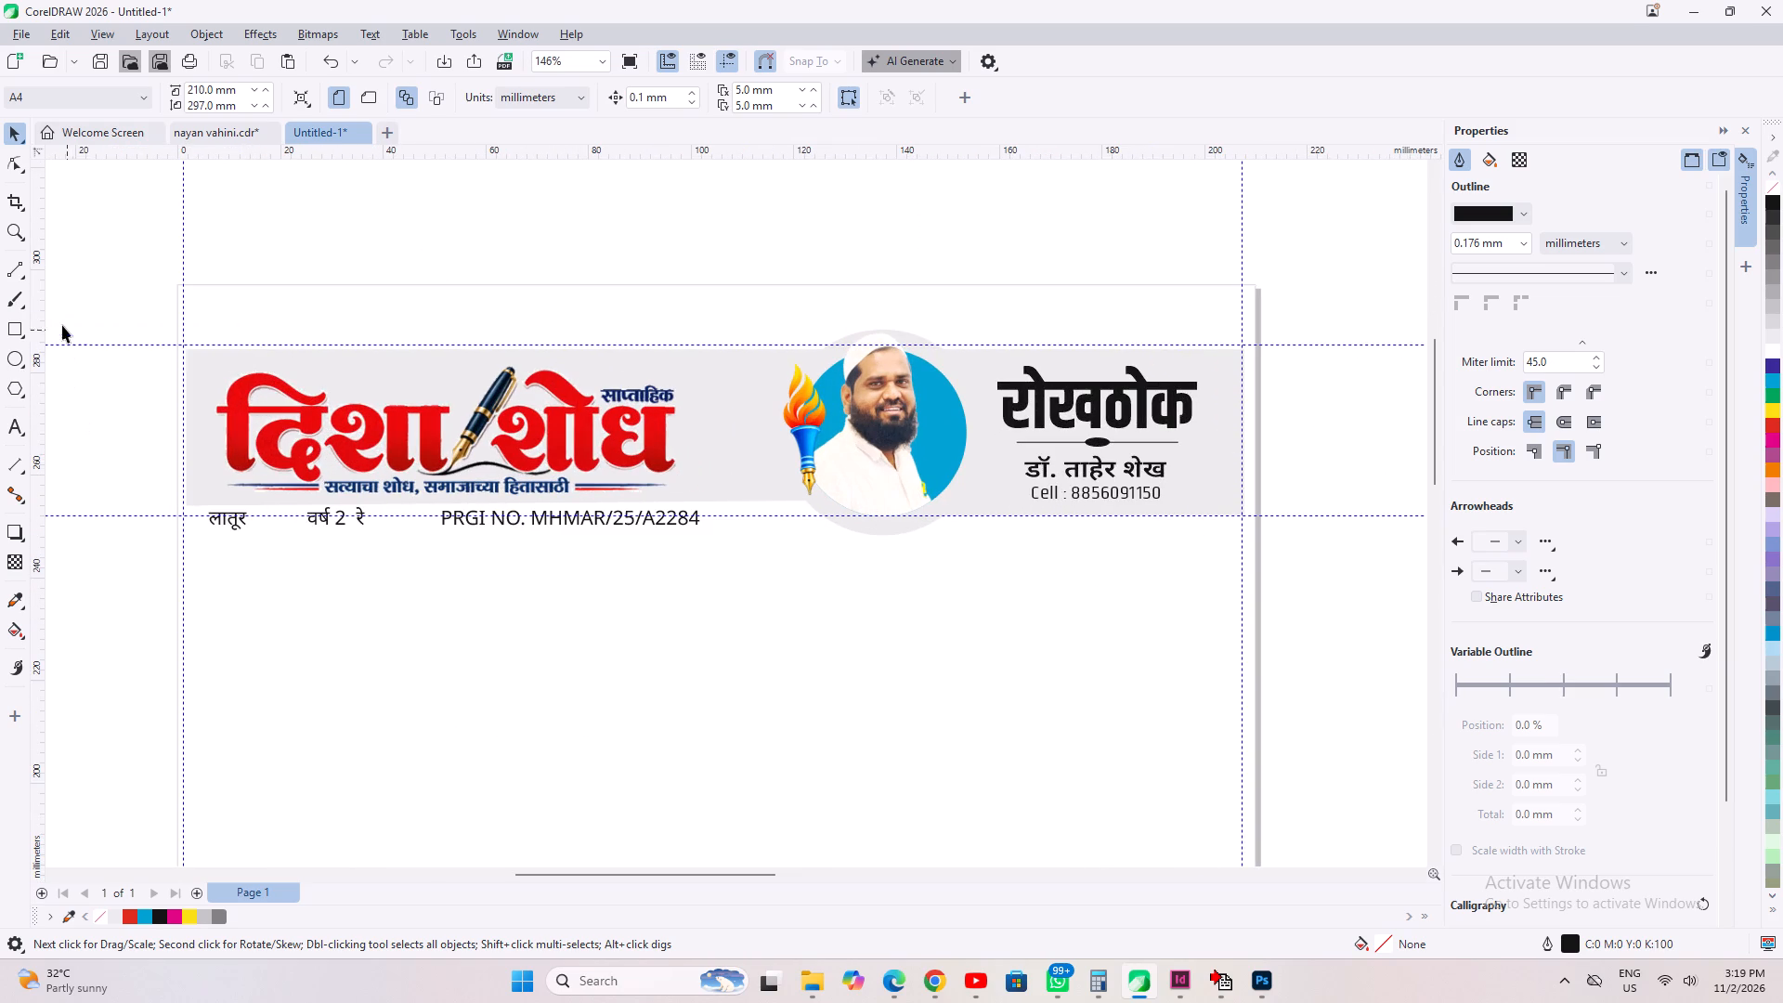
{"action": "left_click", "coordinate": [16, 278]}
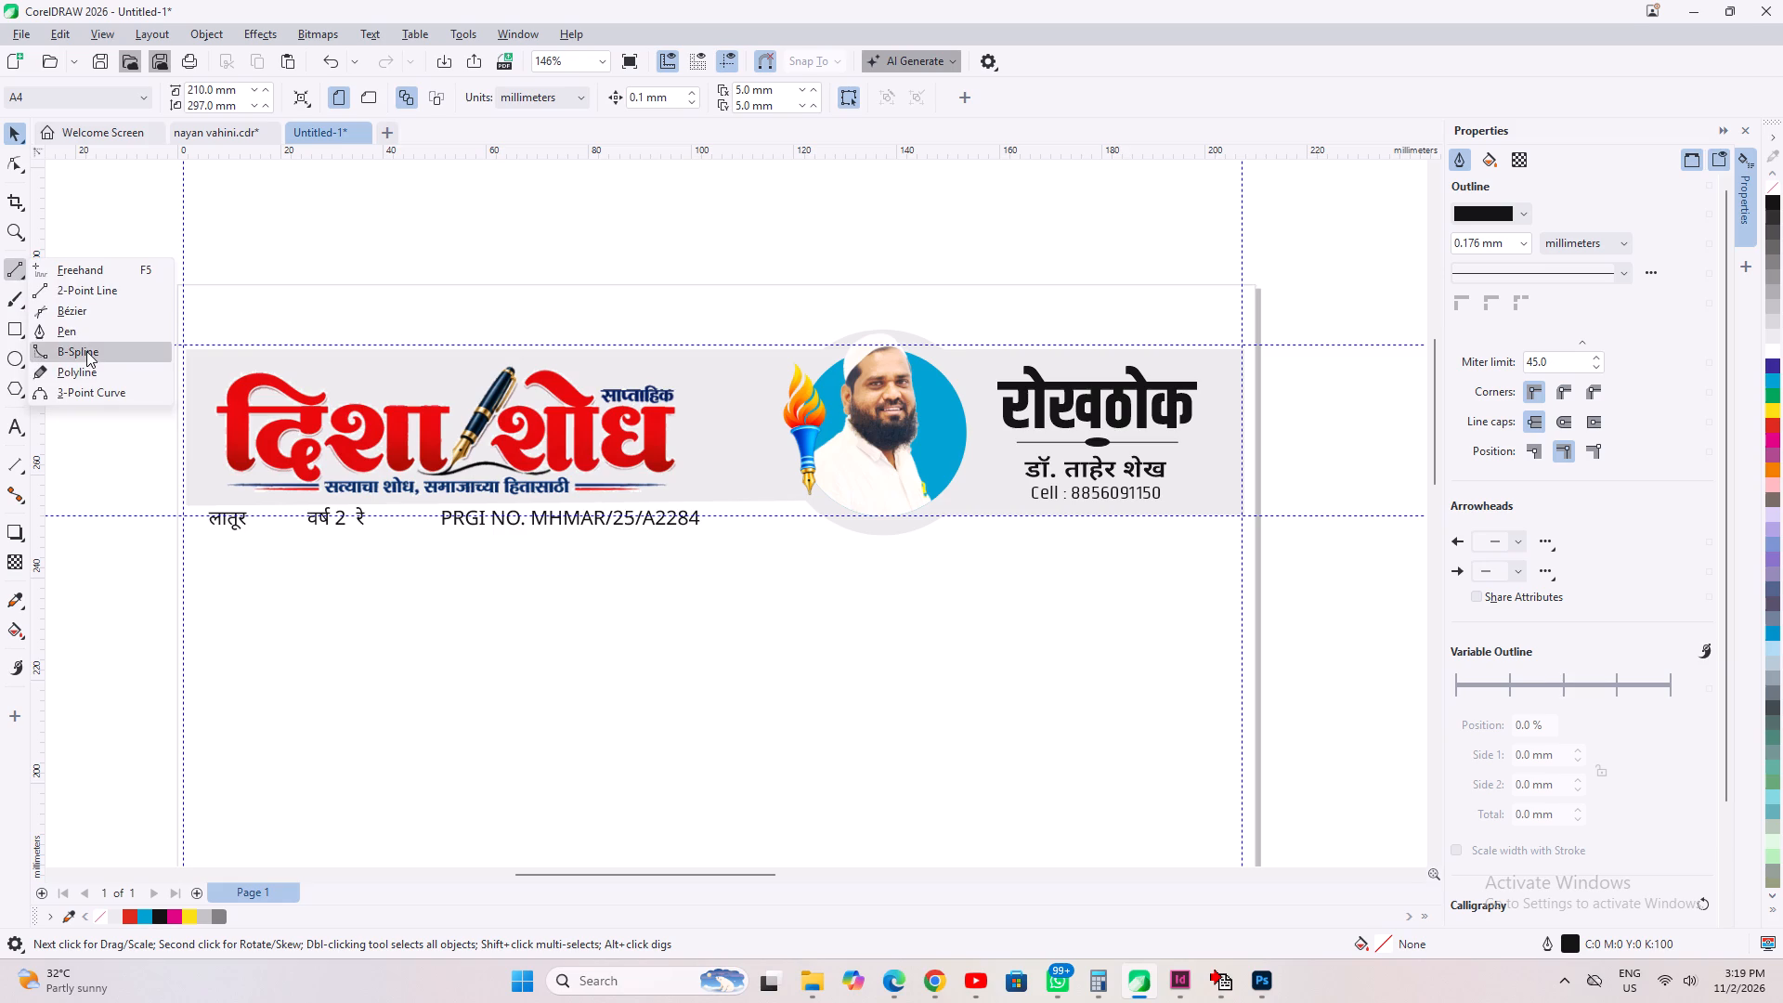
{"action": "left_click", "coordinate": [85, 342]}
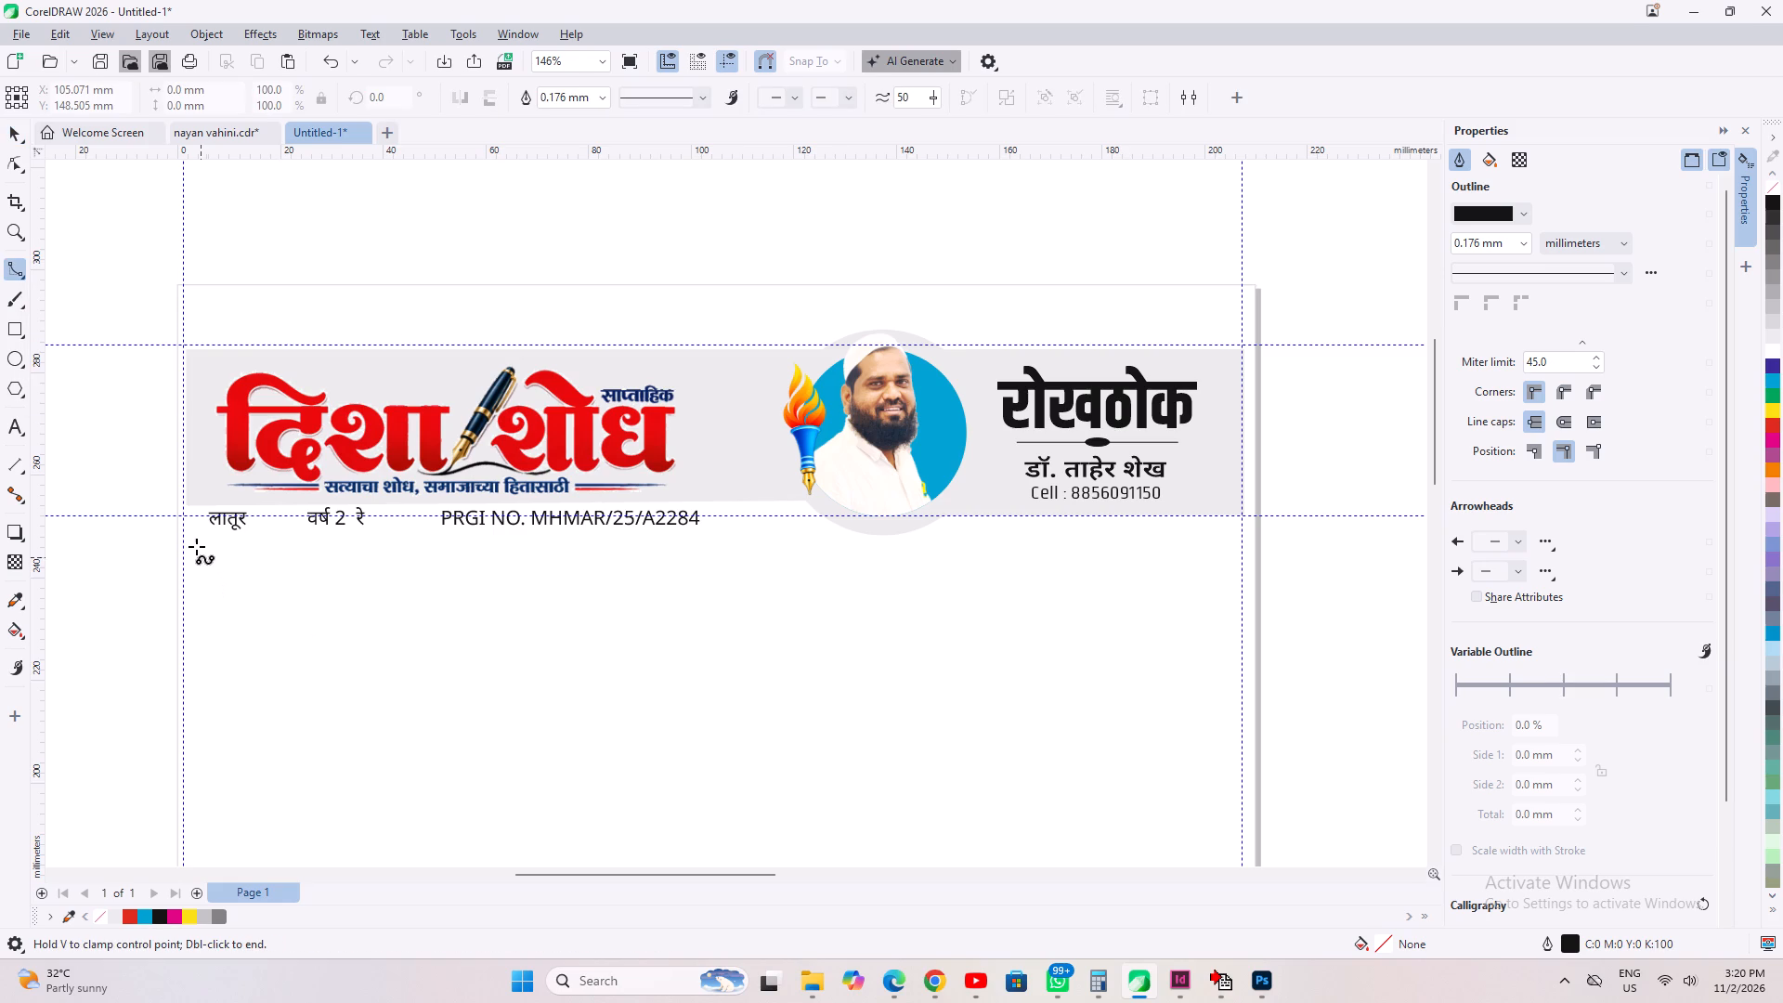
{"action": "left_click_drag", "start_coordinate": [184, 528], "coordinate": [1259, 565], "text": "shift"}
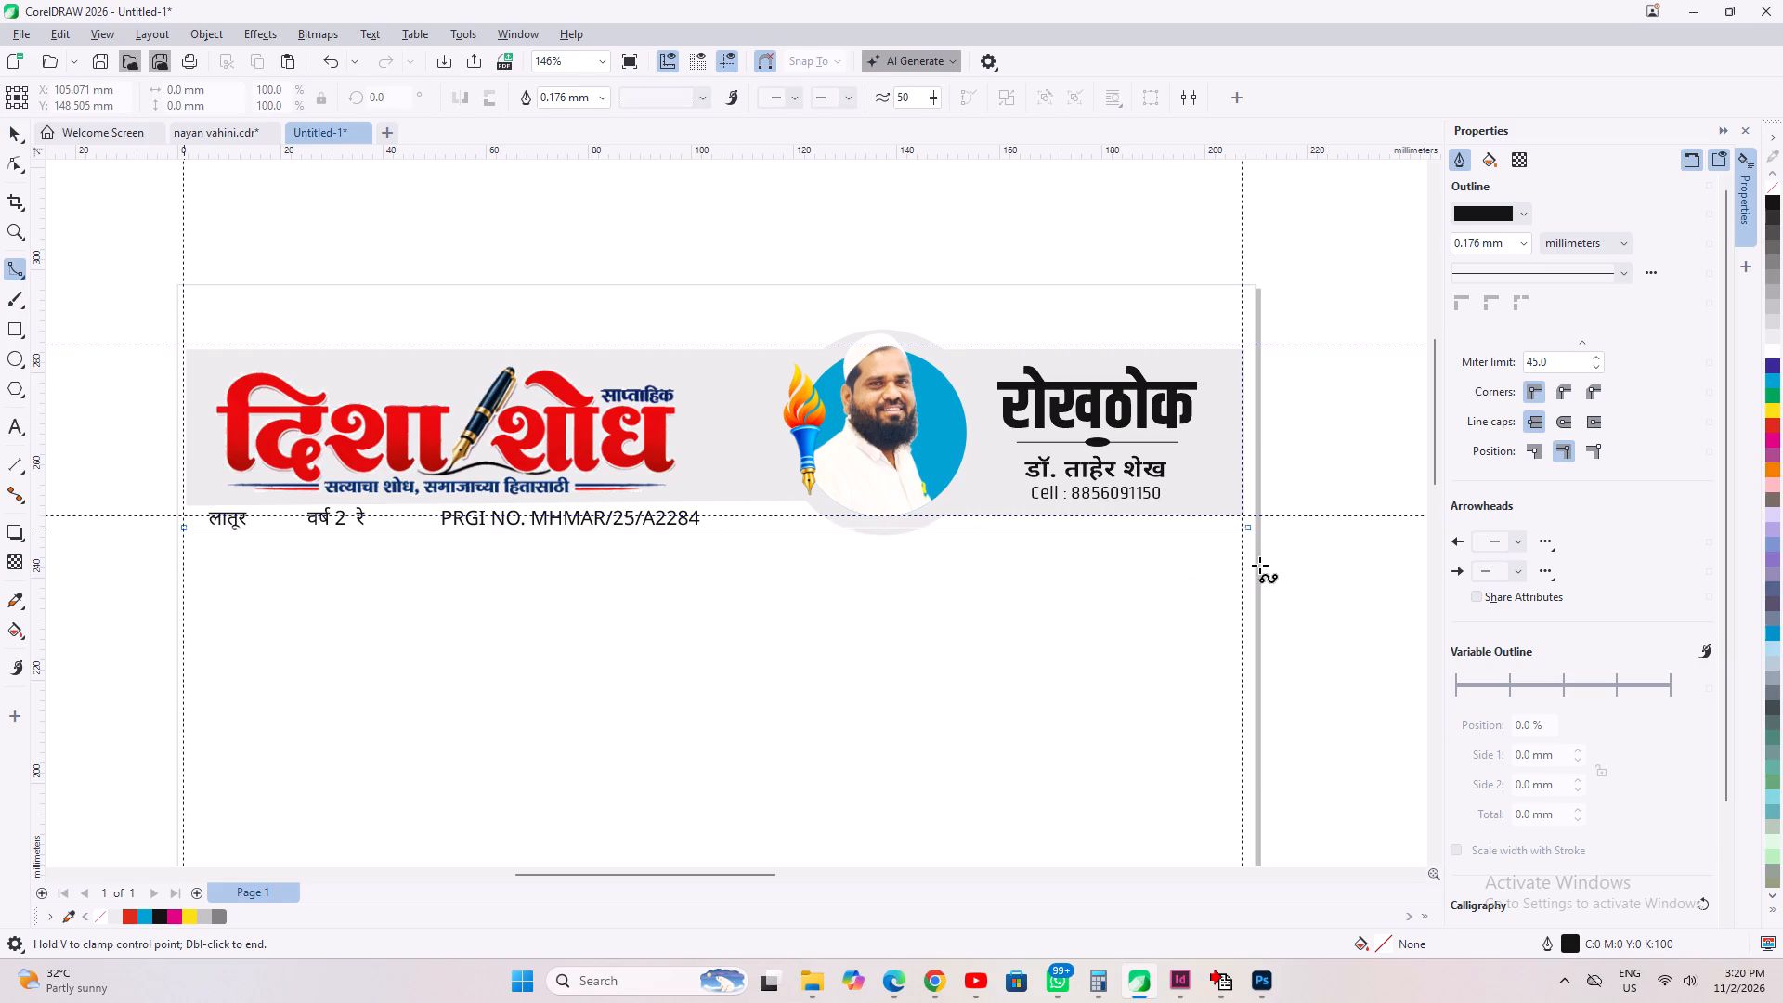
{"action": "left_click_drag", "start_coordinate": [1259, 565], "coordinate": [1242, 572], "text": "shift"}
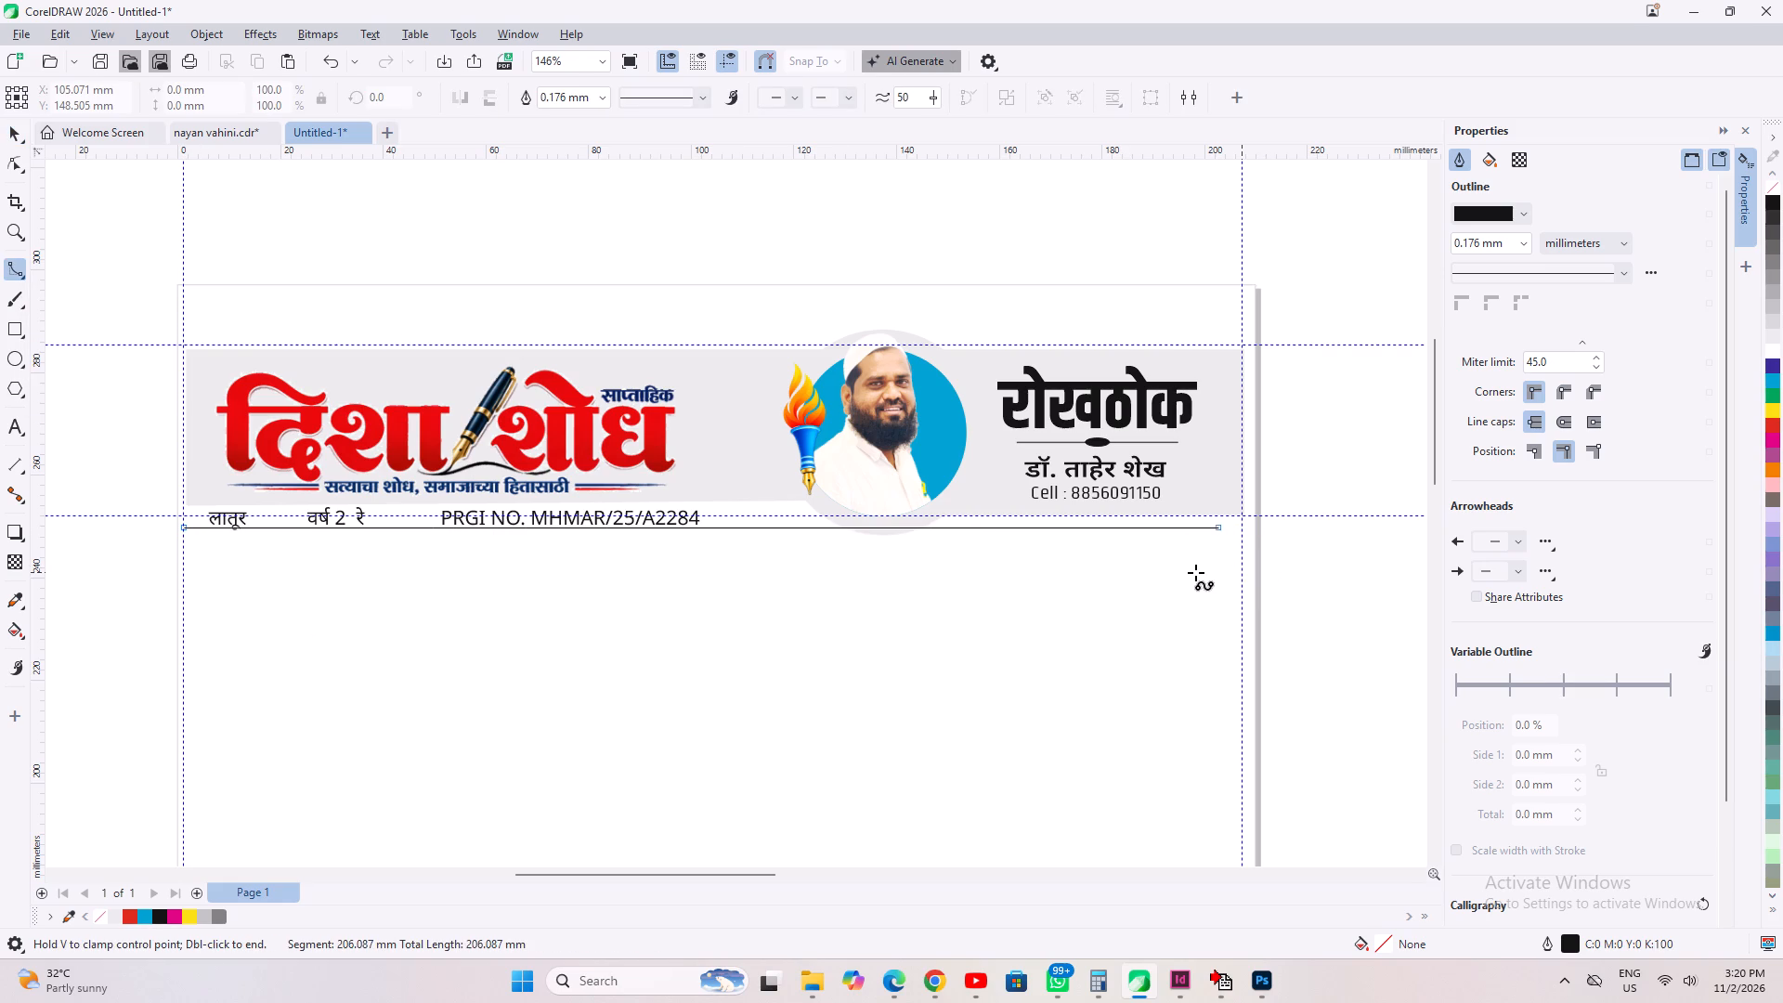
{"action": "double_click", "coordinate": [1242, 567], "text": "shift"}
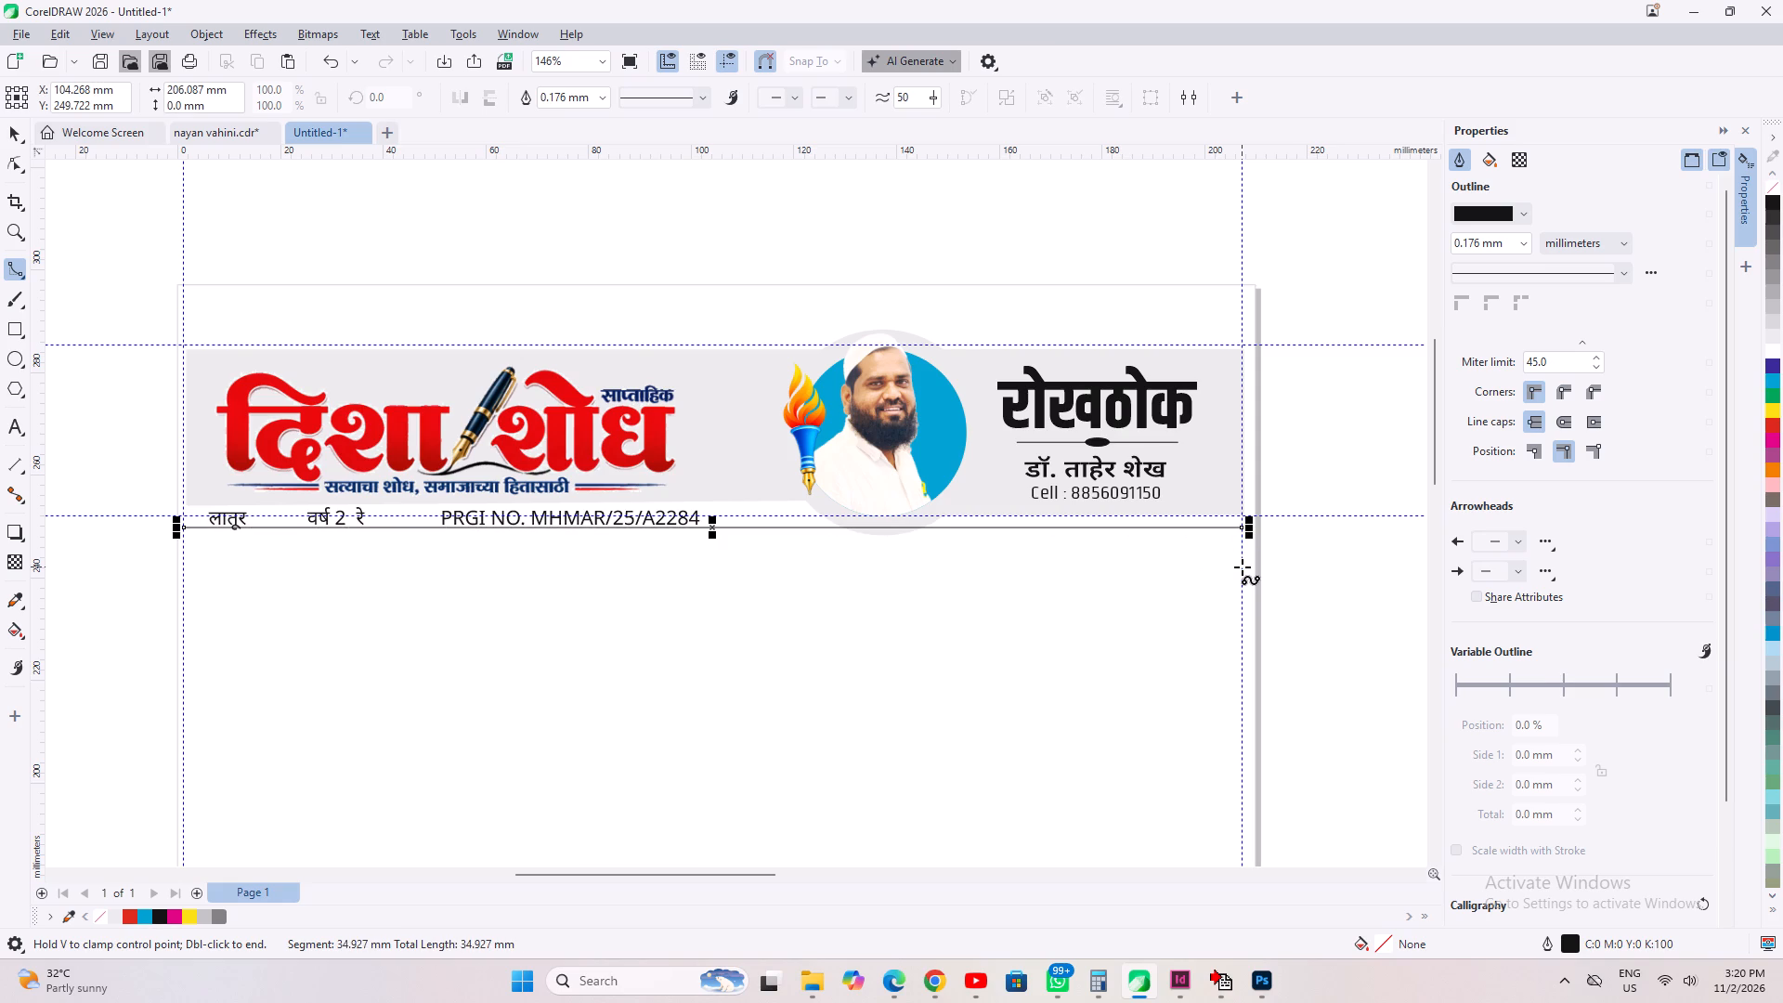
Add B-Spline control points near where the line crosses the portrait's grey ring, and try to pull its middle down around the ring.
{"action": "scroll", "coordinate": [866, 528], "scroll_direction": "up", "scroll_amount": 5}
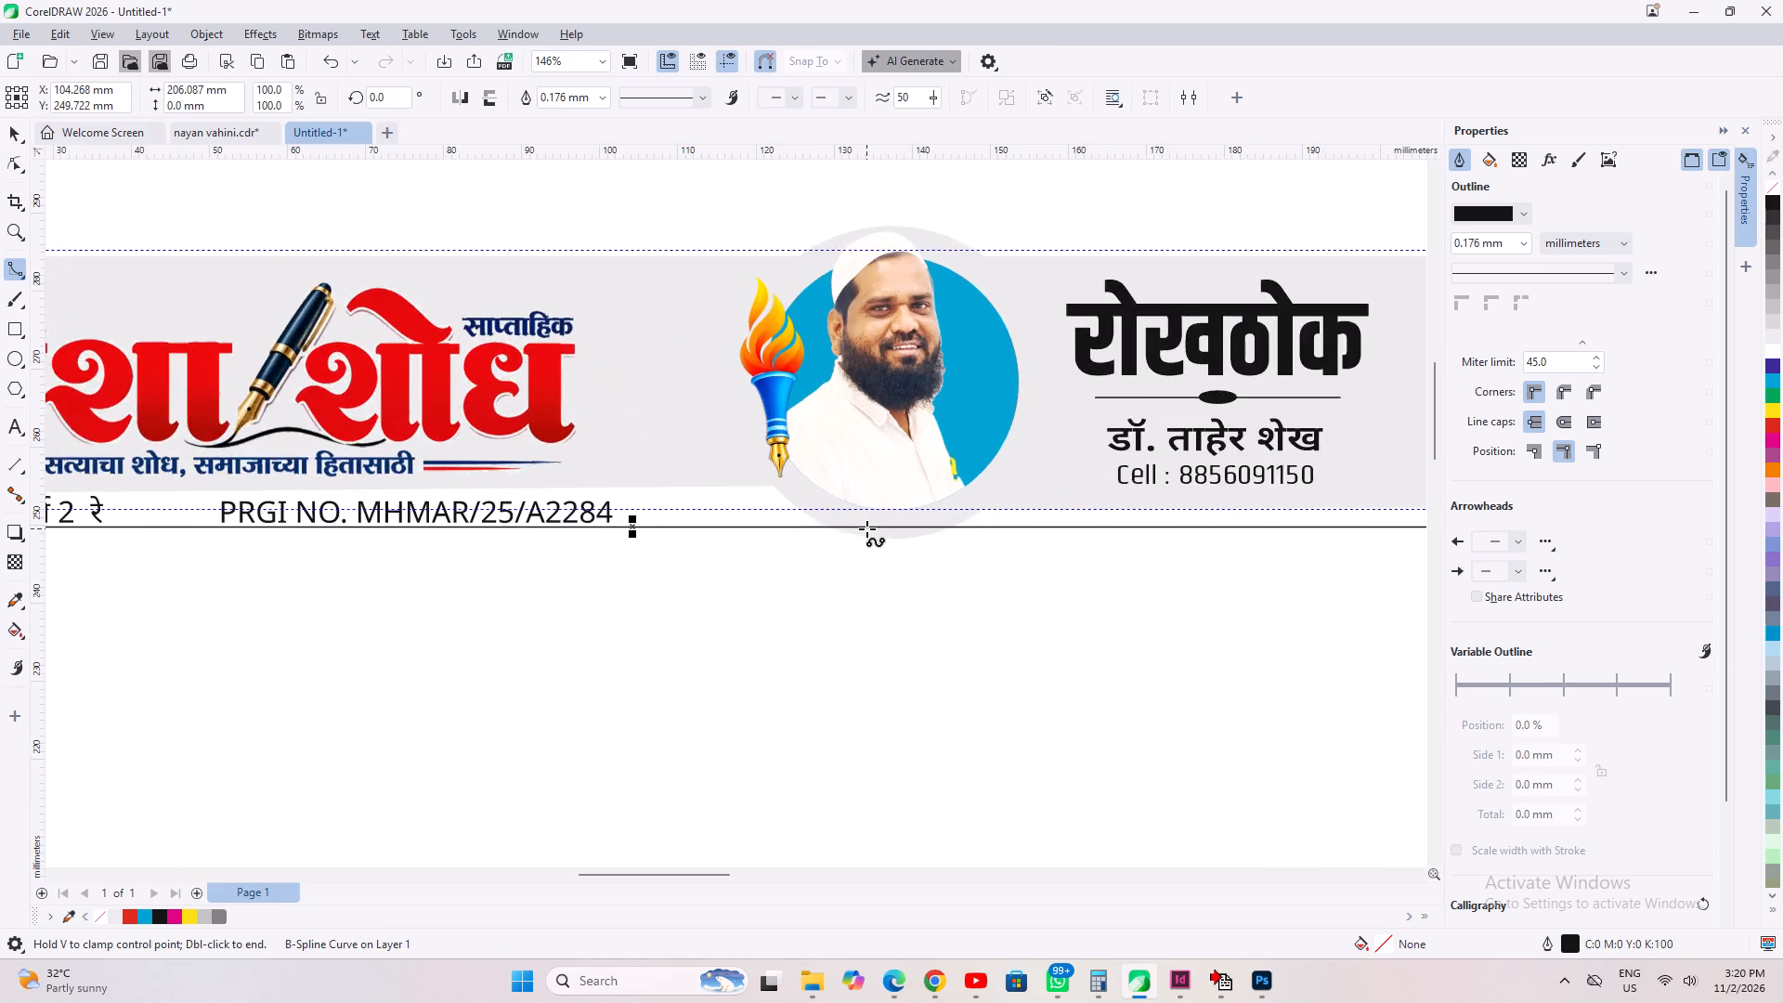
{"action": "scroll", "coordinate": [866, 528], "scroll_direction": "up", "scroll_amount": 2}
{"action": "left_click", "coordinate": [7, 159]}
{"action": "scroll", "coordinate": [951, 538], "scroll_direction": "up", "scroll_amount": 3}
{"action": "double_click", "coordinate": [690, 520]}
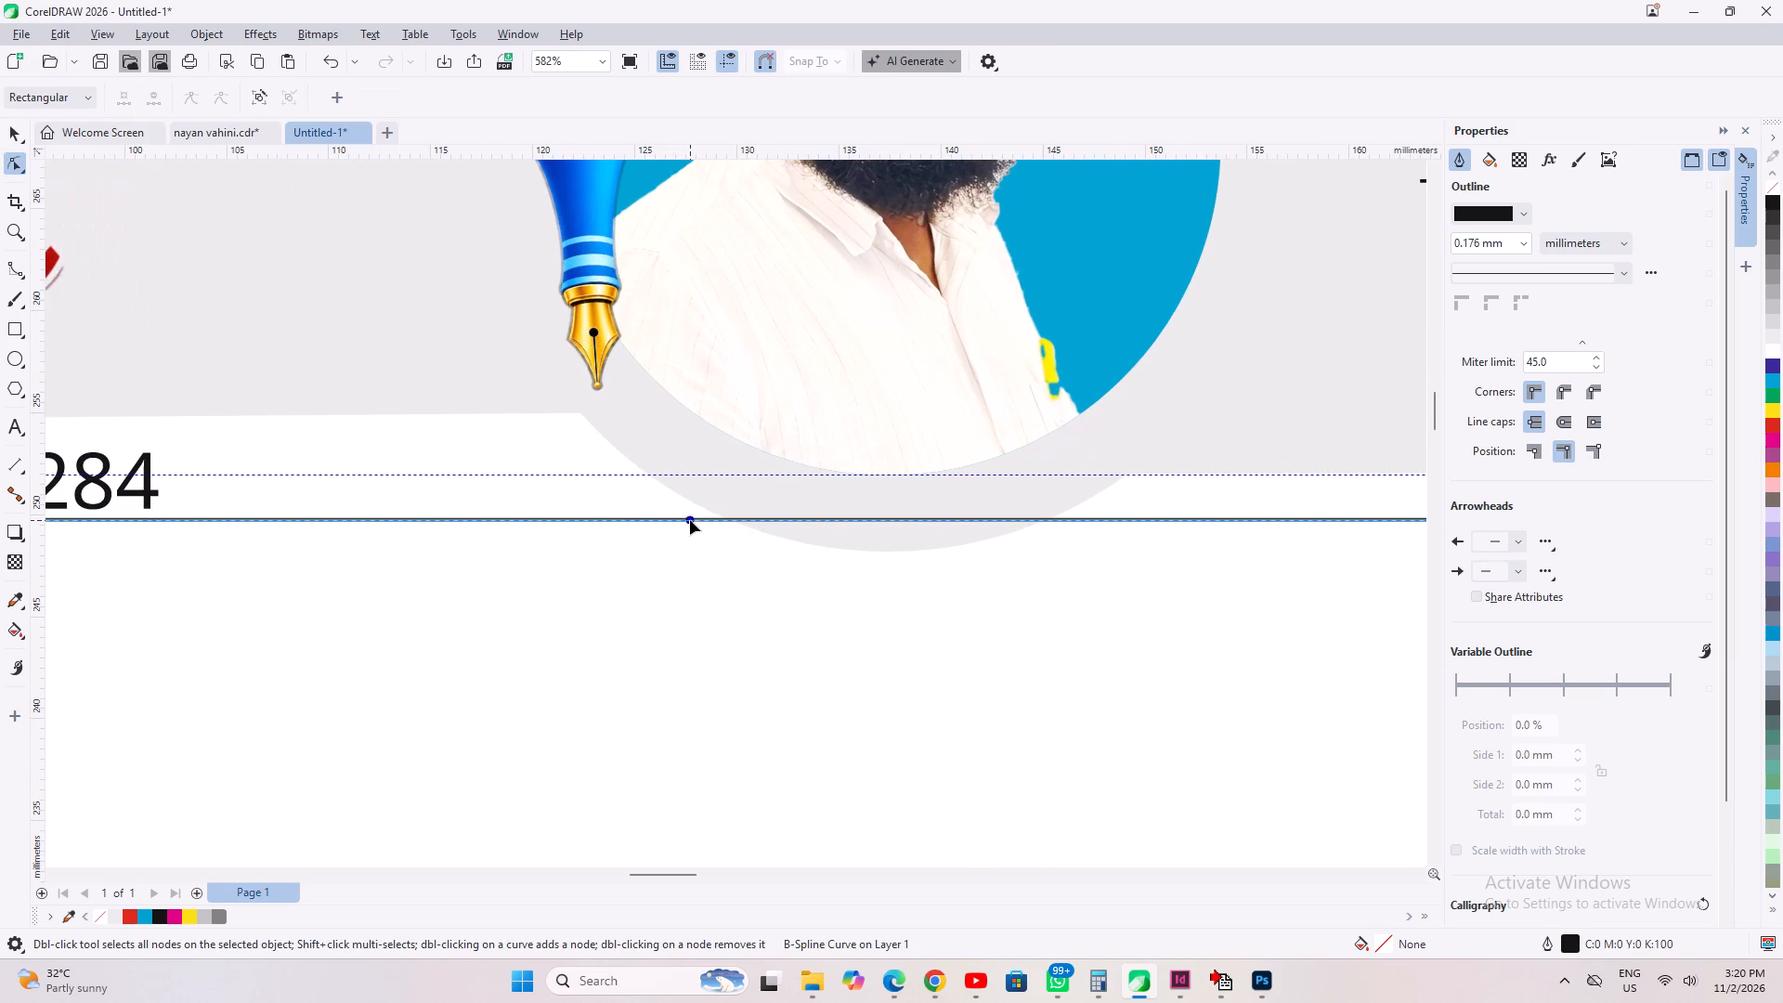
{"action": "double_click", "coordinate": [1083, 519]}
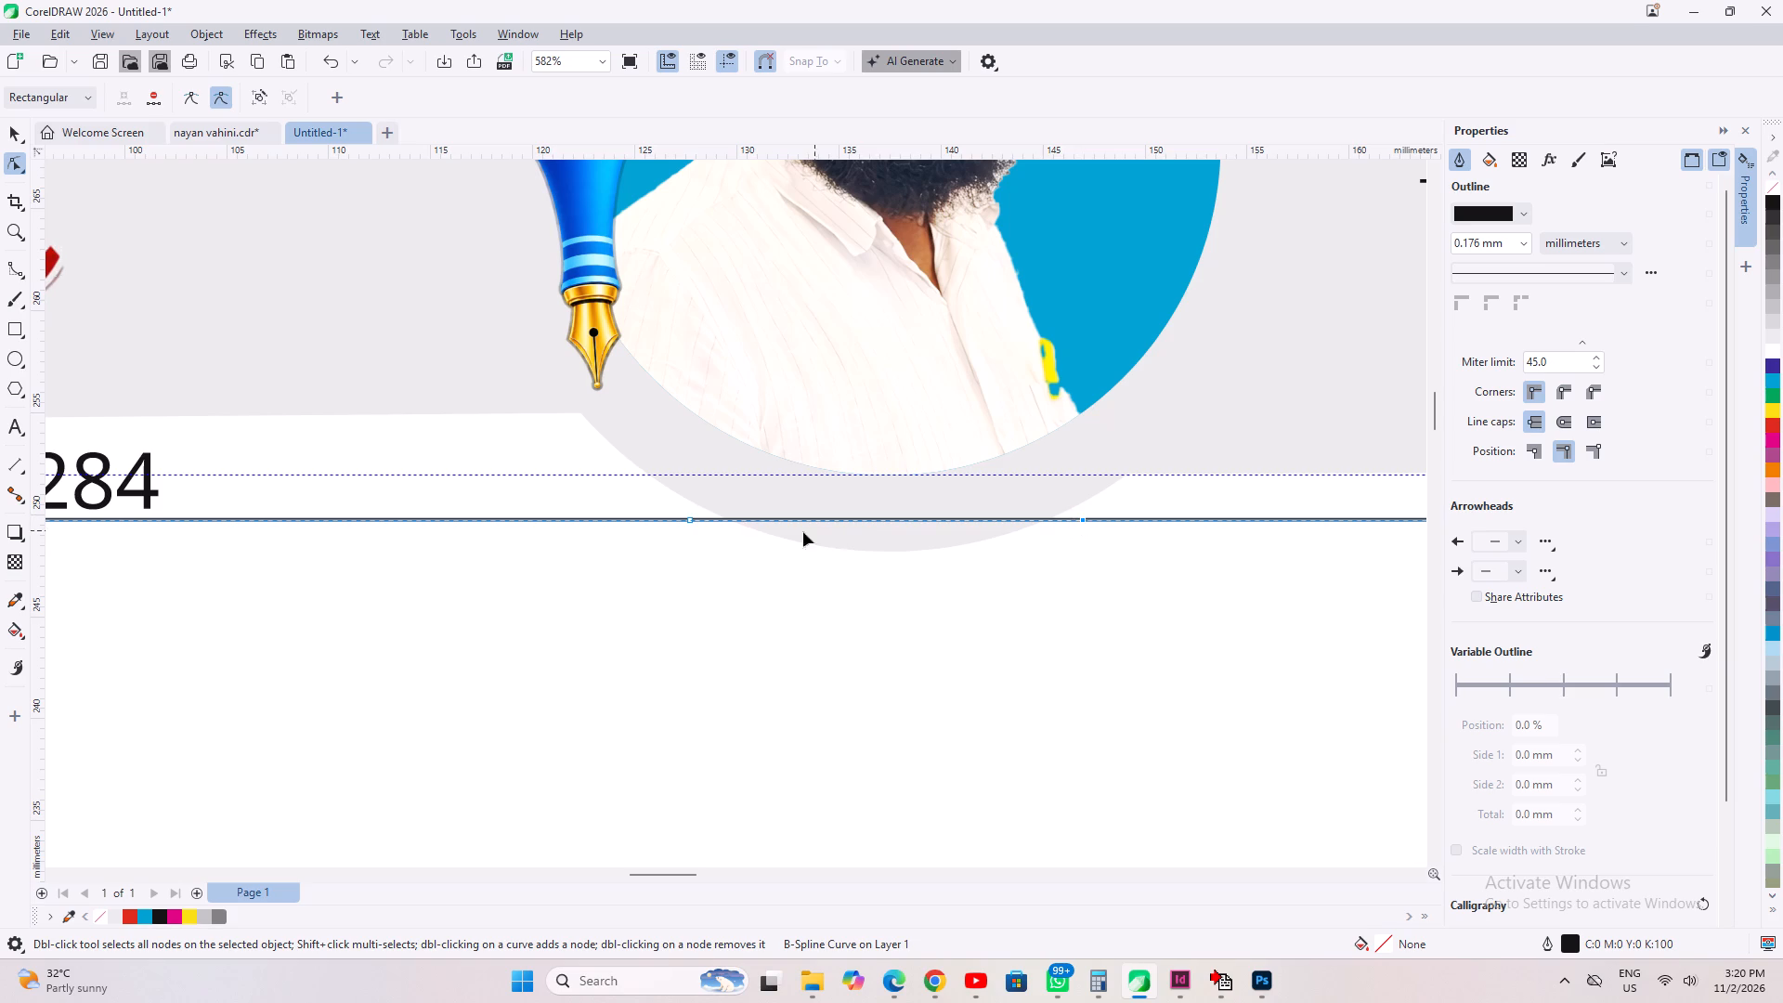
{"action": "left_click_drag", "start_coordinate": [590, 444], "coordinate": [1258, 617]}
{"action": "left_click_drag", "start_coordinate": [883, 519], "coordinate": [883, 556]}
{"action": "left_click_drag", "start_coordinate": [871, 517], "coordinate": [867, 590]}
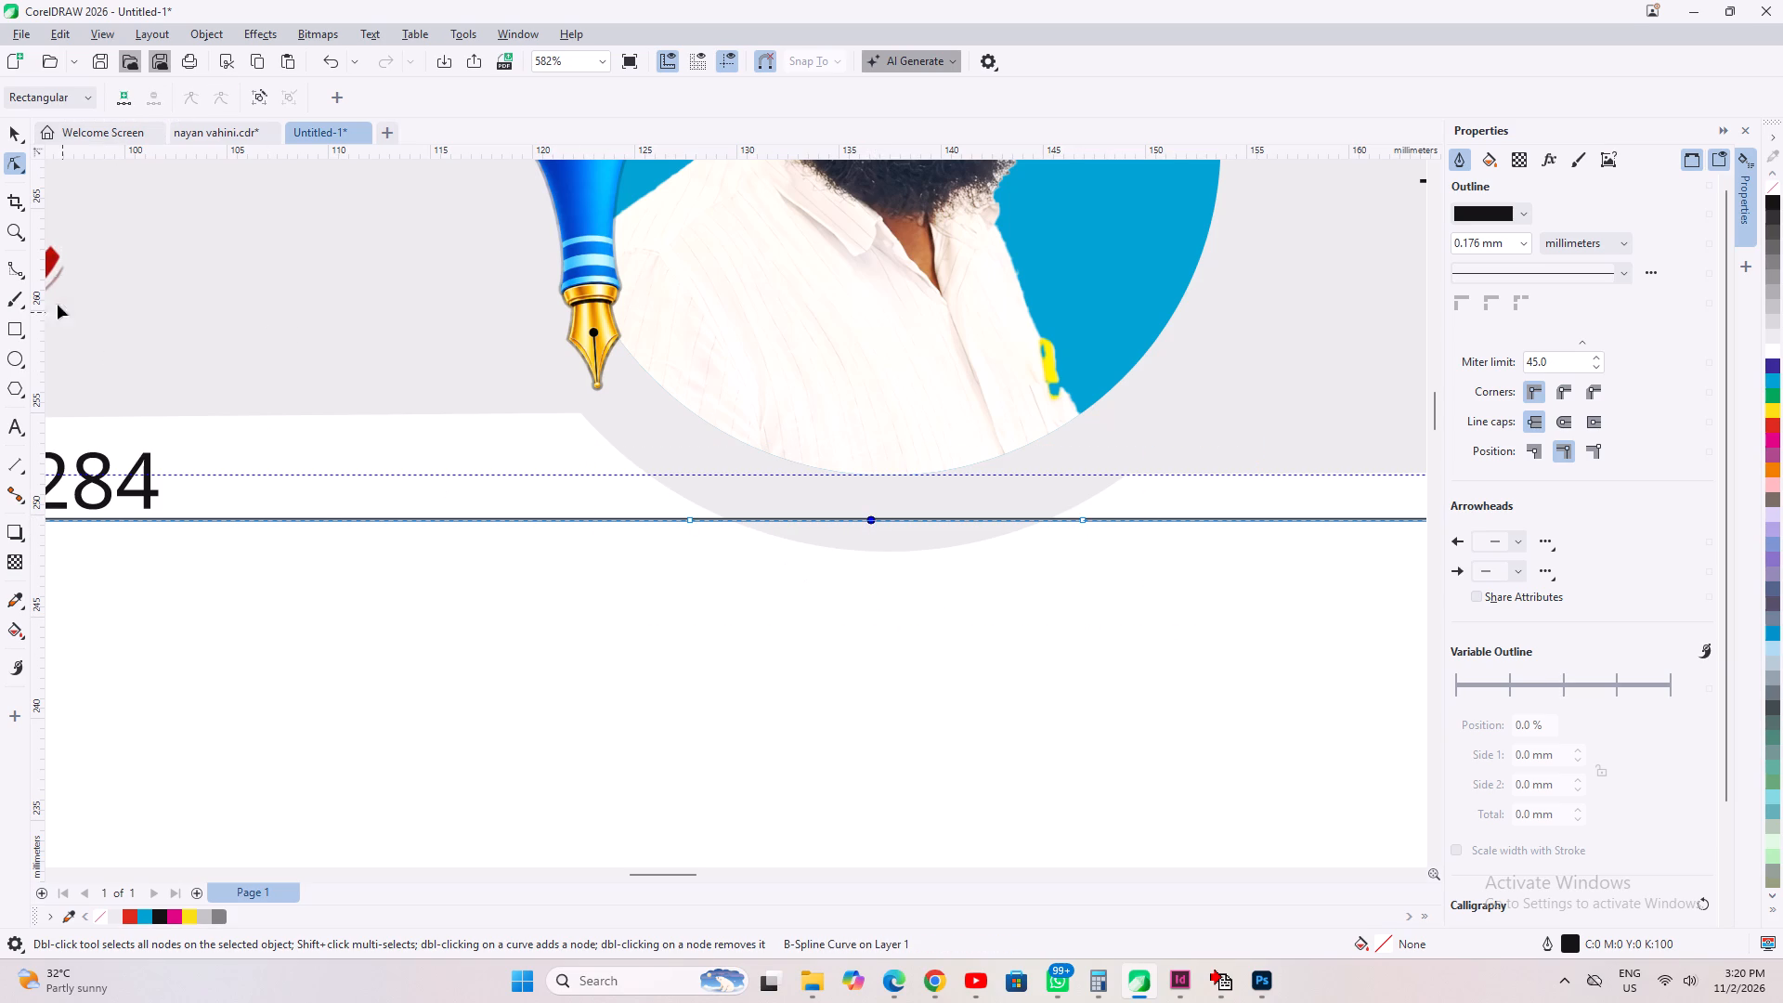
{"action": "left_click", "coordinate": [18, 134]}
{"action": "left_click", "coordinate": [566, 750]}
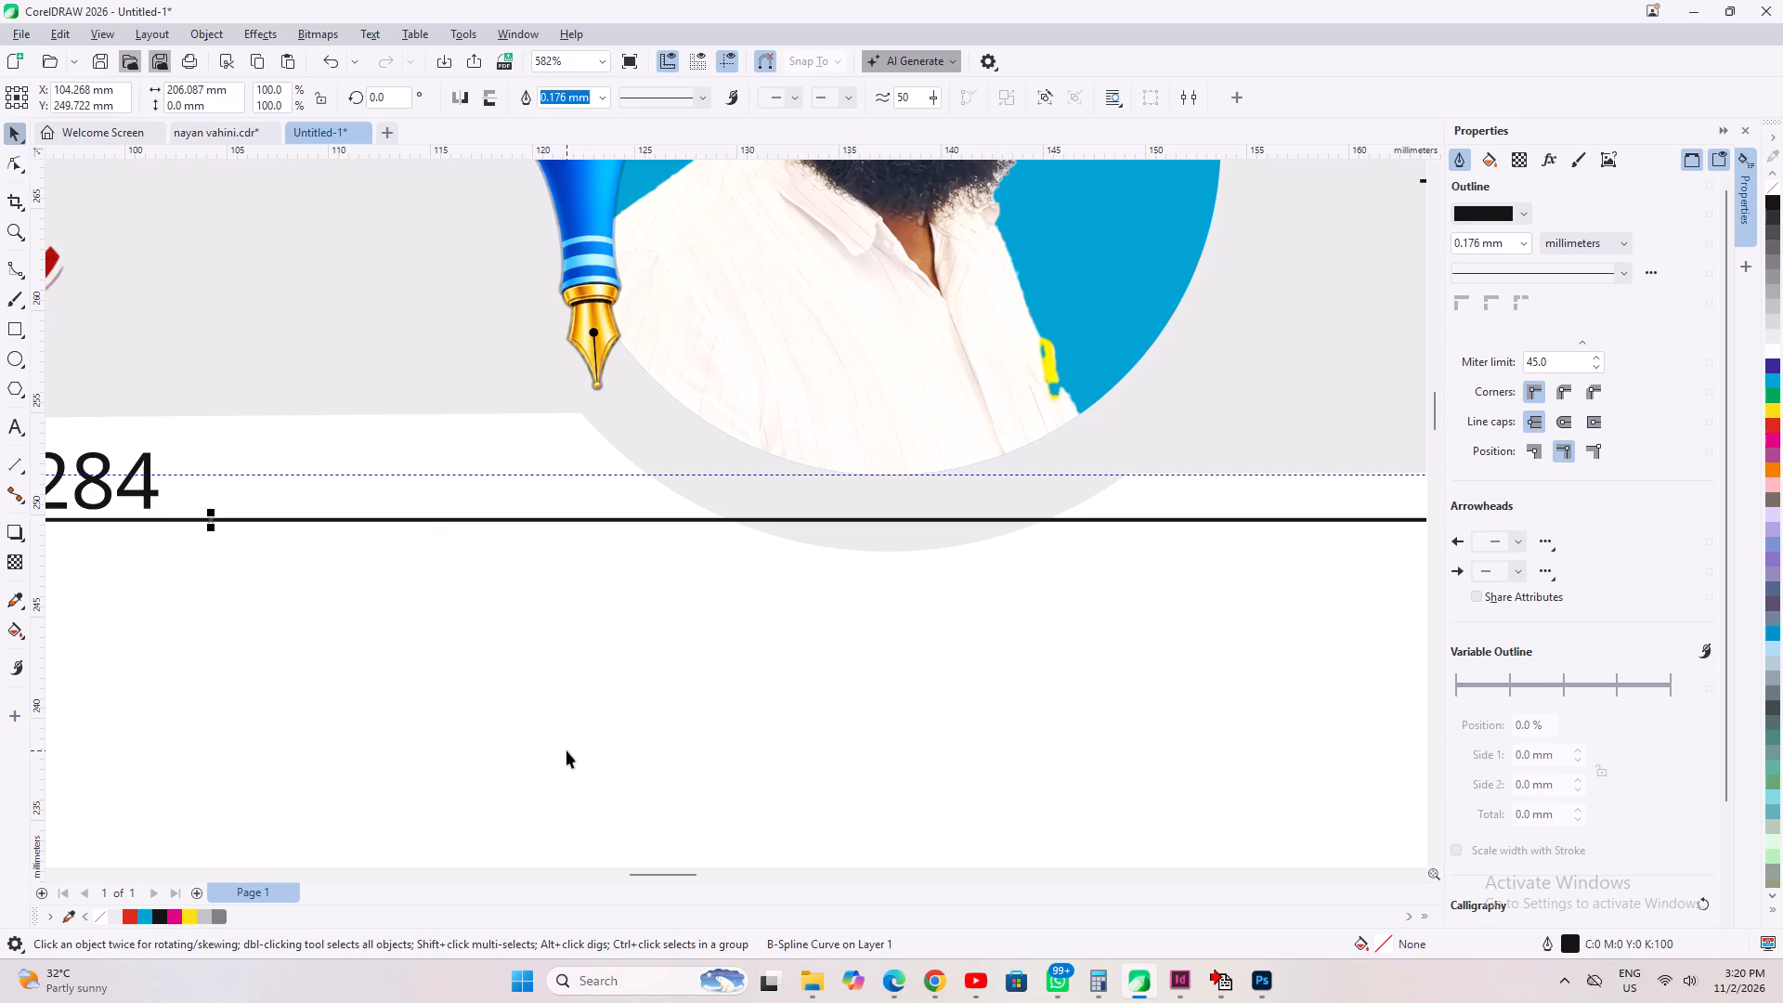
Convert the B-Spline line beneath the header to curves.
{"action": "left_click", "coordinate": [679, 521], "text": "ctrl"}
{"action": "key", "text": "ctrl+q"}
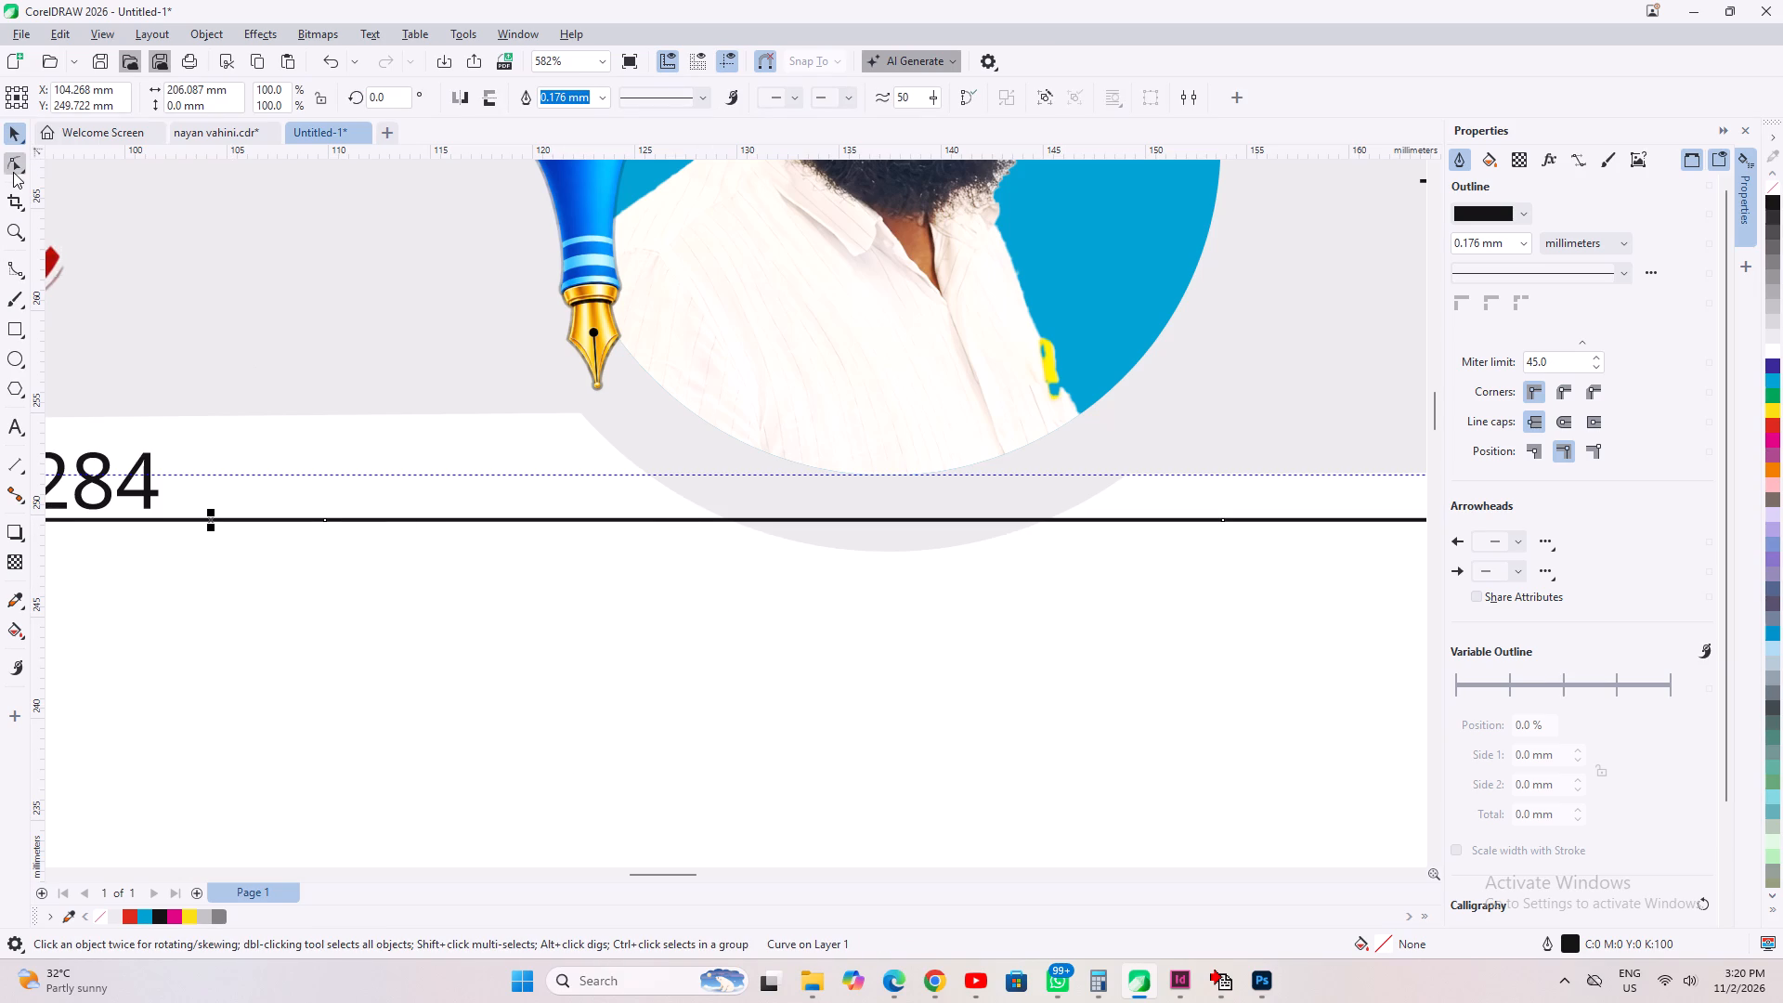
Add nodes to the rule where it enters and leaves the portrait's grey ring, and pull the middle down below the ring.
{"action": "left_click", "coordinate": [13, 172]}
{"action": "double_click", "coordinate": [703, 520]}
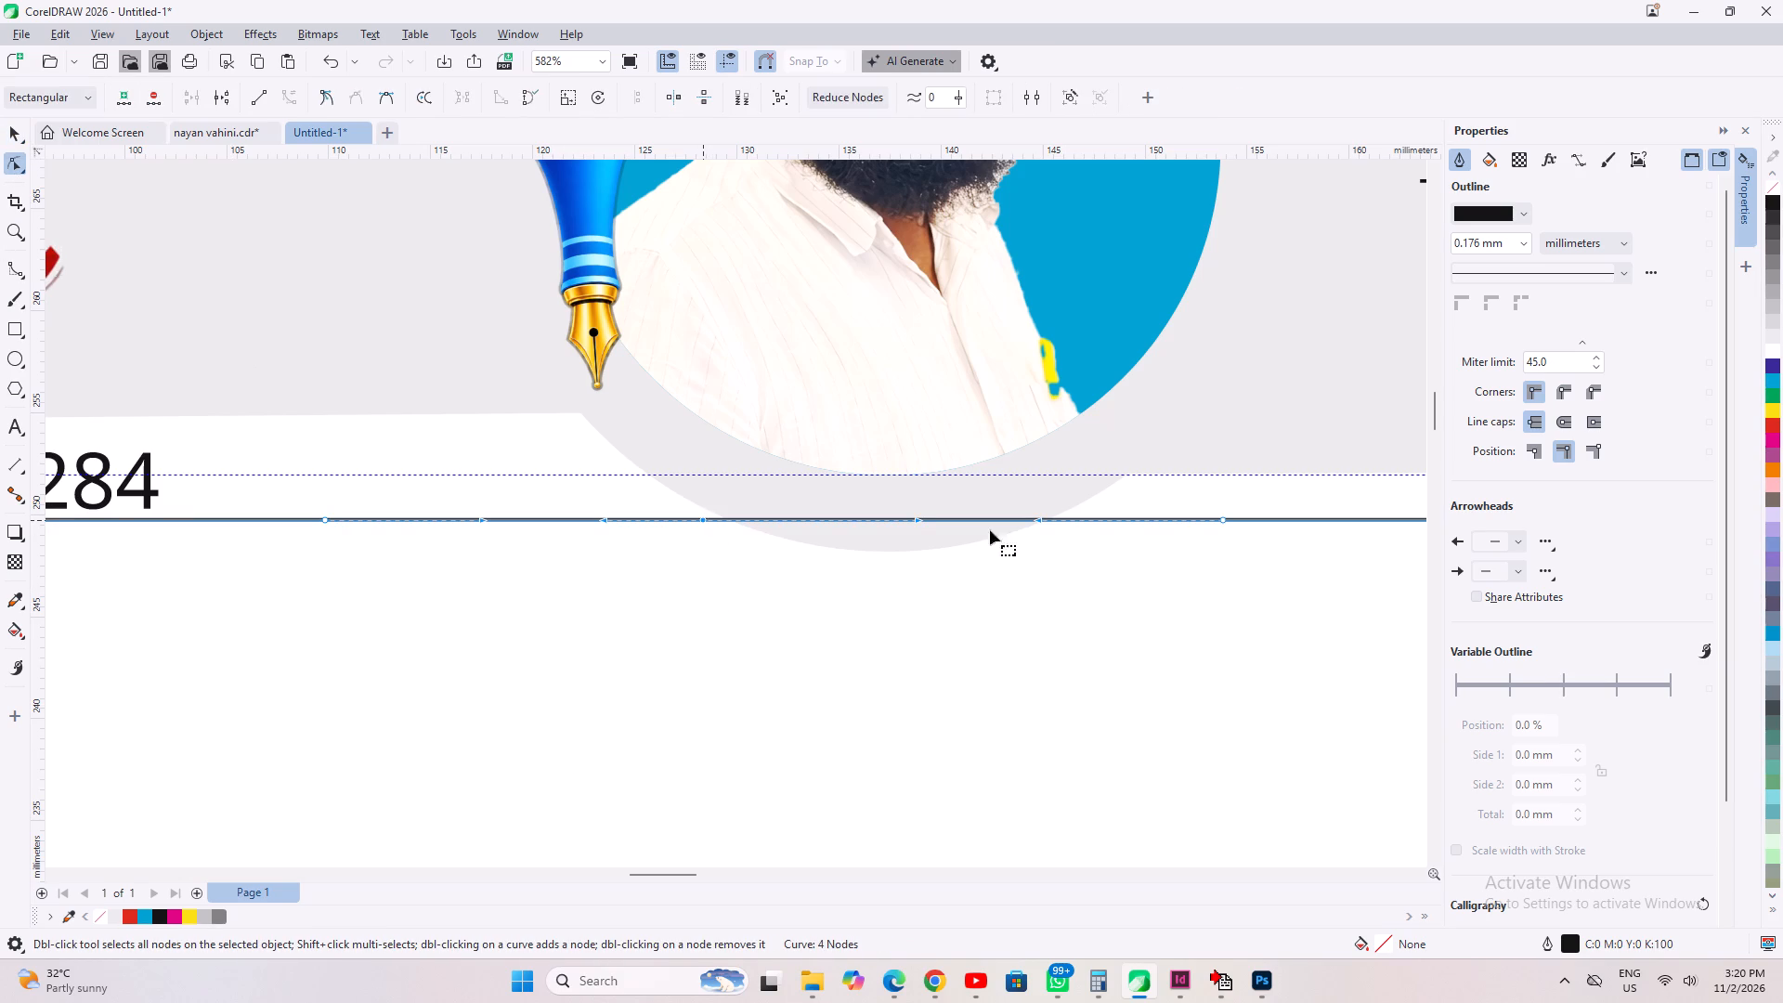
{"action": "double_click", "coordinate": [1077, 519]}
{"action": "left_click_drag", "start_coordinate": [914, 522], "coordinate": [916, 554]}
{"action": "left_click_drag", "start_coordinate": [899, 517], "coordinate": [899, 531]}
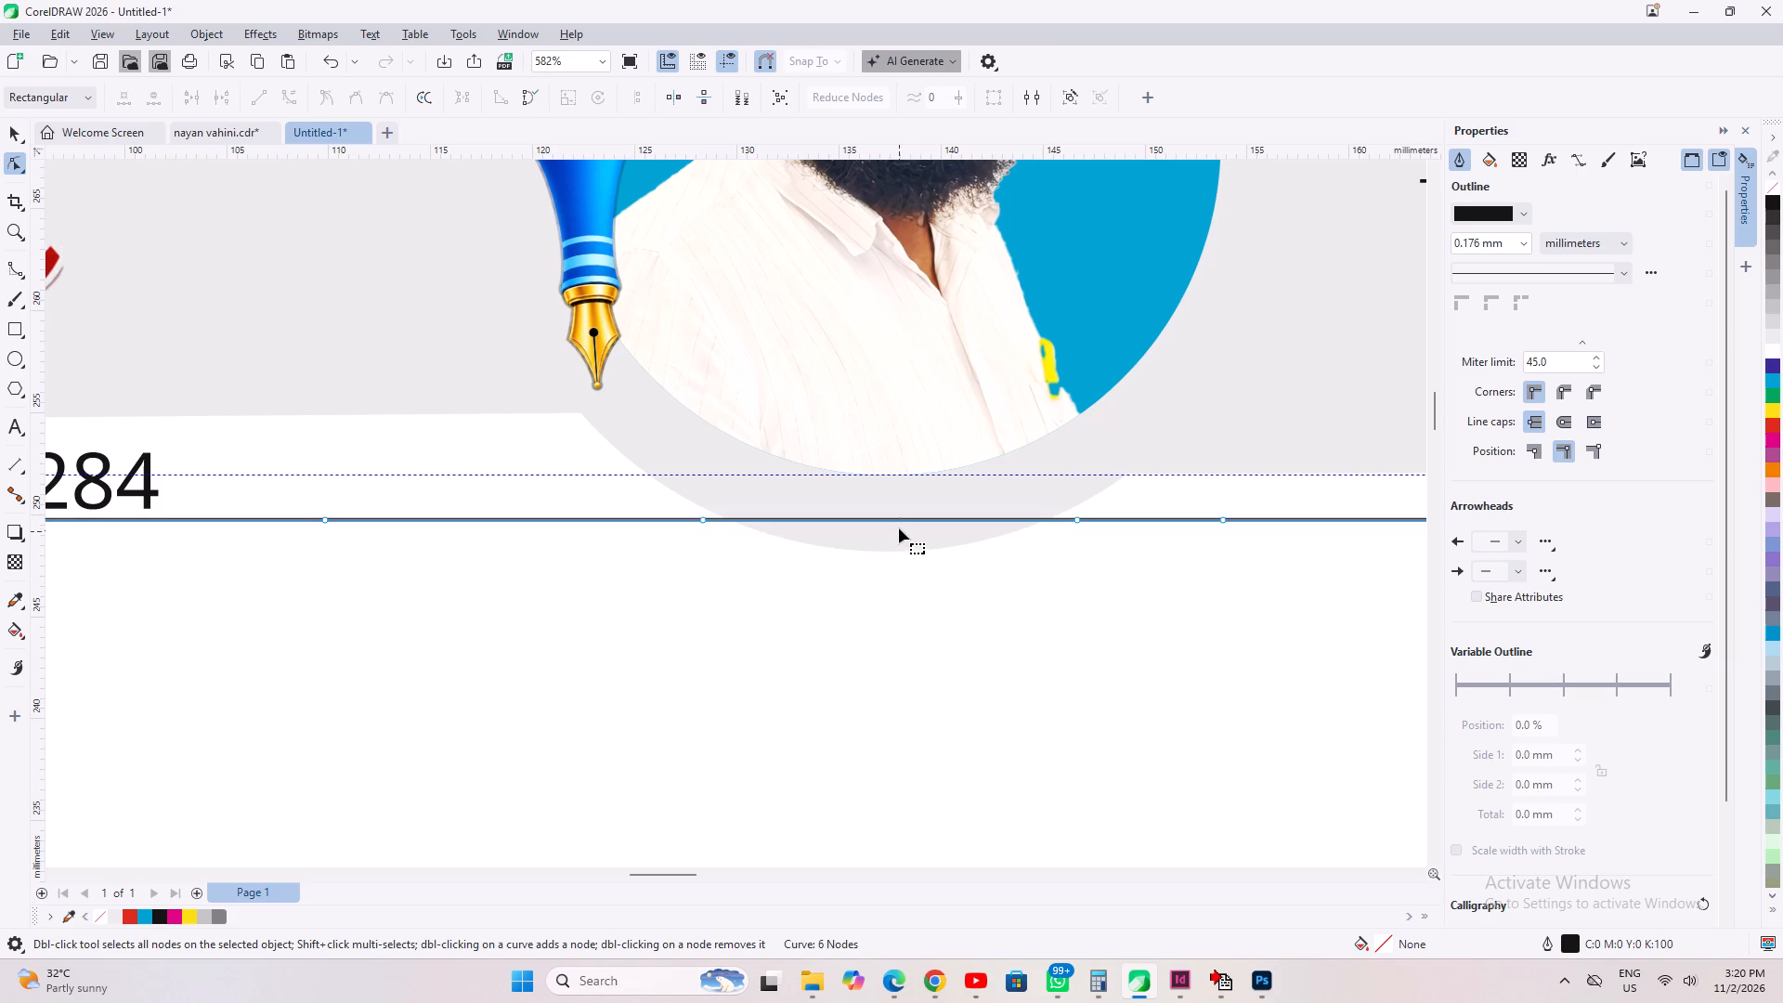
{"action": "left_click_drag", "start_coordinate": [898, 521], "coordinate": [898, 570]}
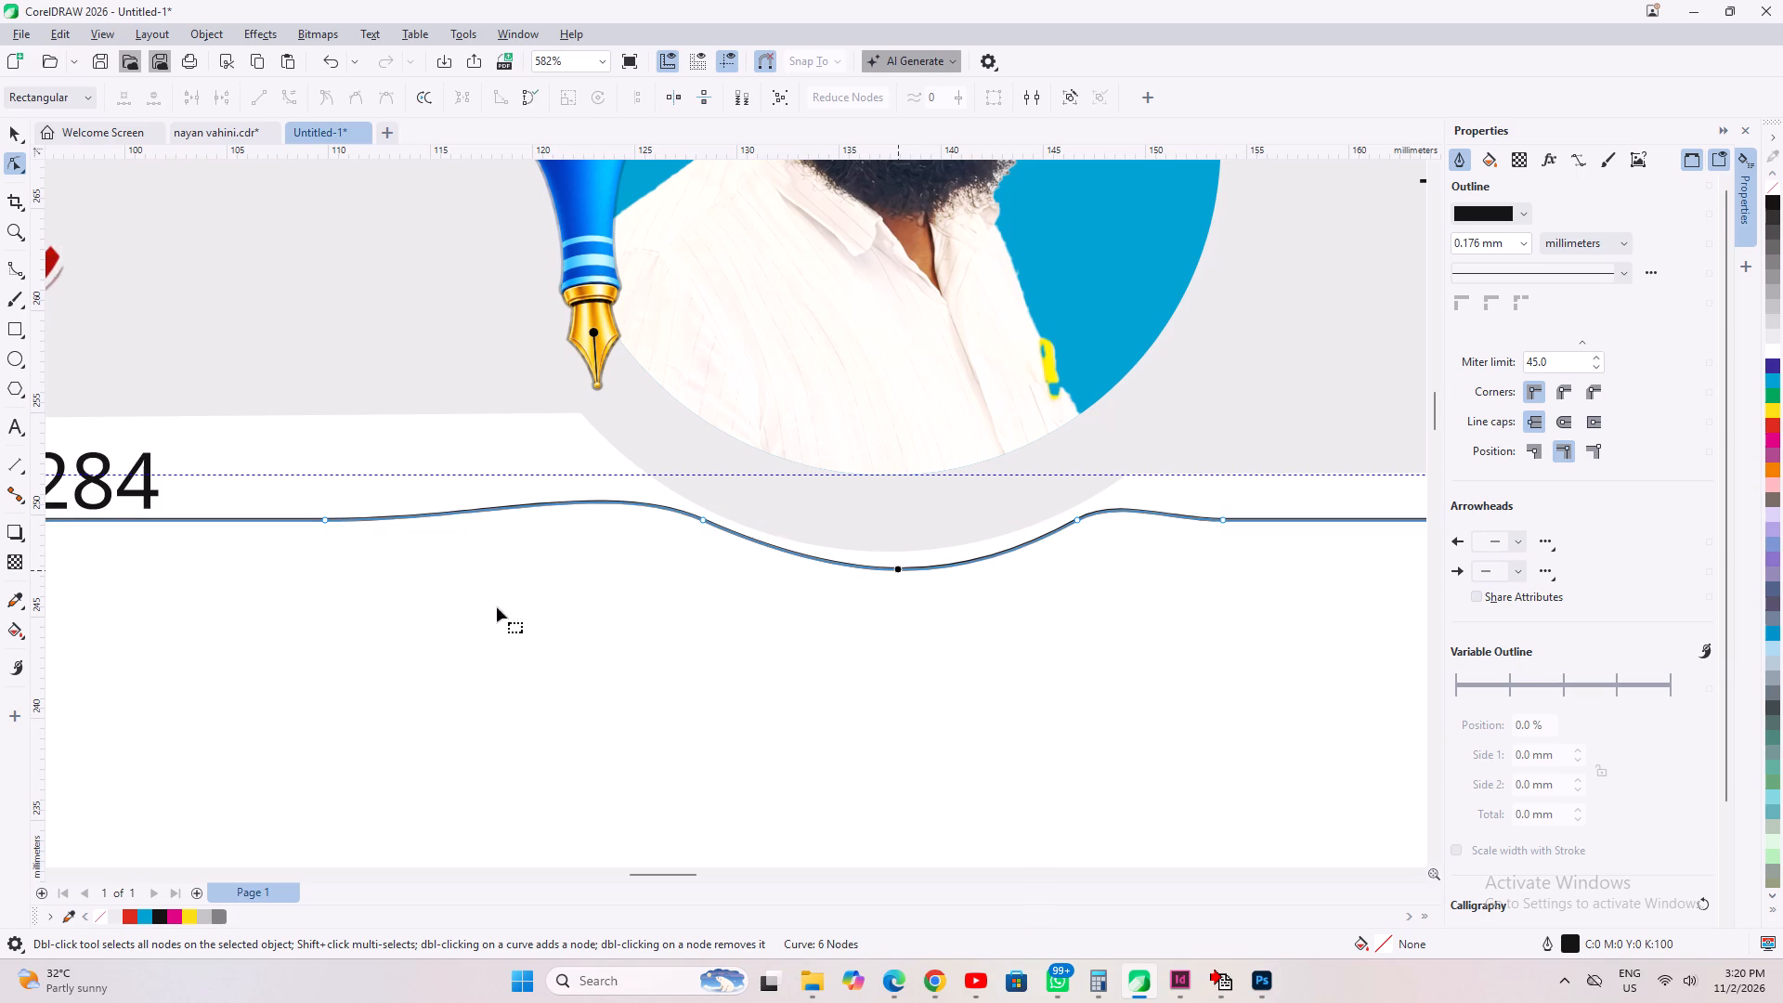
{"action": "left_click", "coordinate": [331, 645]}
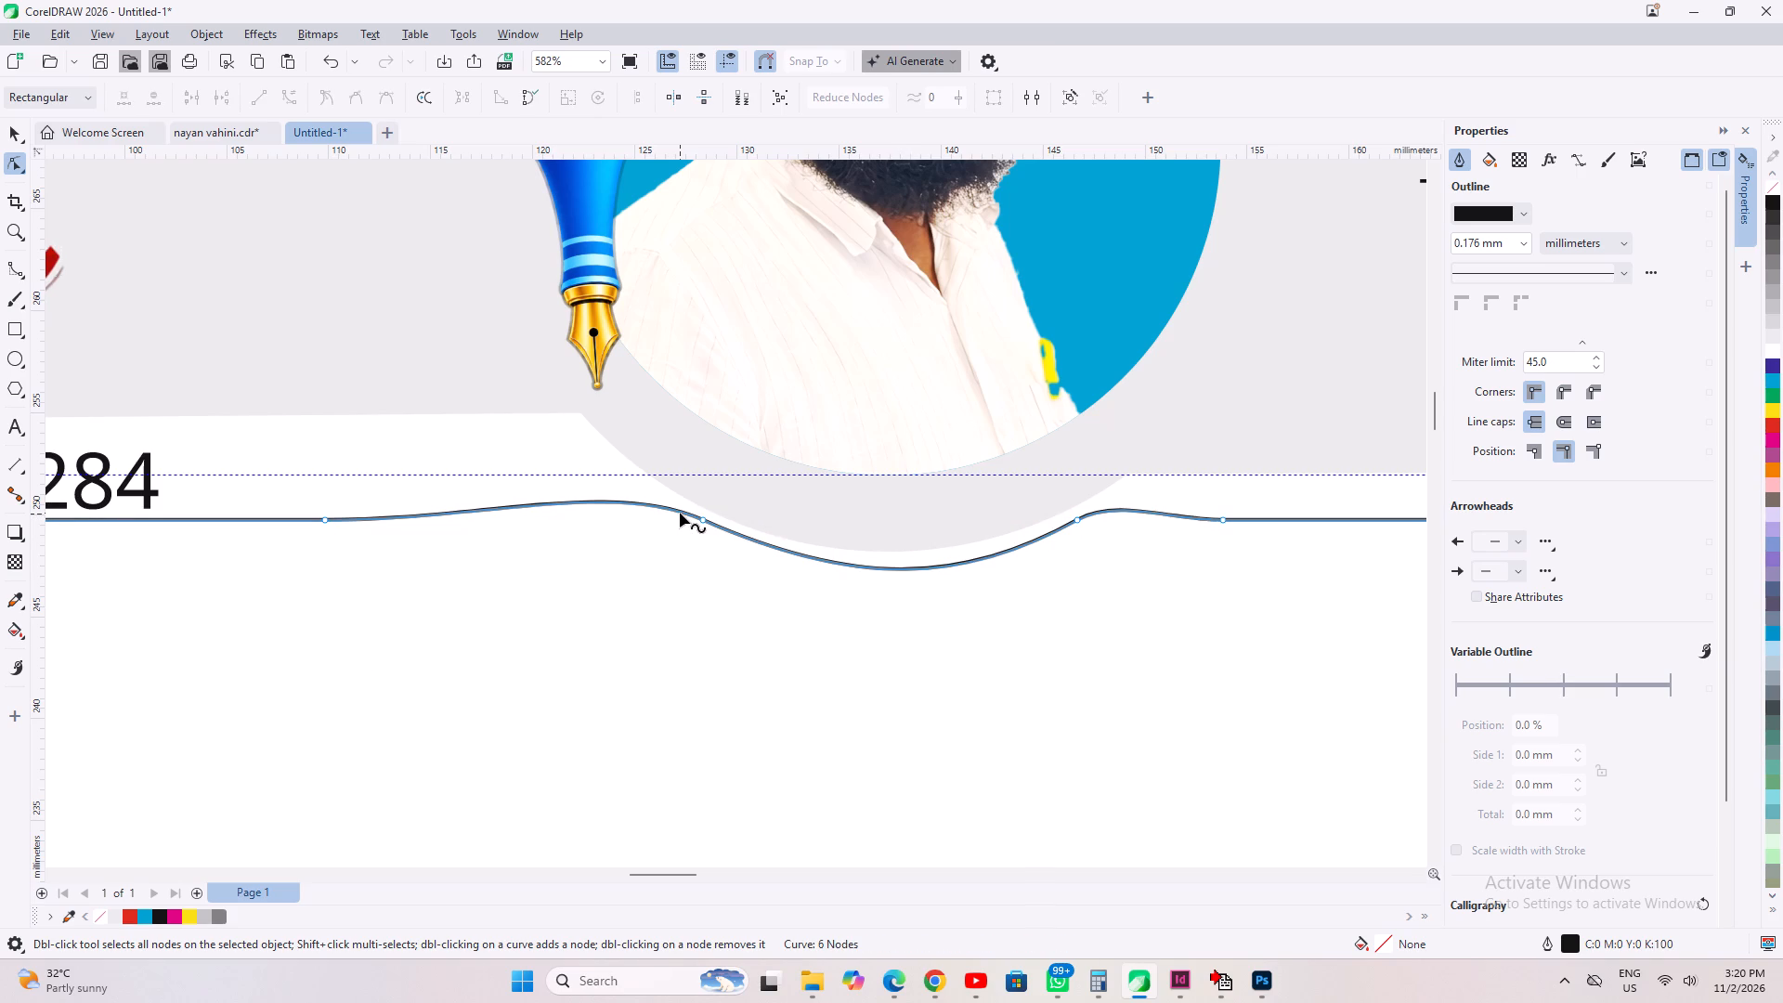
Add a node to the rule just left of the ring crossing and convert the curved segment before it to a straight line.
{"action": "double_click", "coordinate": [680, 513]}
{"action": "left_click_drag", "start_coordinate": [243, 456], "coordinate": [653, 556]}
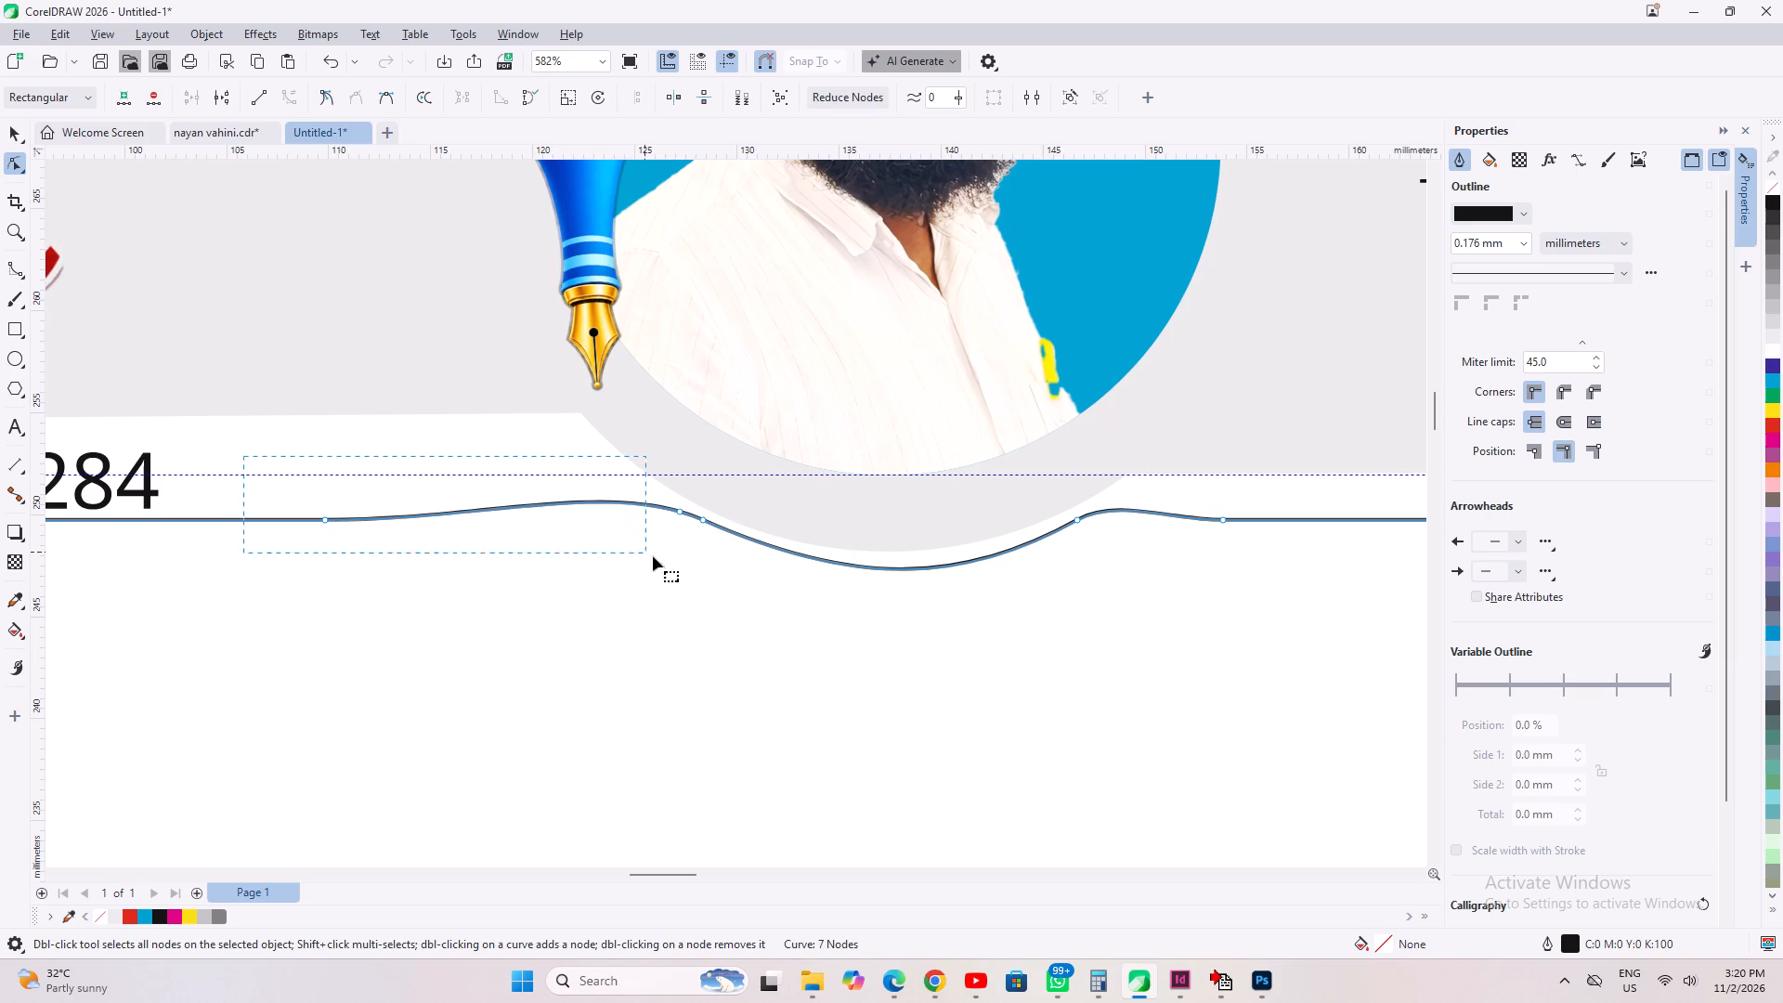
{"action": "left_click_drag", "start_coordinate": [653, 556], "coordinate": [698, 587]}
{"action": "left_click", "coordinate": [254, 92]}
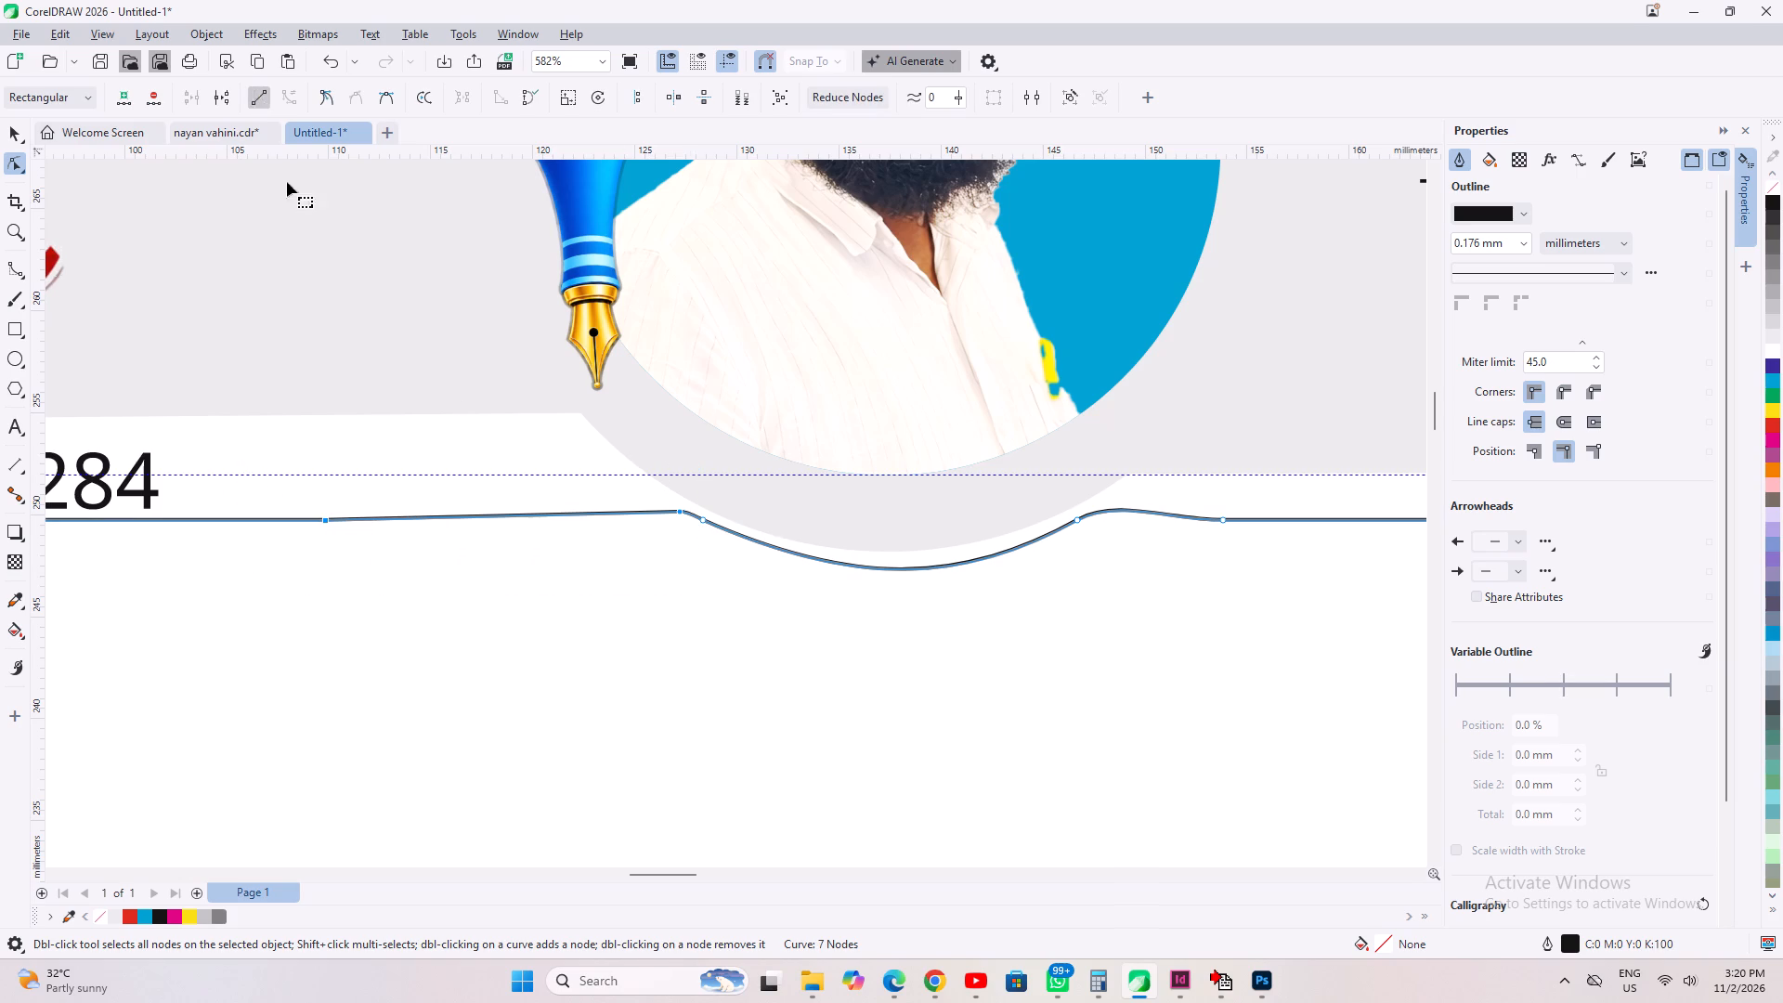
Add a node to the rule just right of the ring crossing and convert the curved segments beside it to straight lines.
{"action": "double_click", "coordinate": [1111, 511]}
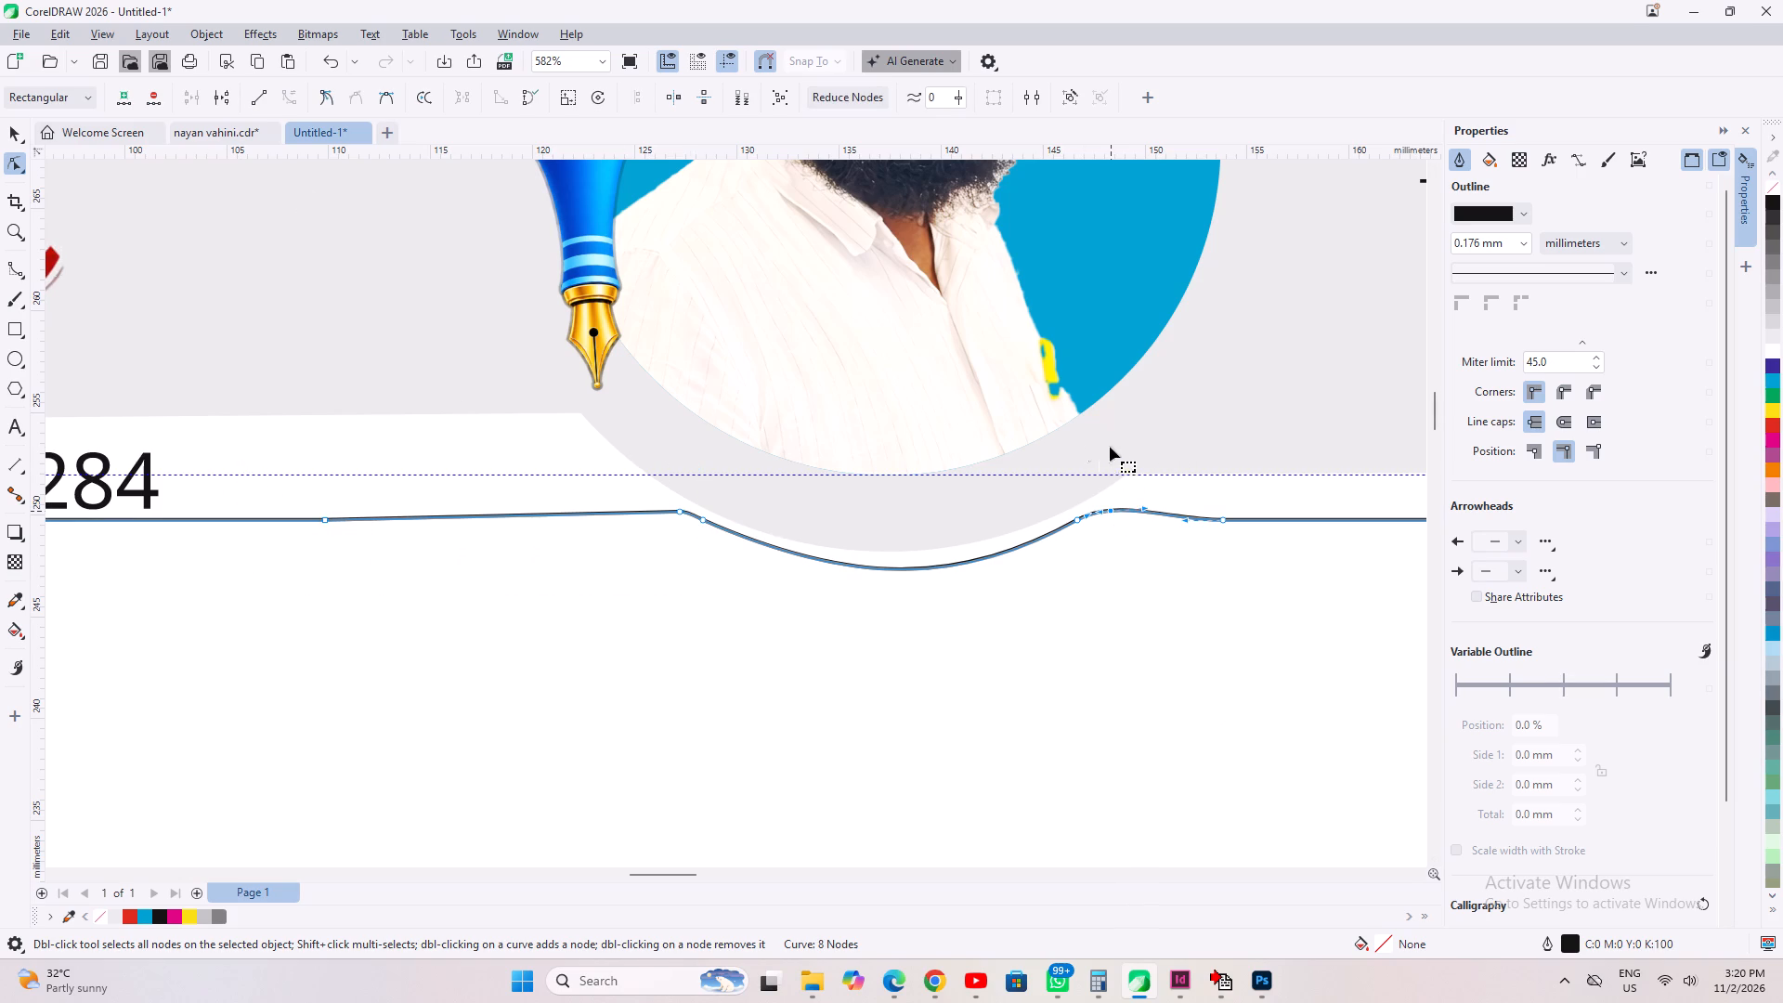
{"action": "left_click_drag", "start_coordinate": [1100, 457], "coordinate": [1321, 547]}
{"action": "left_click", "coordinate": [259, 97]}
{"action": "key", "text": "ctrl+z"}
{"action": "left_click_drag", "start_coordinate": [1100, 488], "coordinate": [1346, 541]}
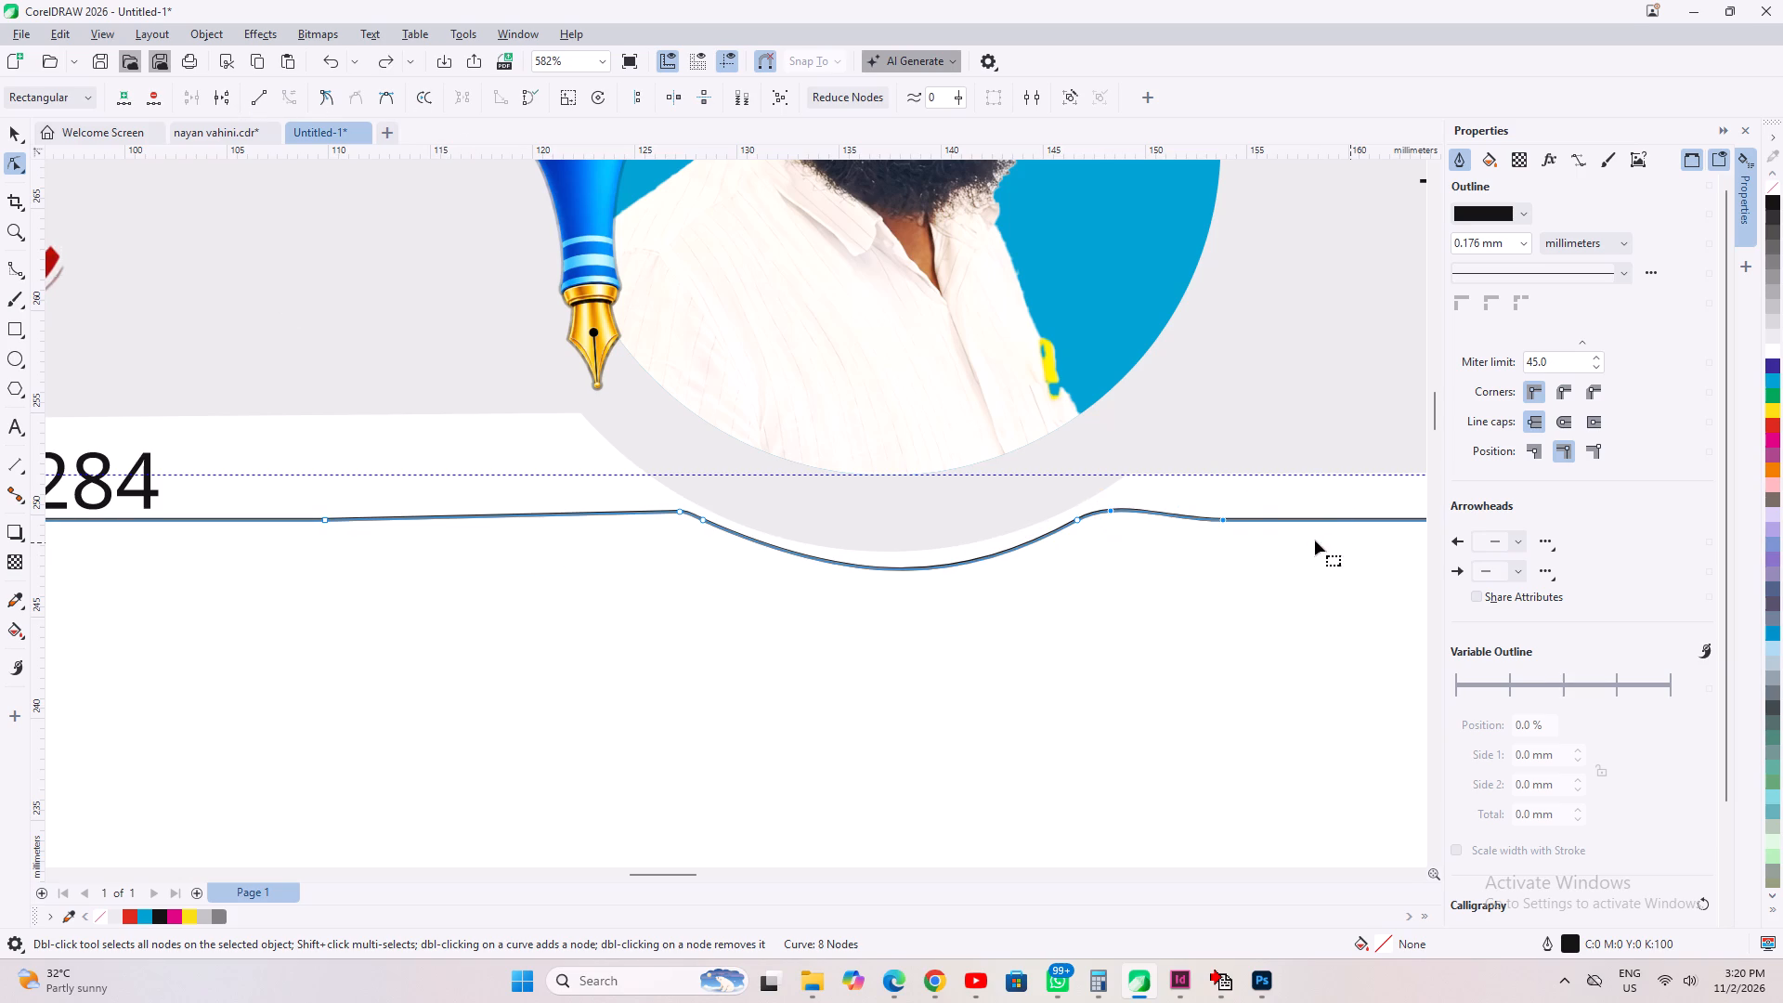
{"action": "left_click", "coordinate": [258, 95]}
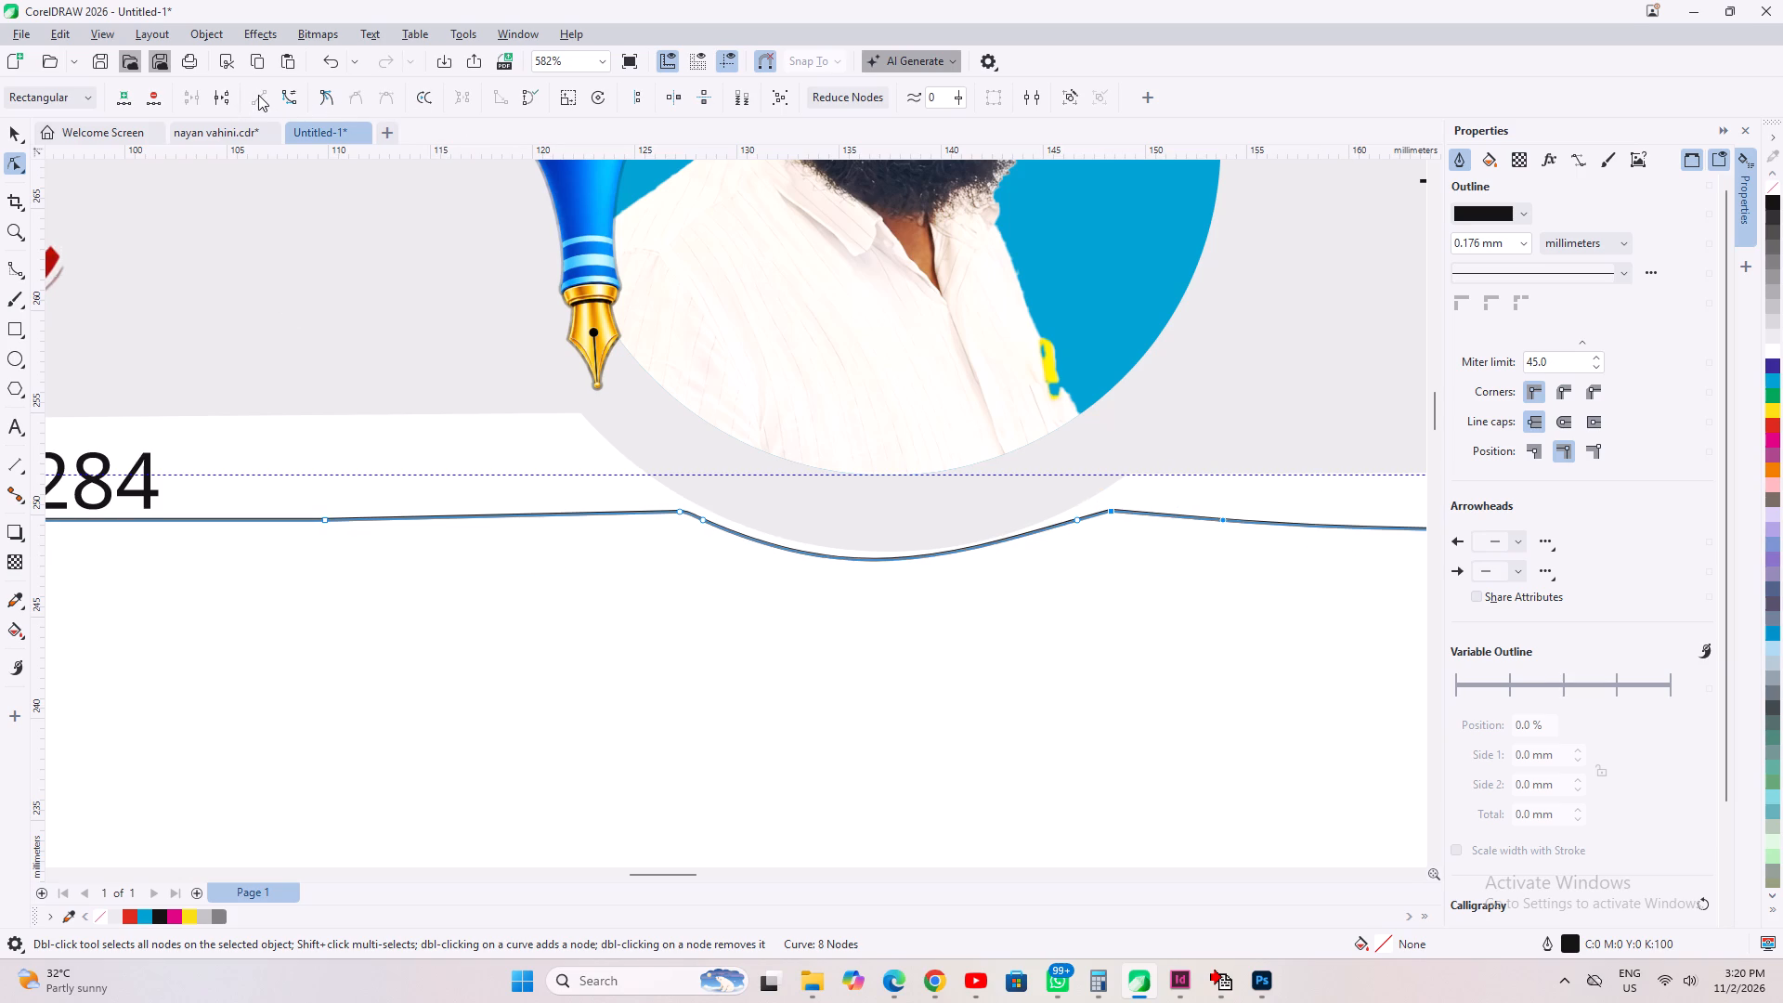
{"action": "key", "text": "ctrl+z"}
{"action": "left_click", "coordinate": [939, 584]}
{"action": "left_click", "coordinate": [1168, 665]}
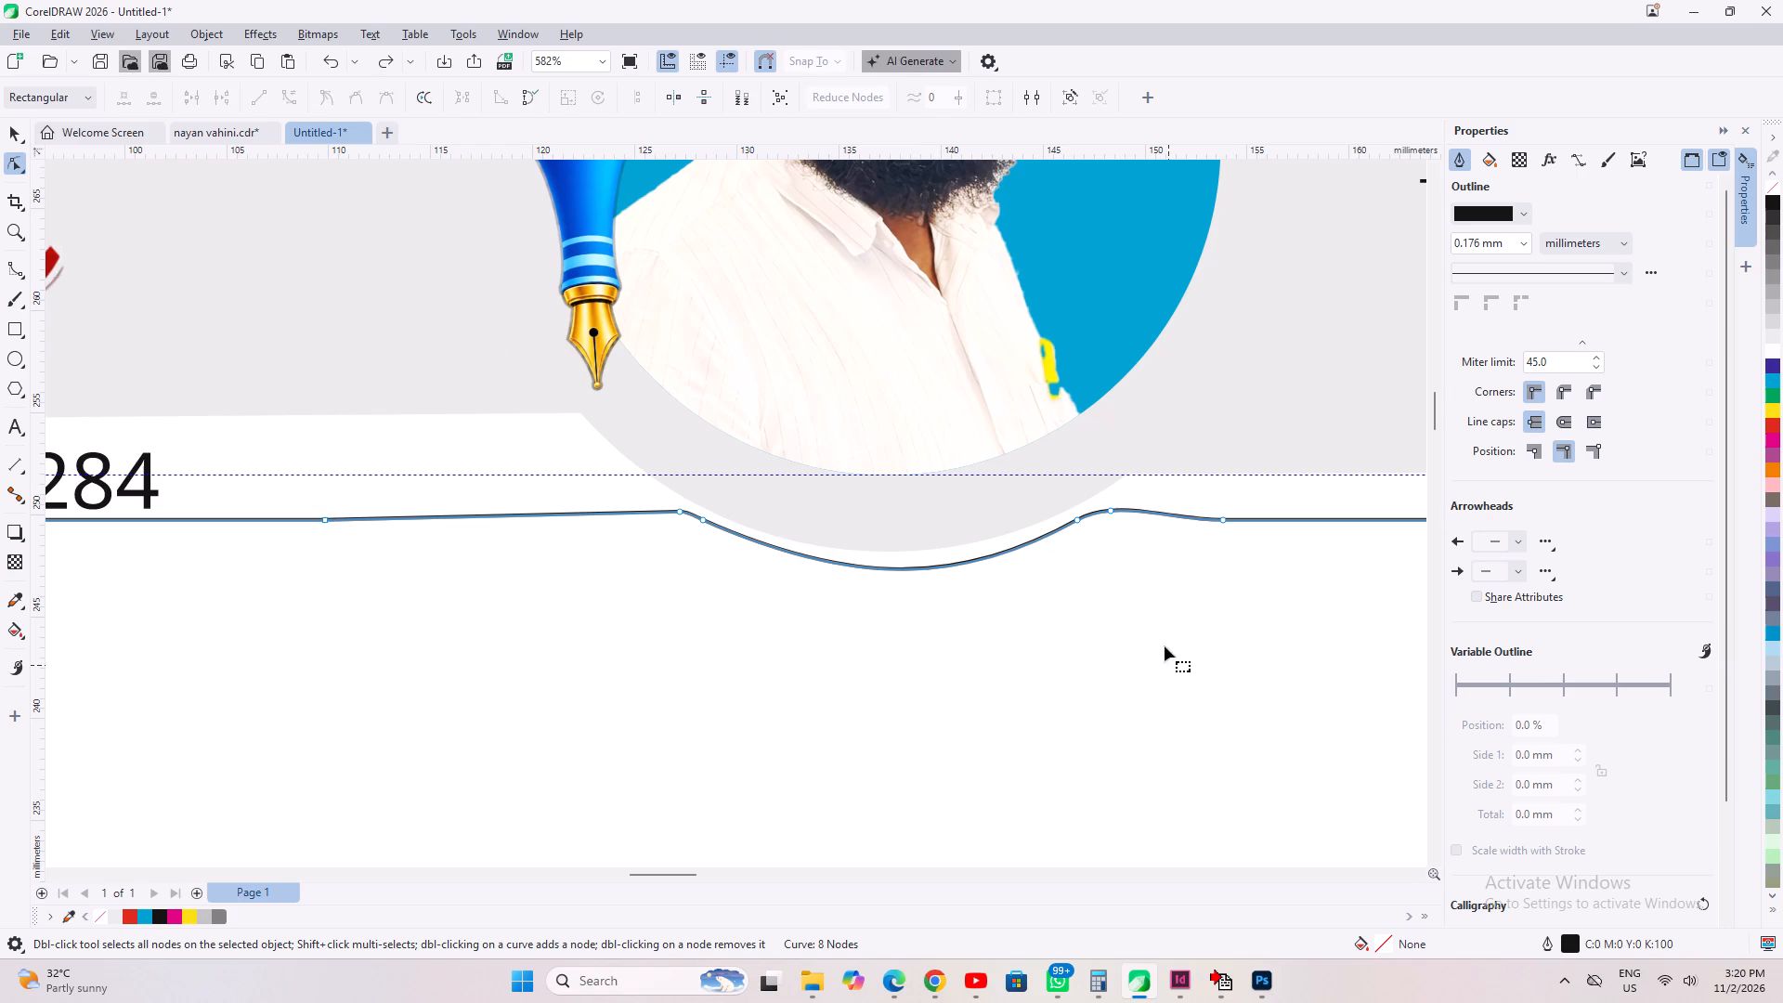
{"action": "left_click_drag", "start_coordinate": [1100, 477], "coordinate": [1401, 601]}
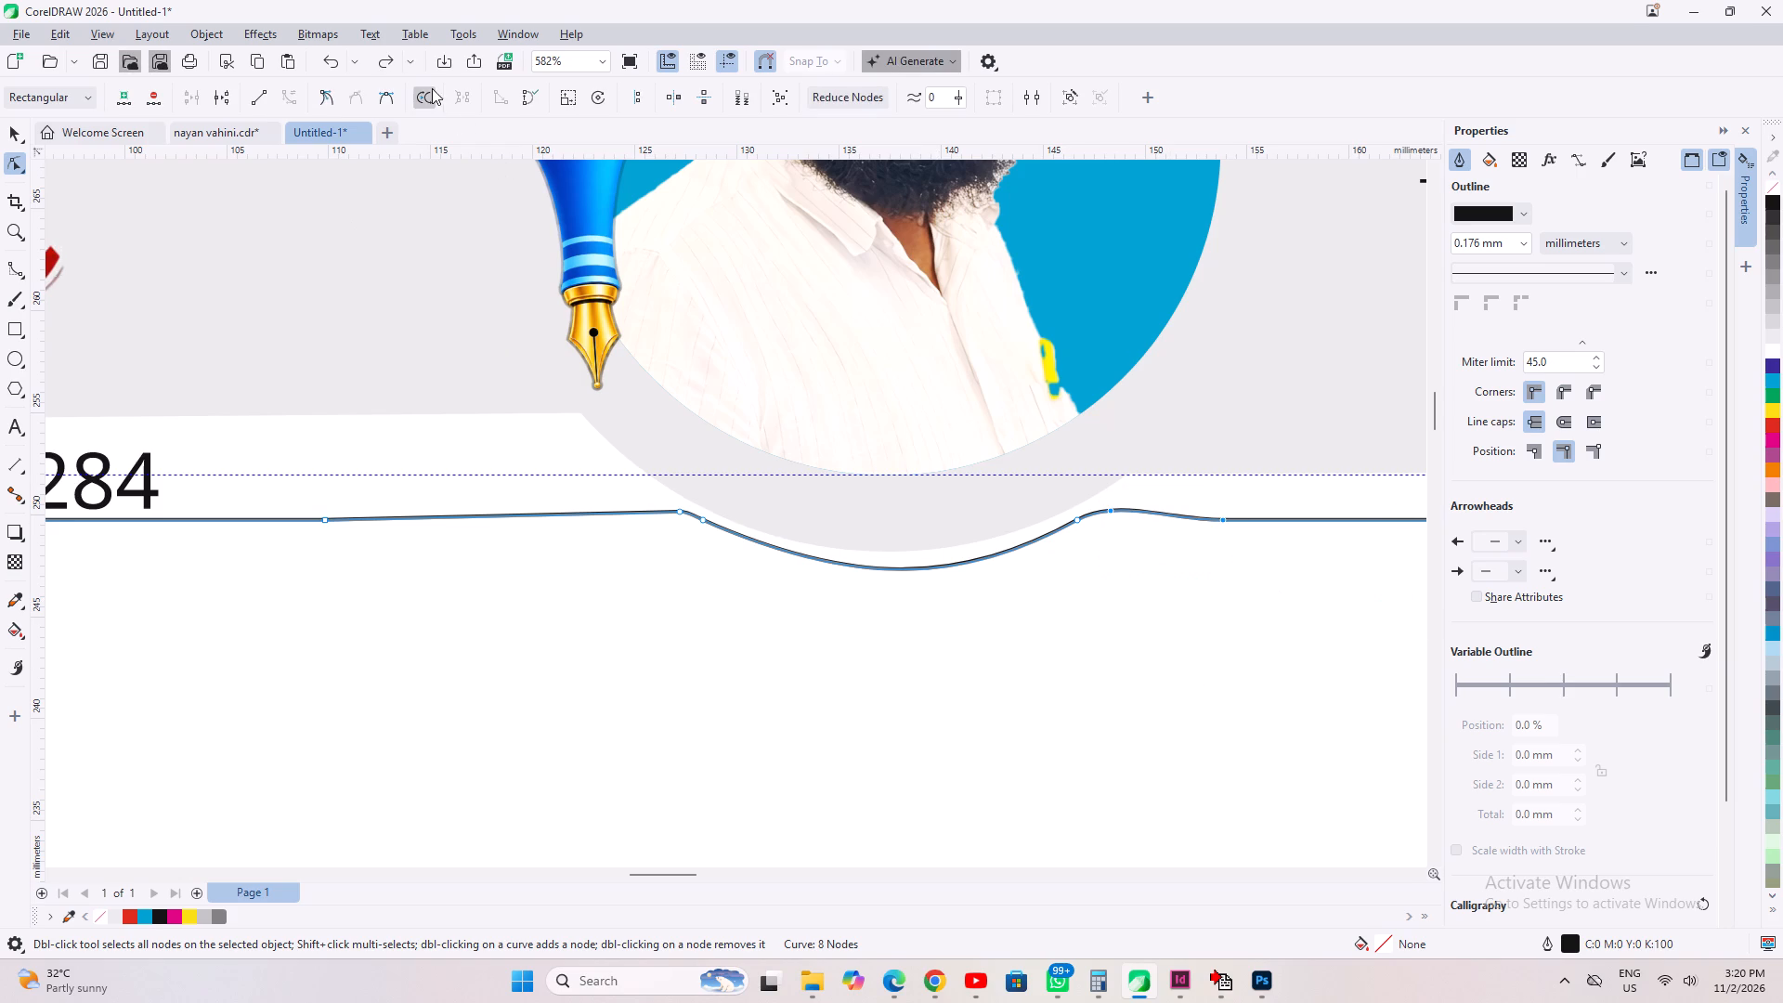
{"action": "left_click", "coordinate": [257, 100]}
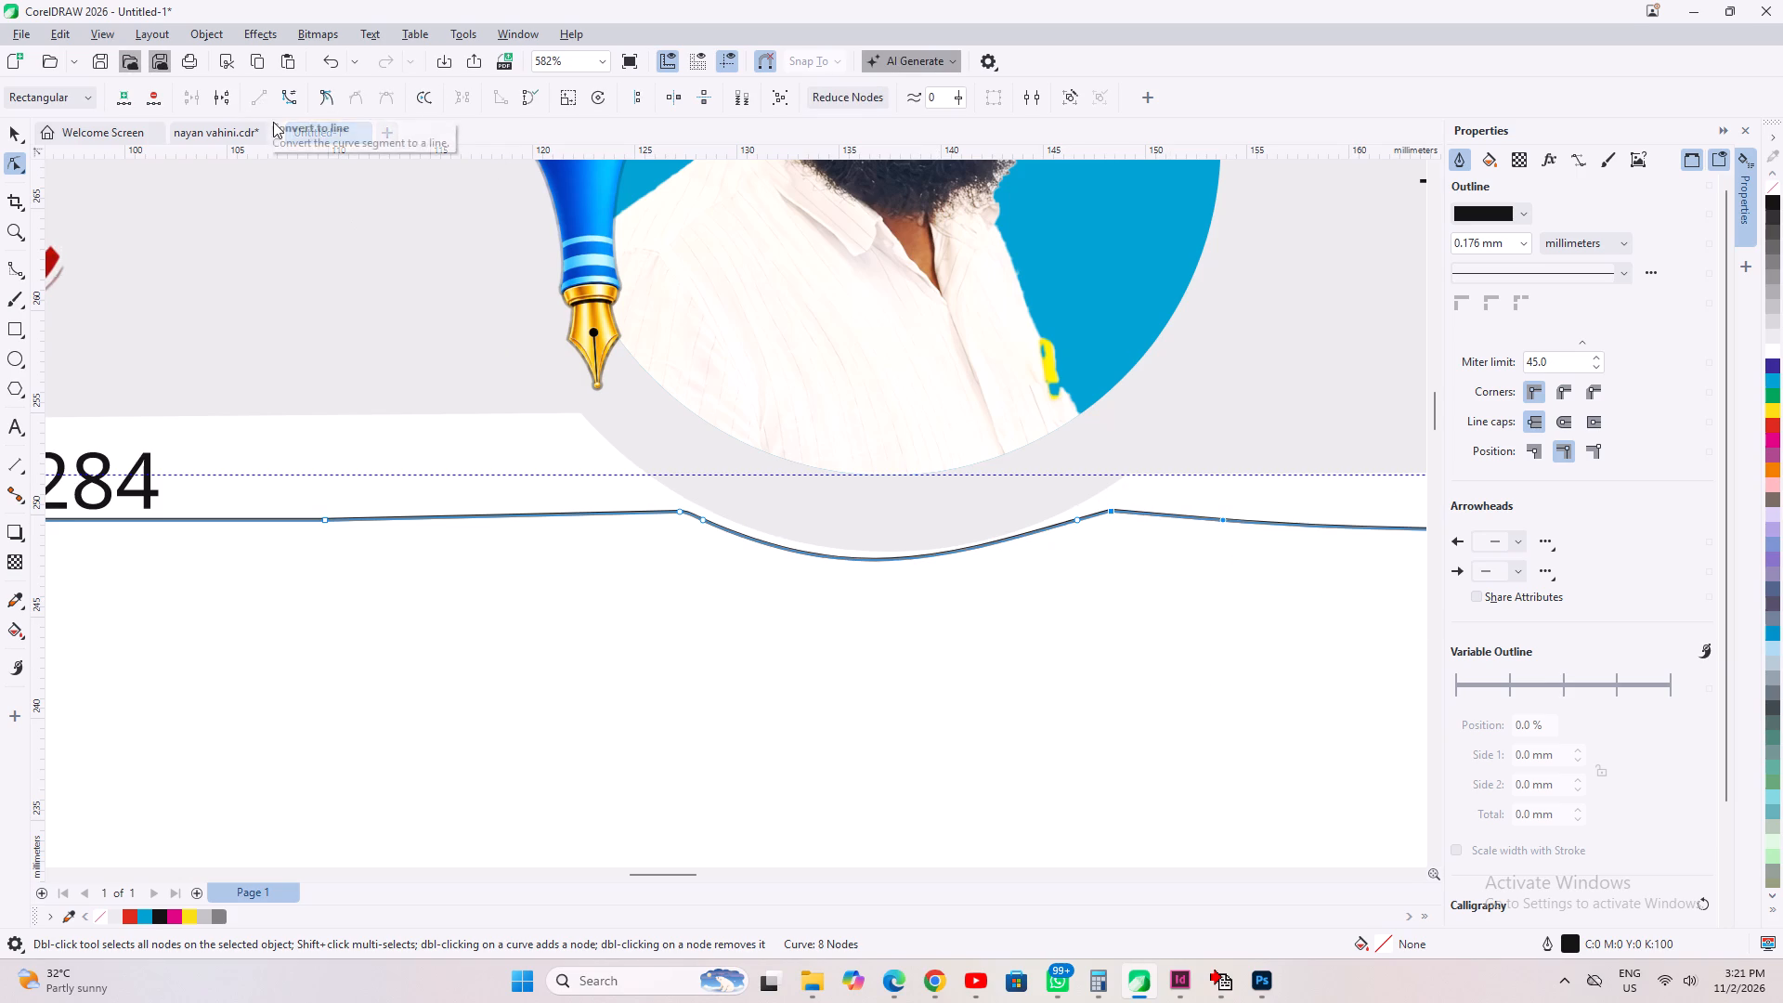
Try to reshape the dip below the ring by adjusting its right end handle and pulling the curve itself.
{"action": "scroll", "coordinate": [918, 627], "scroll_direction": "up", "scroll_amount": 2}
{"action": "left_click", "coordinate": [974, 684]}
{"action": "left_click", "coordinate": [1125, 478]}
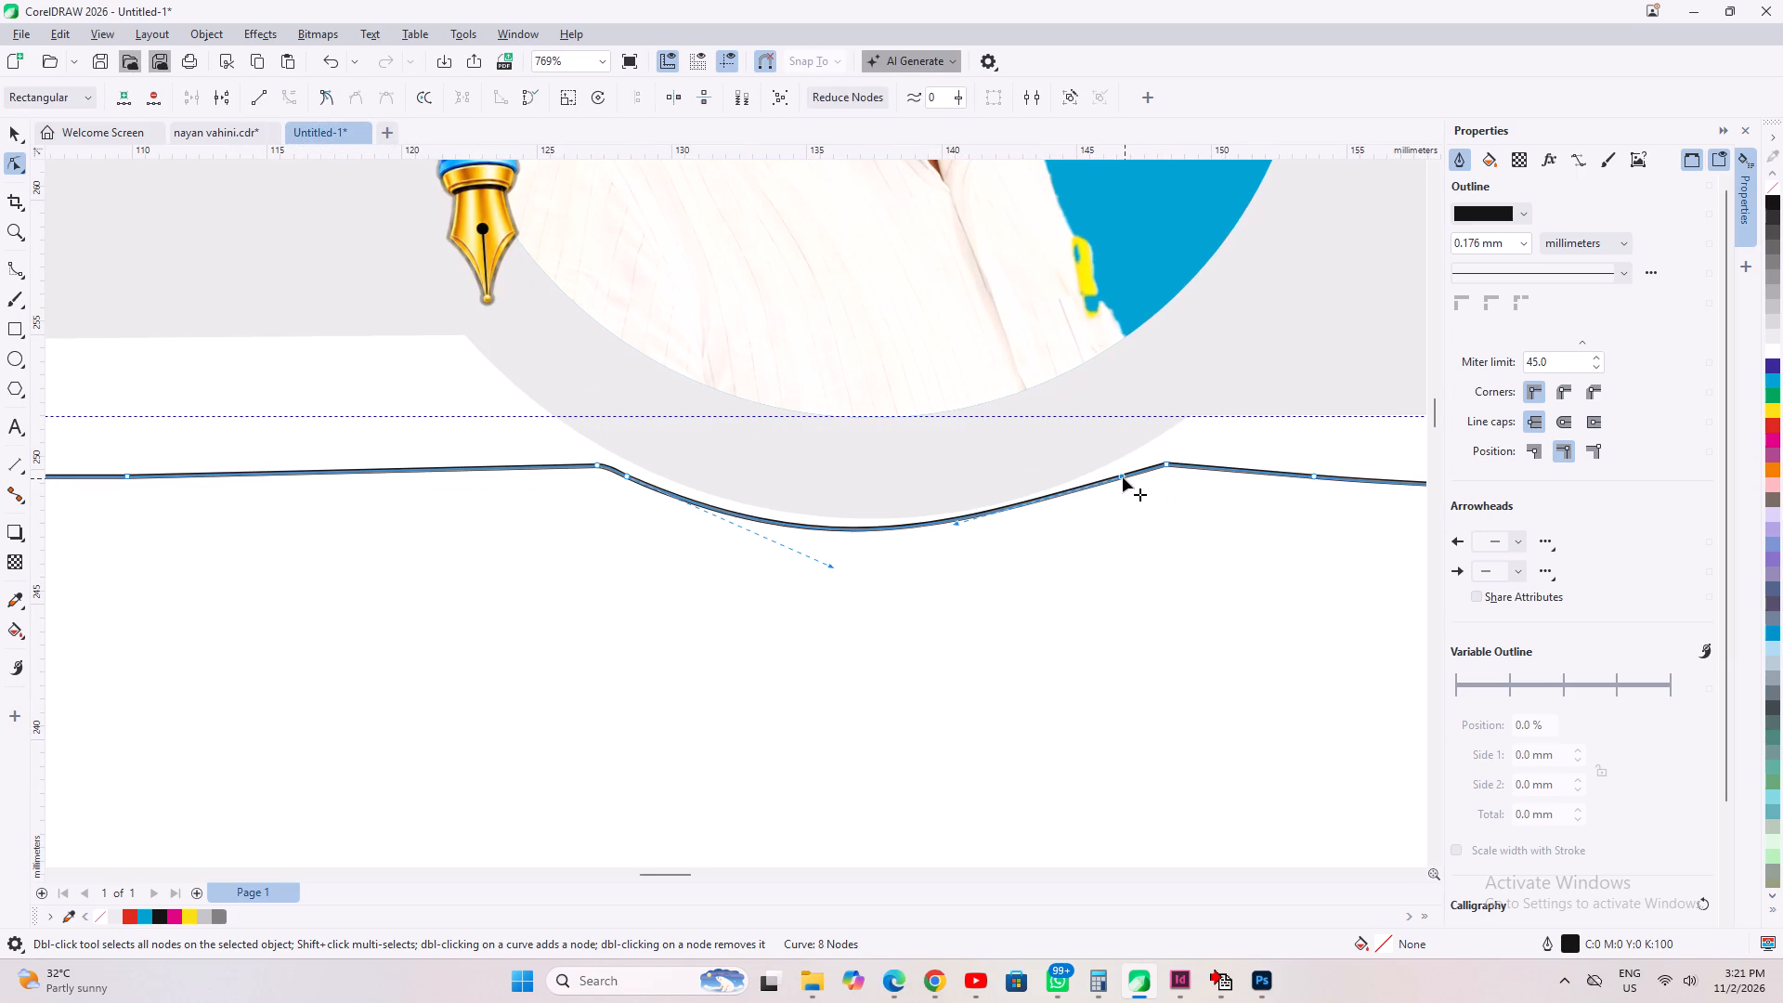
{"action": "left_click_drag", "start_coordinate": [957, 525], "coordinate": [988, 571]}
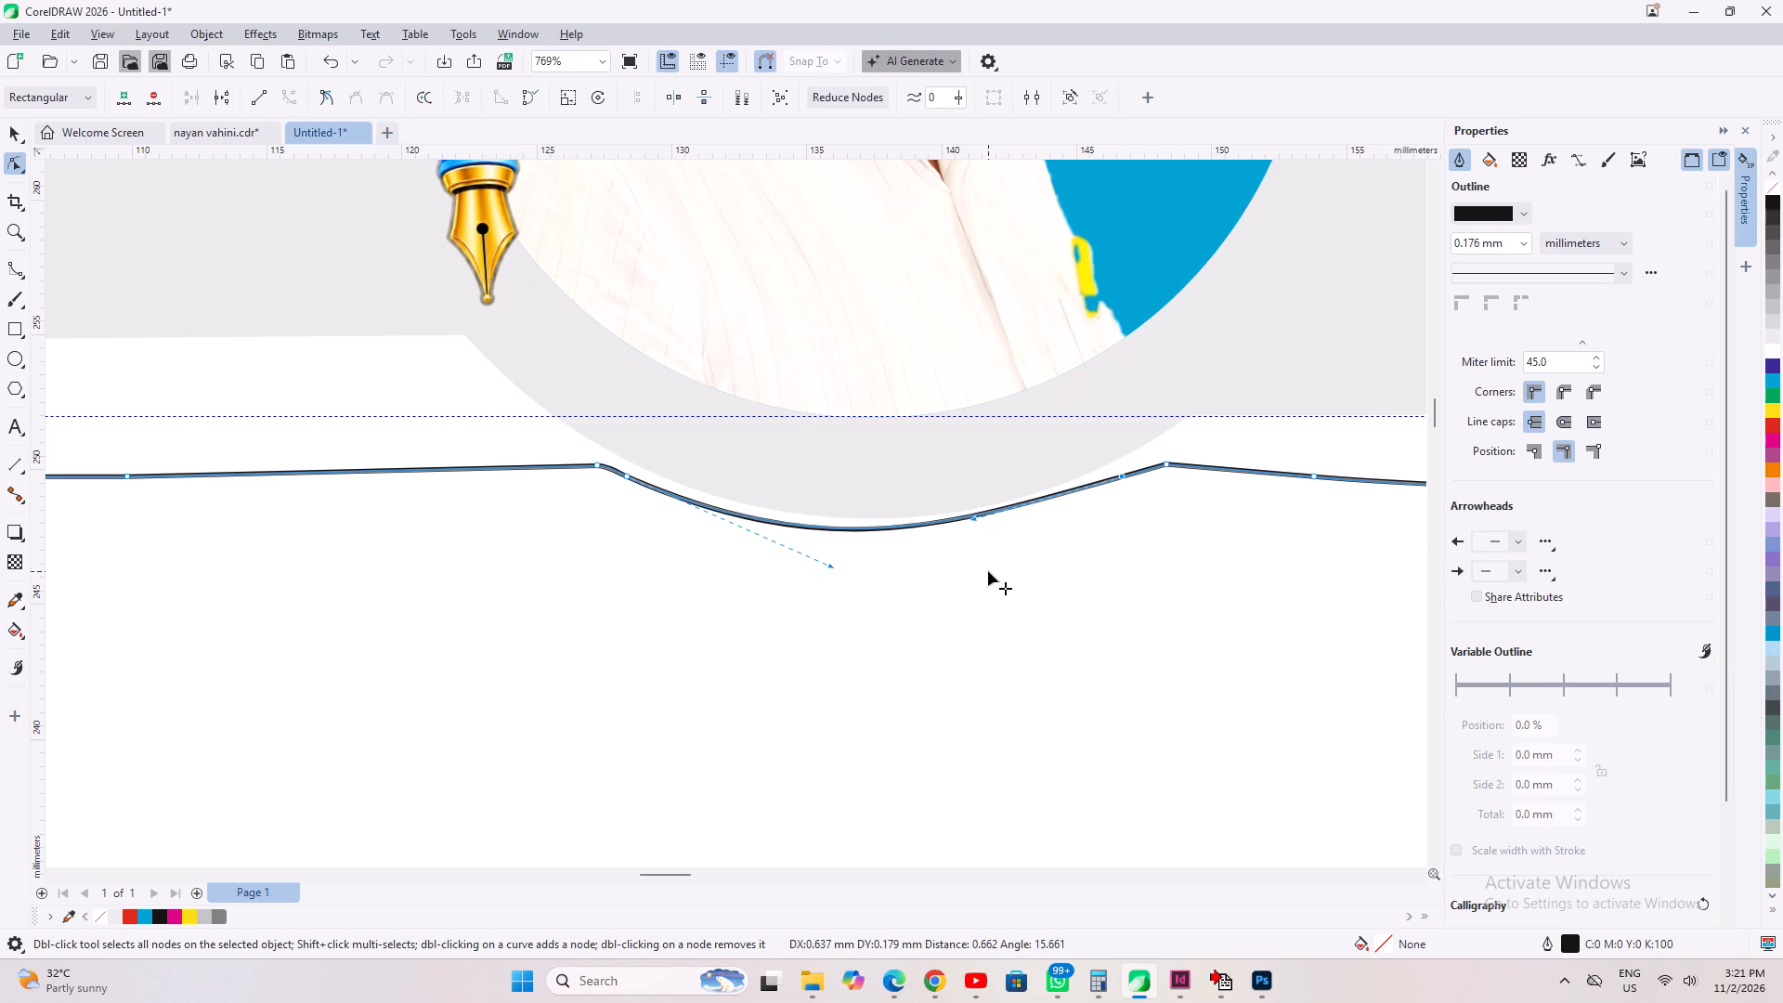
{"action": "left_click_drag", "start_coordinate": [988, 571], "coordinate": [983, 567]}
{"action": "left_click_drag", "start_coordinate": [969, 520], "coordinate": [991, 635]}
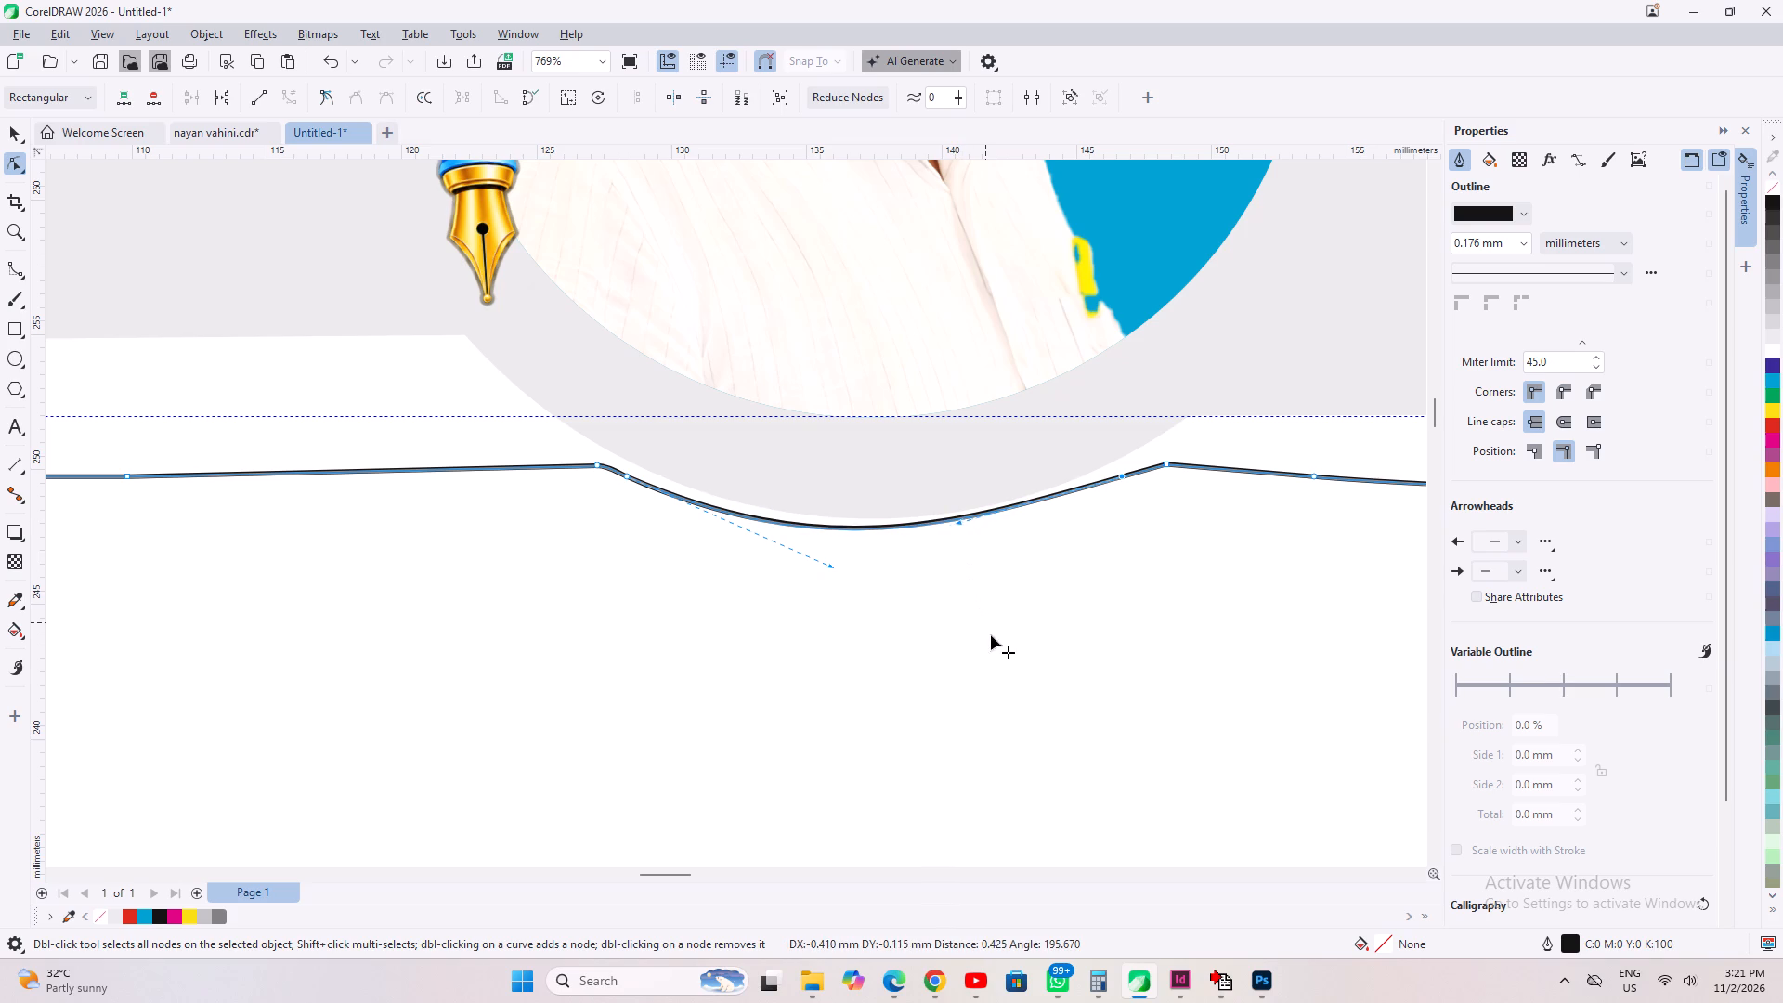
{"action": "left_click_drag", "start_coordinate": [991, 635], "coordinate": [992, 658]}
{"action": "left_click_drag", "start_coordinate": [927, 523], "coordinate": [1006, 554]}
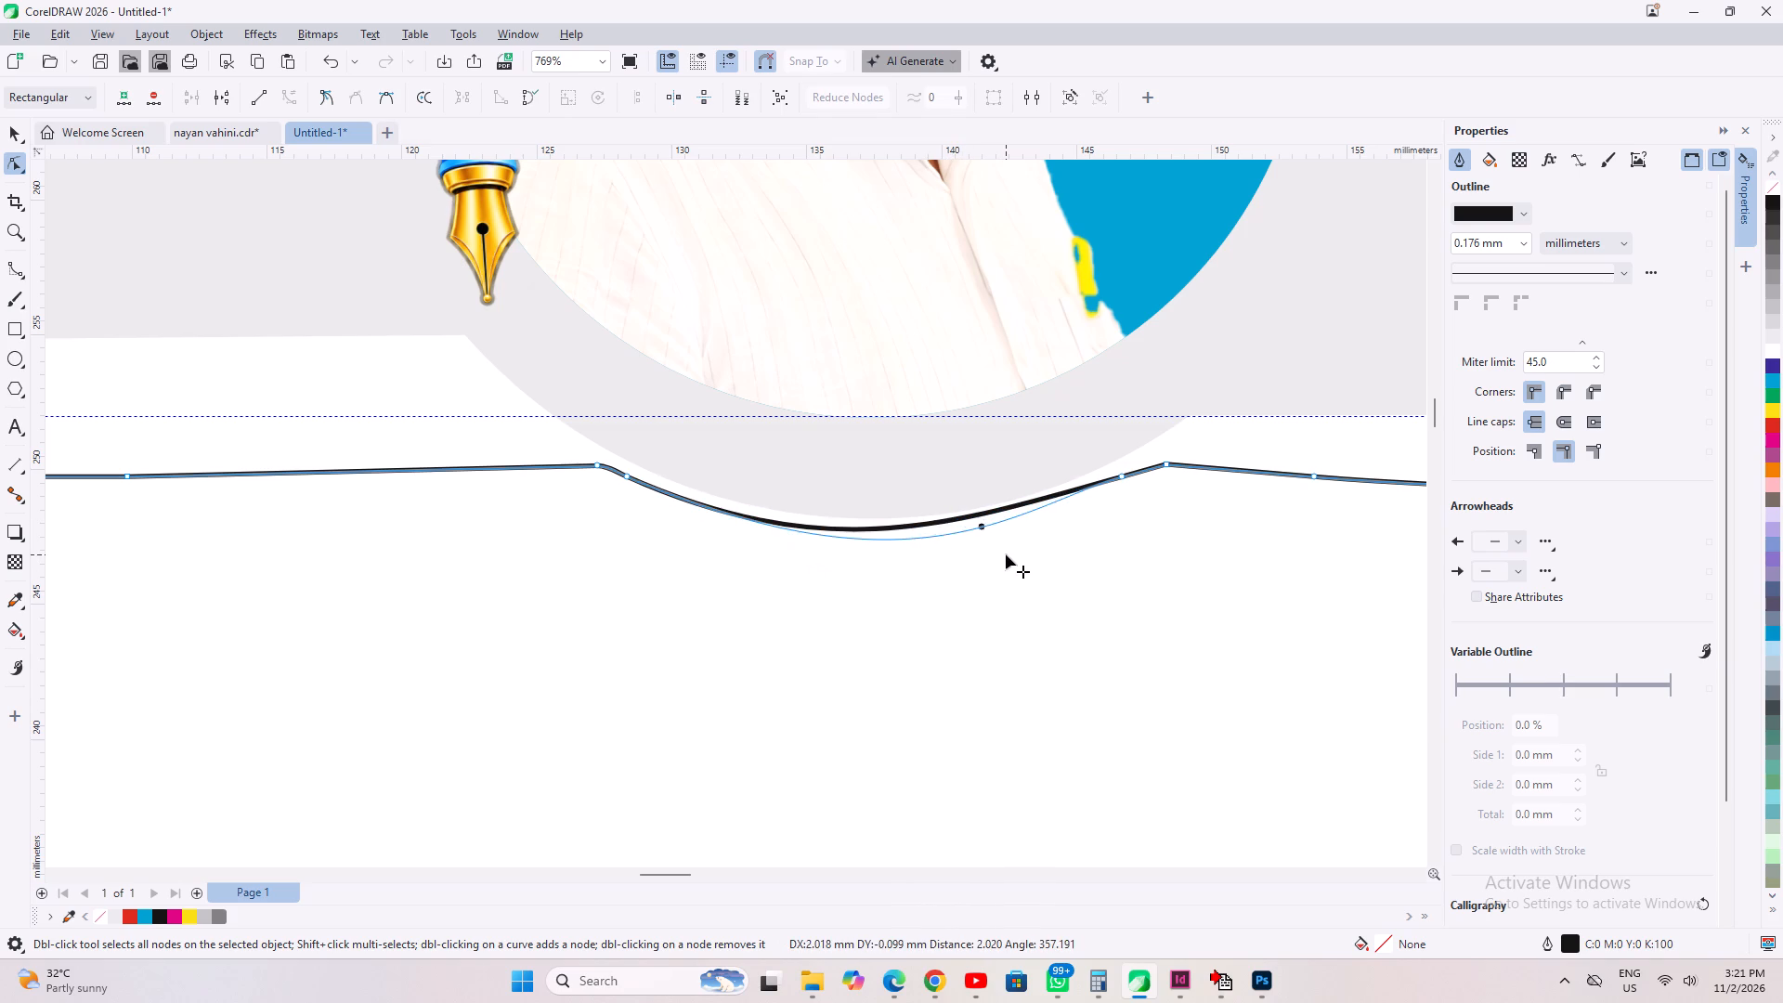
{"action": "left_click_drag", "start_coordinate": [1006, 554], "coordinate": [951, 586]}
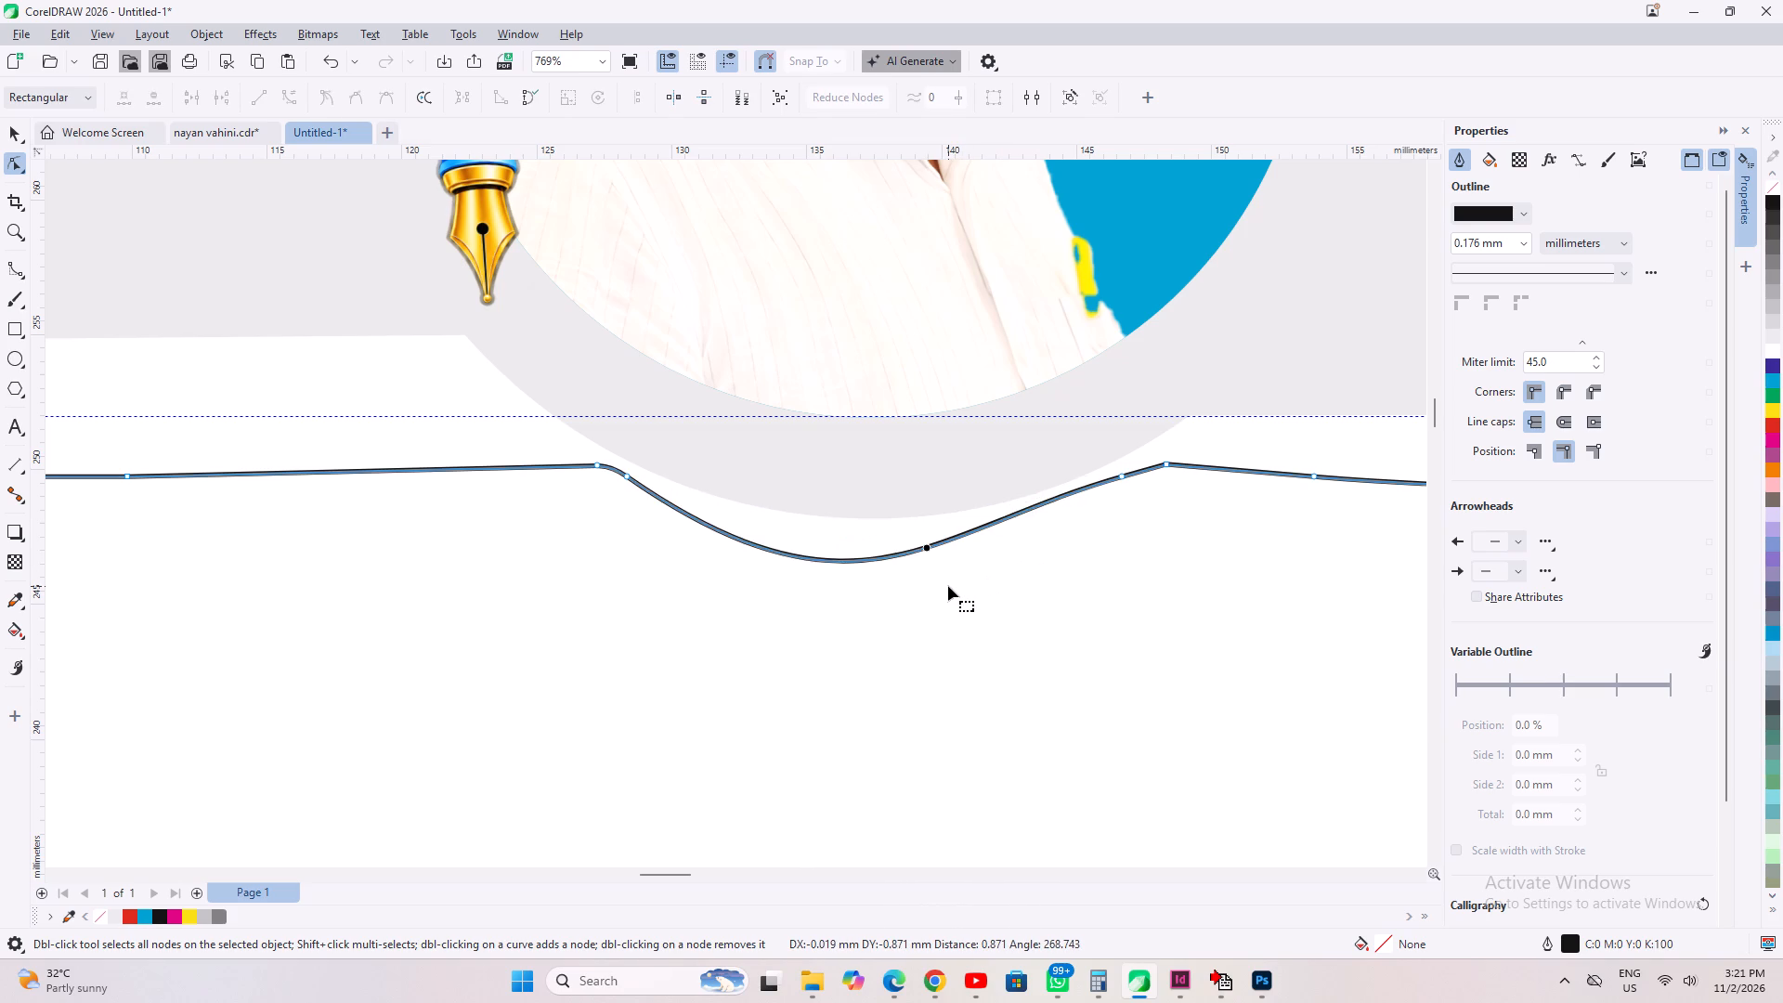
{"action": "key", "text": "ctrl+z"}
Select the nodes at both ends of the dip below the ring and make them cusp nodes.
{"action": "left_click_drag", "start_coordinate": [1169, 775], "coordinate": [606, 444]}
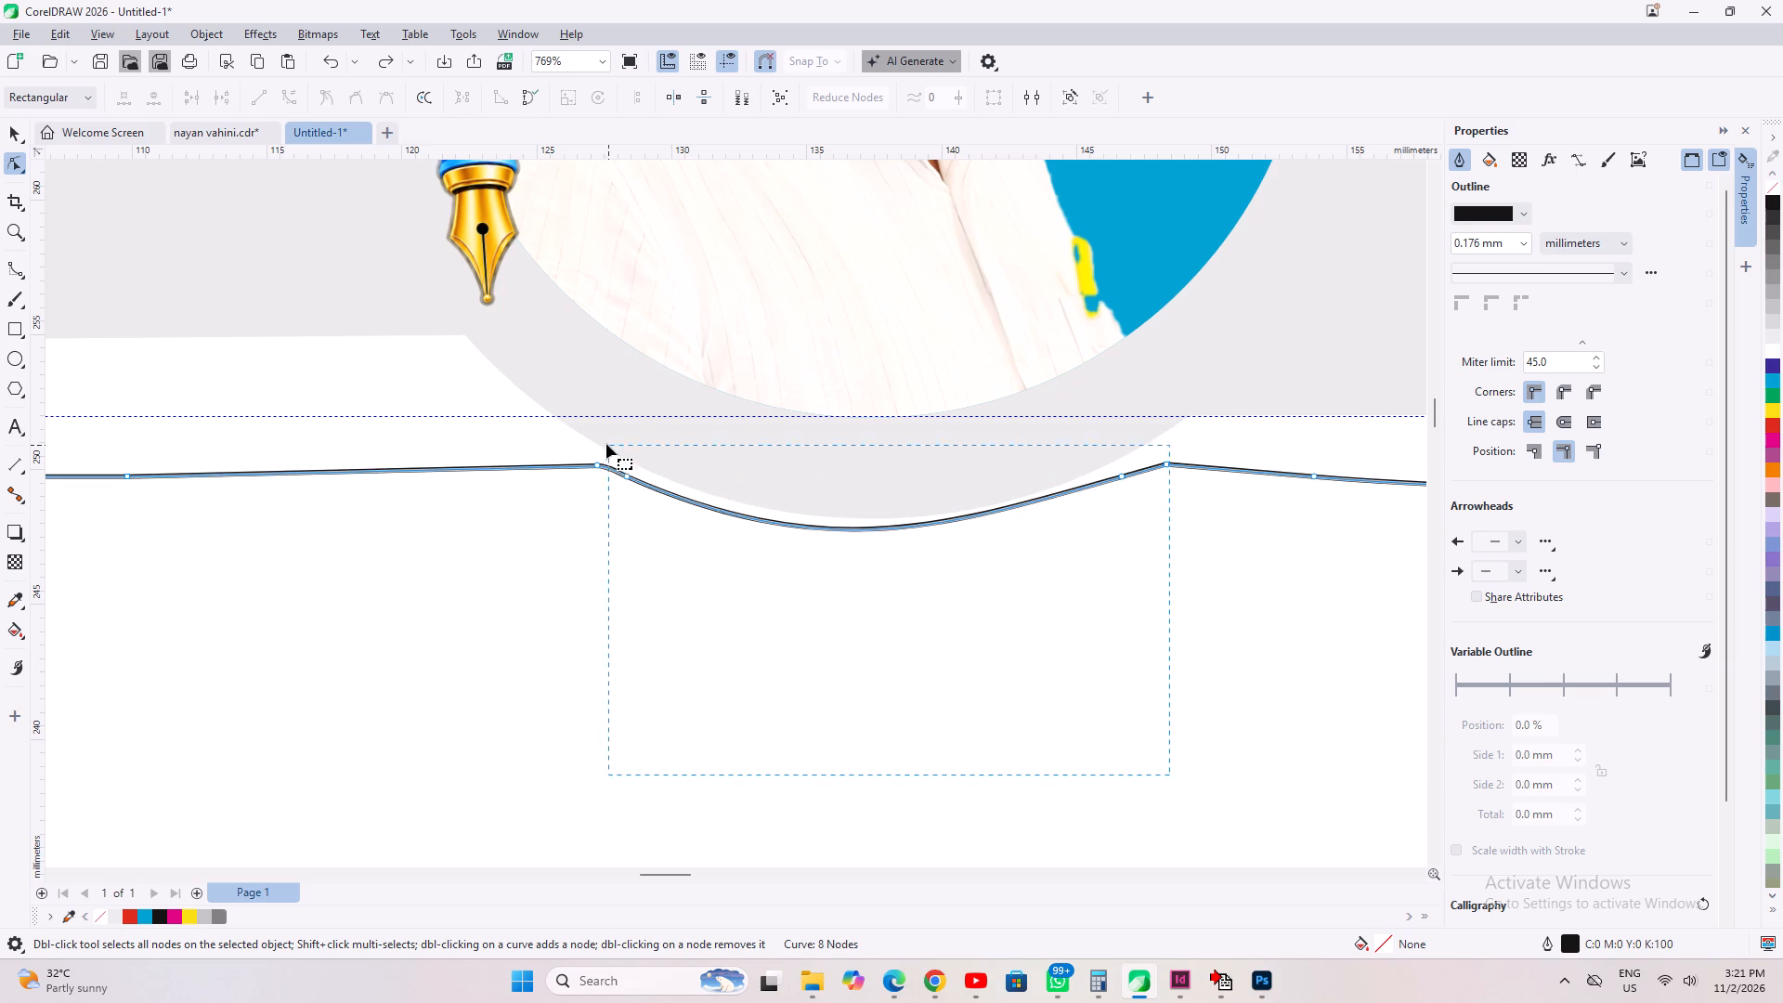
{"action": "left_click_drag", "start_coordinate": [606, 444], "coordinate": [613, 417]}
{"action": "left_click", "coordinate": [657, 629]}
{"action": "left_click_drag", "start_coordinate": [560, 671], "coordinate": [954, 578]}
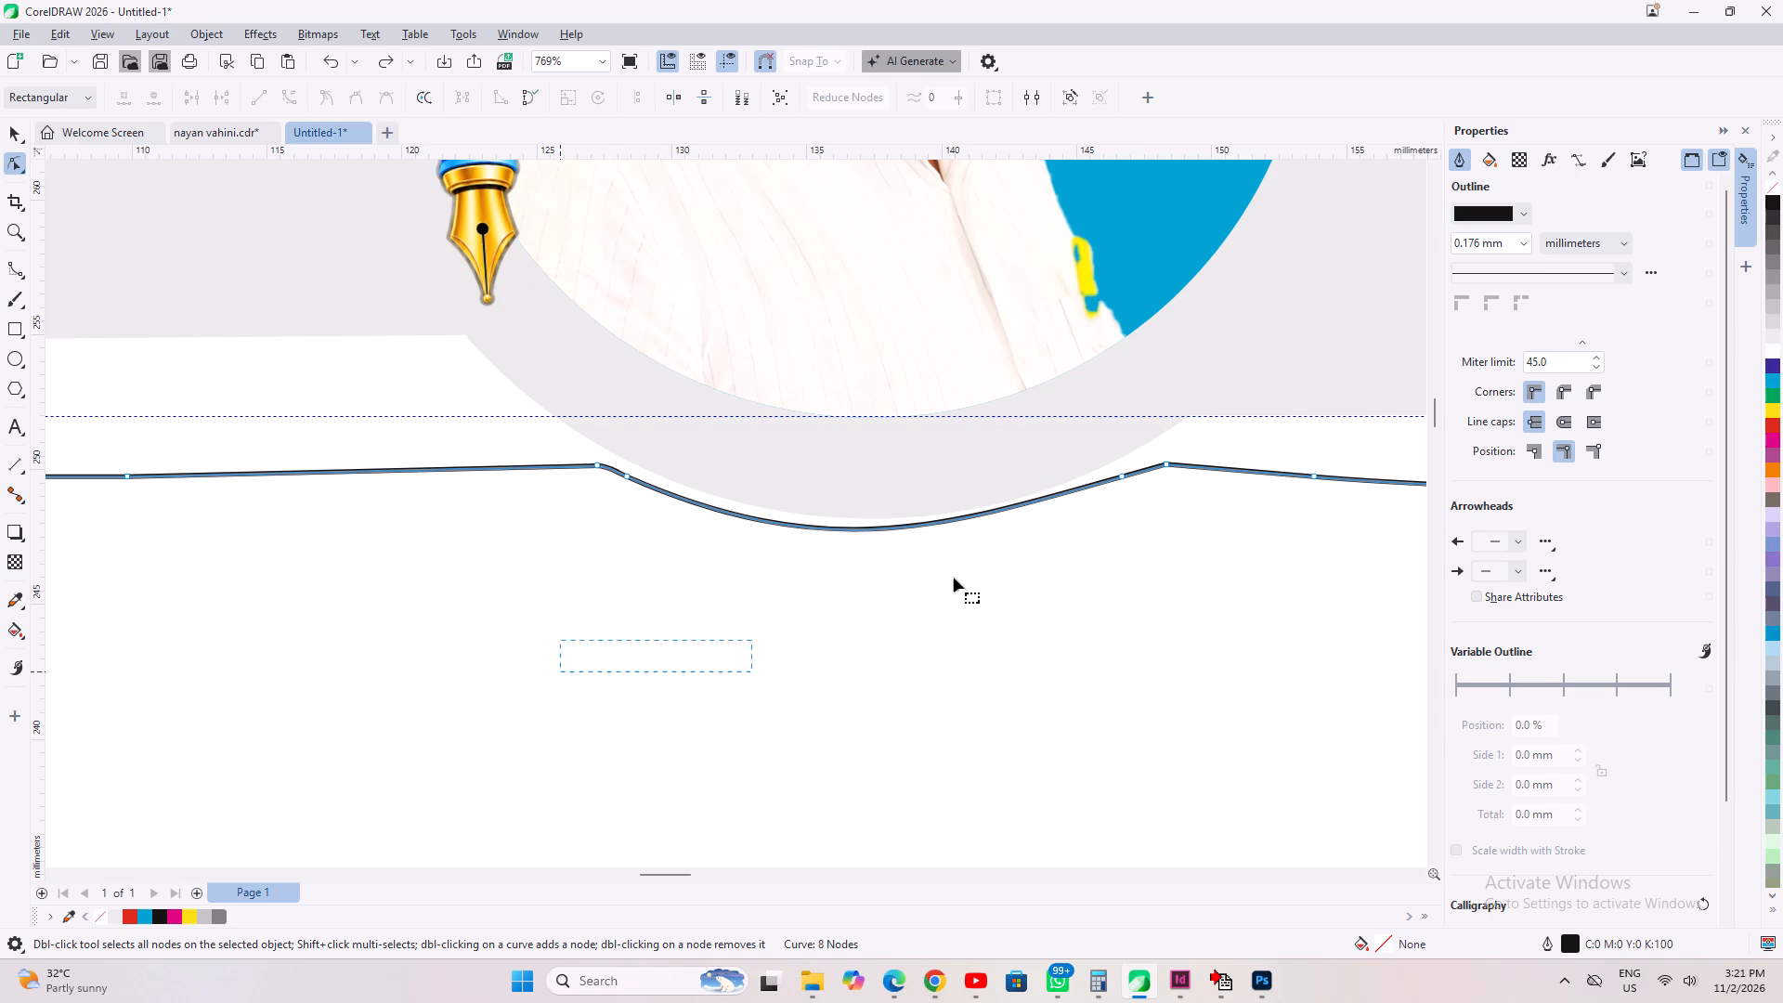
{"action": "left_click_drag", "start_coordinate": [954, 578], "coordinate": [896, 675]}
{"action": "left_click_drag", "start_coordinate": [1112, 804], "coordinate": [784, 689]}
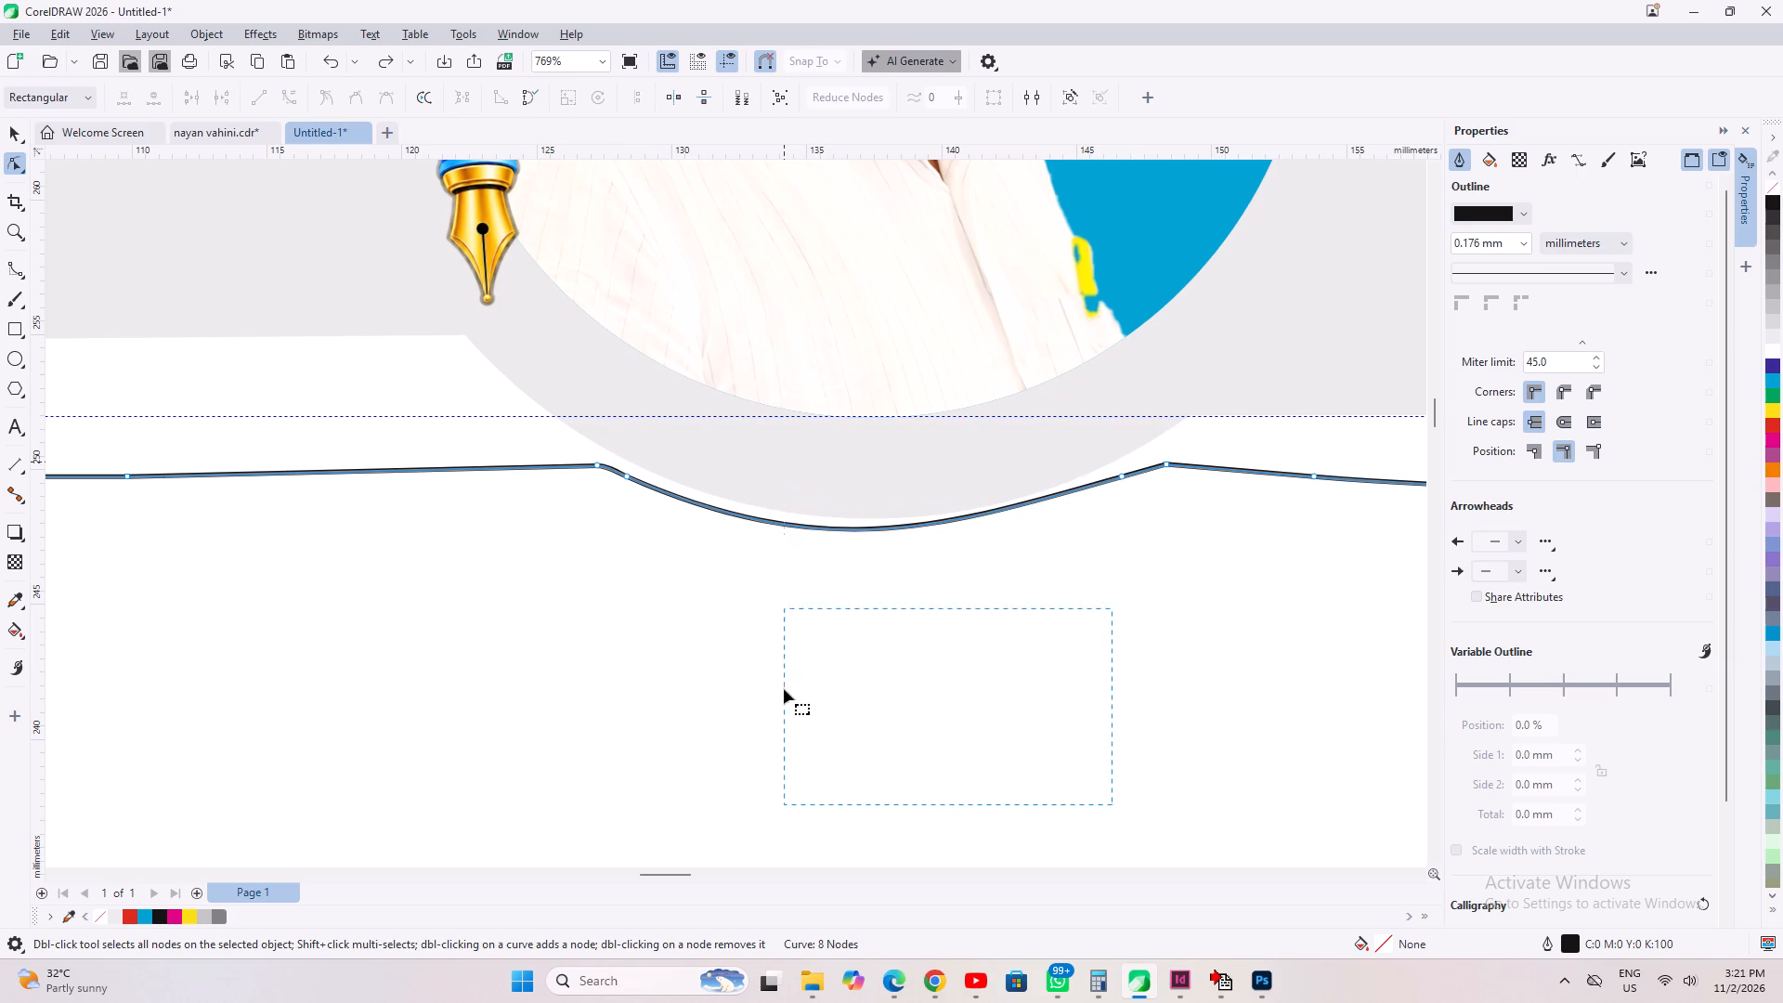
{"action": "left_click_drag", "start_coordinate": [784, 689], "coordinate": [794, 692]}
{"action": "left_click_drag", "start_coordinate": [1157, 756], "coordinate": [653, 381]}
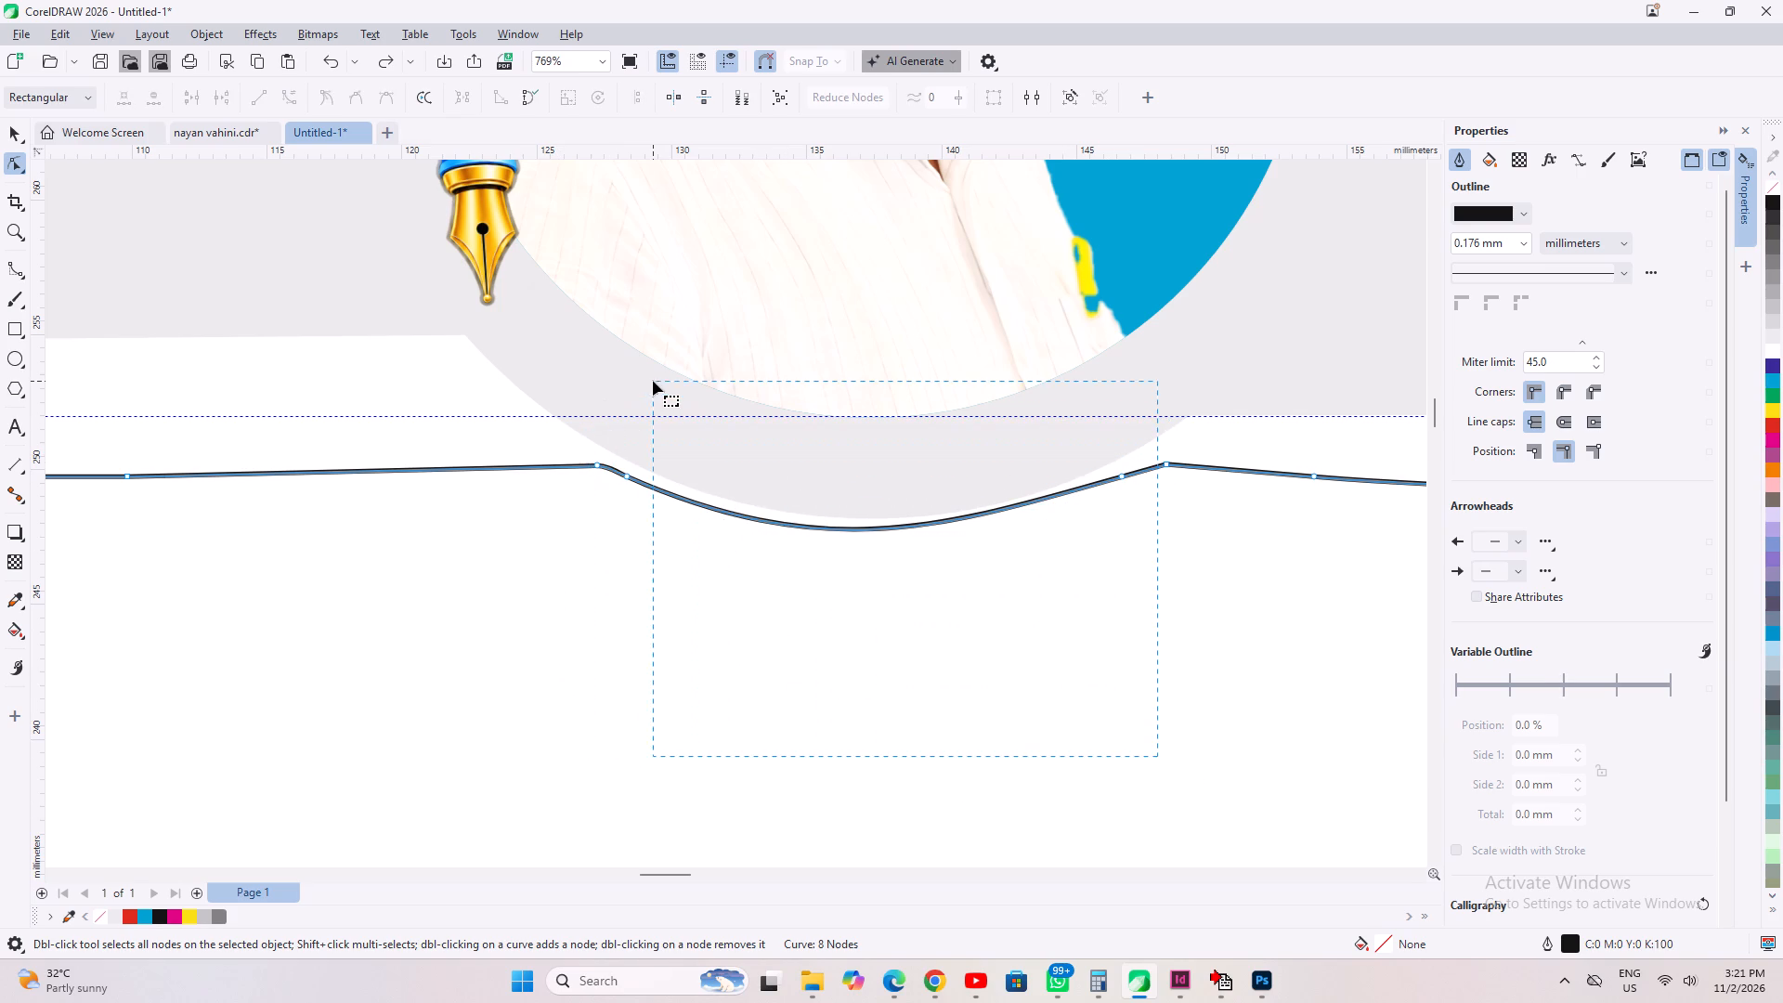
{"action": "left_click_drag", "start_coordinate": [653, 381], "coordinate": [612, 367]}
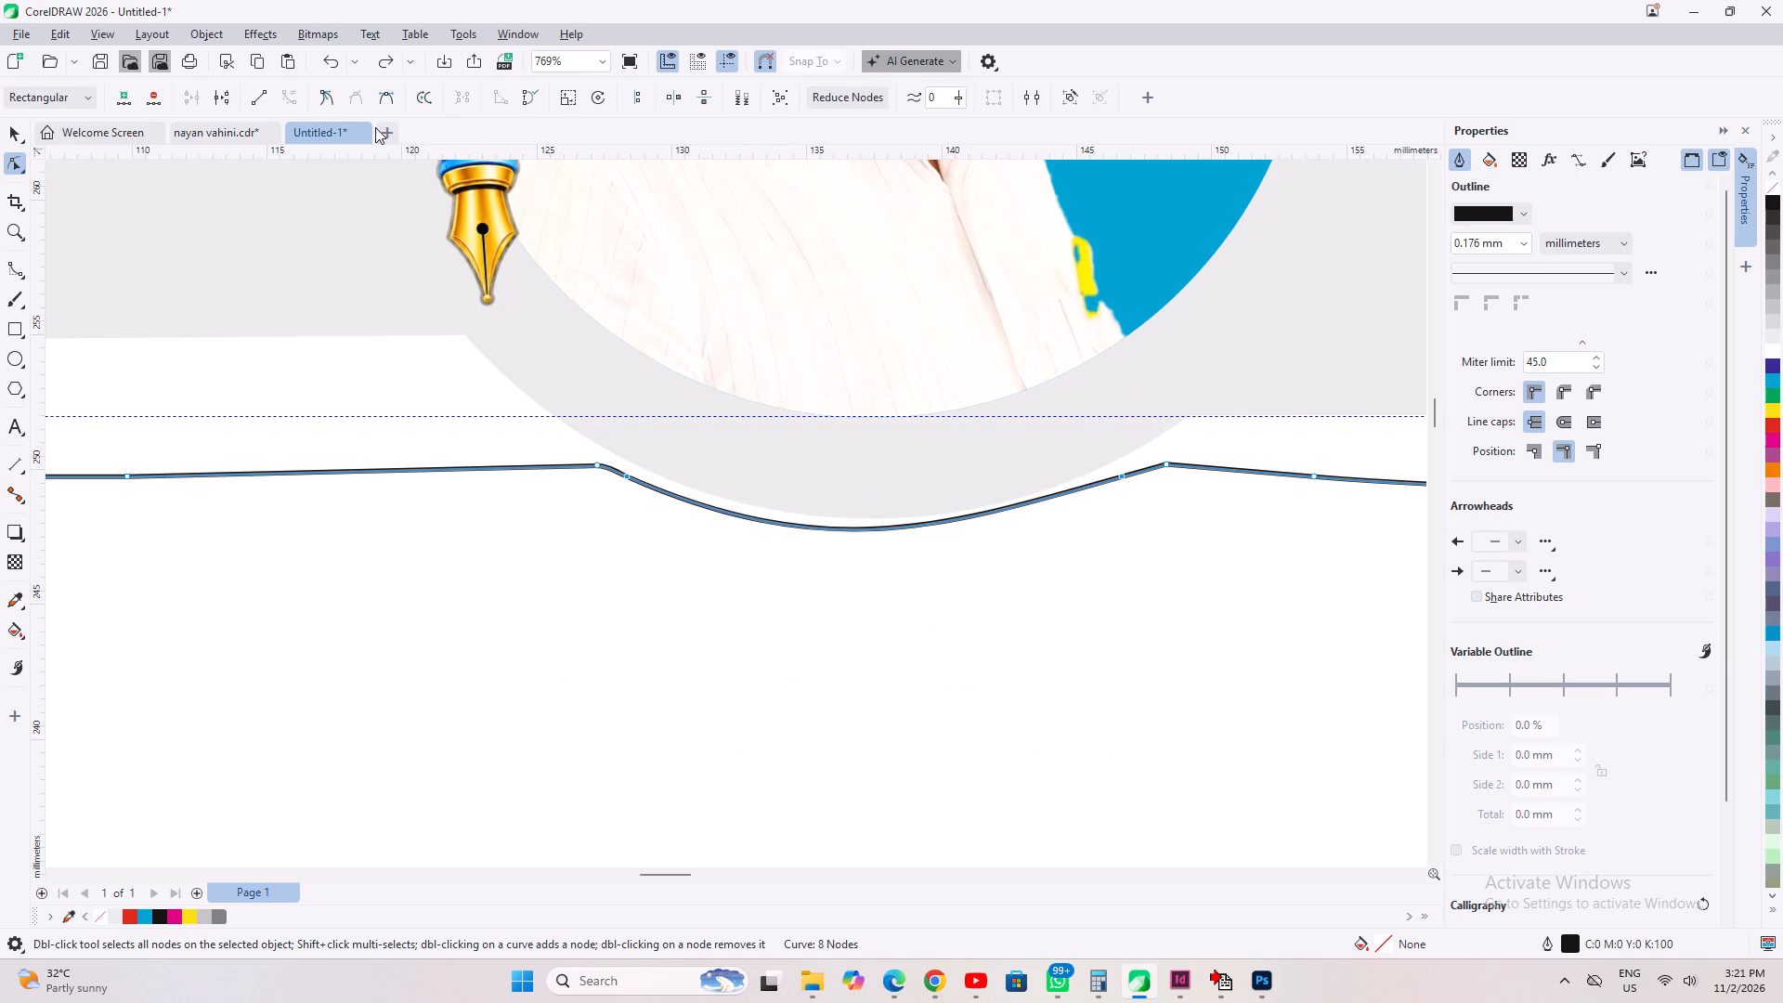
{"action": "left_click", "coordinate": [319, 99]}
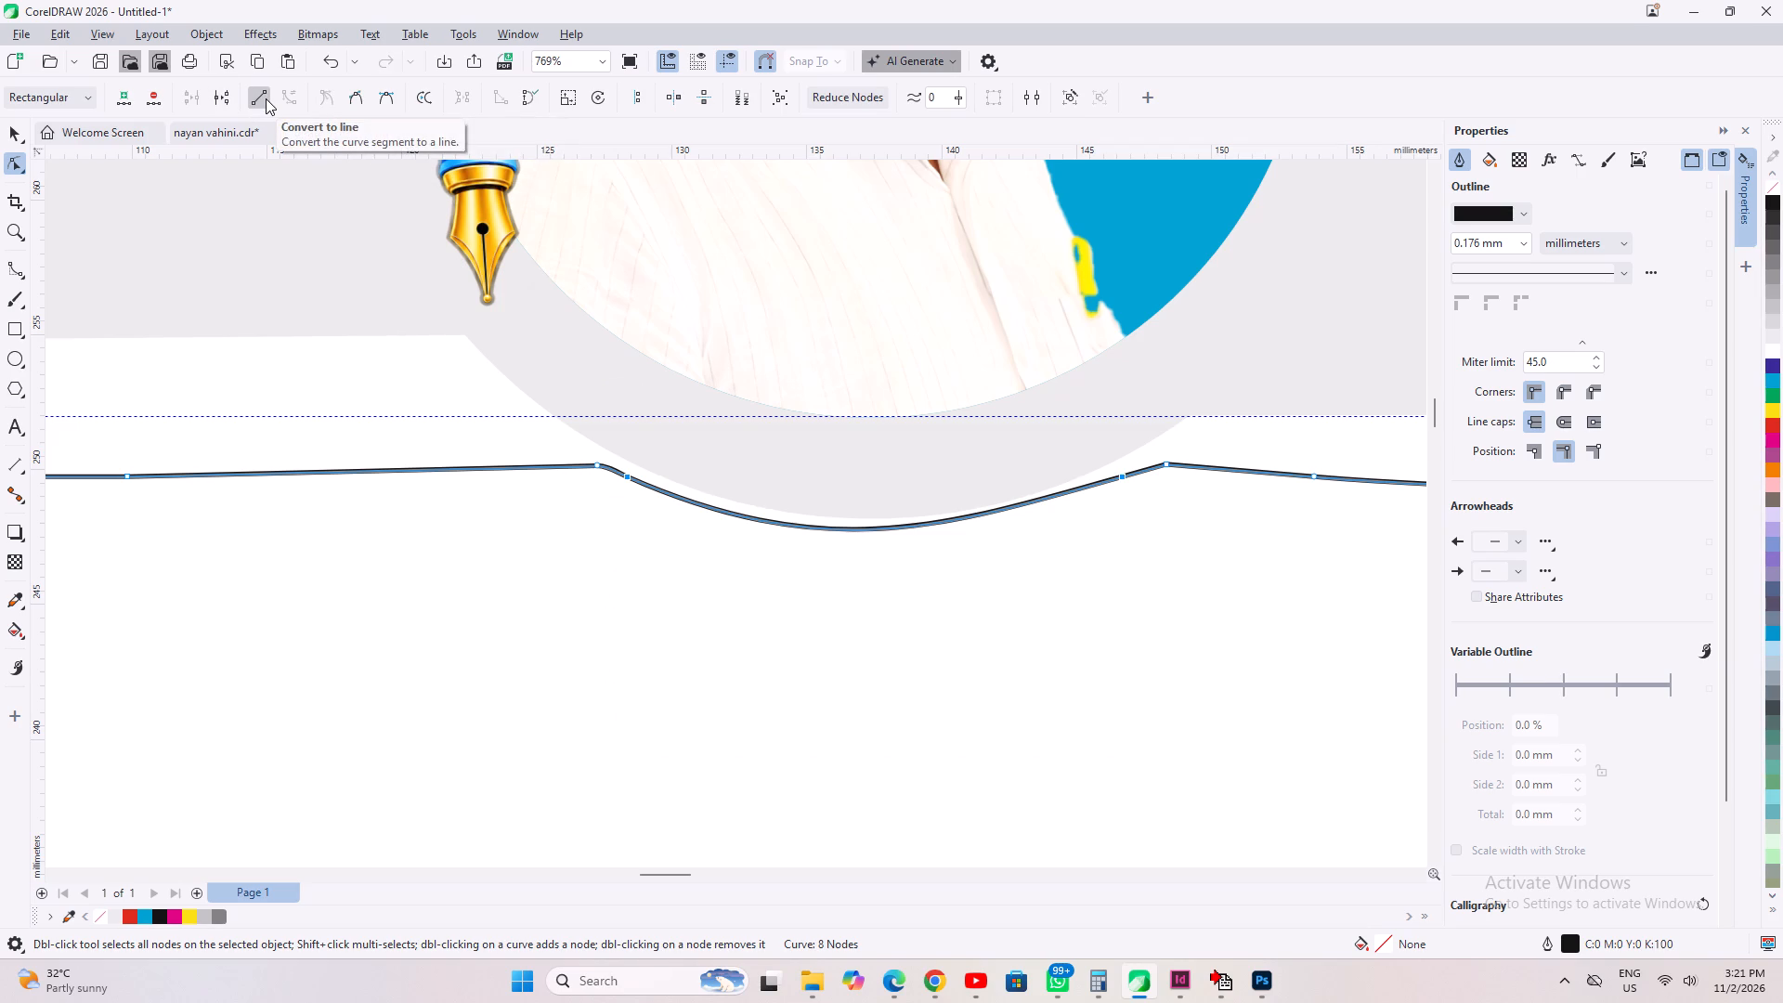
{"action": "left_click", "coordinate": [285, 100]}
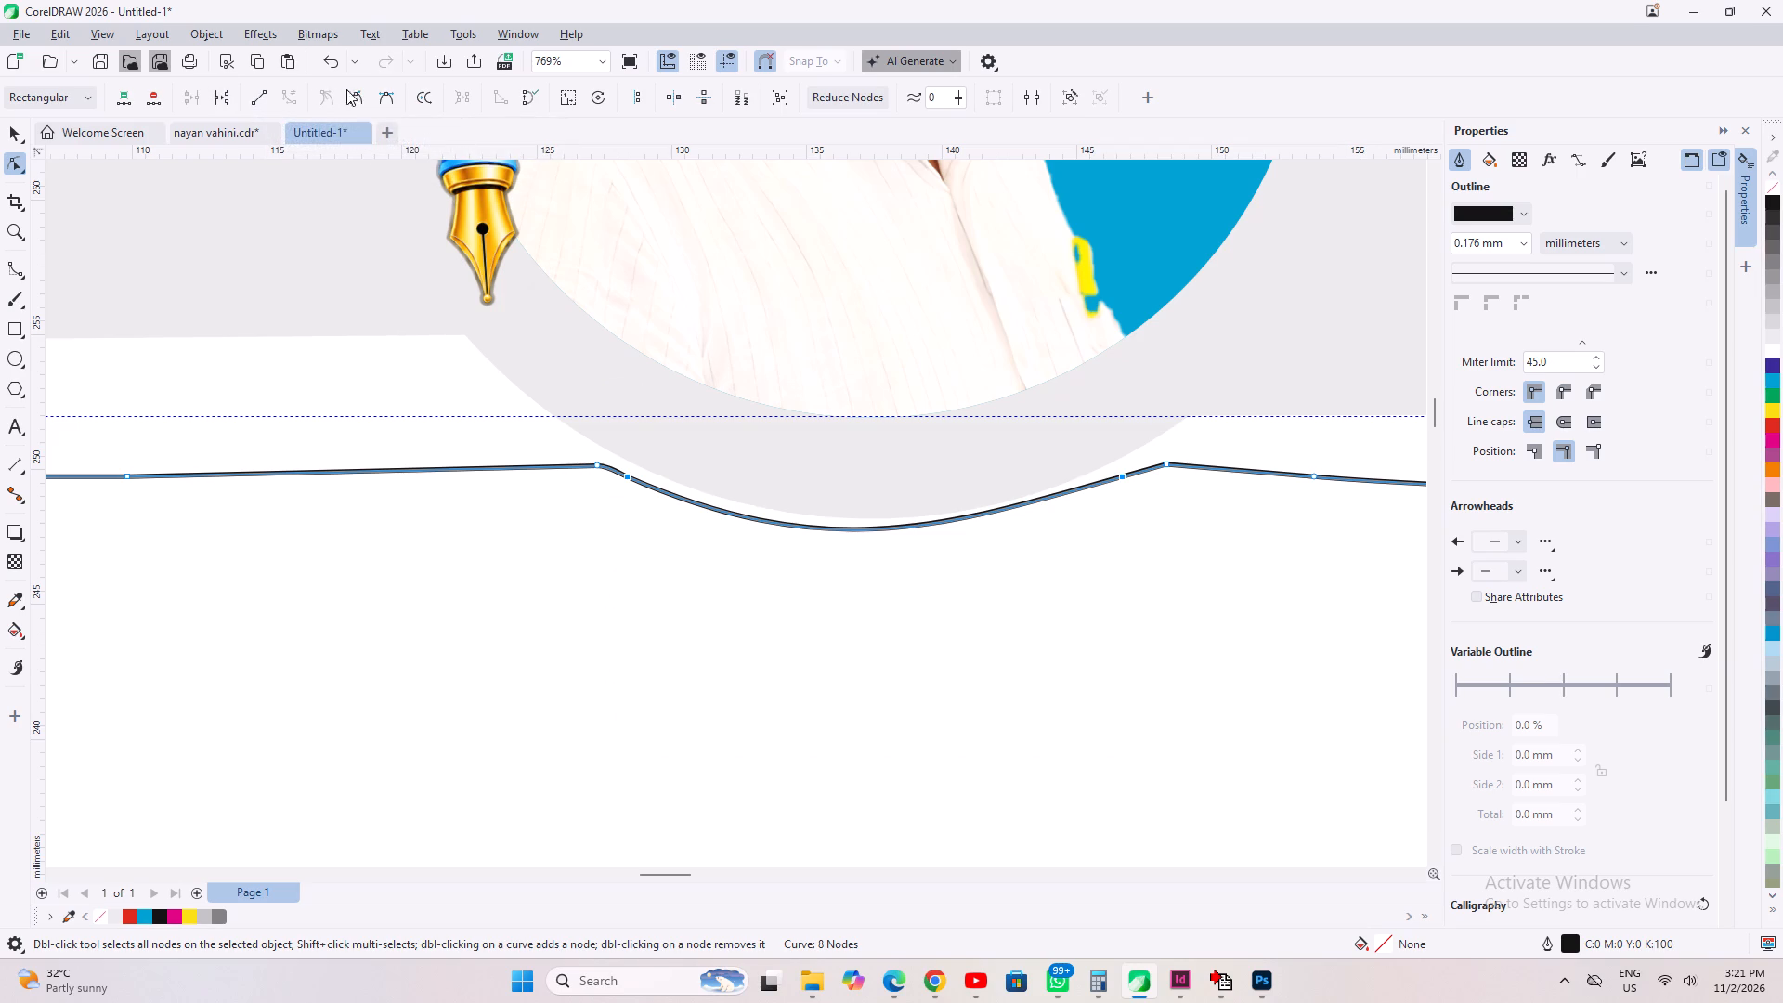
{"action": "left_click", "coordinate": [431, 91]}
{"action": "left_click", "coordinate": [1046, 686]}
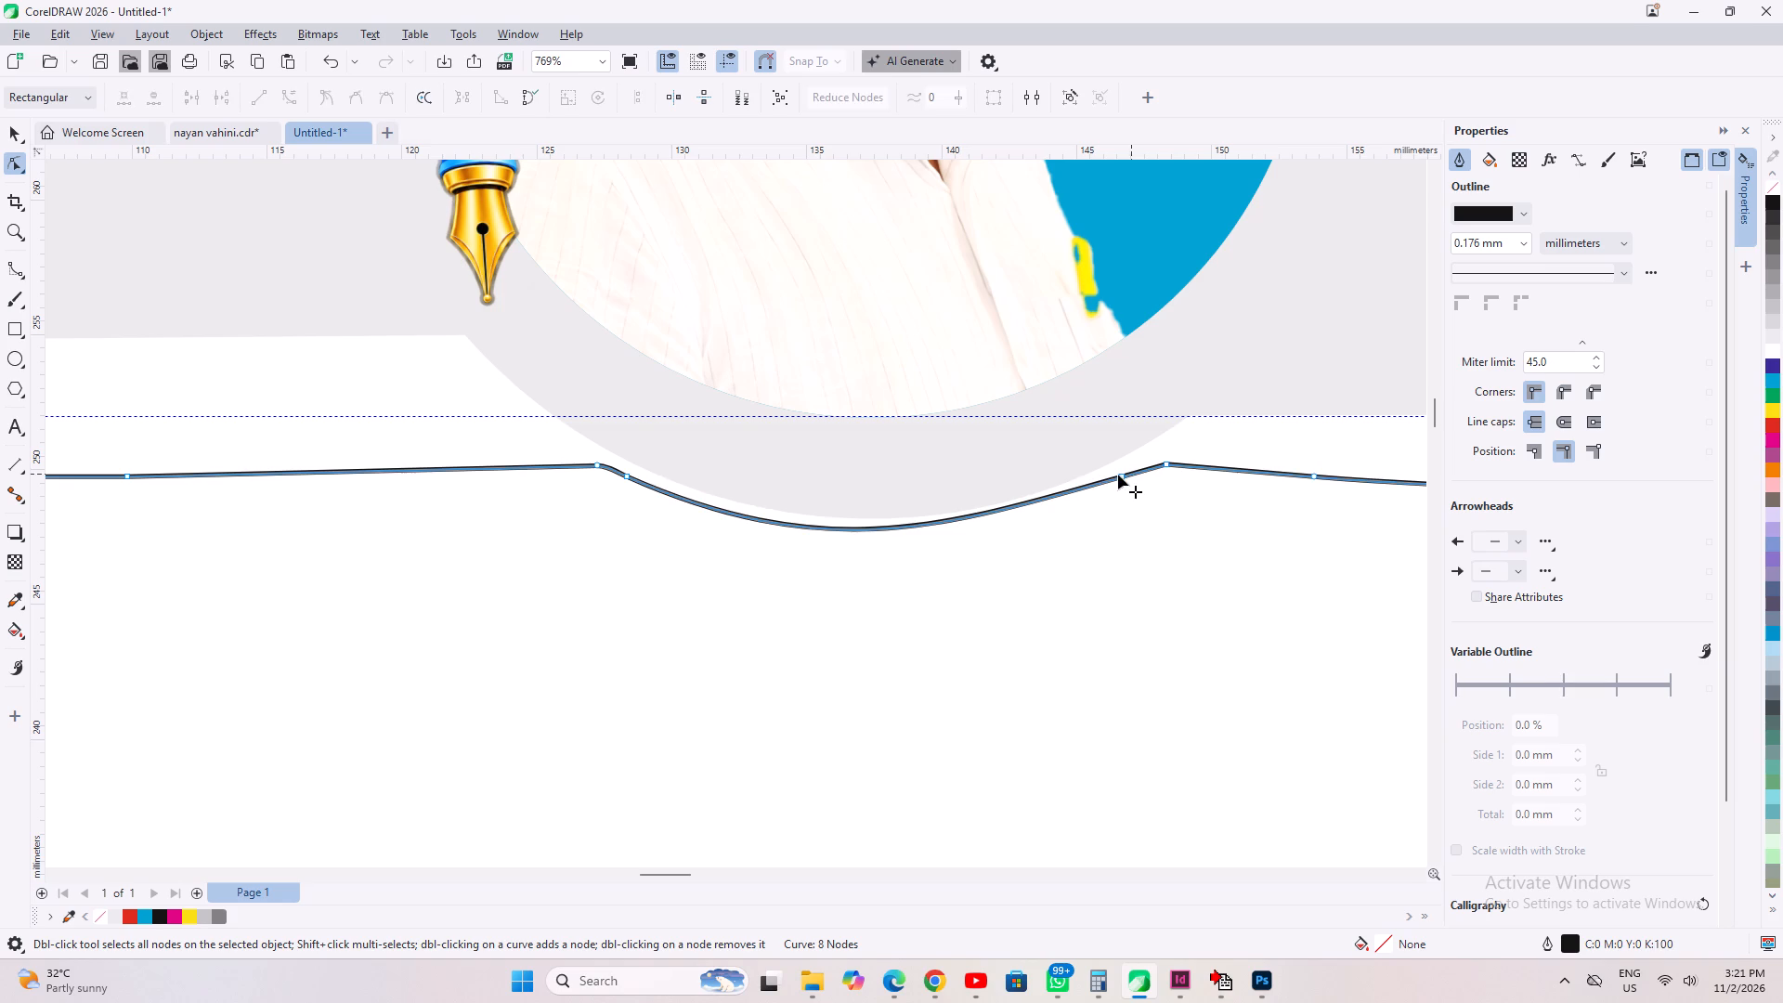
Adjust the curve handle at the dip's right end so the dip curves evenly just below the ring.
{"action": "left_click", "coordinate": [1121, 477]}
{"action": "left_click_drag", "start_coordinate": [957, 524], "coordinate": [992, 567]}
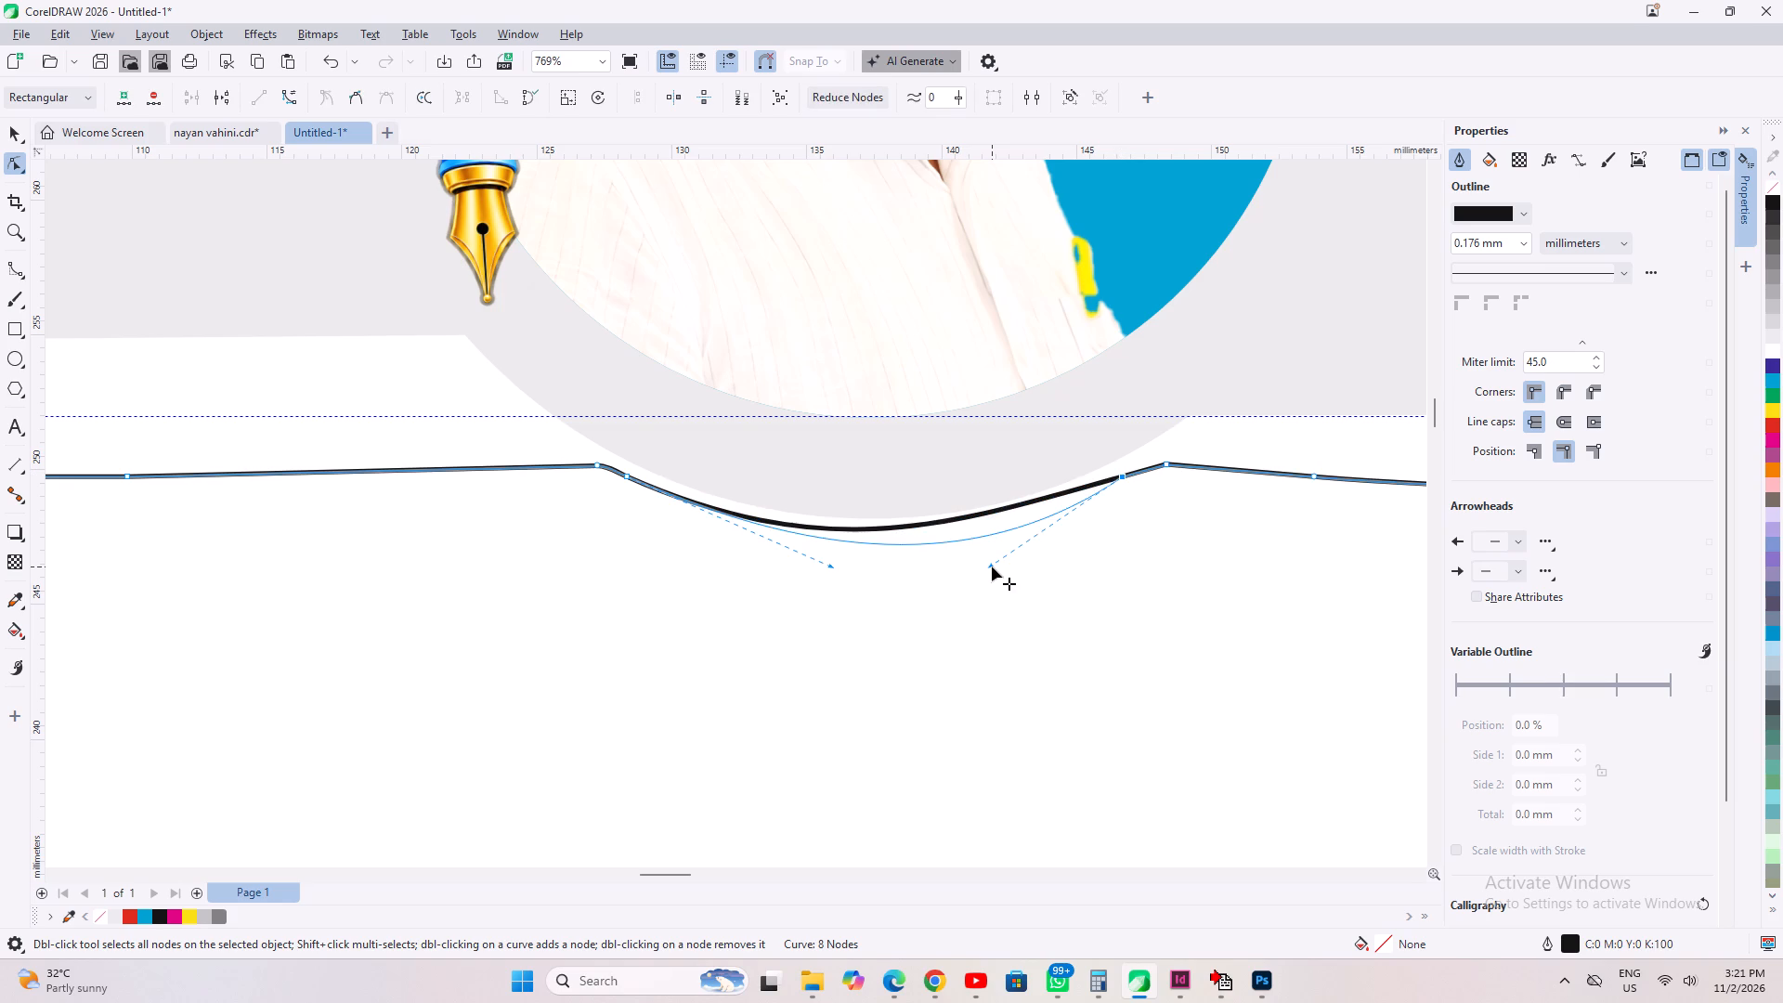
{"action": "left_click_drag", "start_coordinate": [992, 567], "coordinate": [987, 560]}
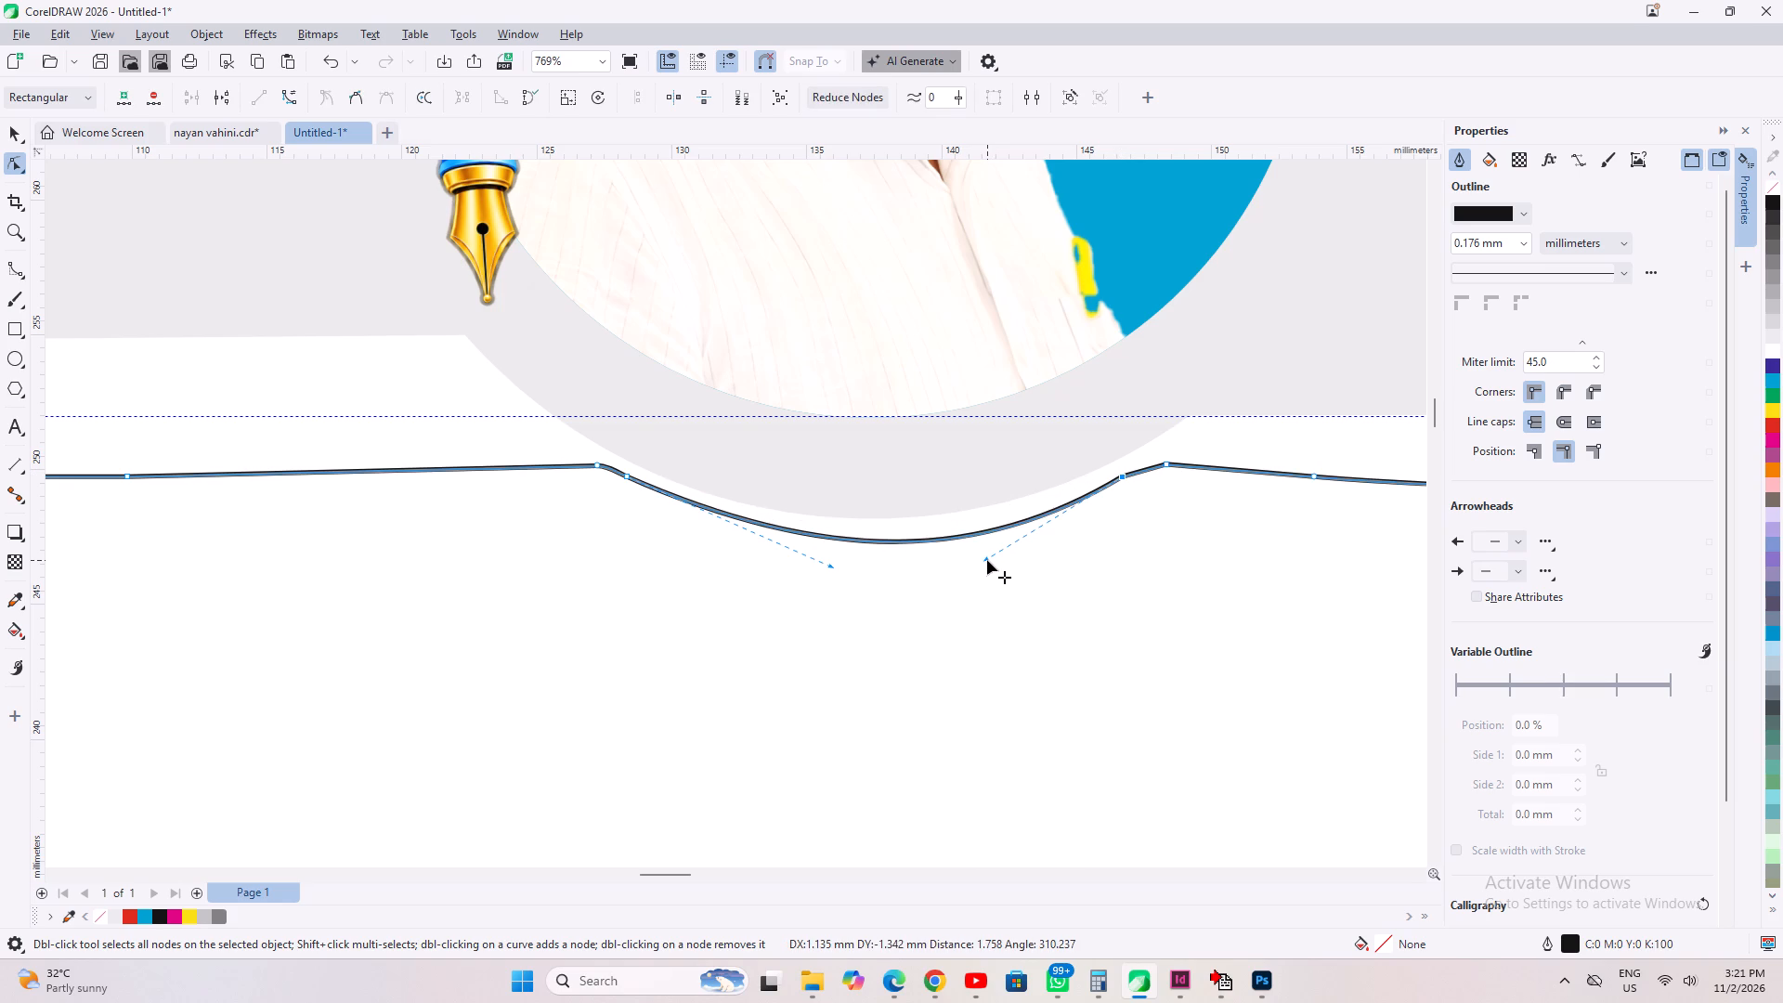
{"action": "left_click_drag", "start_coordinate": [987, 560], "coordinate": [944, 560]}
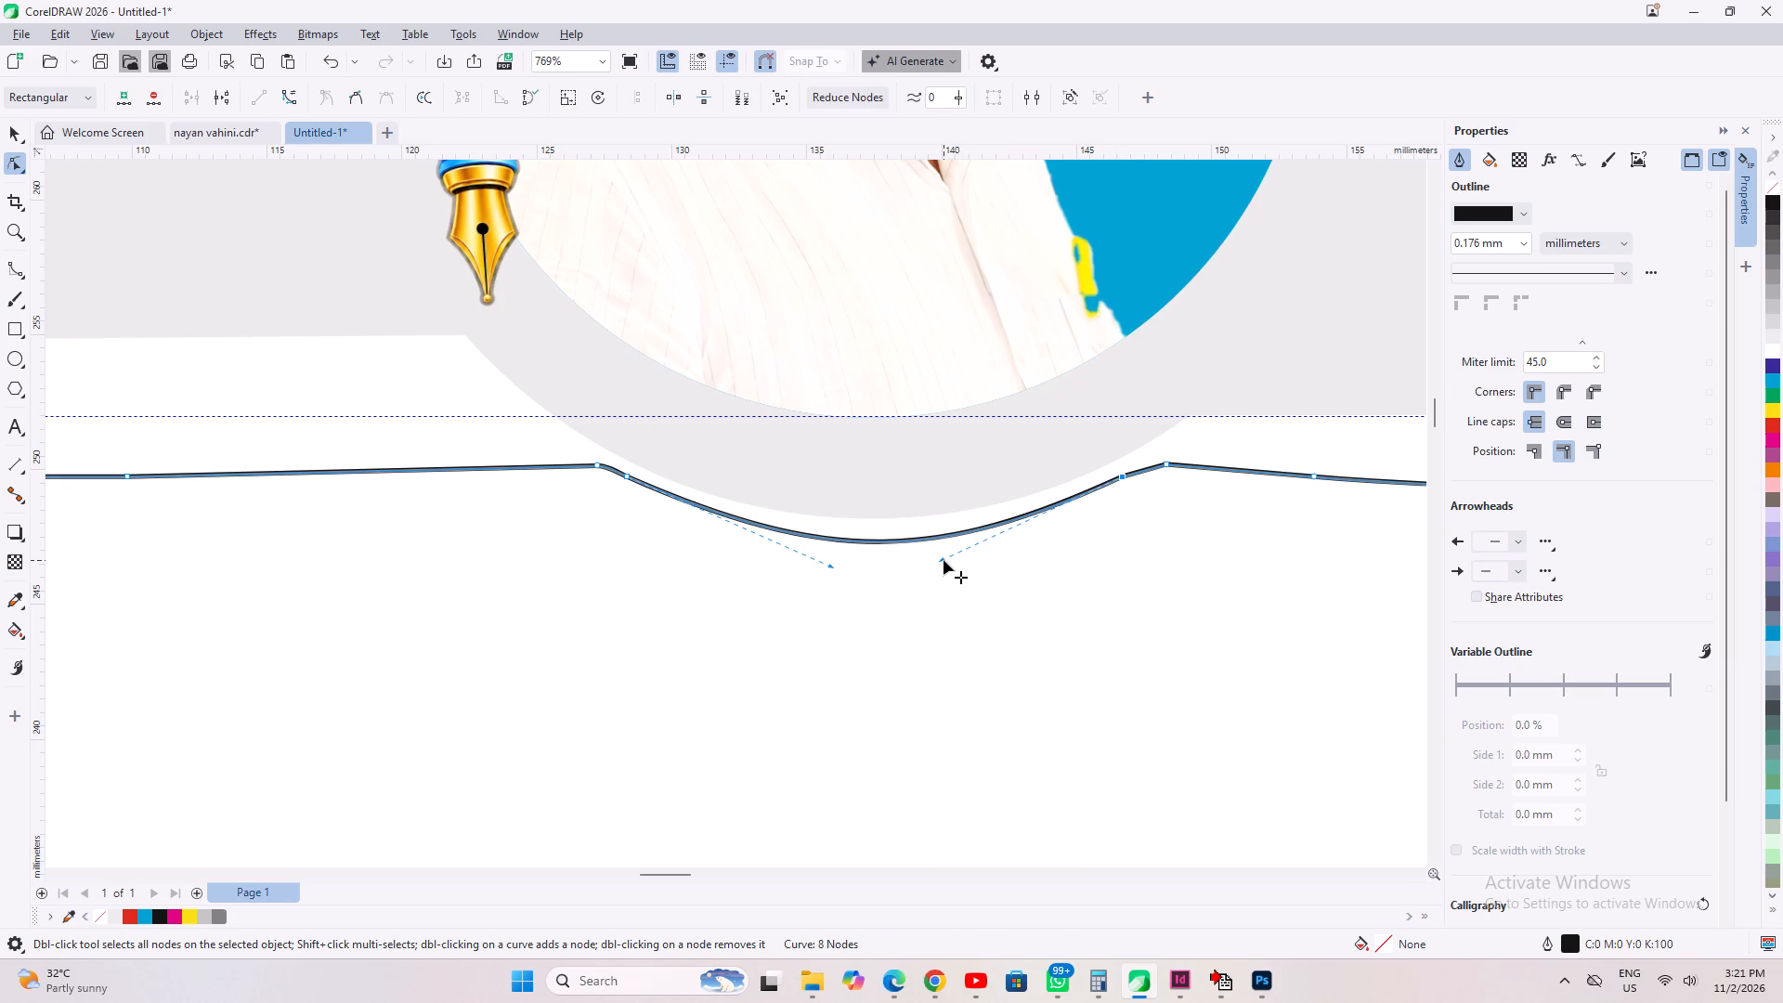
{"action": "left_click", "coordinate": [800, 595]}
{"action": "left_click", "coordinate": [934, 664]}
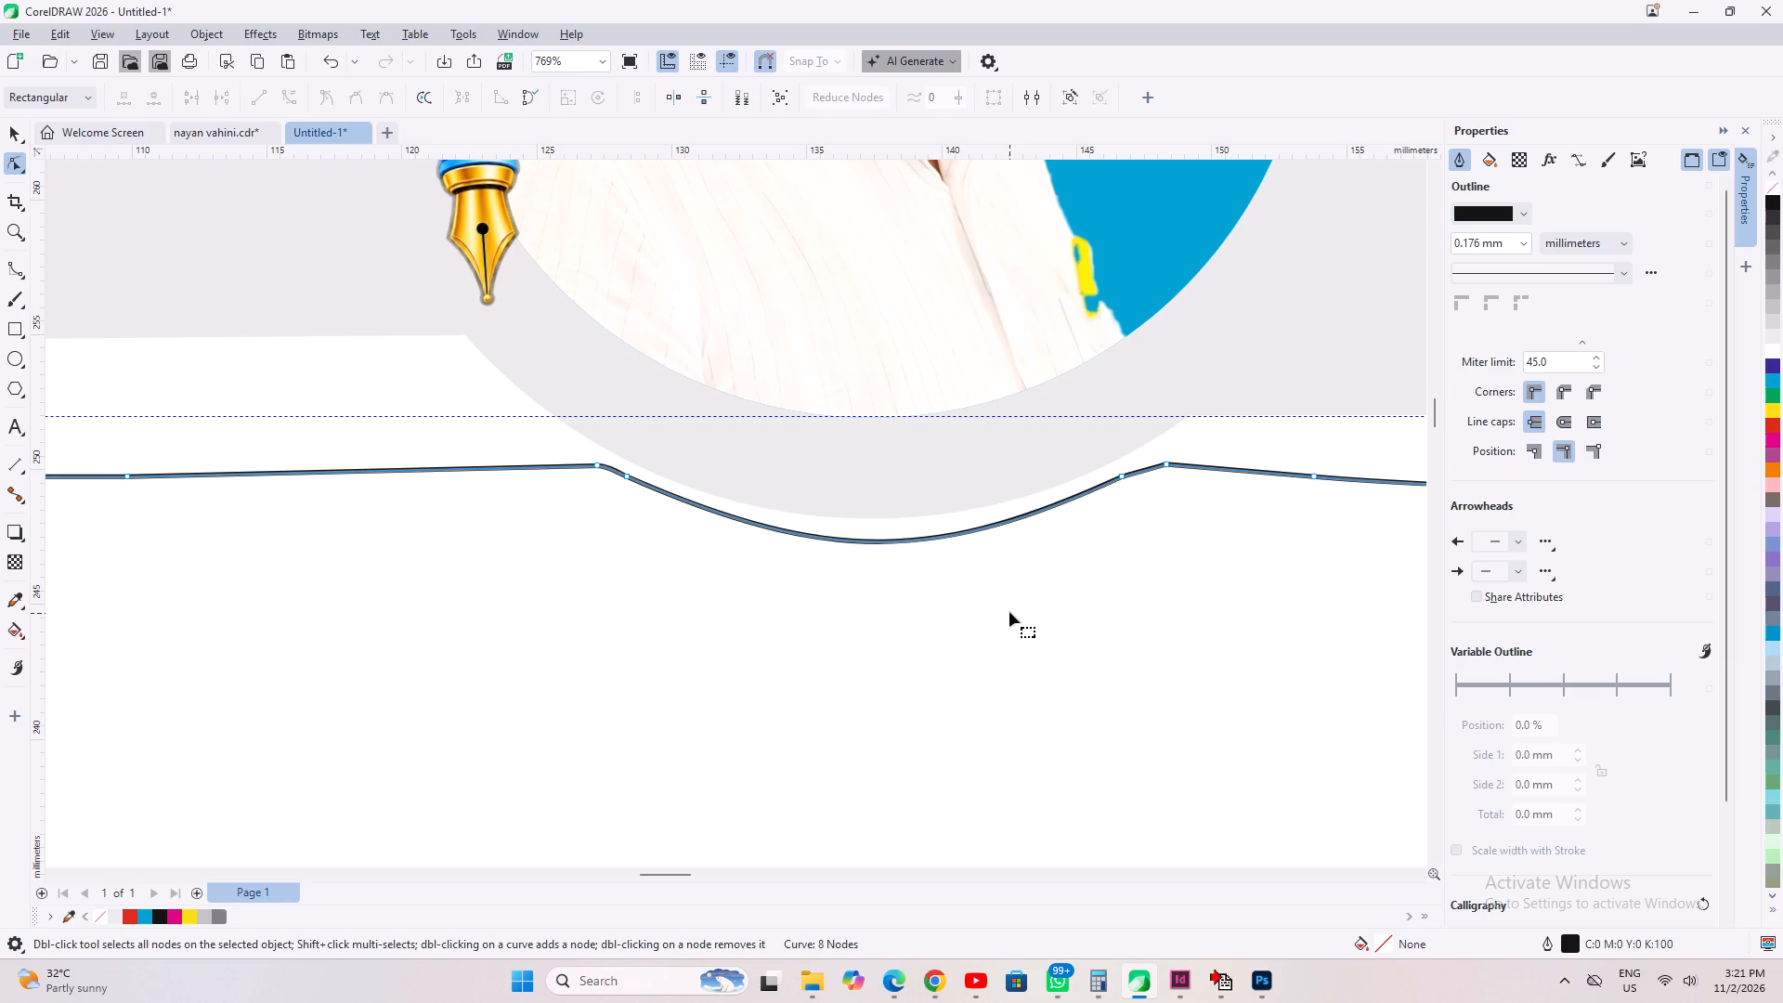
Delete the outer node on the rule to the right of the ring crossing, keeping the two nodes nearest the ring.
{"action": "scroll", "coordinate": [1094, 502], "scroll_direction": "up", "scroll_amount": 1}
{"action": "left_click_drag", "start_coordinate": [1342, 590], "coordinate": [1109, 446]}
{"action": "left_click", "coordinate": [1131, 684]}
{"action": "scroll", "coordinate": [321, 614], "scroll_direction": "down", "scroll_amount": 2}
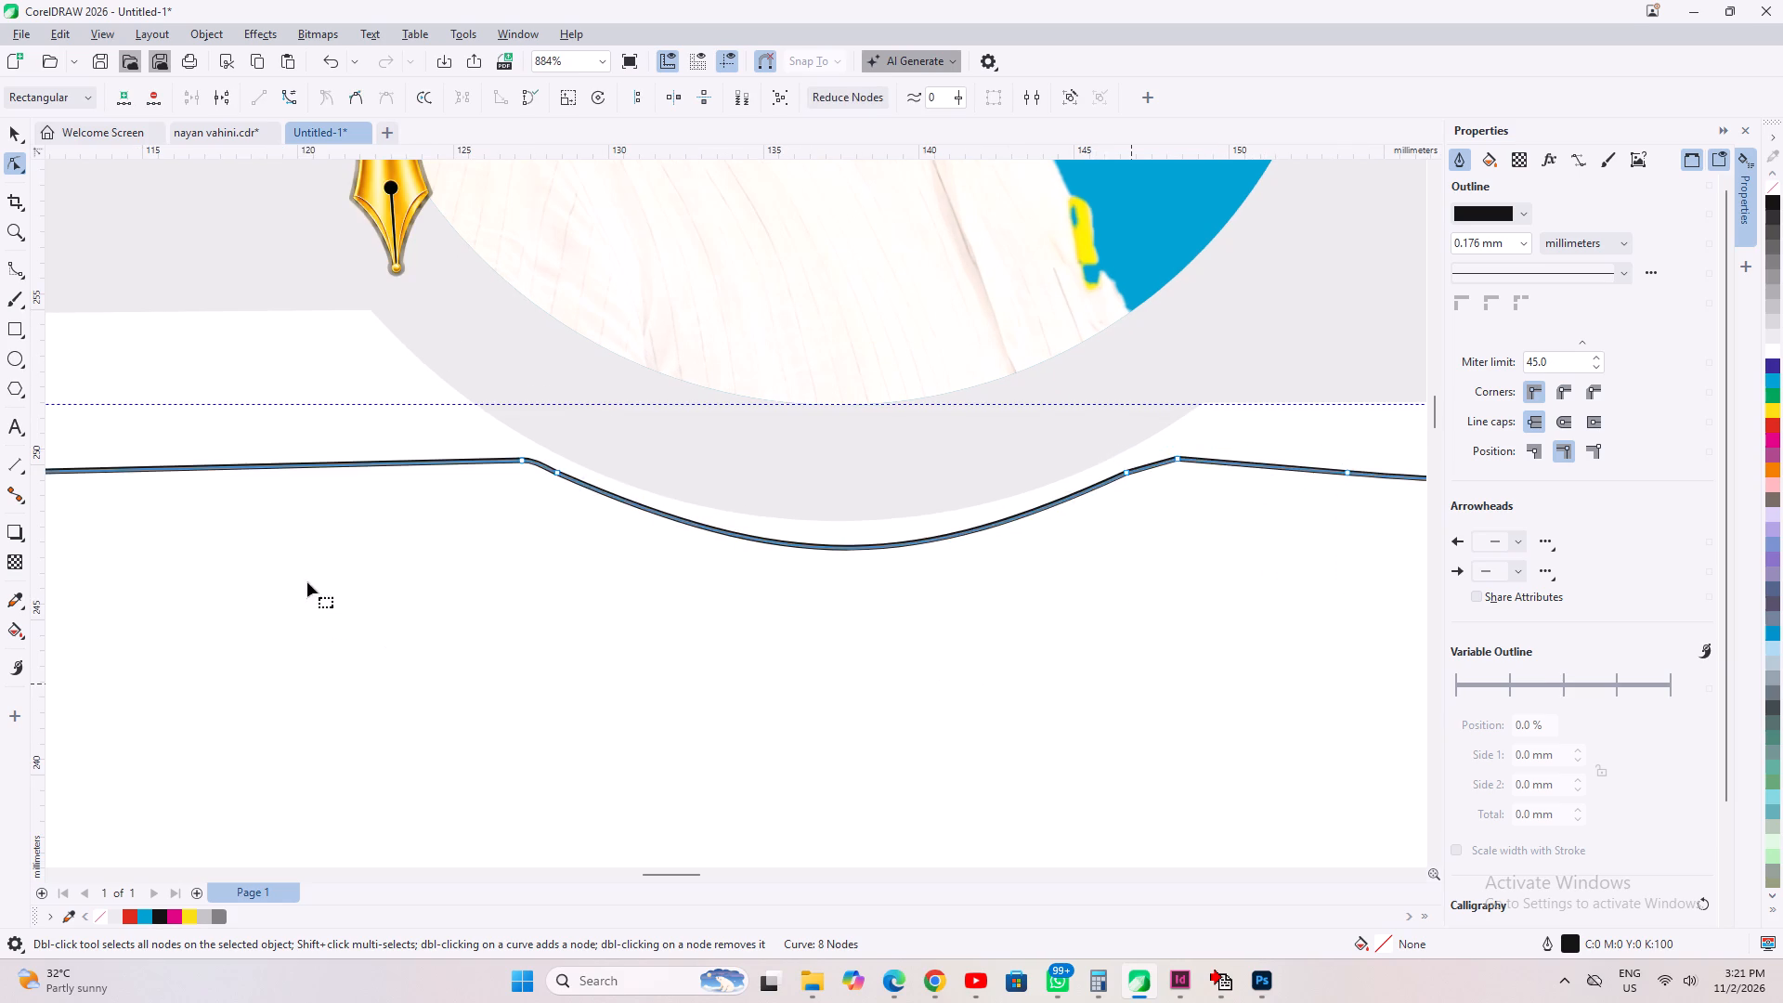
{"action": "scroll", "coordinate": [307, 582], "scroll_direction": "down", "scroll_amount": 5}
{"action": "scroll", "coordinate": [652, 541], "scroll_direction": "up", "scroll_amount": 2}
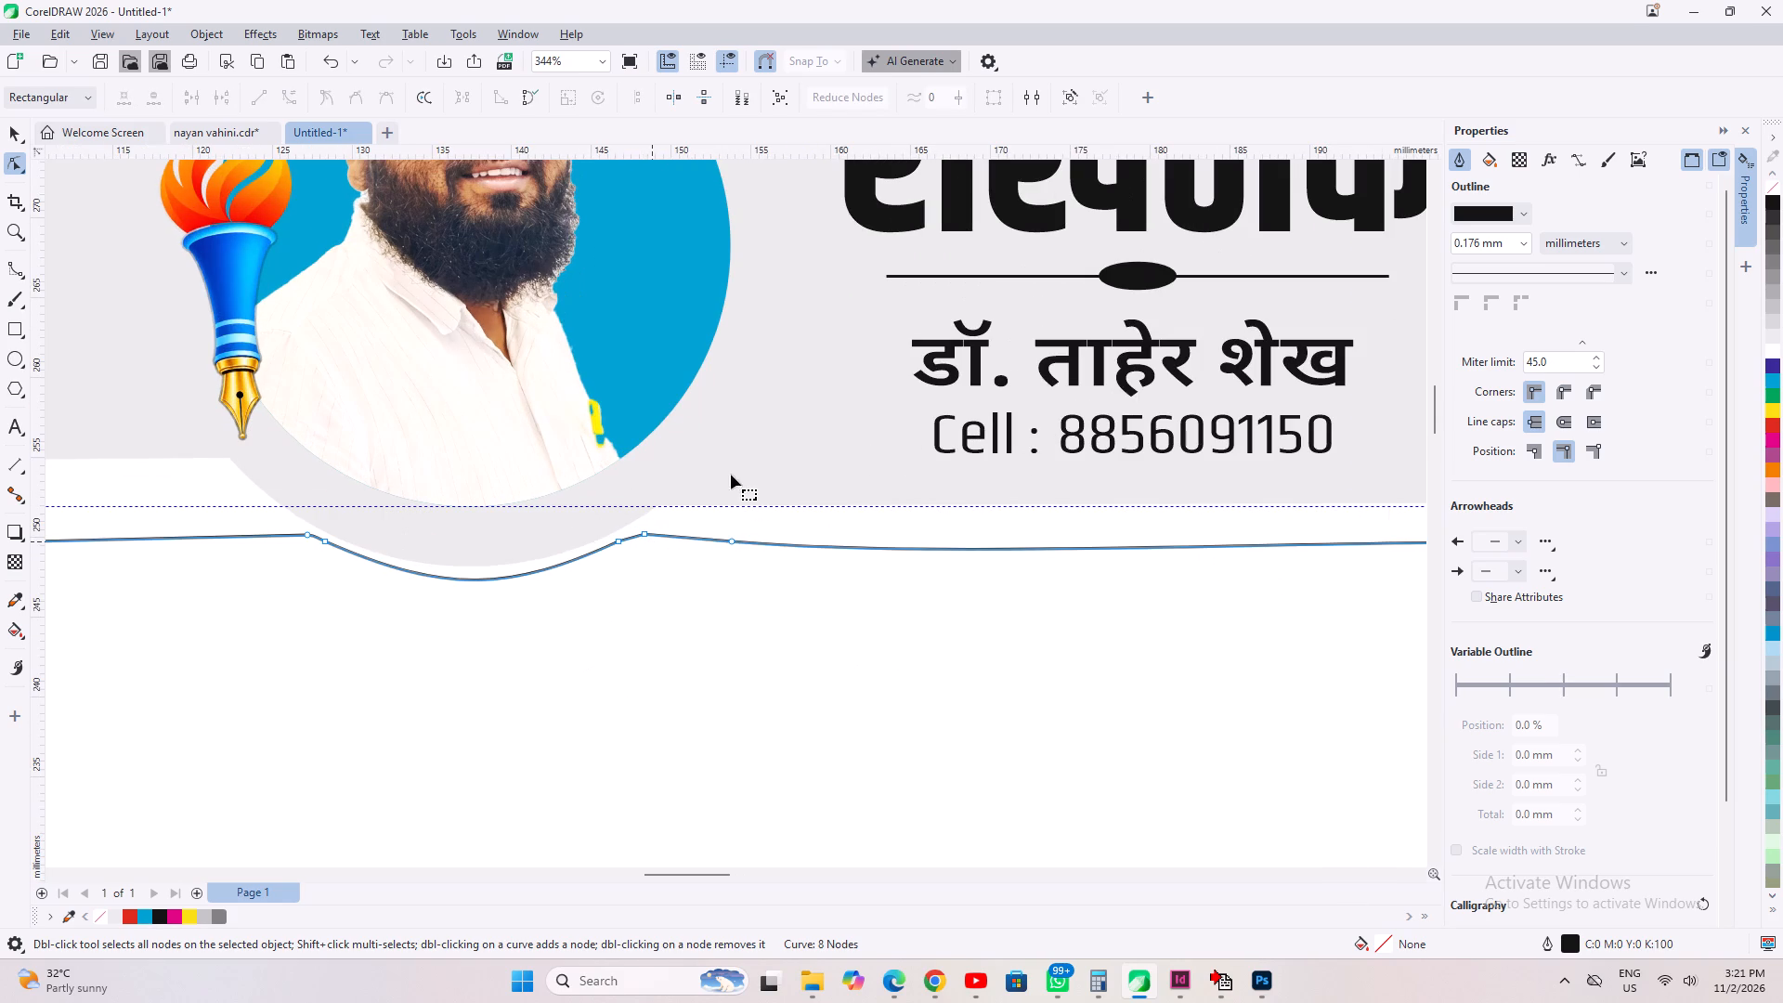
{"action": "left_click_drag", "start_coordinate": [722, 468], "coordinate": [775, 667]}
{"action": "key", "text": "Delete"}
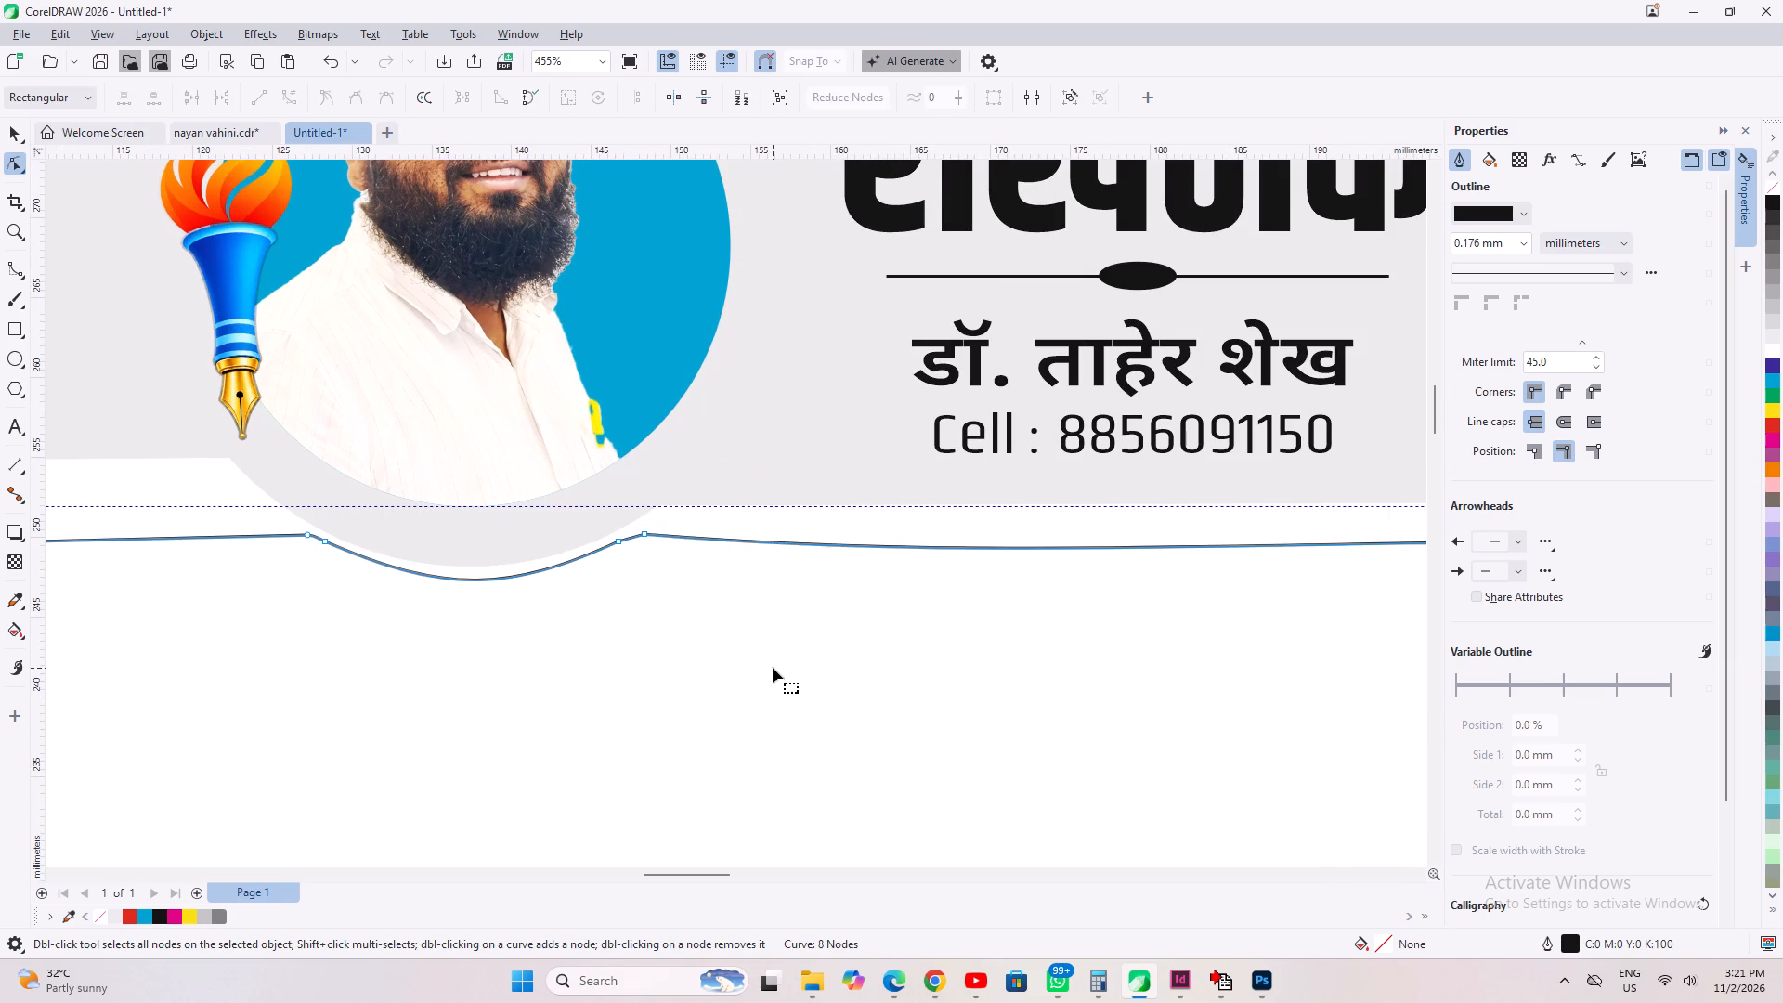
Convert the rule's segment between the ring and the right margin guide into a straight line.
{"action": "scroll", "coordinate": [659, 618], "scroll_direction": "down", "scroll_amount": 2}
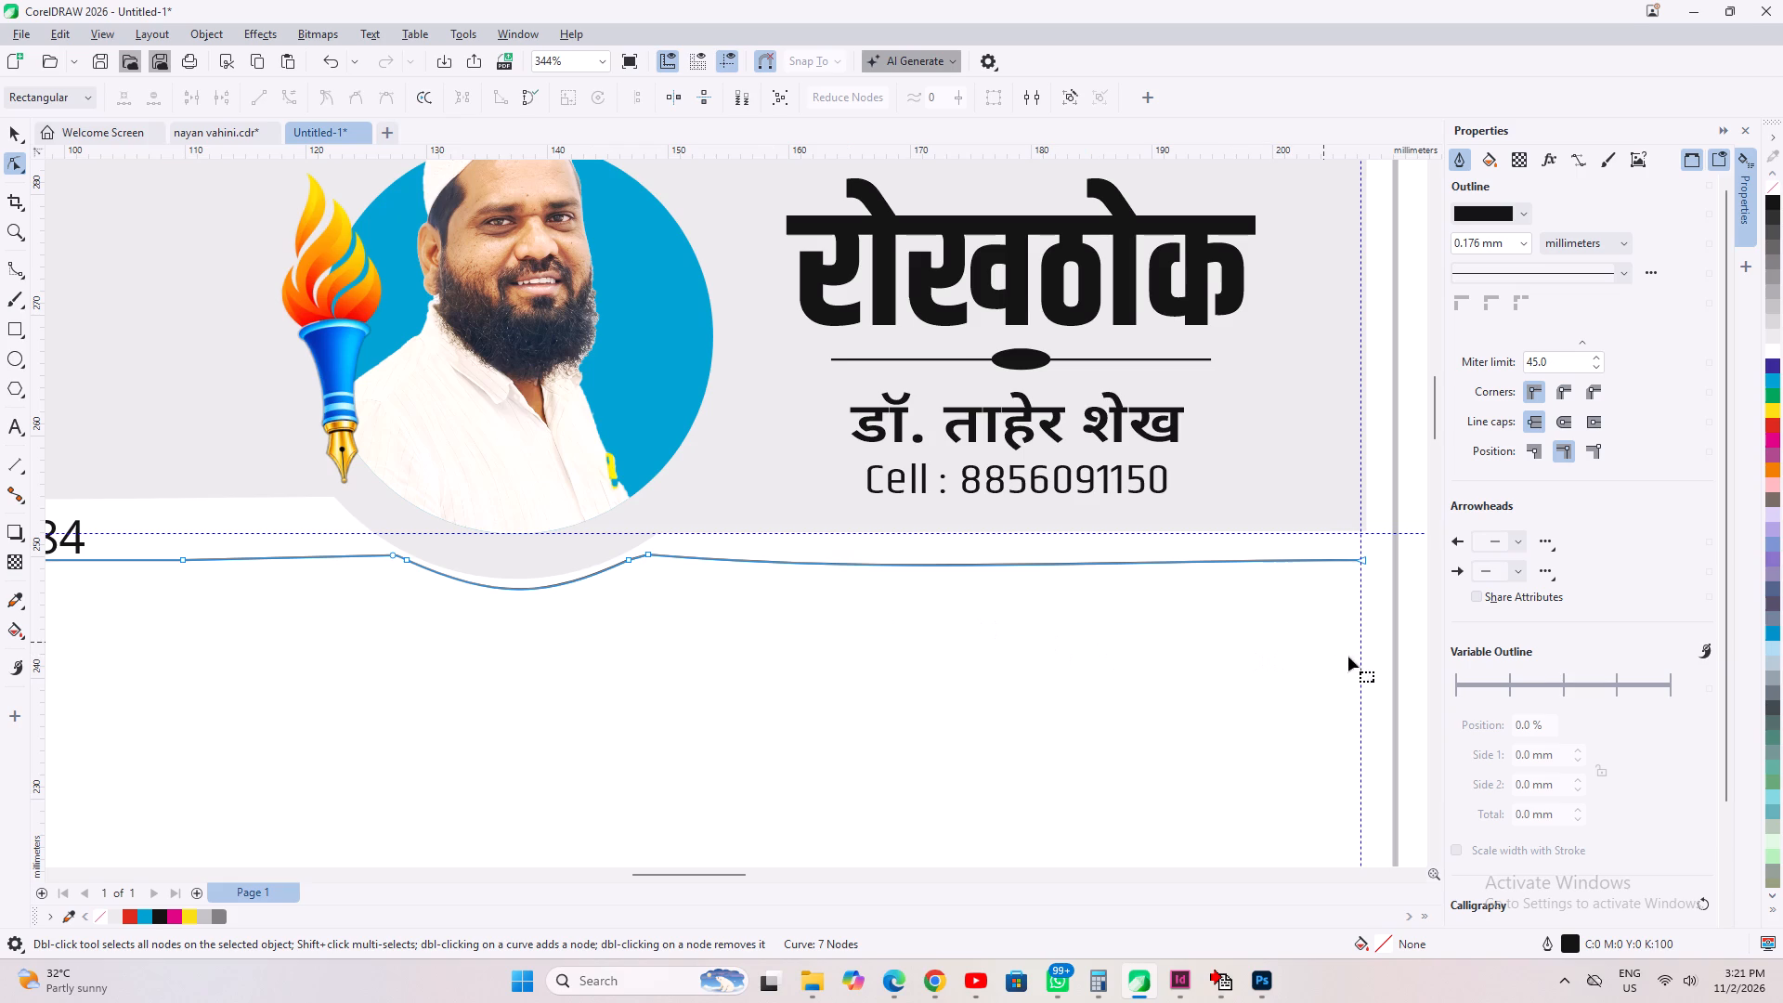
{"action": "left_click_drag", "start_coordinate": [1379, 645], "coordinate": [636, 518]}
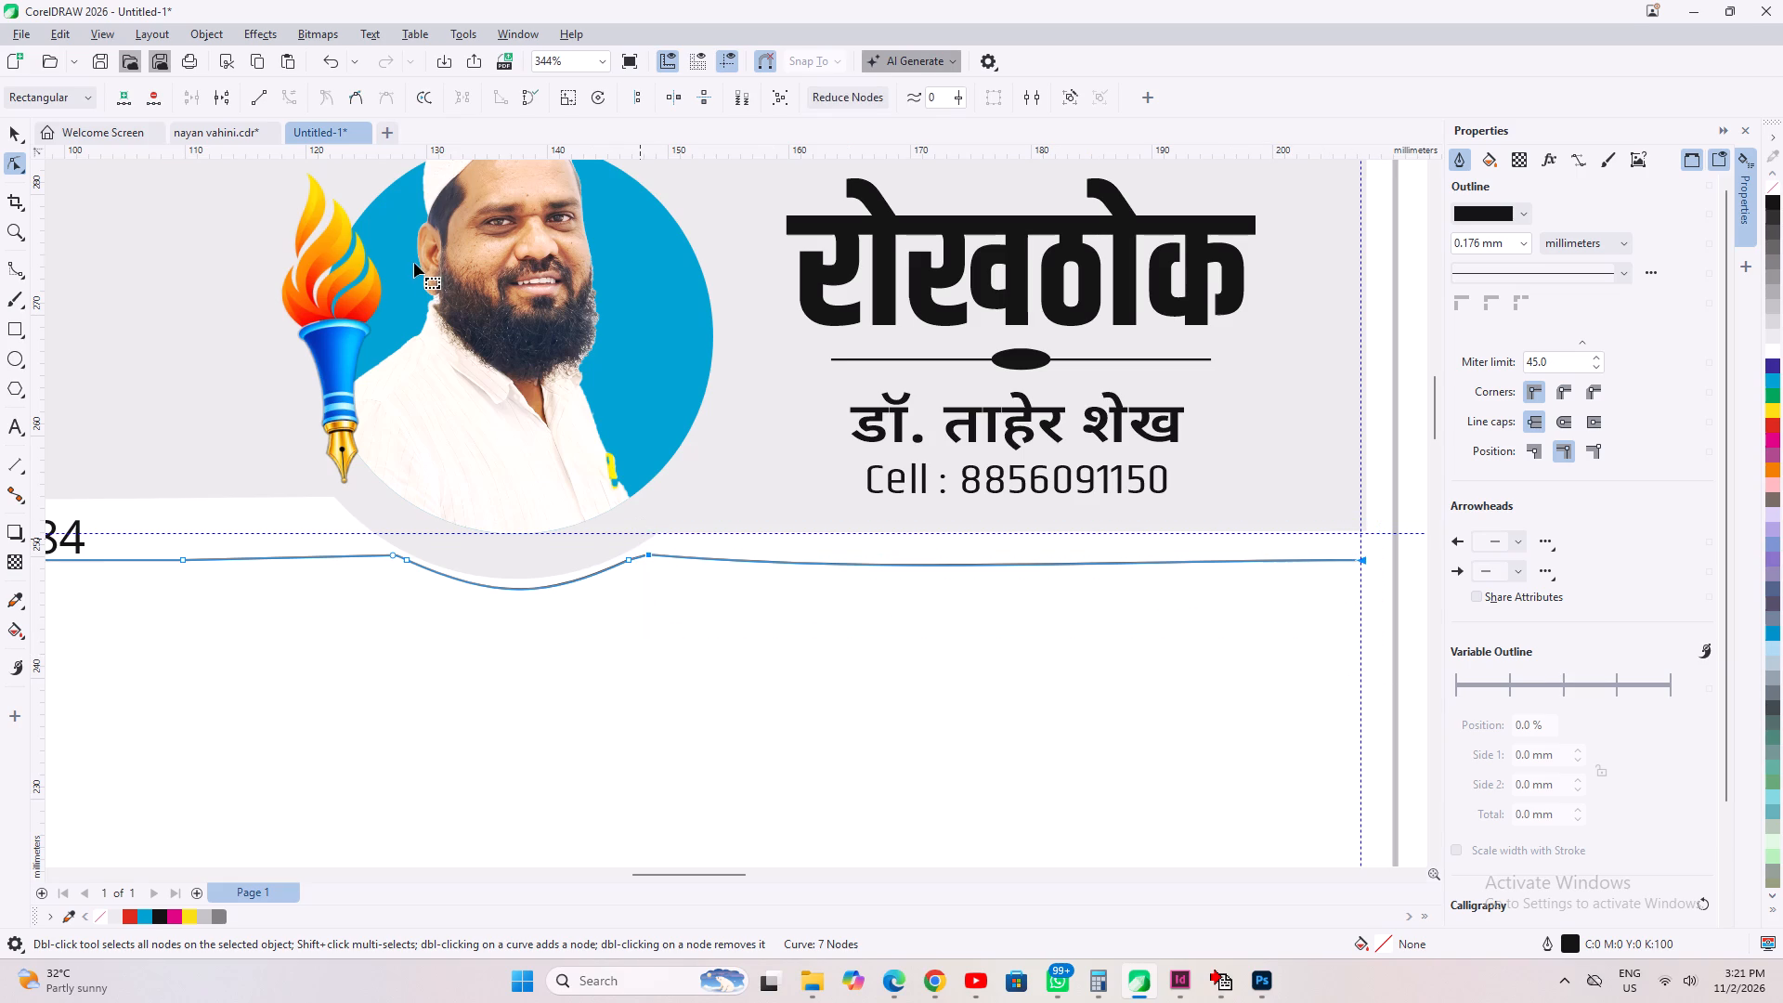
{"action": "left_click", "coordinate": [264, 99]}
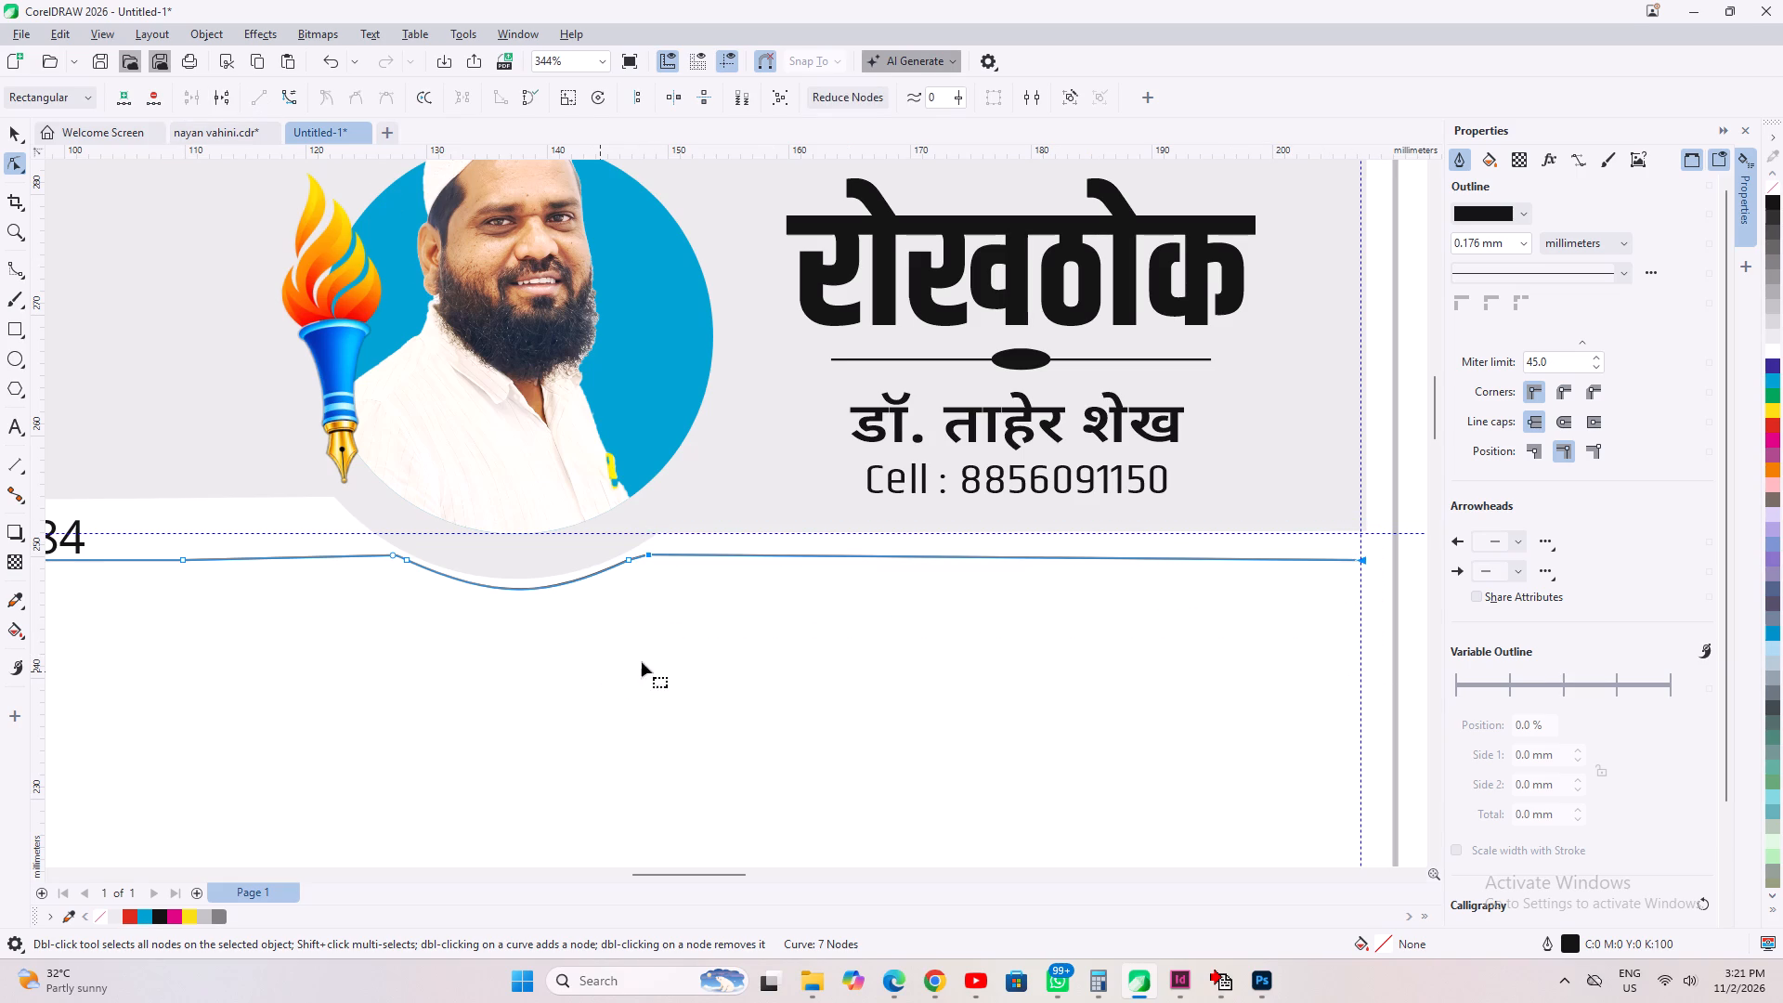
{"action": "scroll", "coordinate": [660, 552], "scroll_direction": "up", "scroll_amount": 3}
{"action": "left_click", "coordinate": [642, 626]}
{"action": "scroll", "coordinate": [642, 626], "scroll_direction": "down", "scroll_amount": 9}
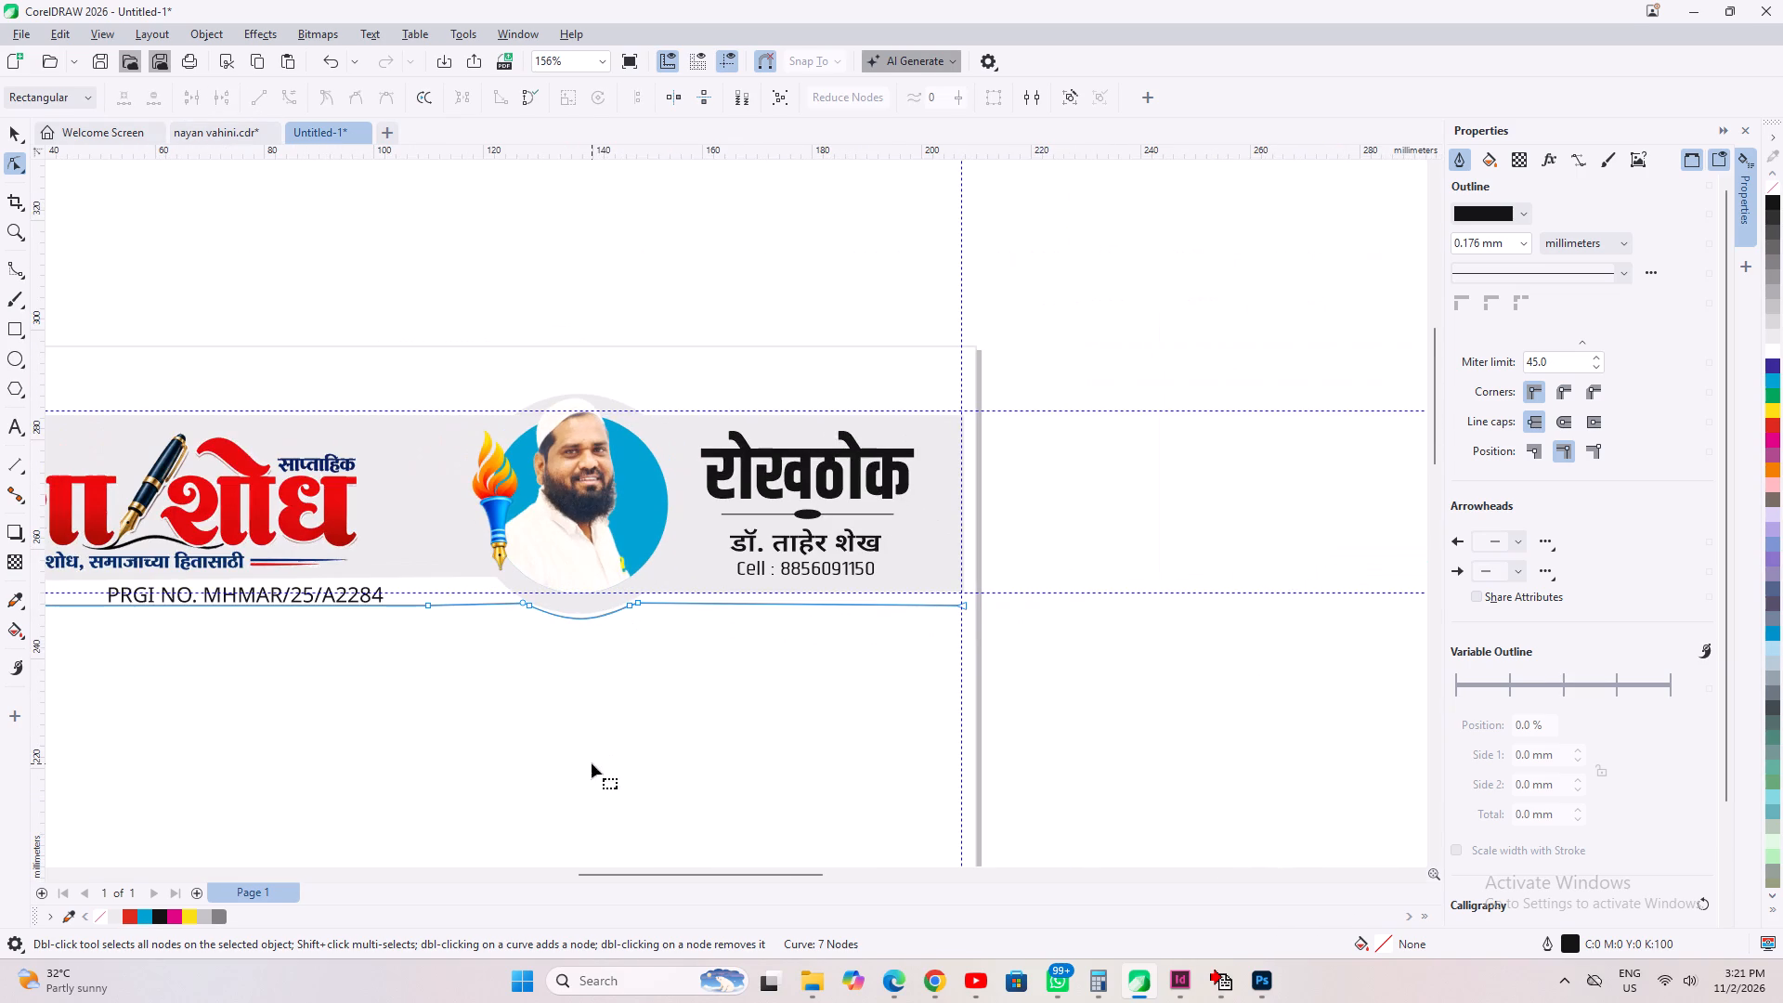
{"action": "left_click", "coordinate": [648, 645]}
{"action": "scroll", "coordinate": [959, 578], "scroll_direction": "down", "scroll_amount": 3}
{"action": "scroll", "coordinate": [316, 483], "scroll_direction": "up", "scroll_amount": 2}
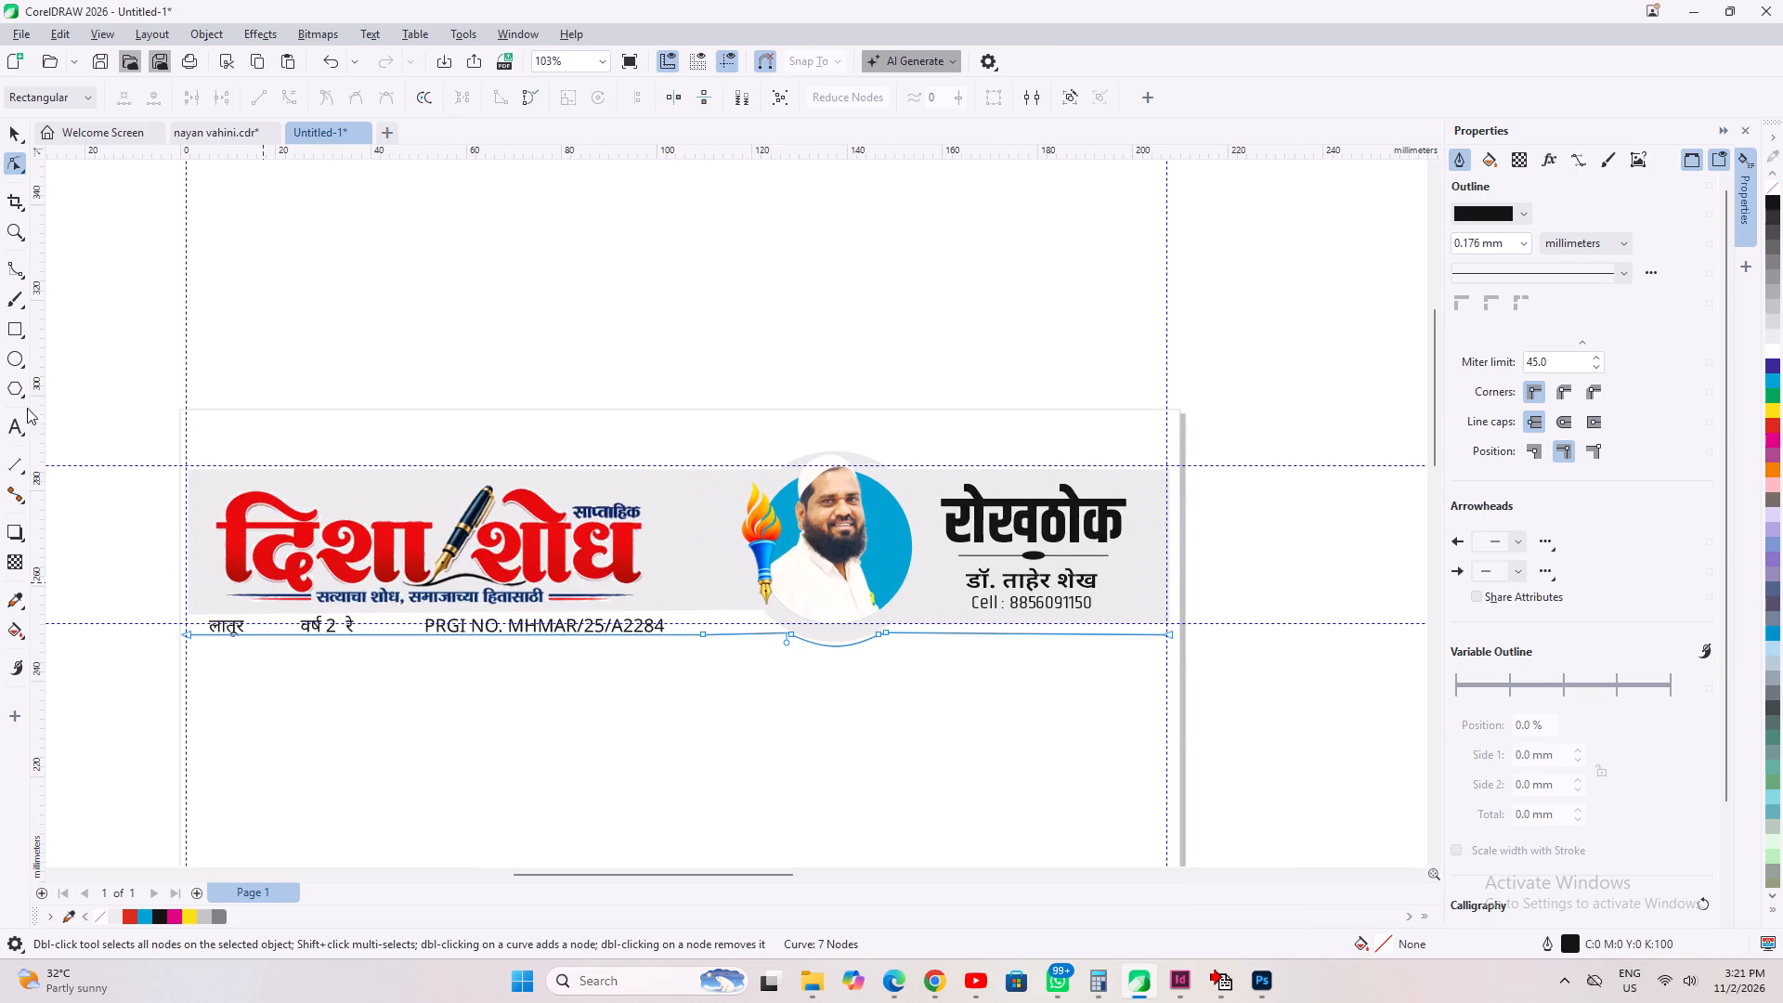
Nudge the rule beneath the issue-details line down by 0.7 mm.
{"action": "left_click", "coordinate": [7, 137]}
{"action": "left_click", "coordinate": [497, 283]}
{"action": "left_click", "coordinate": [679, 701]}
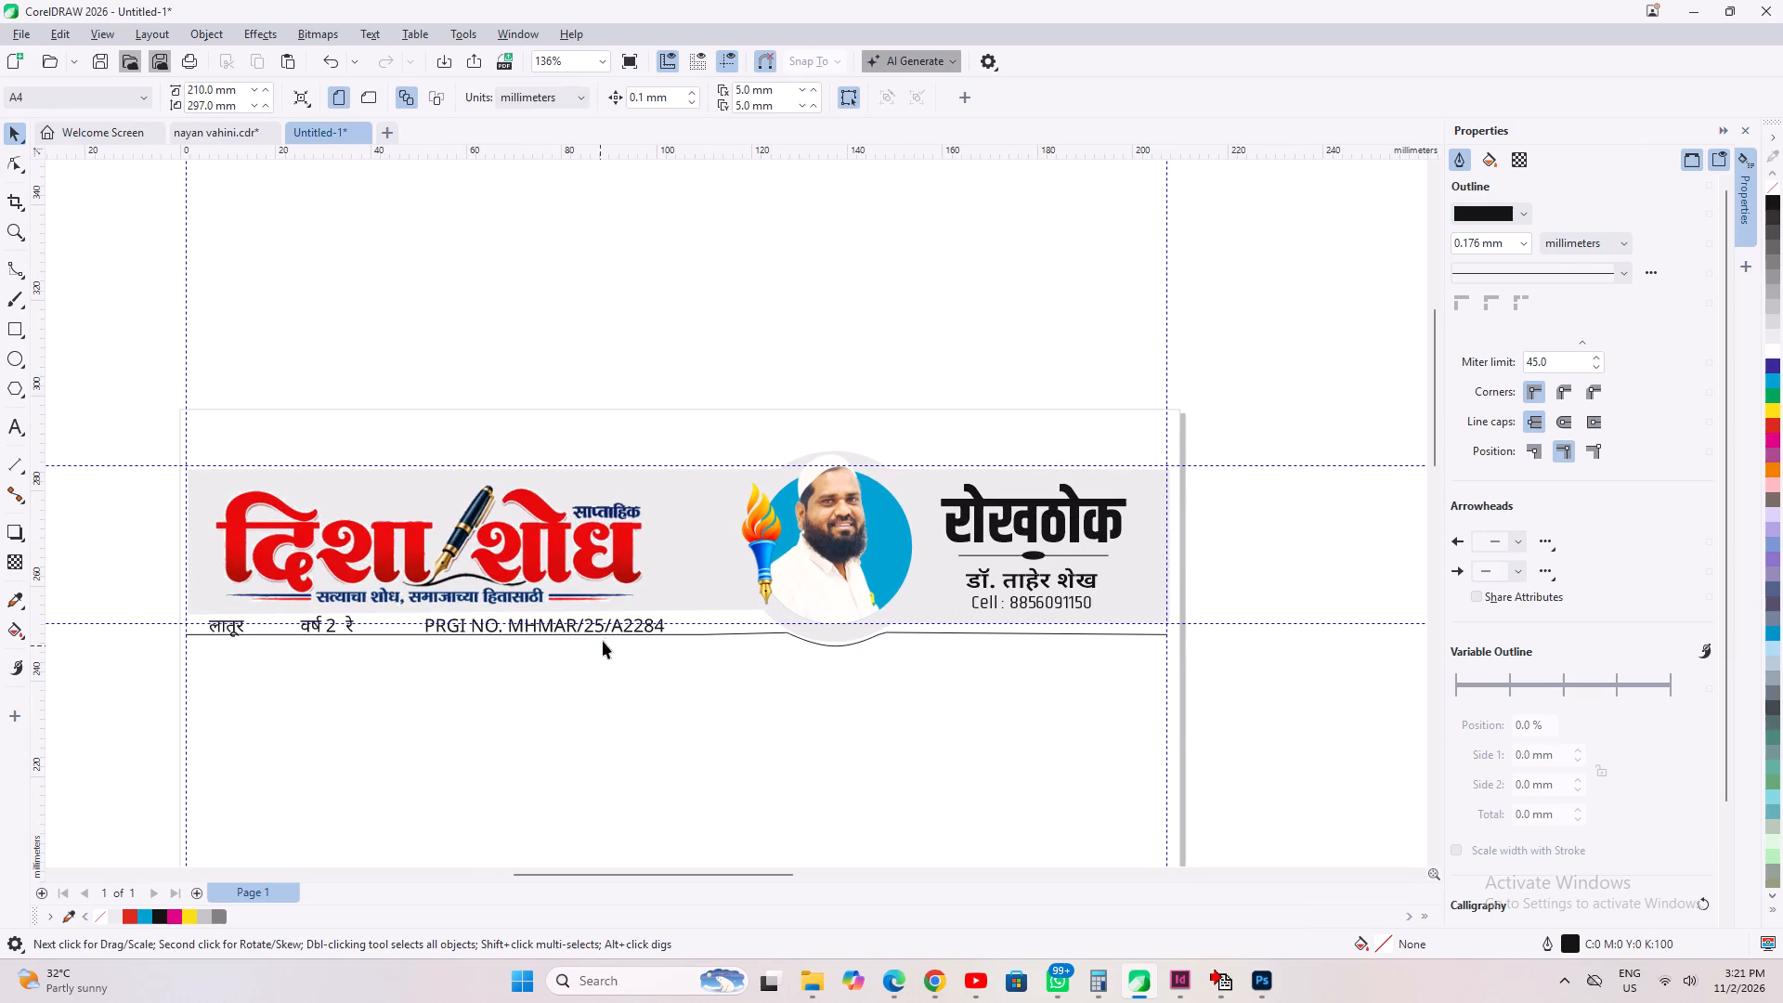
{"action": "left_click", "coordinate": [614, 637]}
{"action": "left_click", "coordinate": [611, 634]}
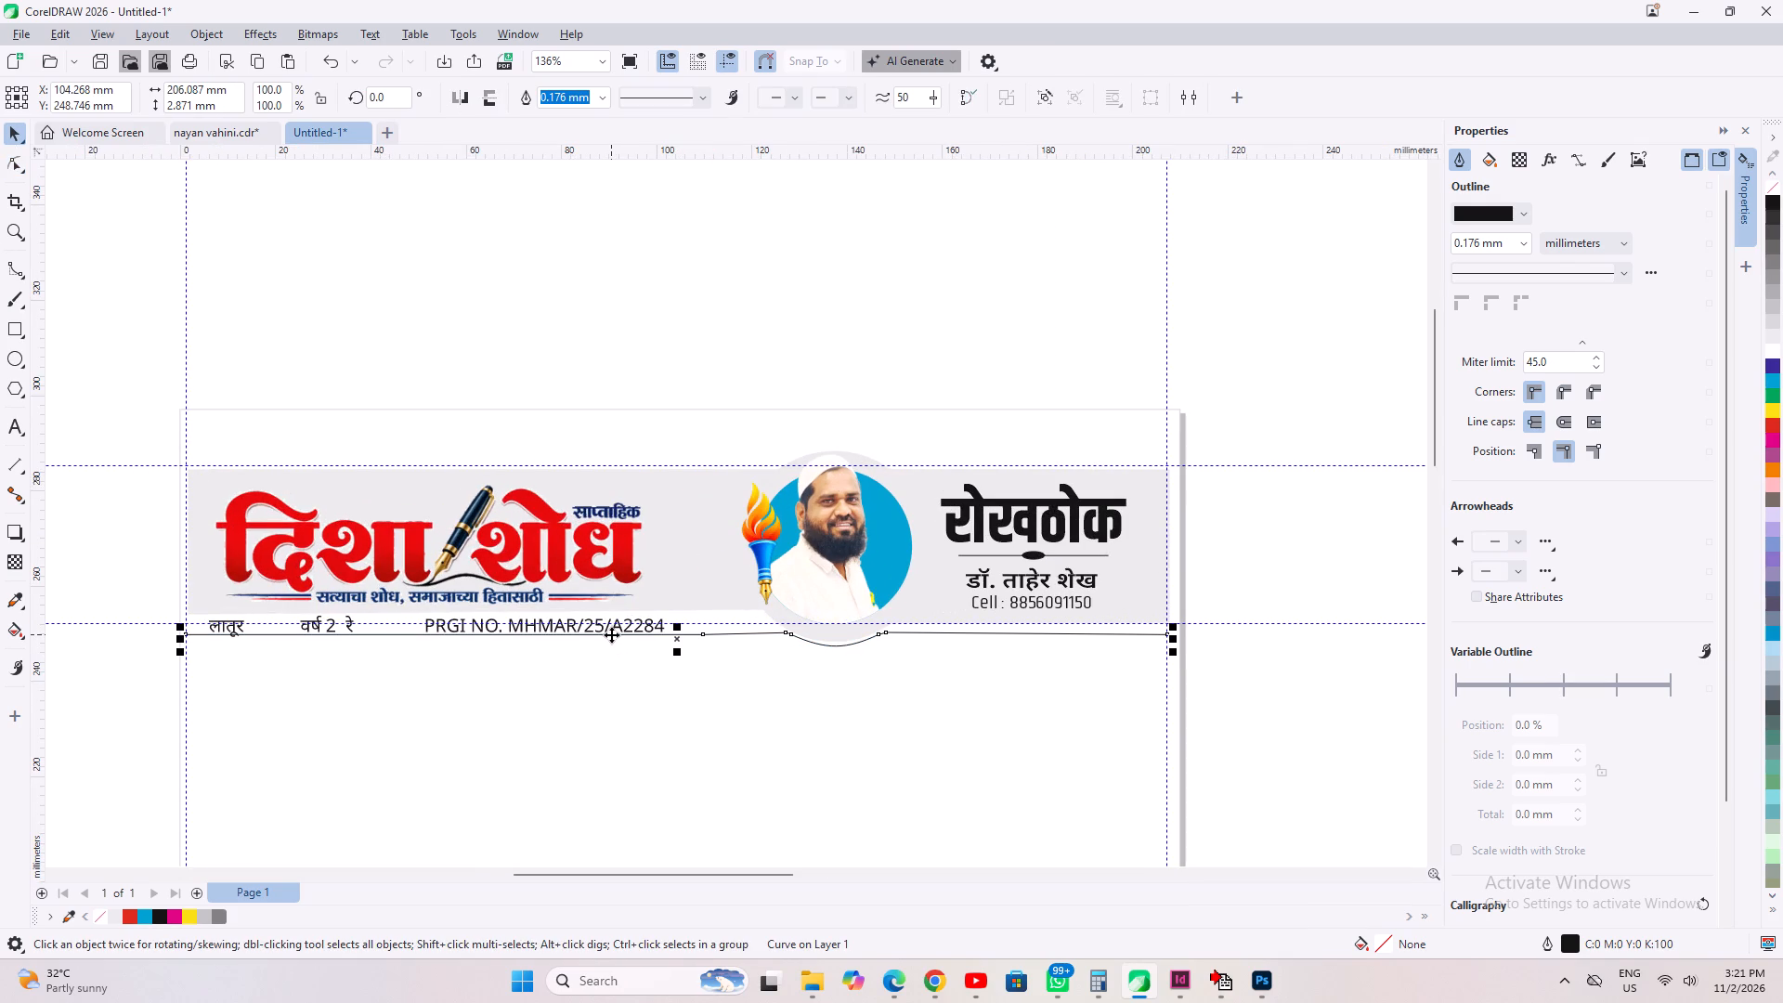
{"action": "key", "text": "Down"}
{"action": "key", "text": "Down"}
{"action": "key", "text": "Down"}
{"action": "key", "text": "Down"}
{"action": "key", "text": "Down"}
{"action": "key", "text": "Down"}
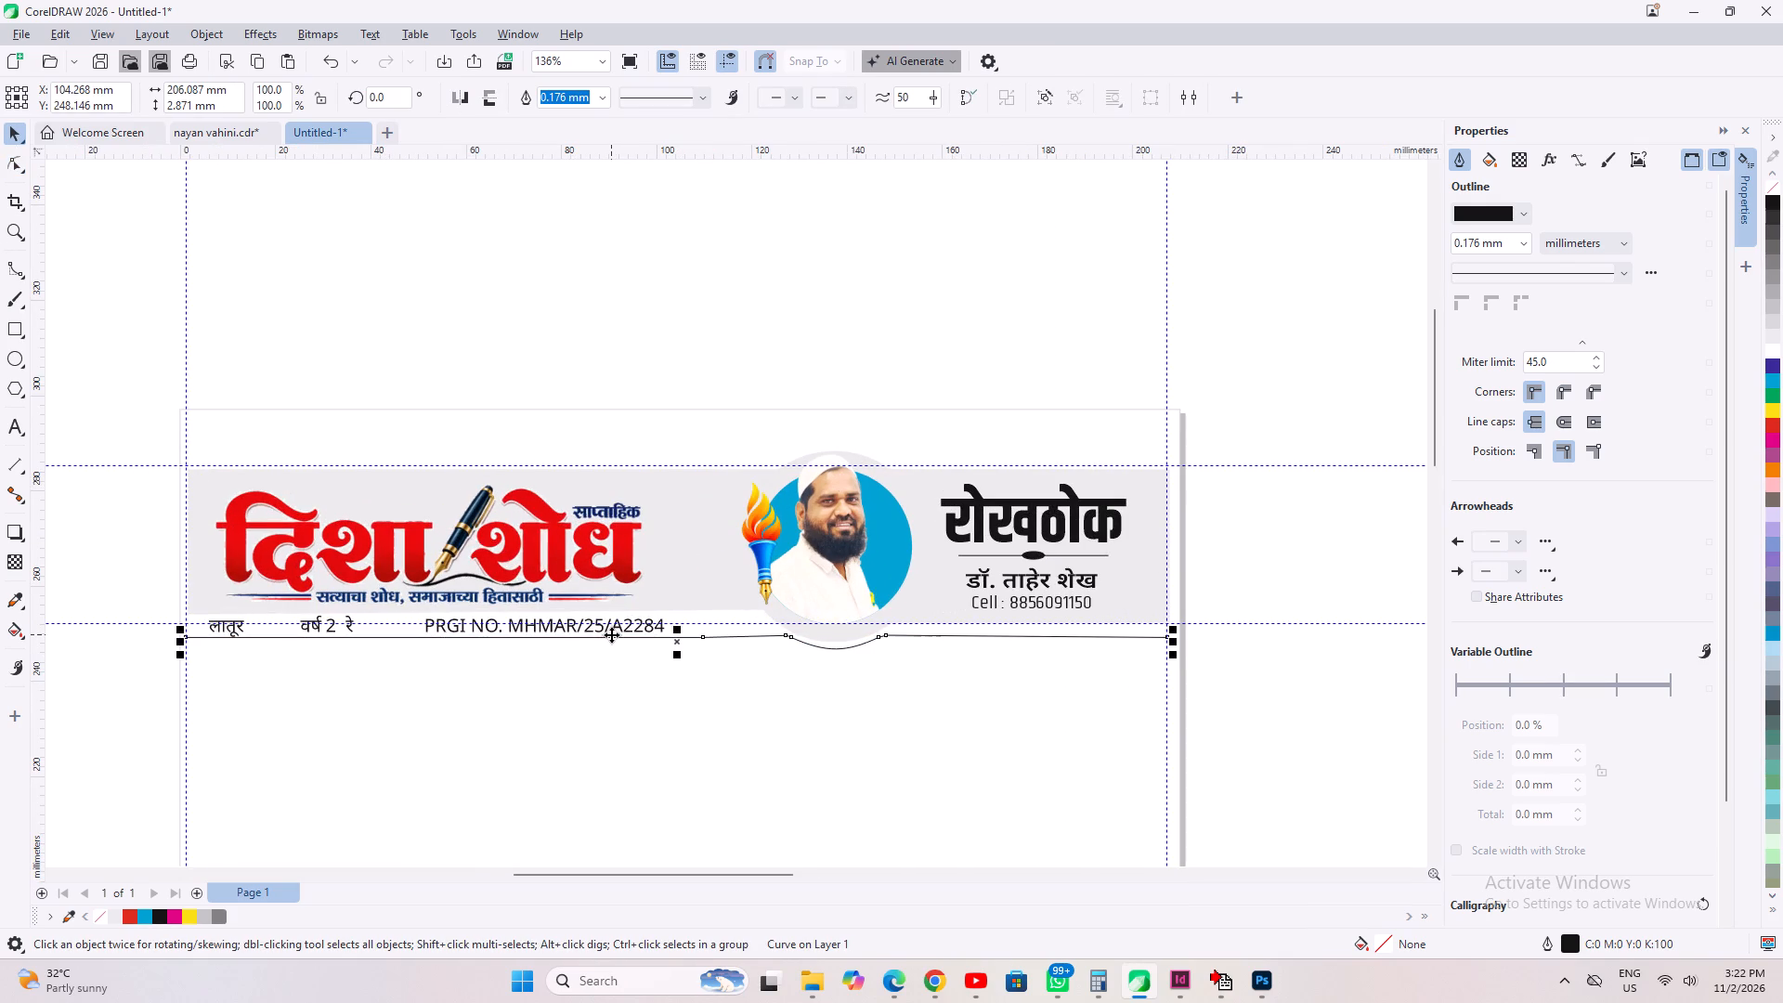
{"action": "key", "text": "Down"}
{"action": "left_click", "coordinate": [970, 777]}
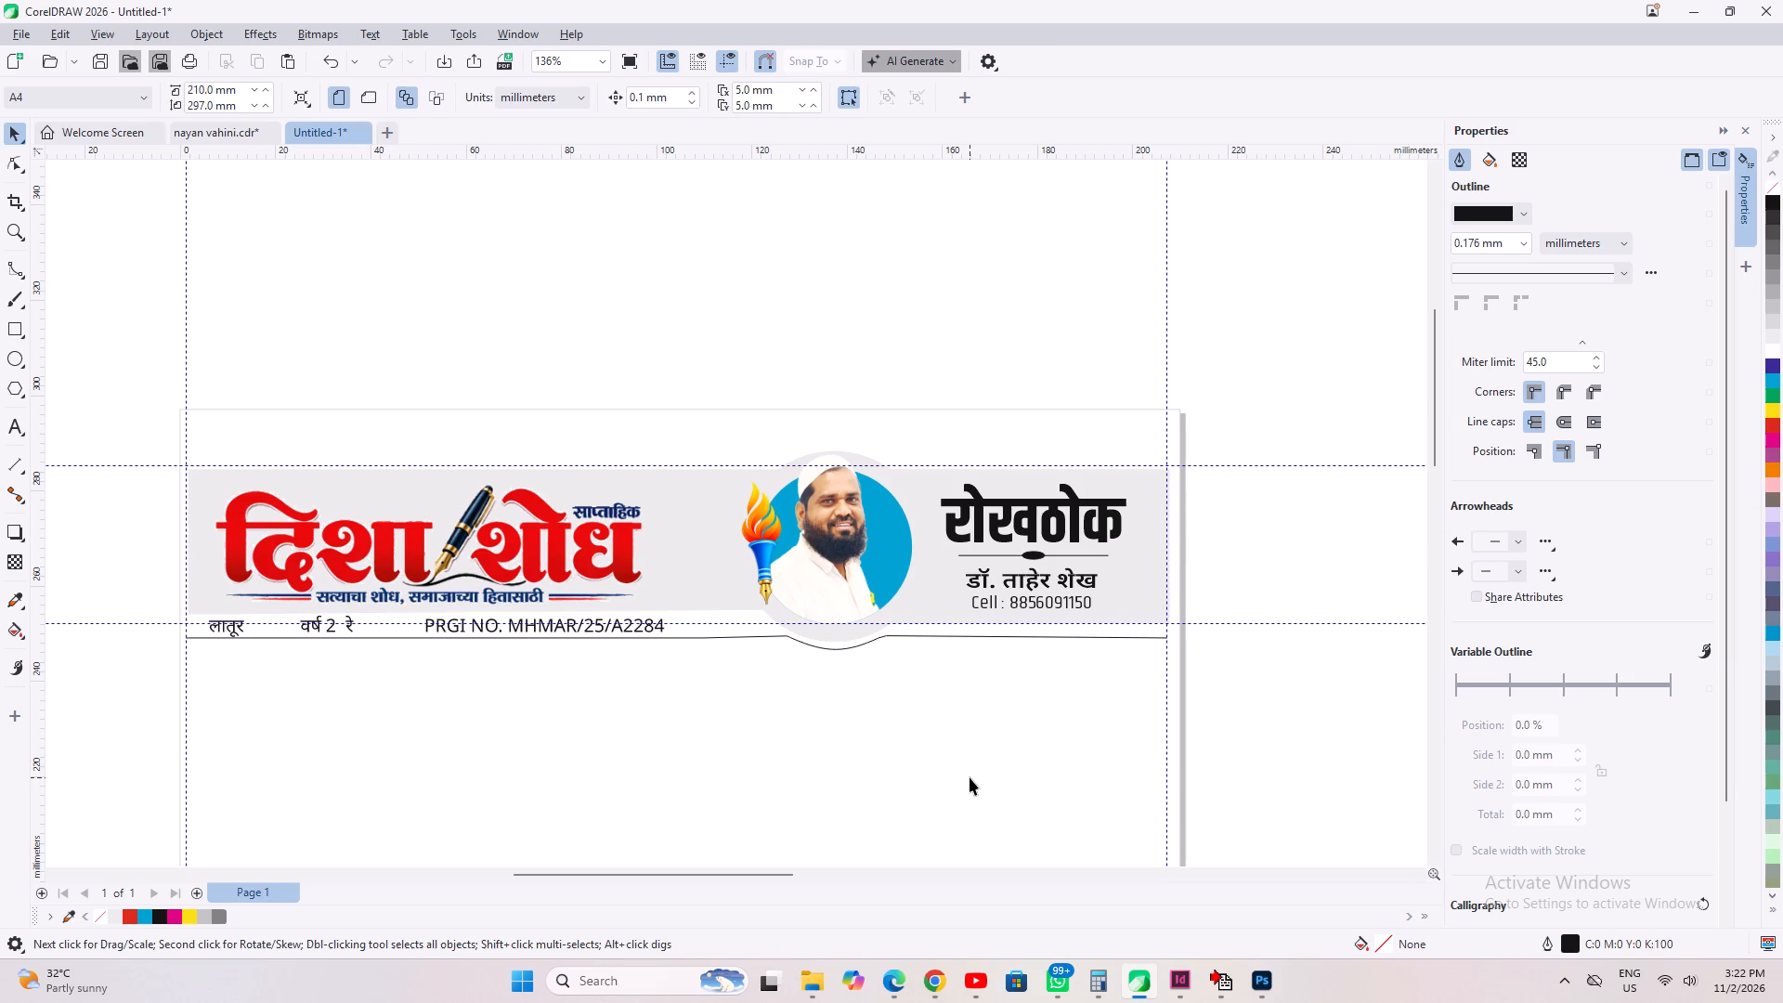
Delete all the rule's nodes from the ring crossing to its right end, leaving only the straight left part.
{"action": "left_click", "coordinate": [13, 159]}
{"action": "left_click", "coordinate": [800, 645], "text": "ctrl"}
{"action": "left_click", "coordinate": [794, 639], "text": "ctrl"}
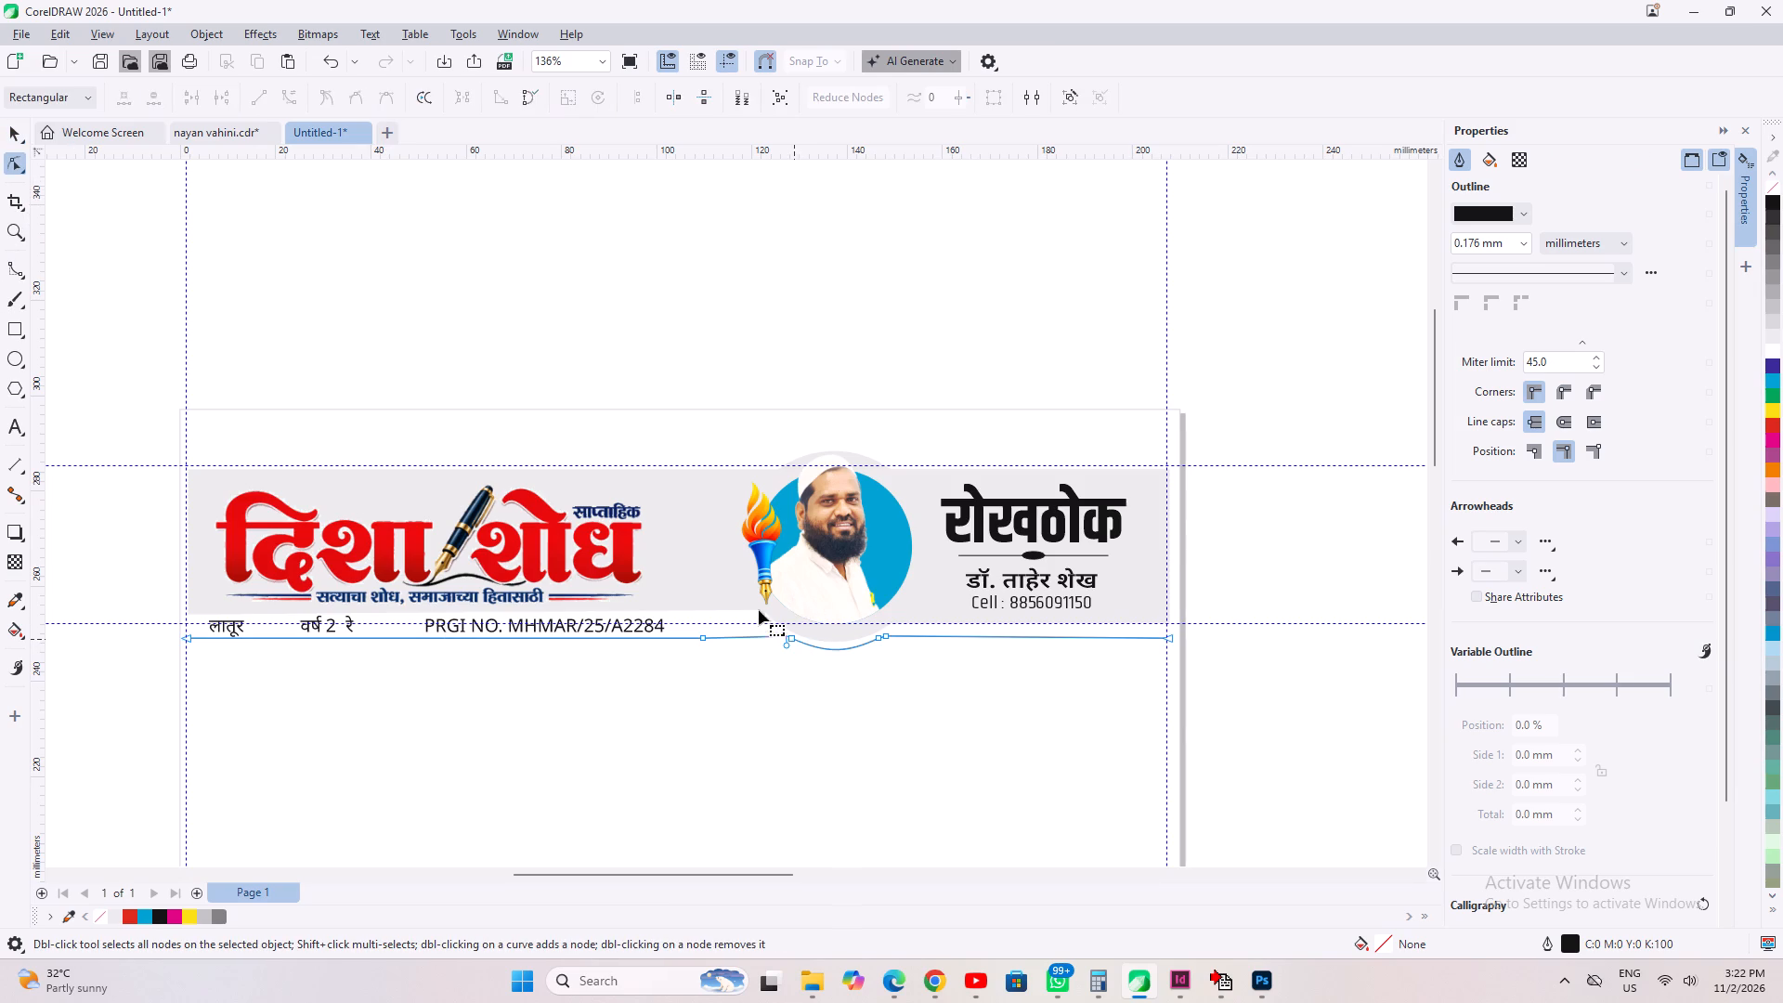
{"action": "left_click_drag", "start_coordinate": [772, 612], "coordinate": [1356, 723]}
{"action": "key", "text": "Delete"}
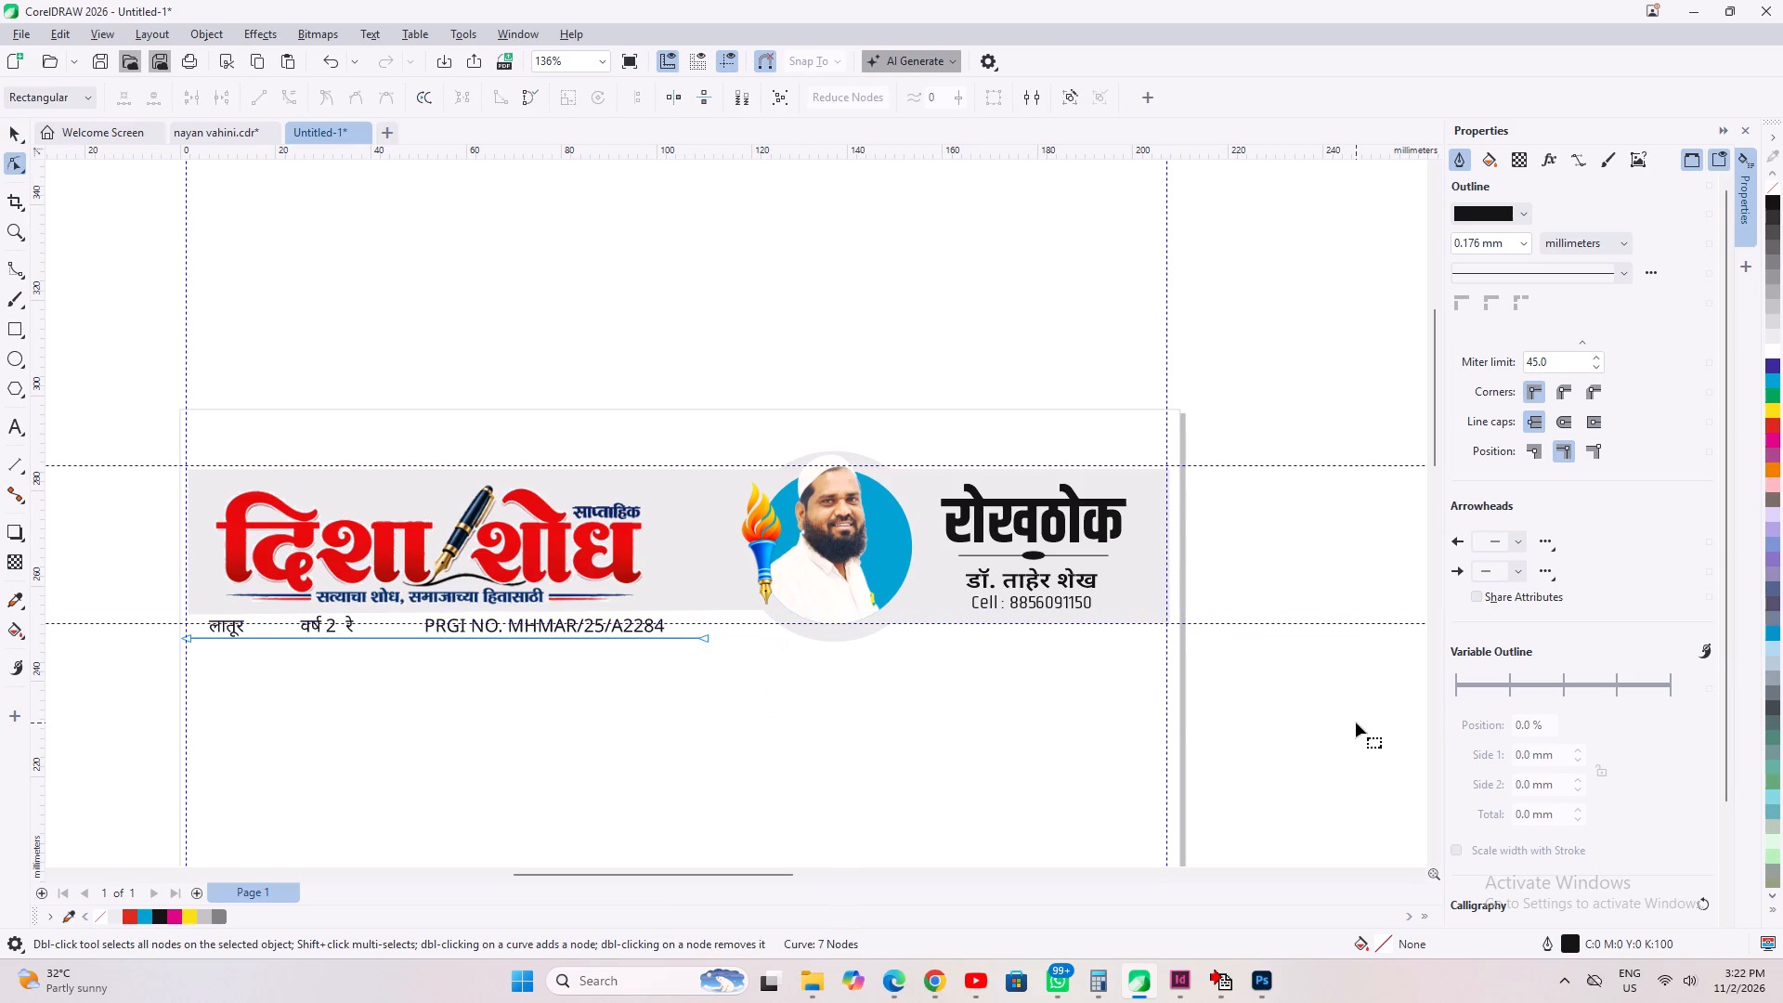
Stretch the remaining straight rule rightward into the portrait's ring, to about 129.5 mm long.
{"action": "scroll", "coordinate": [640, 587], "scroll_direction": "up", "scroll_amount": 5}
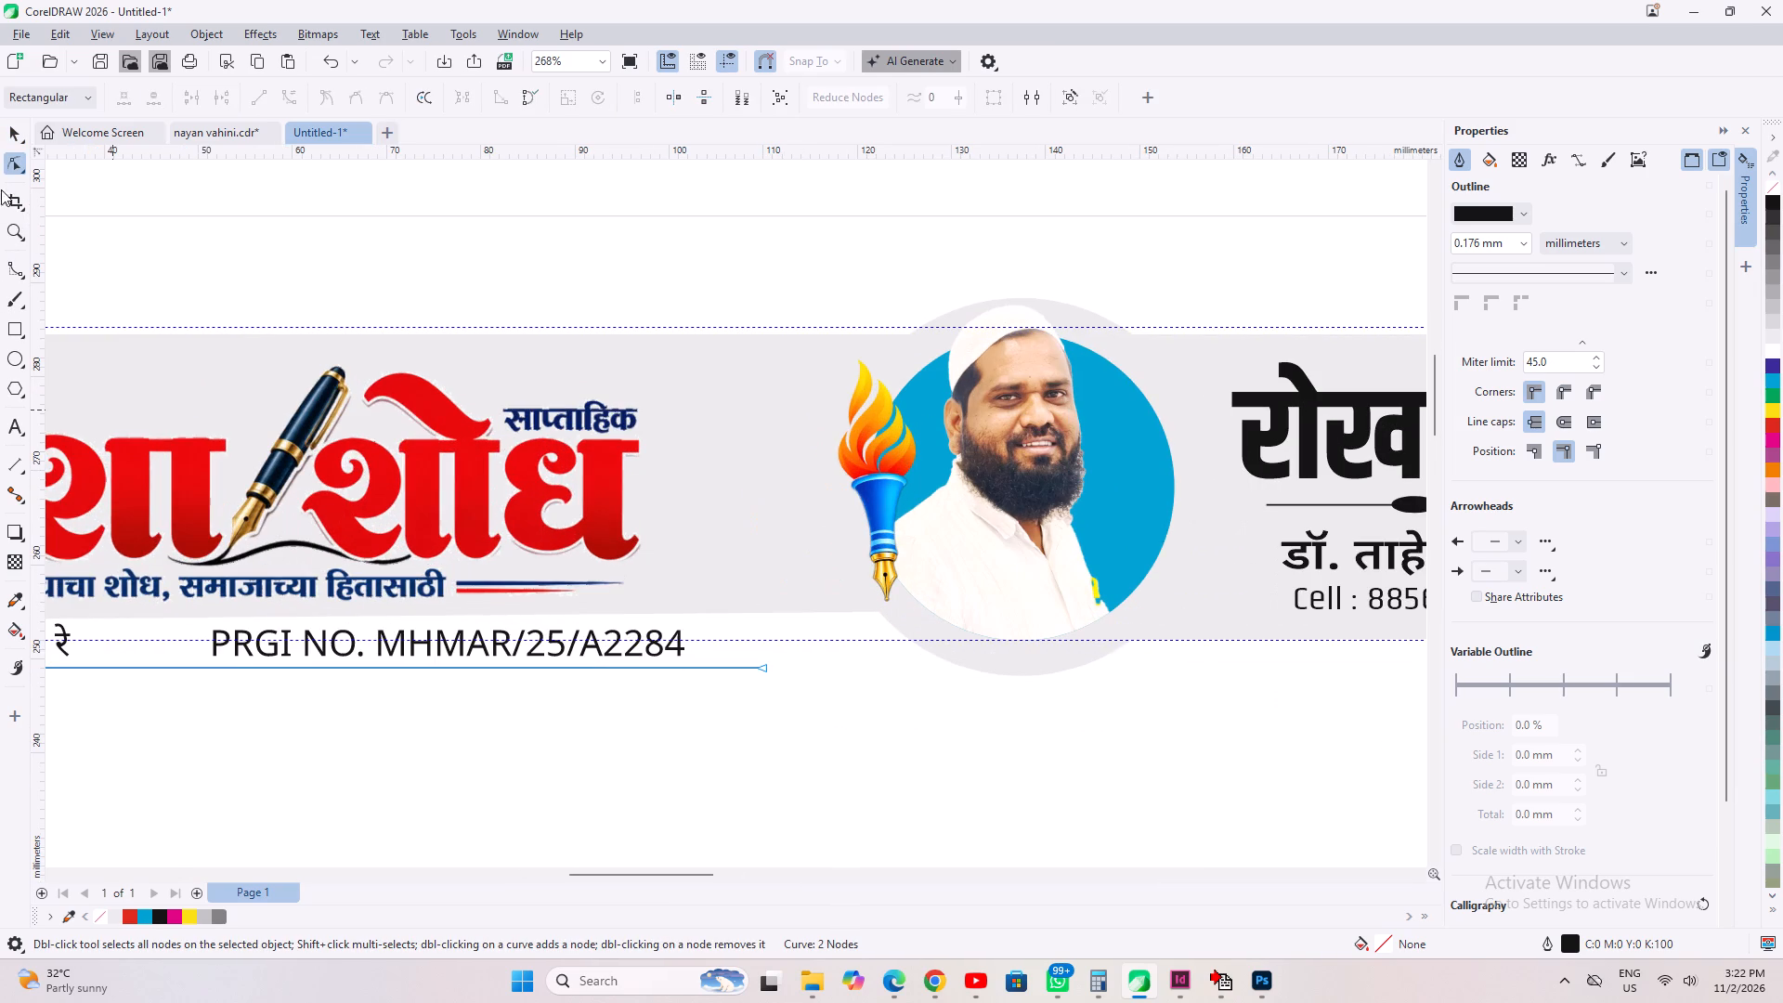
{"action": "left_click", "coordinate": [16, 134]}
{"action": "scroll", "coordinate": [779, 704], "scroll_direction": "up", "scroll_amount": 3}
{"action": "left_click_drag", "start_coordinate": [761, 650], "coordinate": [761, 650]}
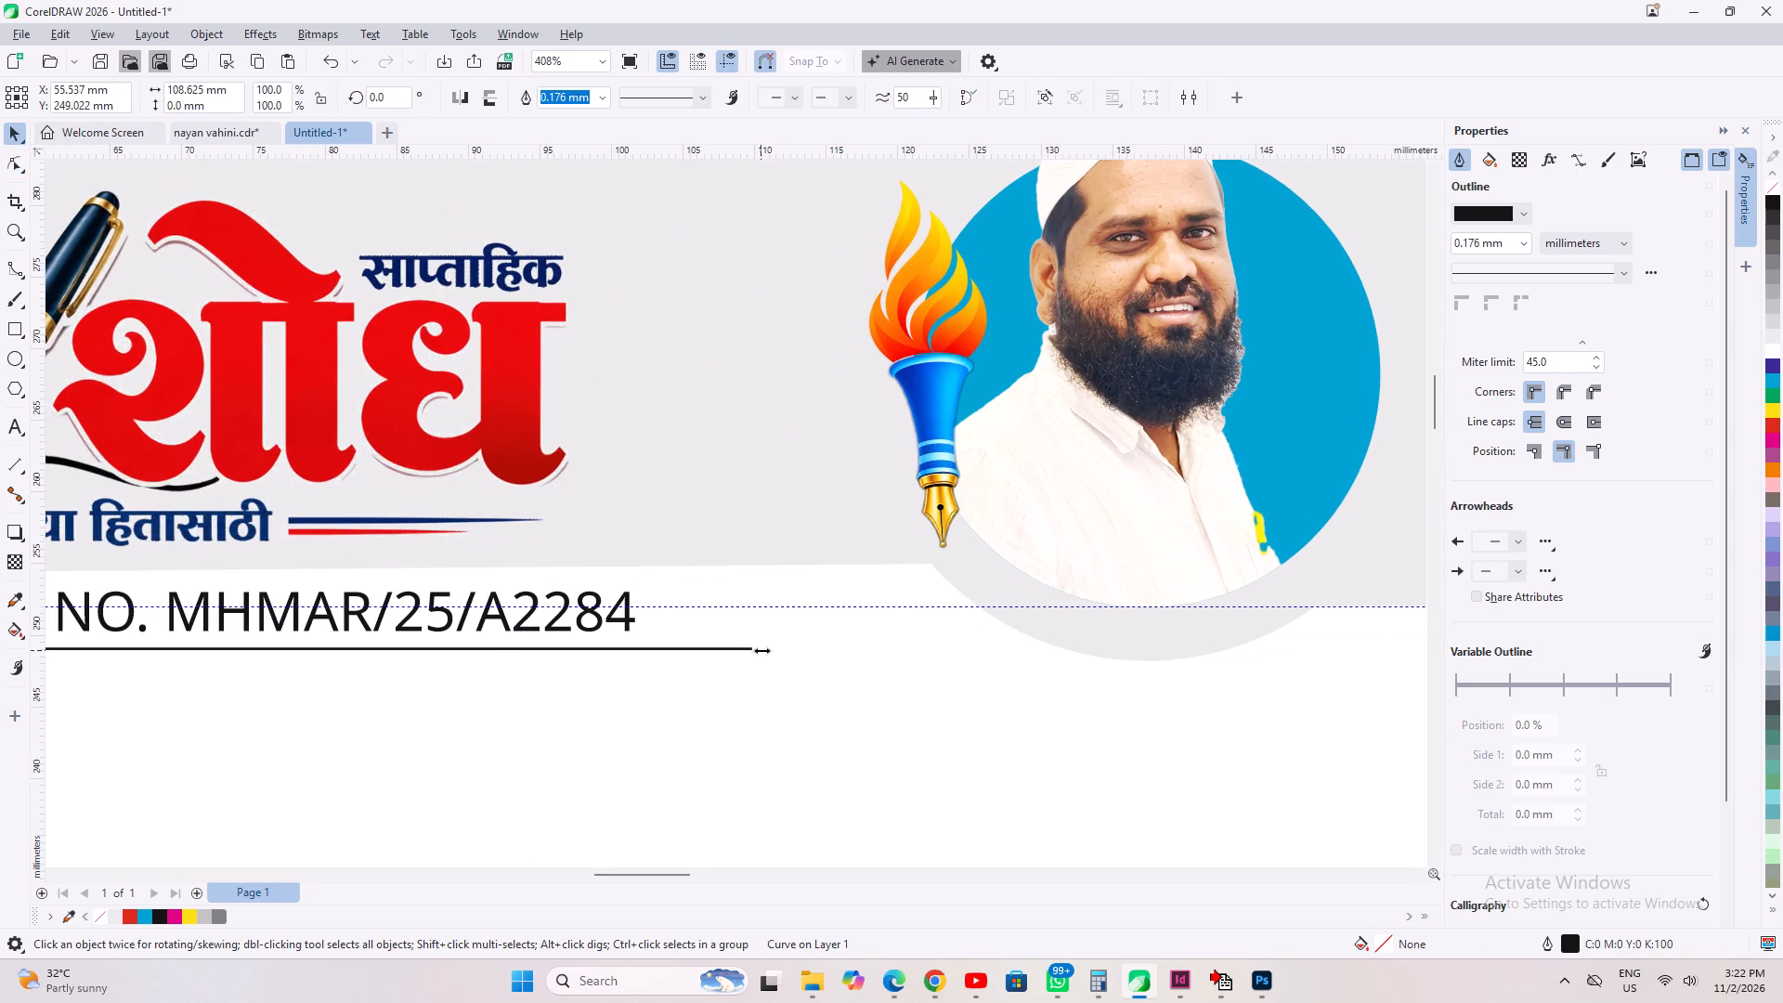
{"action": "left_click_drag", "start_coordinate": [761, 650], "coordinate": [1060, 698]}
{"action": "left_click", "coordinate": [1092, 783]}
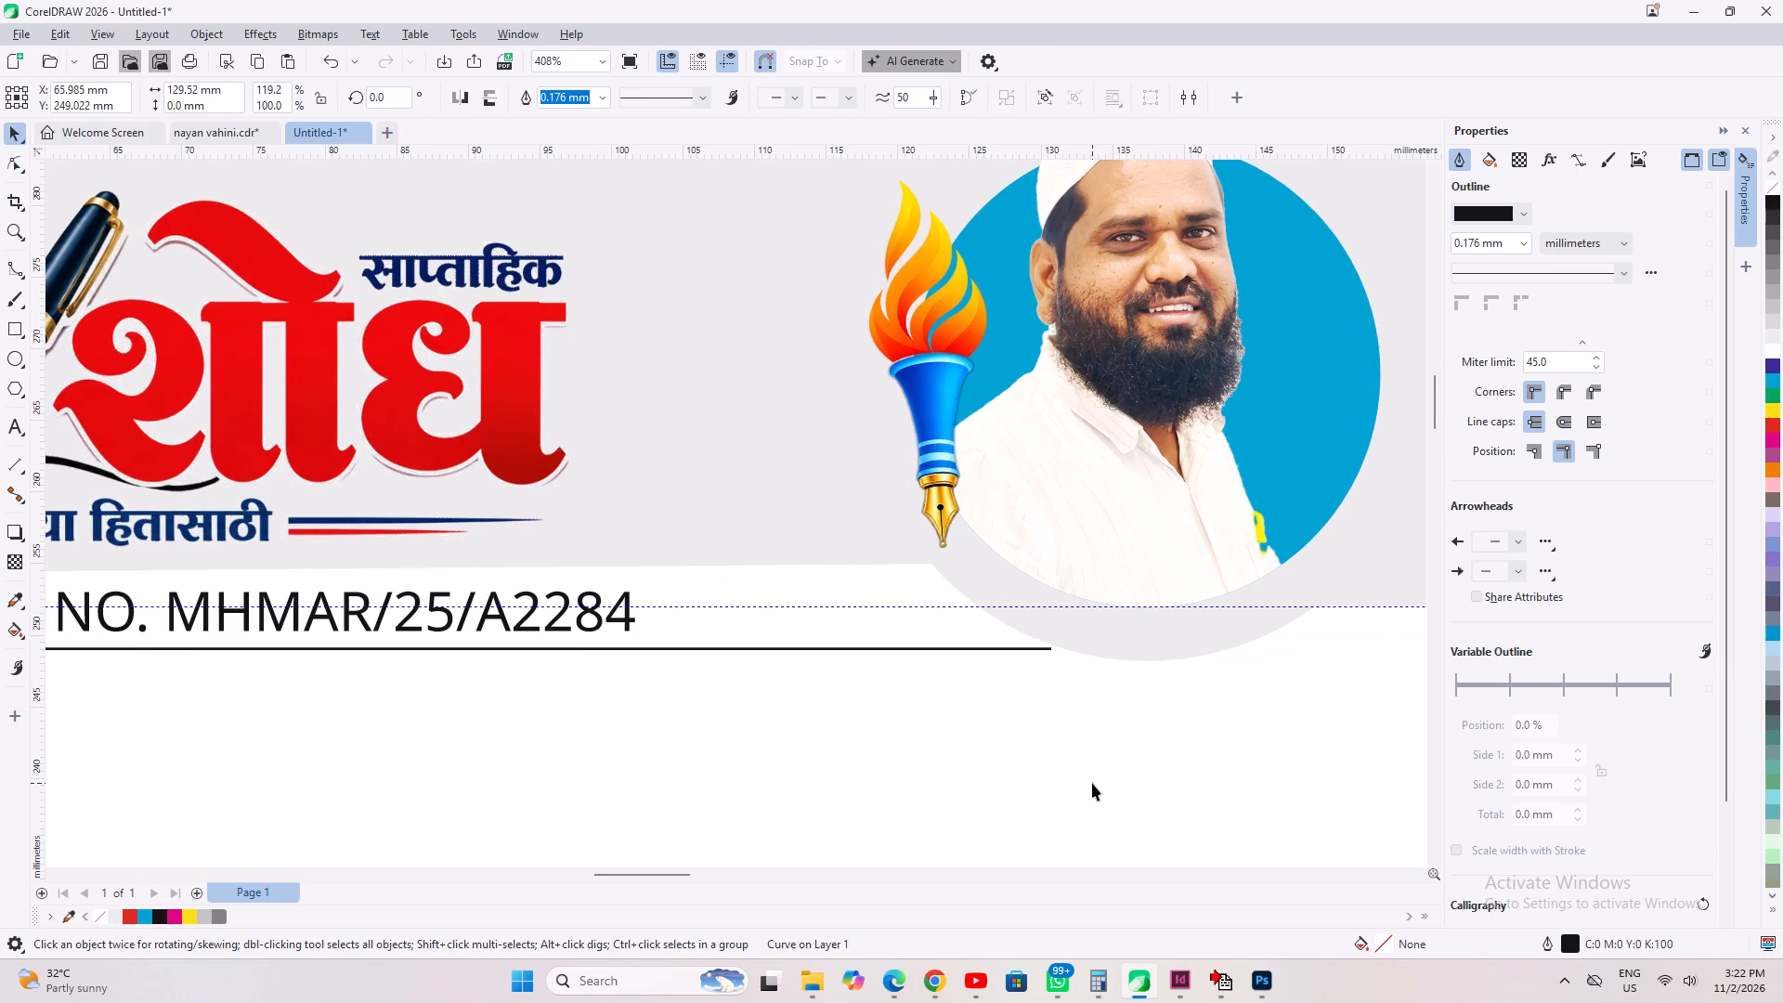
{"action": "scroll", "coordinate": [1056, 730], "scroll_direction": "down", "scroll_amount": 5}
{"action": "left_click", "coordinate": [823, 735]}
{"action": "scroll", "coordinate": [637, 502], "scroll_direction": "down", "scroll_amount": 4}
{"action": "left_click", "coordinate": [748, 801]}
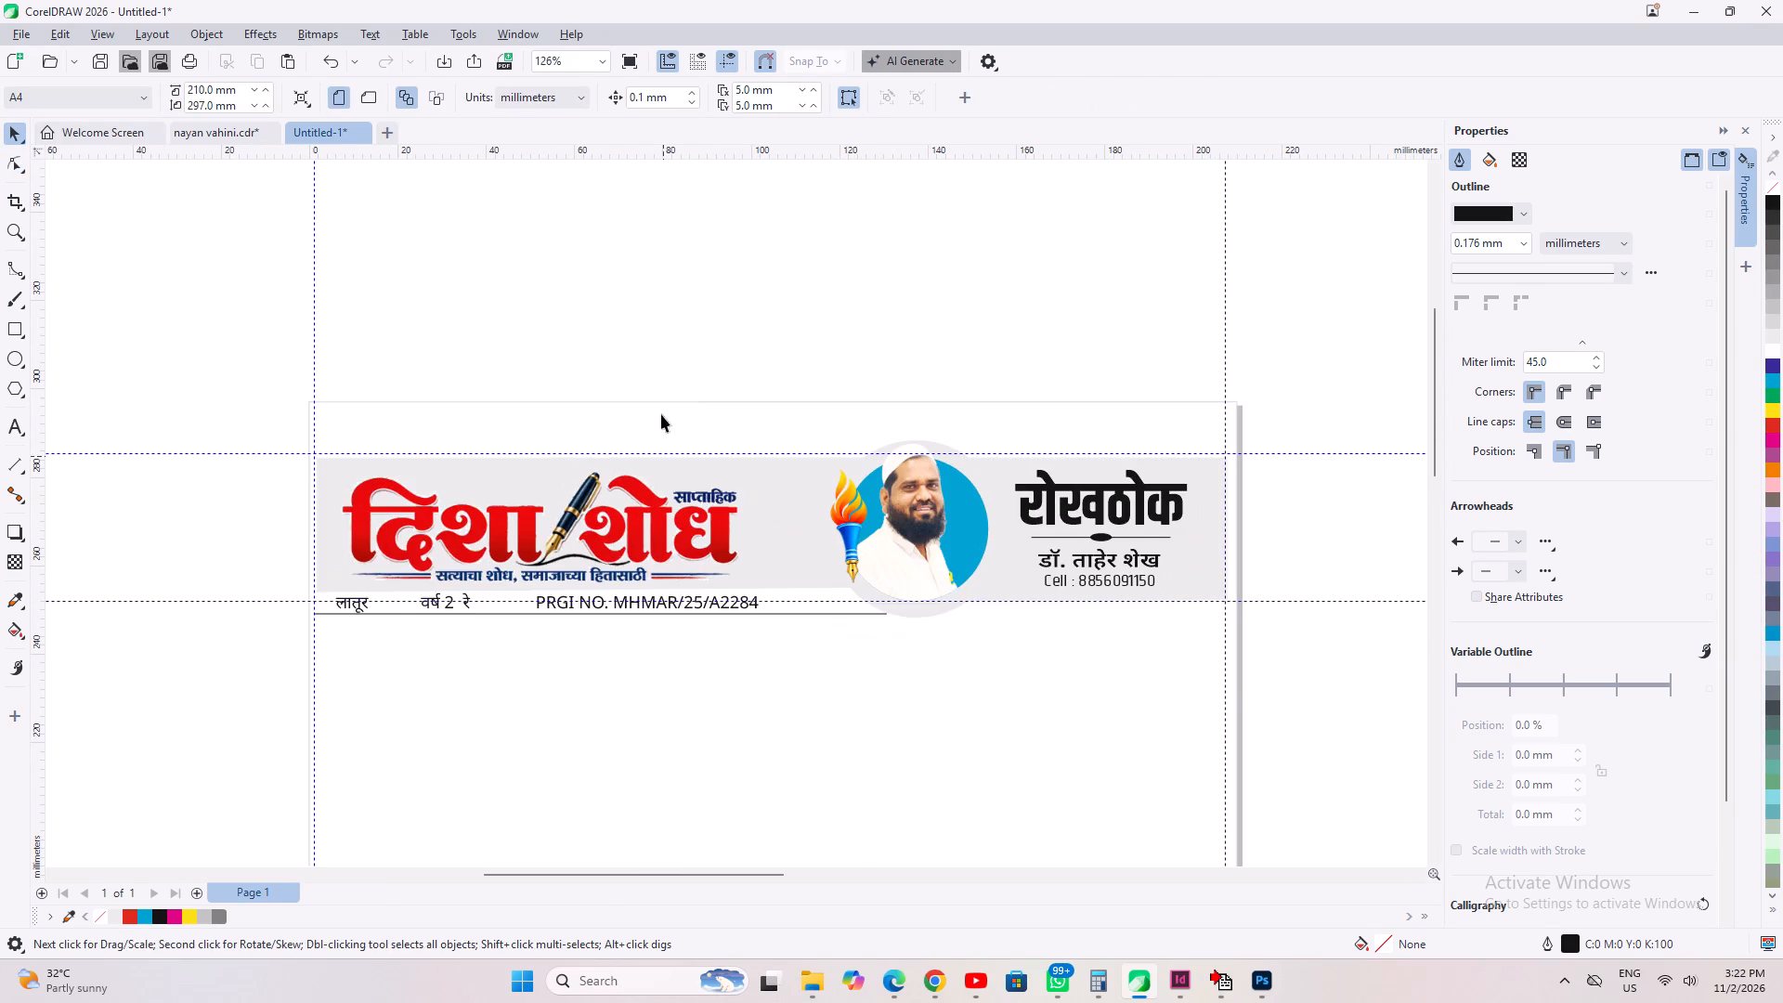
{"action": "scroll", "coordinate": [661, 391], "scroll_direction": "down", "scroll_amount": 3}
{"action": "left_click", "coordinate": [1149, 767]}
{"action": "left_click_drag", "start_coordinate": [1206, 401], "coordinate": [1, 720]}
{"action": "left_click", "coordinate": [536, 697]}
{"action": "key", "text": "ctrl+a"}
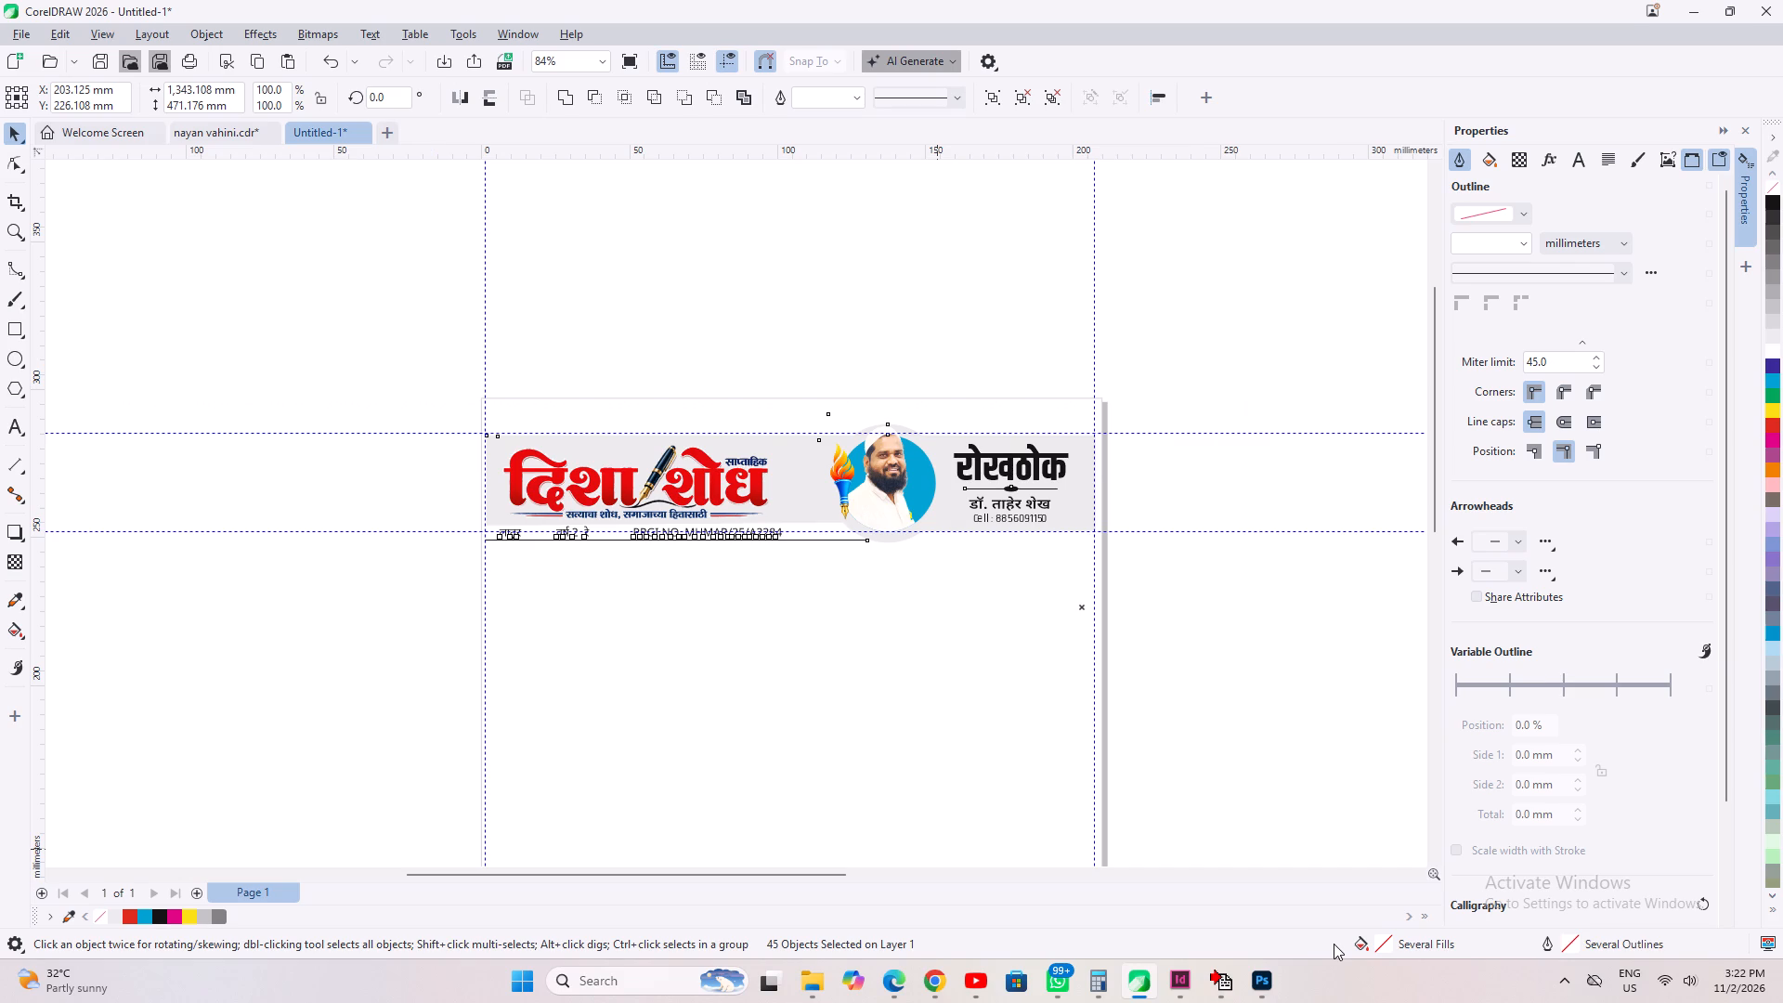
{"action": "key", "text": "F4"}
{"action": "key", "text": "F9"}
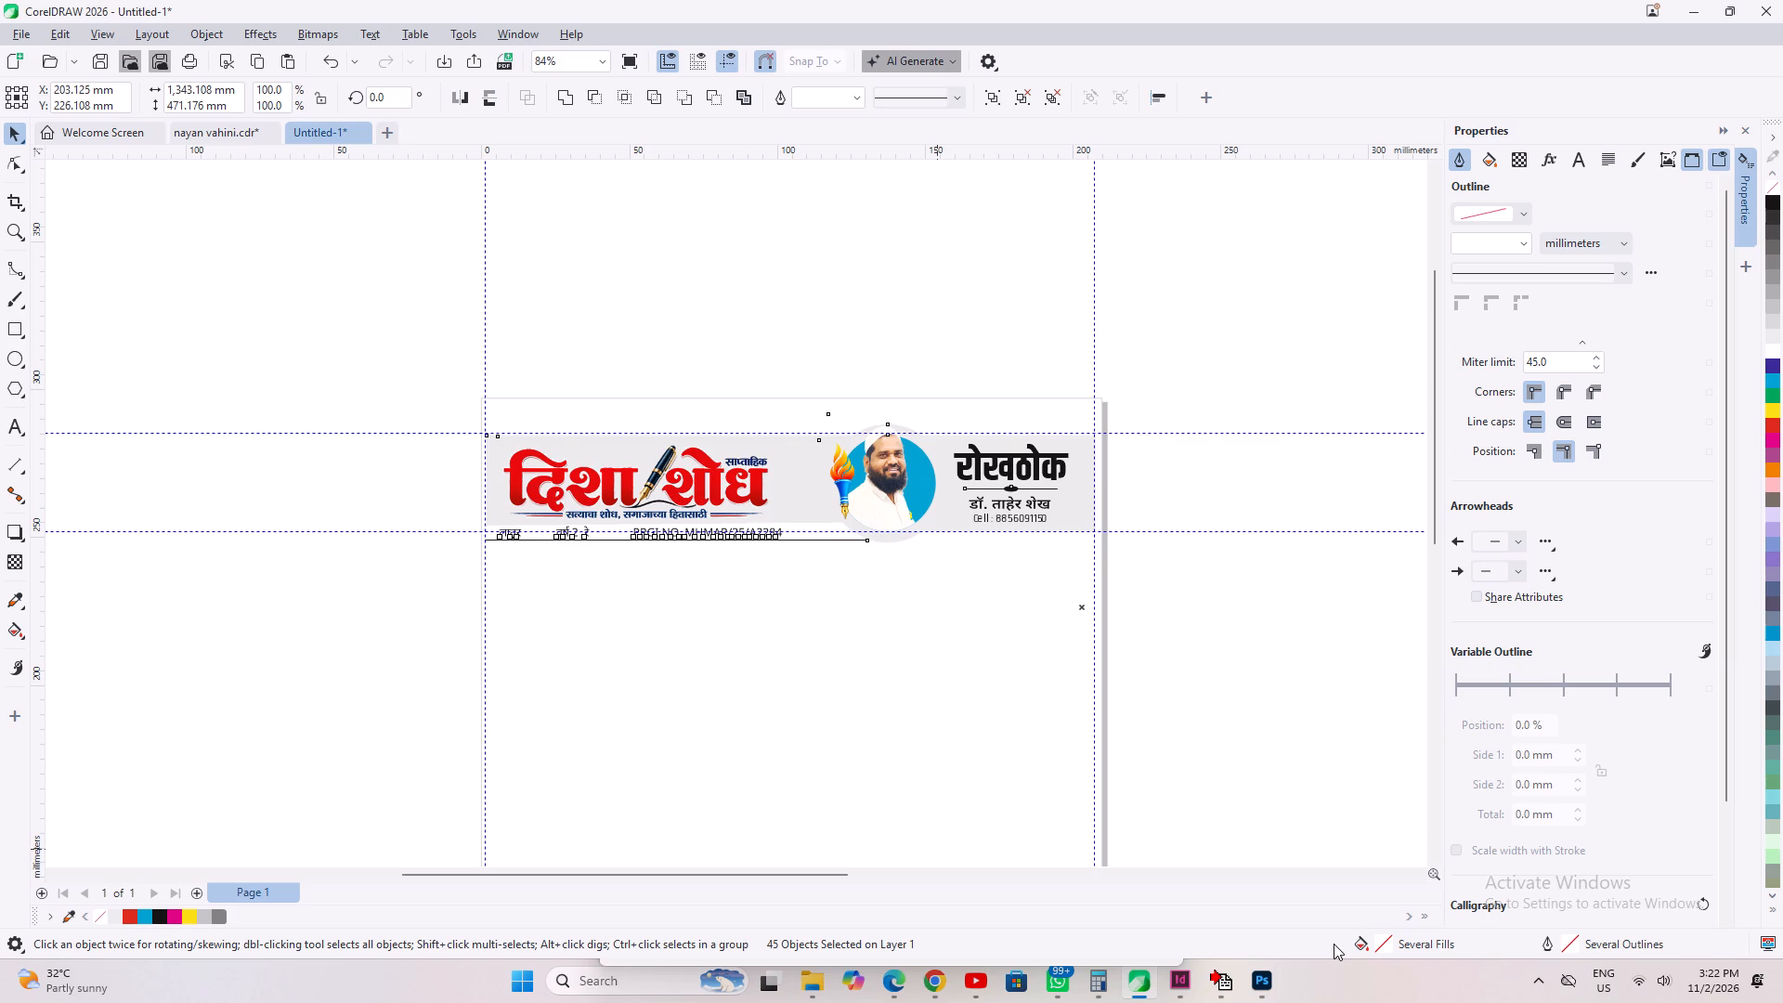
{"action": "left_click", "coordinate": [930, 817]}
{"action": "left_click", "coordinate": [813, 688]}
Enlarge and widen the दिशा शोध logo image to about 115.6 mm wide and 34.9 mm tall.
{"action": "scroll", "coordinate": [492, 360], "scroll_direction": "up", "scroll_amount": 4}
{"action": "left_click", "coordinate": [672, 575]}
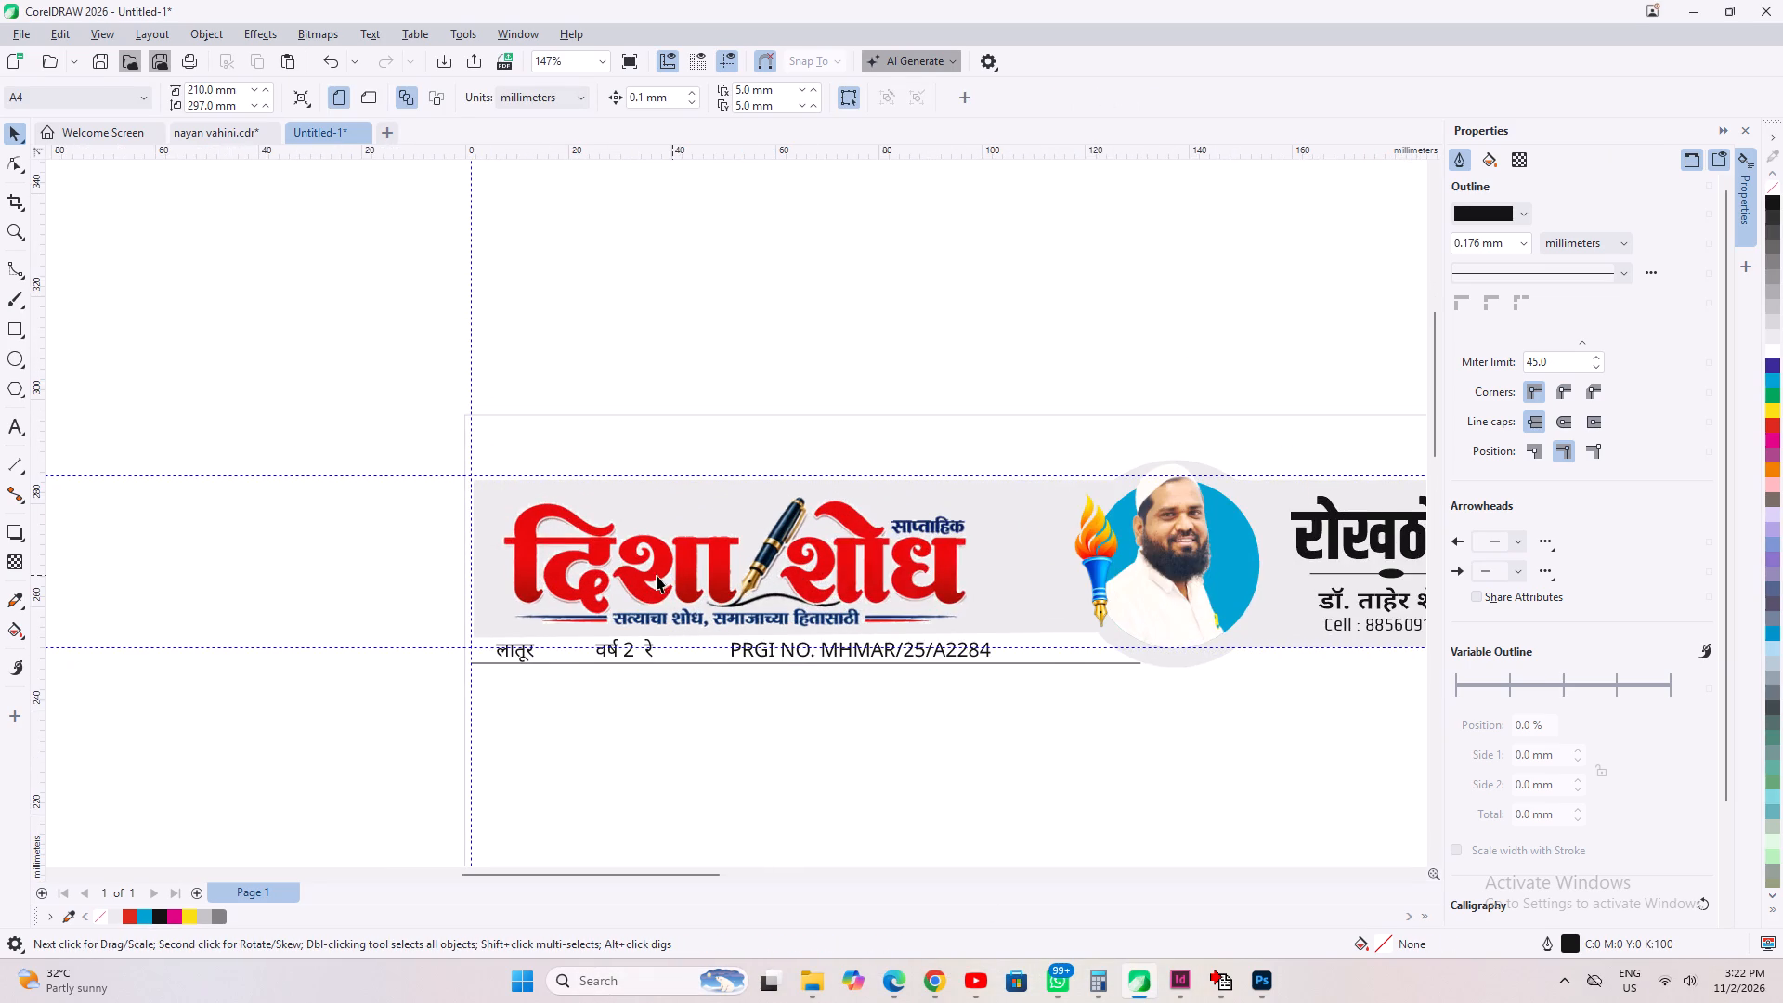
{"action": "scroll", "coordinate": [657, 575], "scroll_direction": "up", "scroll_amount": 1}
{"action": "left_click_drag", "start_coordinate": [654, 561], "coordinate": [653, 549]}
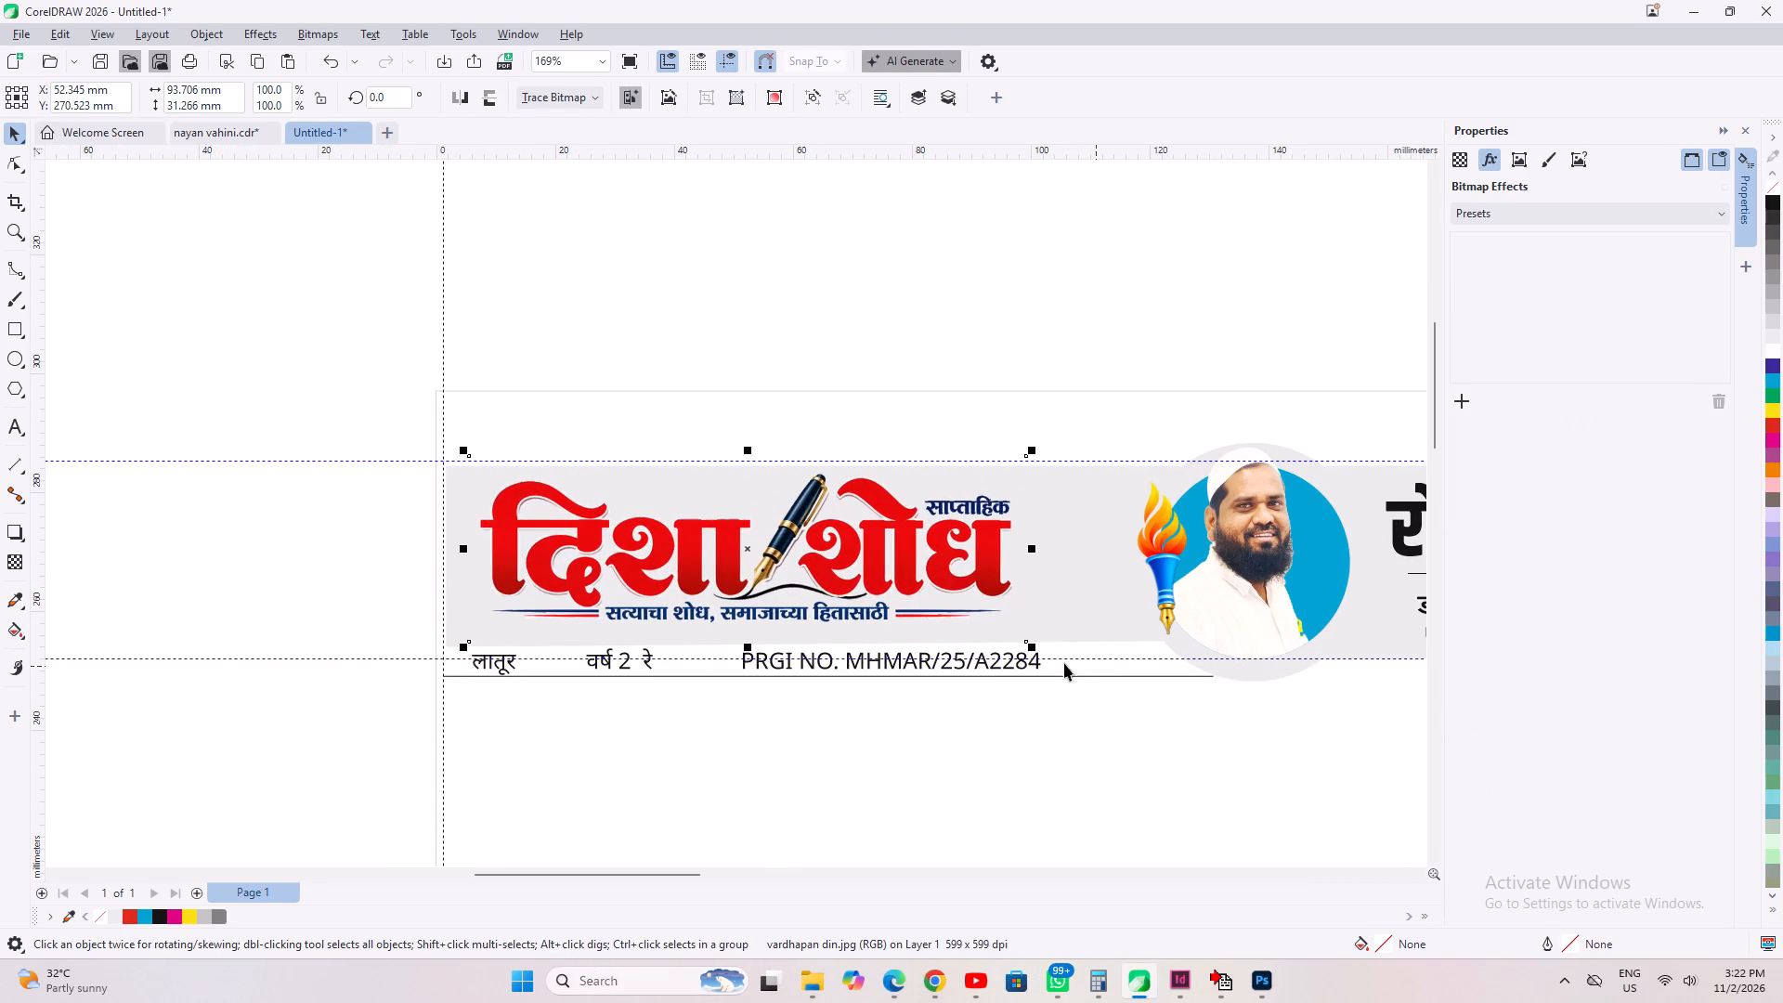
{"action": "left_click_drag", "start_coordinate": [1037, 648], "coordinate": [1076, 668], "text": "shift"}
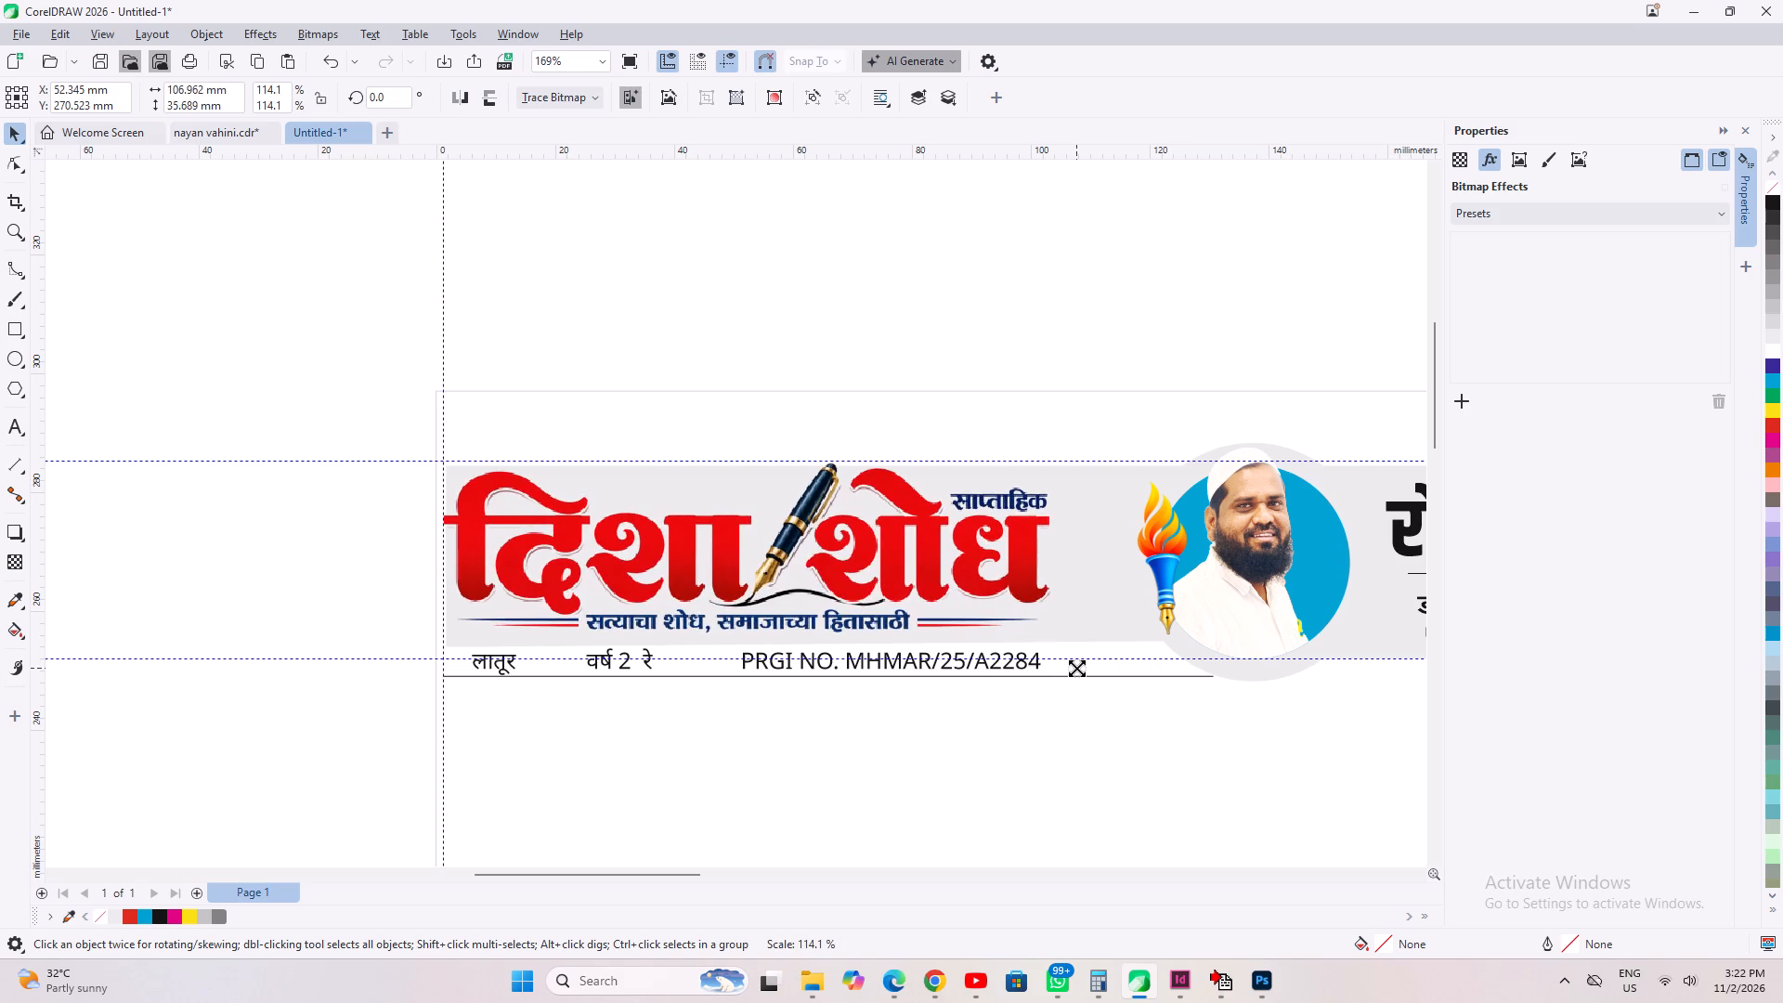
{"action": "left_click_drag", "start_coordinate": [1076, 668], "coordinate": [1069, 668], "text": "shift"}
{"action": "left_click_drag", "start_coordinate": [1067, 549], "coordinate": [1139, 564]}
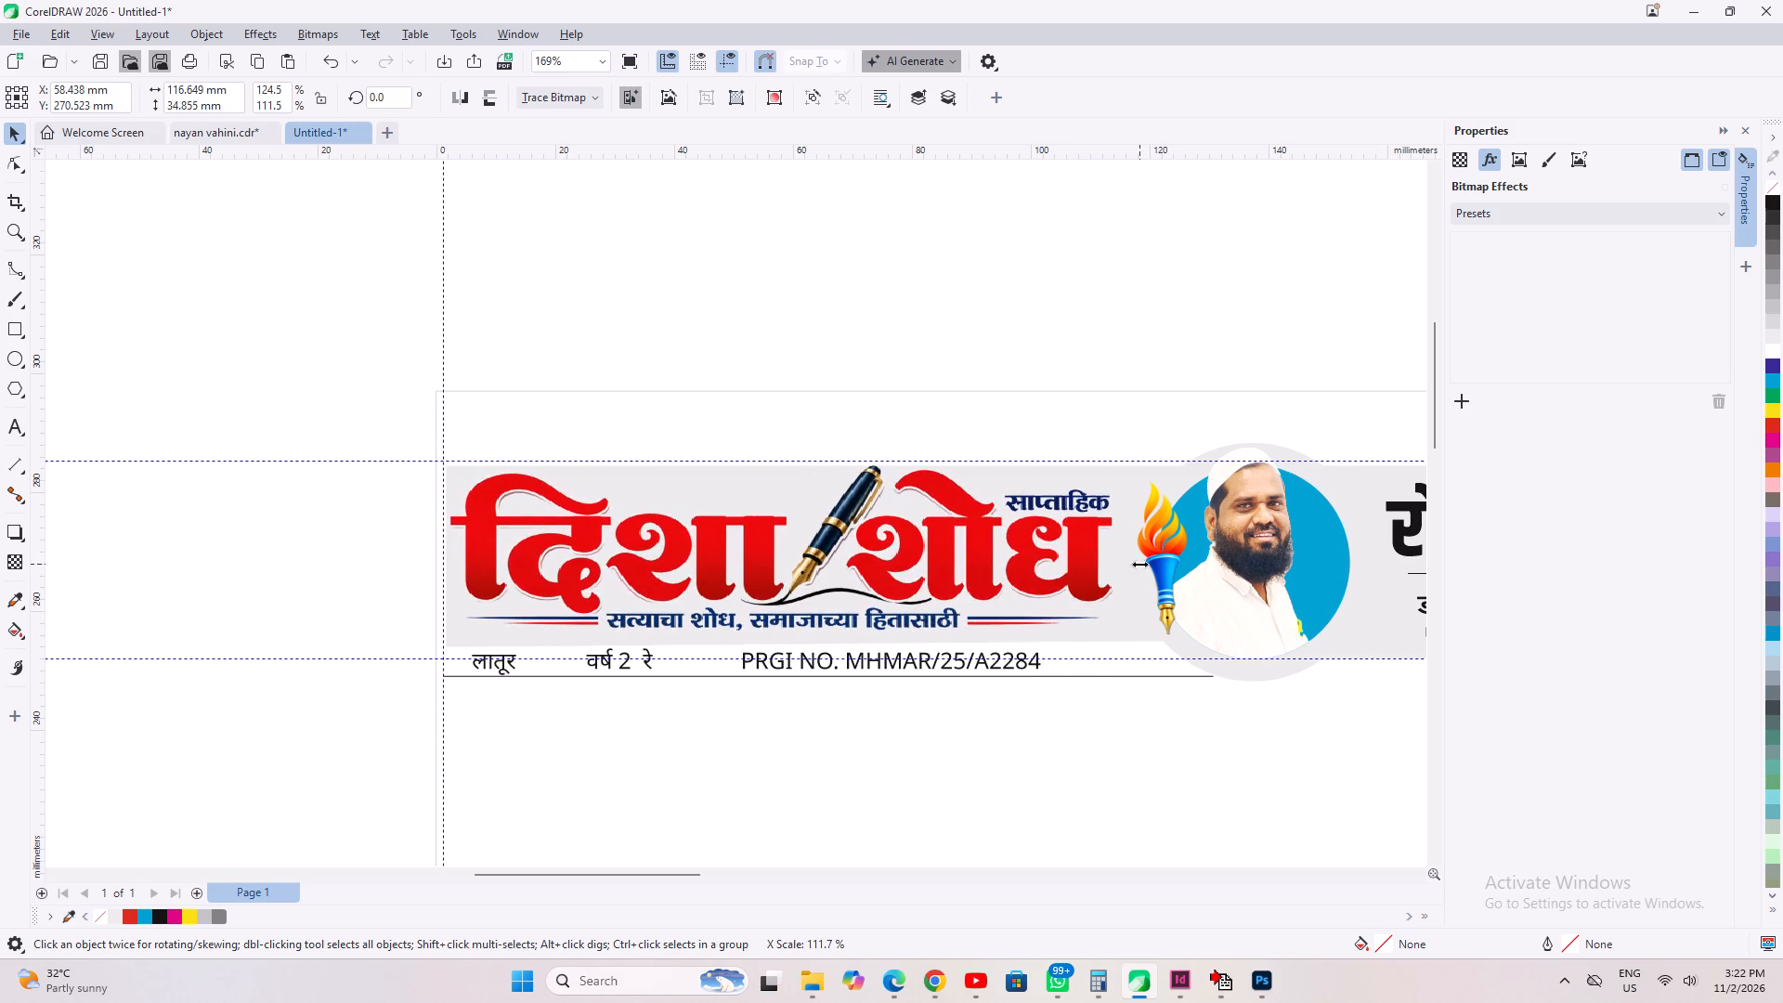
{"action": "left_click_drag", "start_coordinate": [1139, 564], "coordinate": [1133, 564]}
{"action": "left_click", "coordinate": [983, 837]}
Review the page layout alongside the reference newspaper pages placed beside it.
{"action": "scroll", "coordinate": [480, 457], "scroll_direction": "down", "scroll_amount": 5}
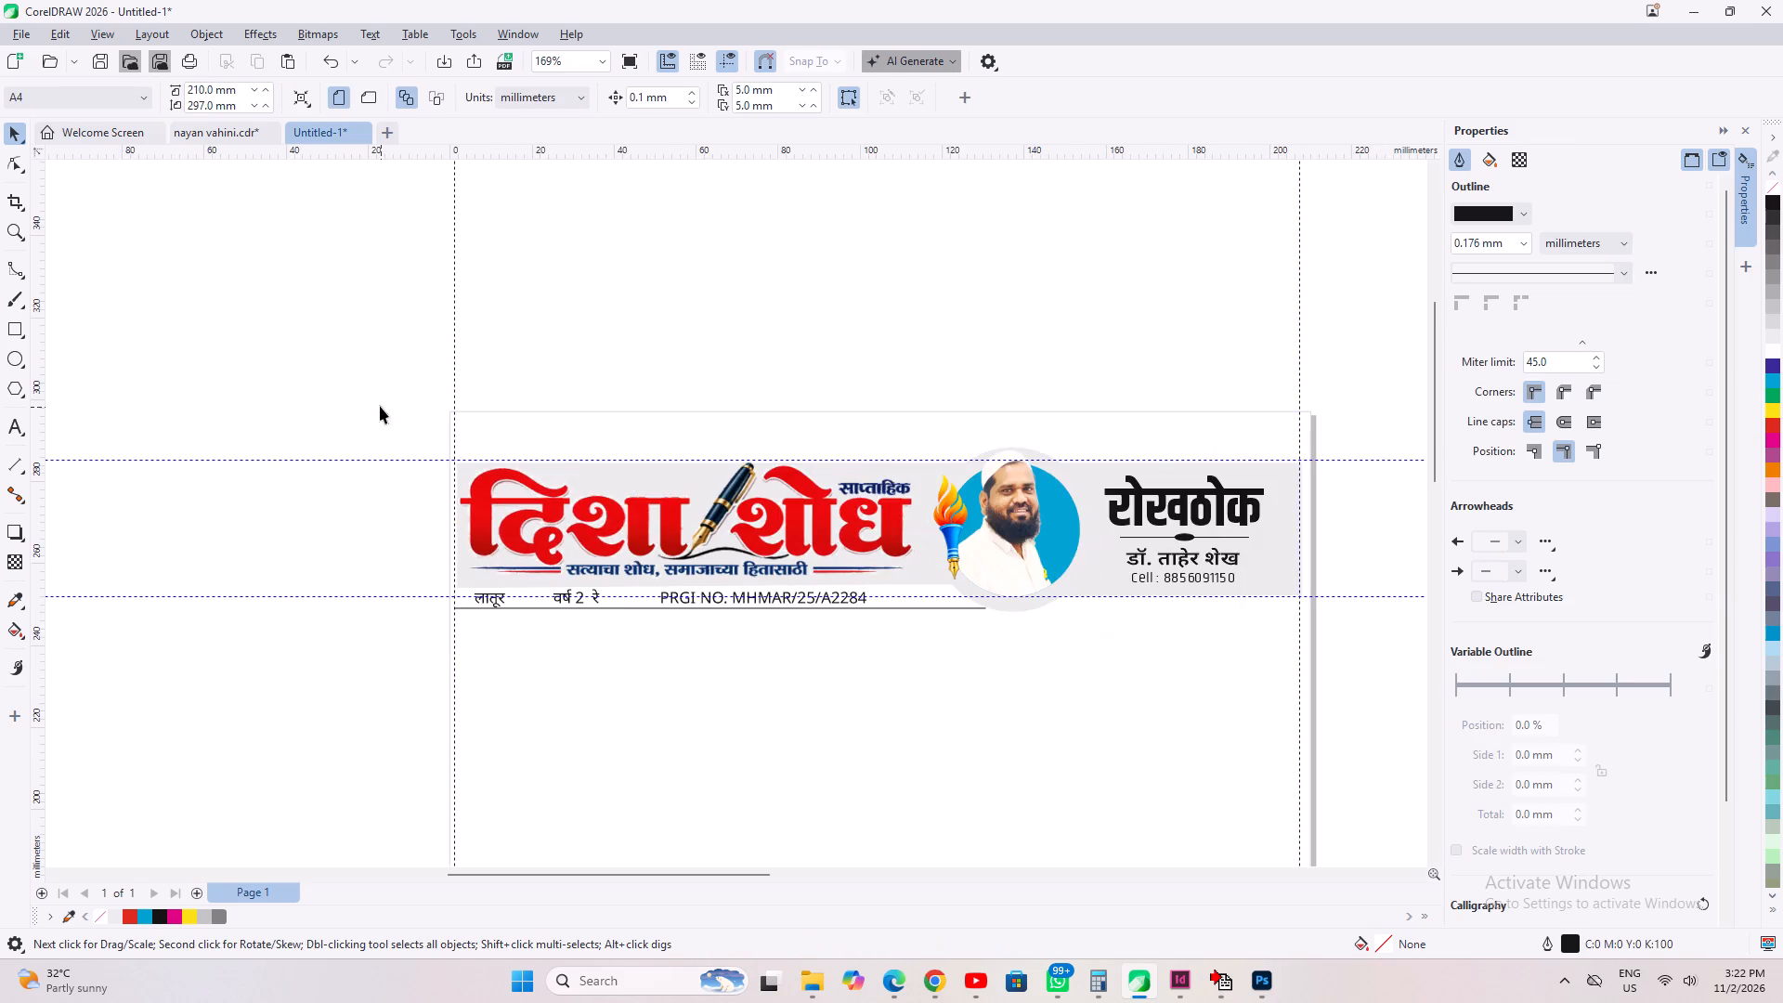
{"action": "scroll", "coordinate": [380, 406], "scroll_direction": "down", "scroll_amount": 2}
{"action": "scroll", "coordinate": [388, 586], "scroll_direction": "down", "scroll_amount": 4}
{"action": "scroll", "coordinate": [449, 640], "scroll_direction": "down", "scroll_amount": 6}
{"action": "scroll", "coordinate": [559, 489], "scroll_direction": "down", "scroll_amount": 1}
{"action": "scroll", "coordinate": [657, 876], "scroll_direction": "up", "scroll_amount": 2}
{"action": "scroll", "coordinate": [427, 523], "scroll_direction": "up", "scroll_amount": 3}
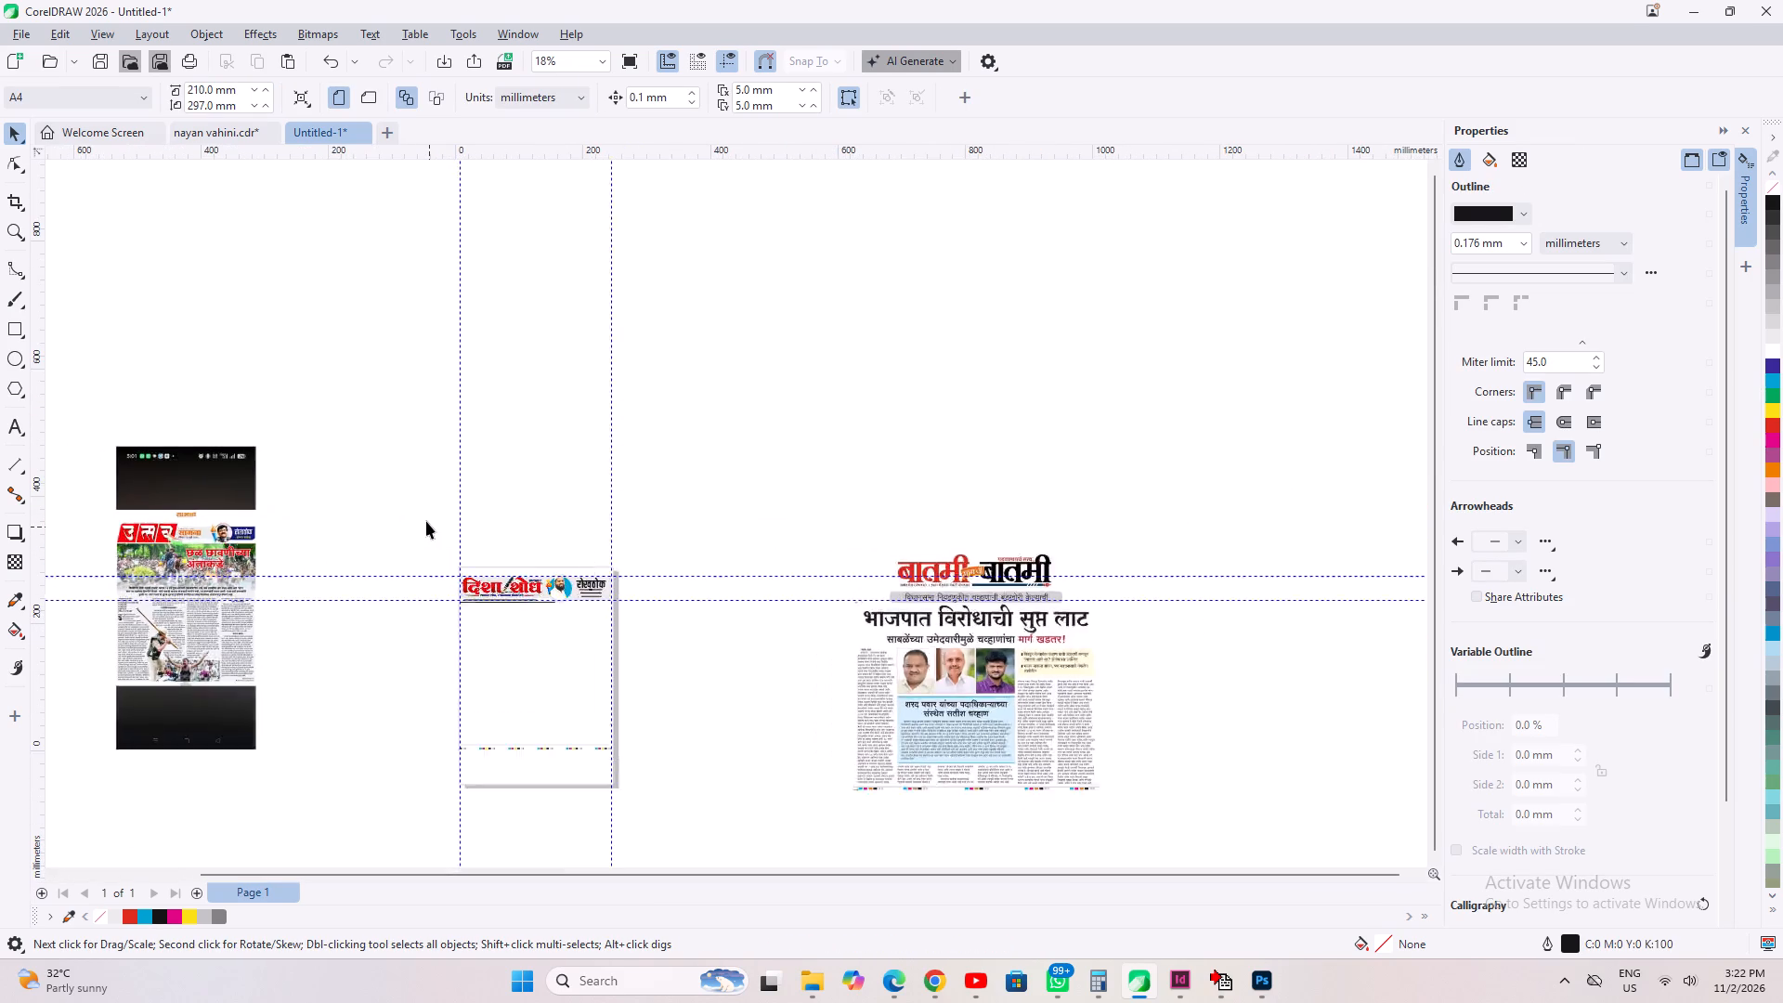
{"action": "scroll", "coordinate": [426, 521], "scroll_direction": "up", "scroll_amount": 1}
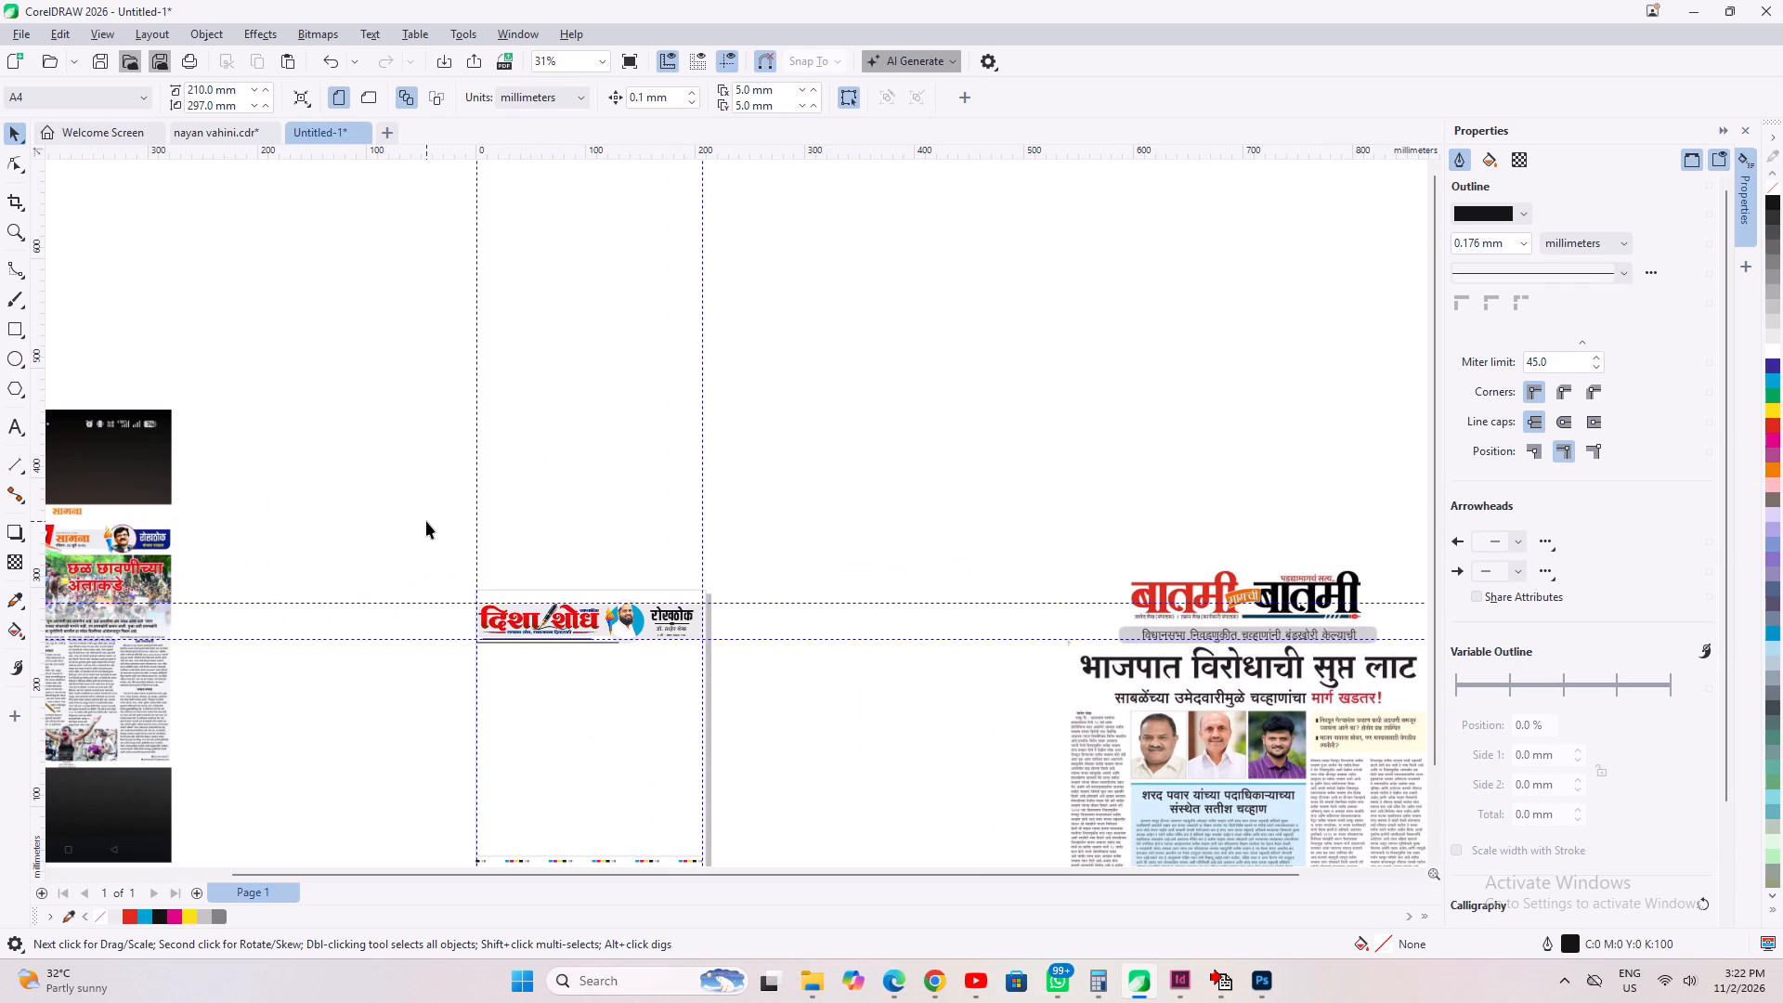
{"action": "scroll", "coordinate": [774, 349], "scroll_direction": "down", "scroll_amount": 2}
{"action": "left_click_drag", "start_coordinate": [476, 431], "coordinate": [845, 801]}
{"action": "left_click", "coordinate": [845, 801]}
Stretch the दिशा शोध logo image downward to about 35.8 mm tall.
{"action": "scroll", "coordinate": [636, 490], "scroll_direction": "up", "scroll_amount": 7}
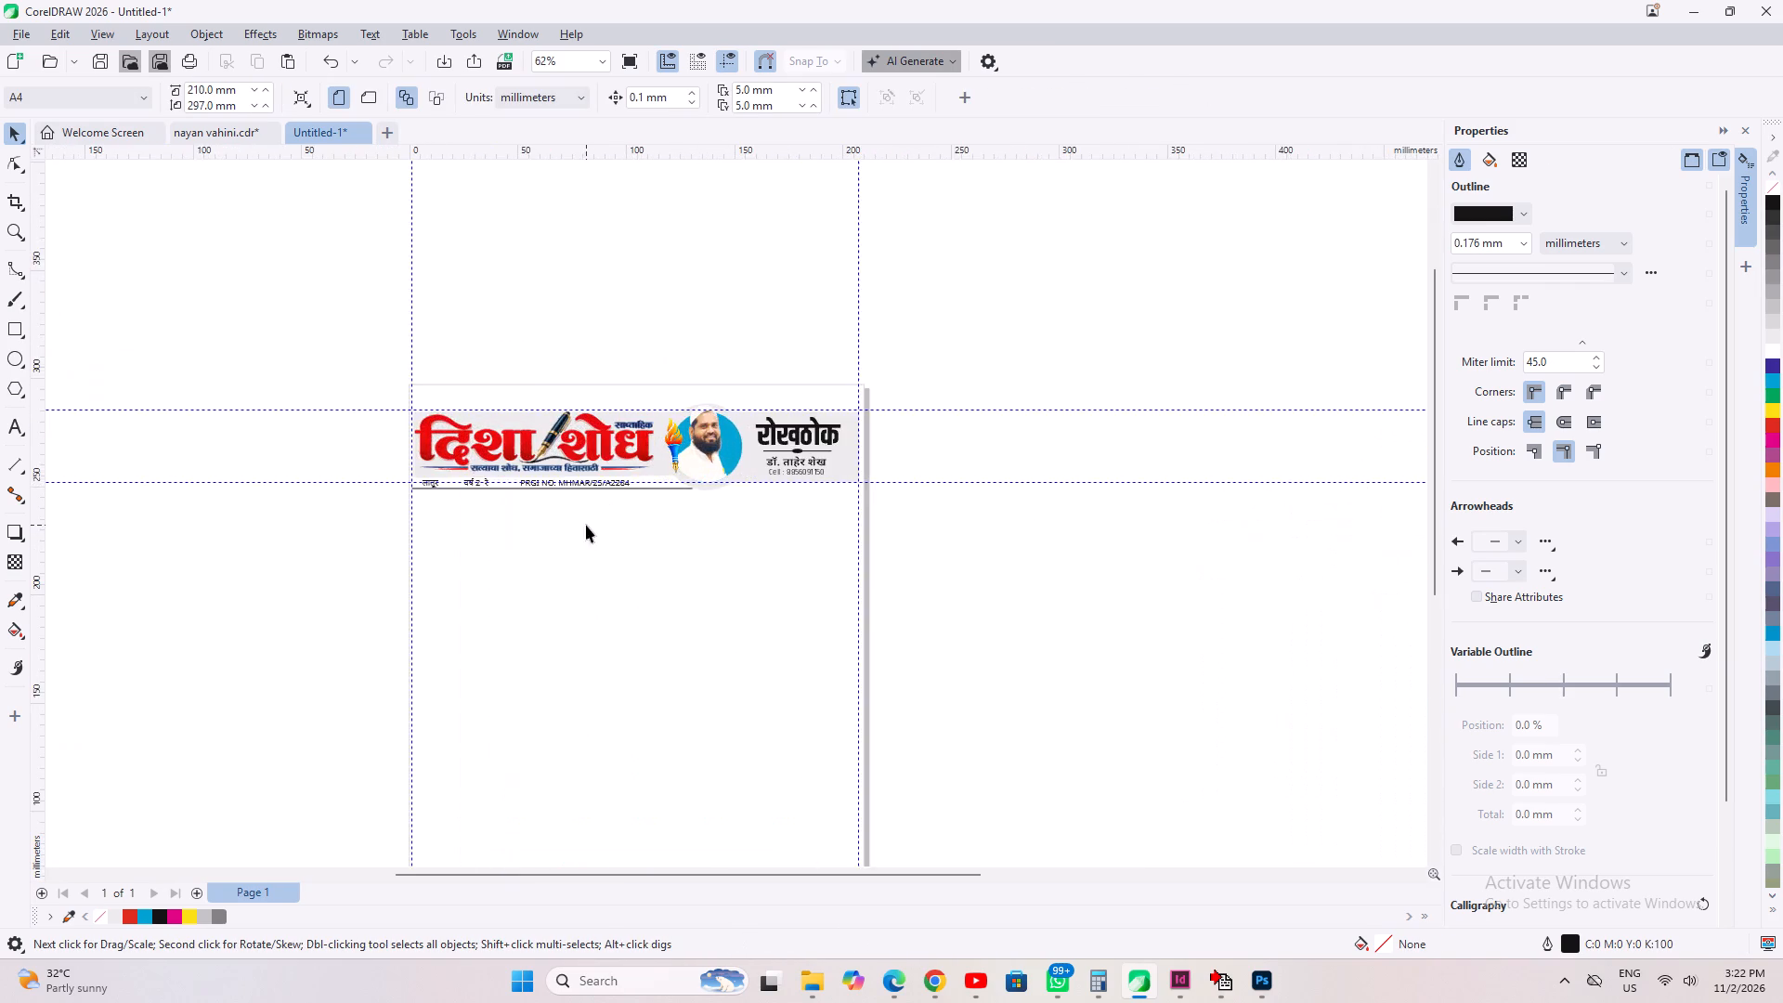
{"action": "scroll", "coordinate": [569, 502], "scroll_direction": "up", "scroll_amount": 11}
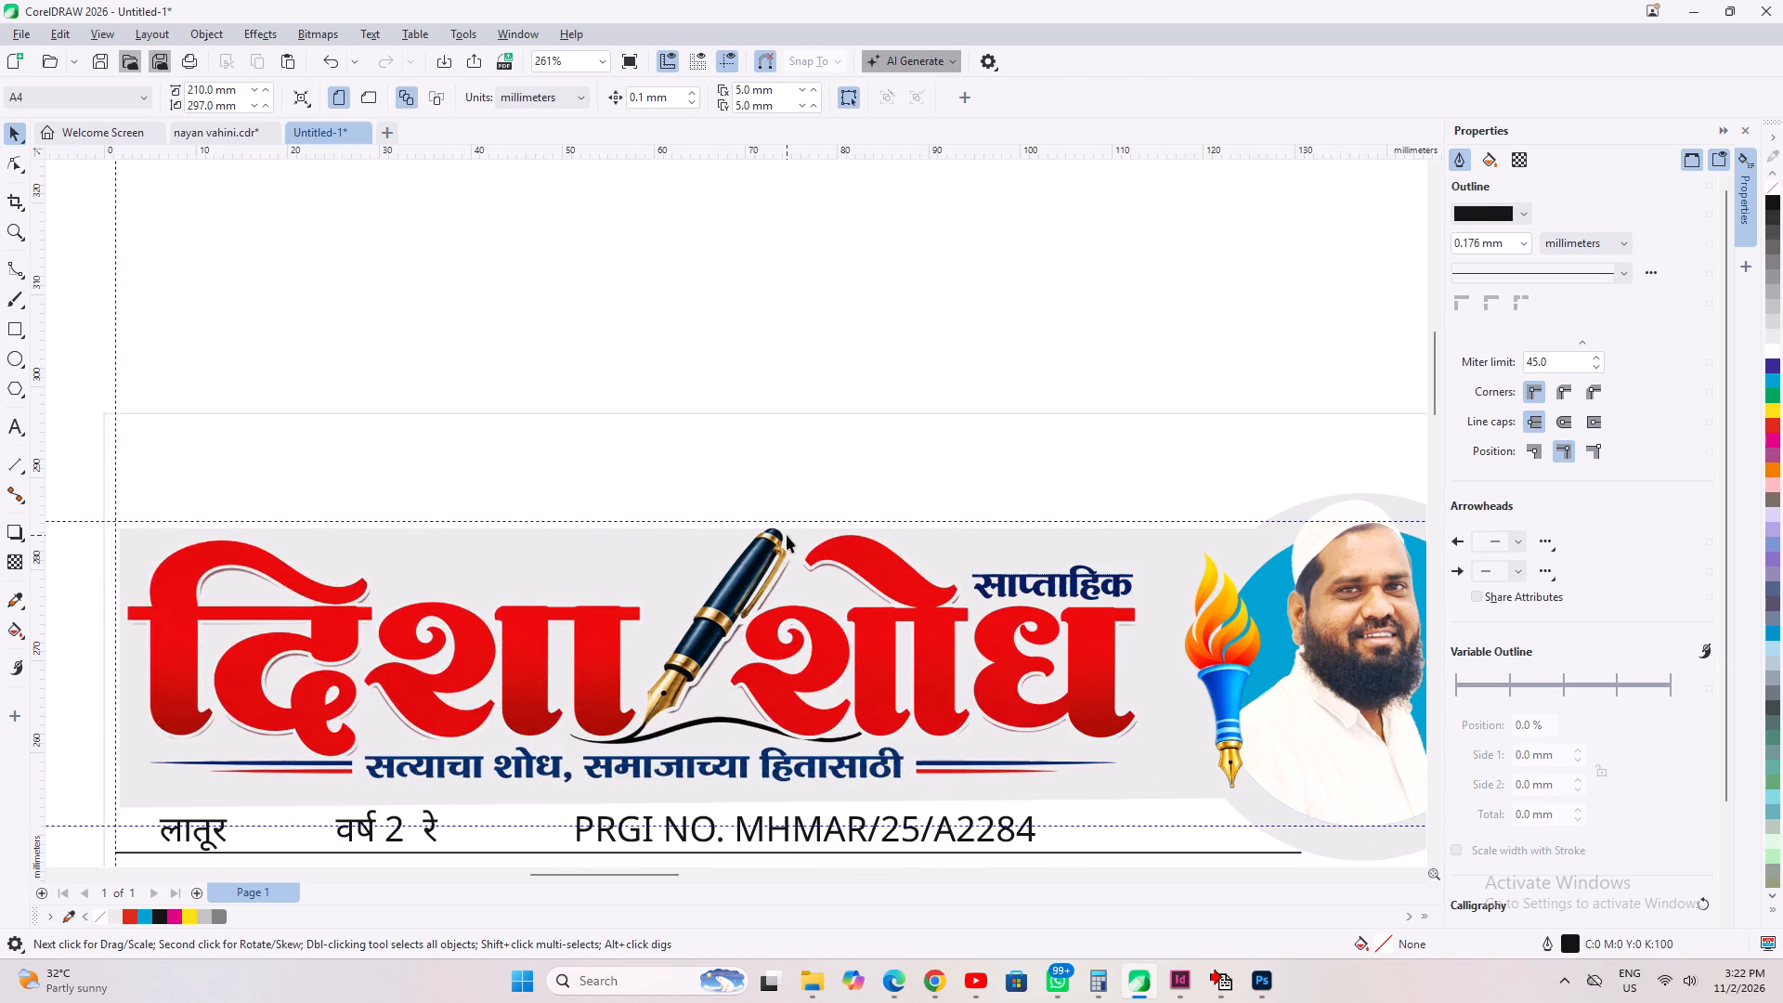
{"action": "left_click", "coordinate": [720, 727]}
{"action": "scroll", "coordinate": [665, 853], "scroll_direction": "up", "scroll_amount": 4}
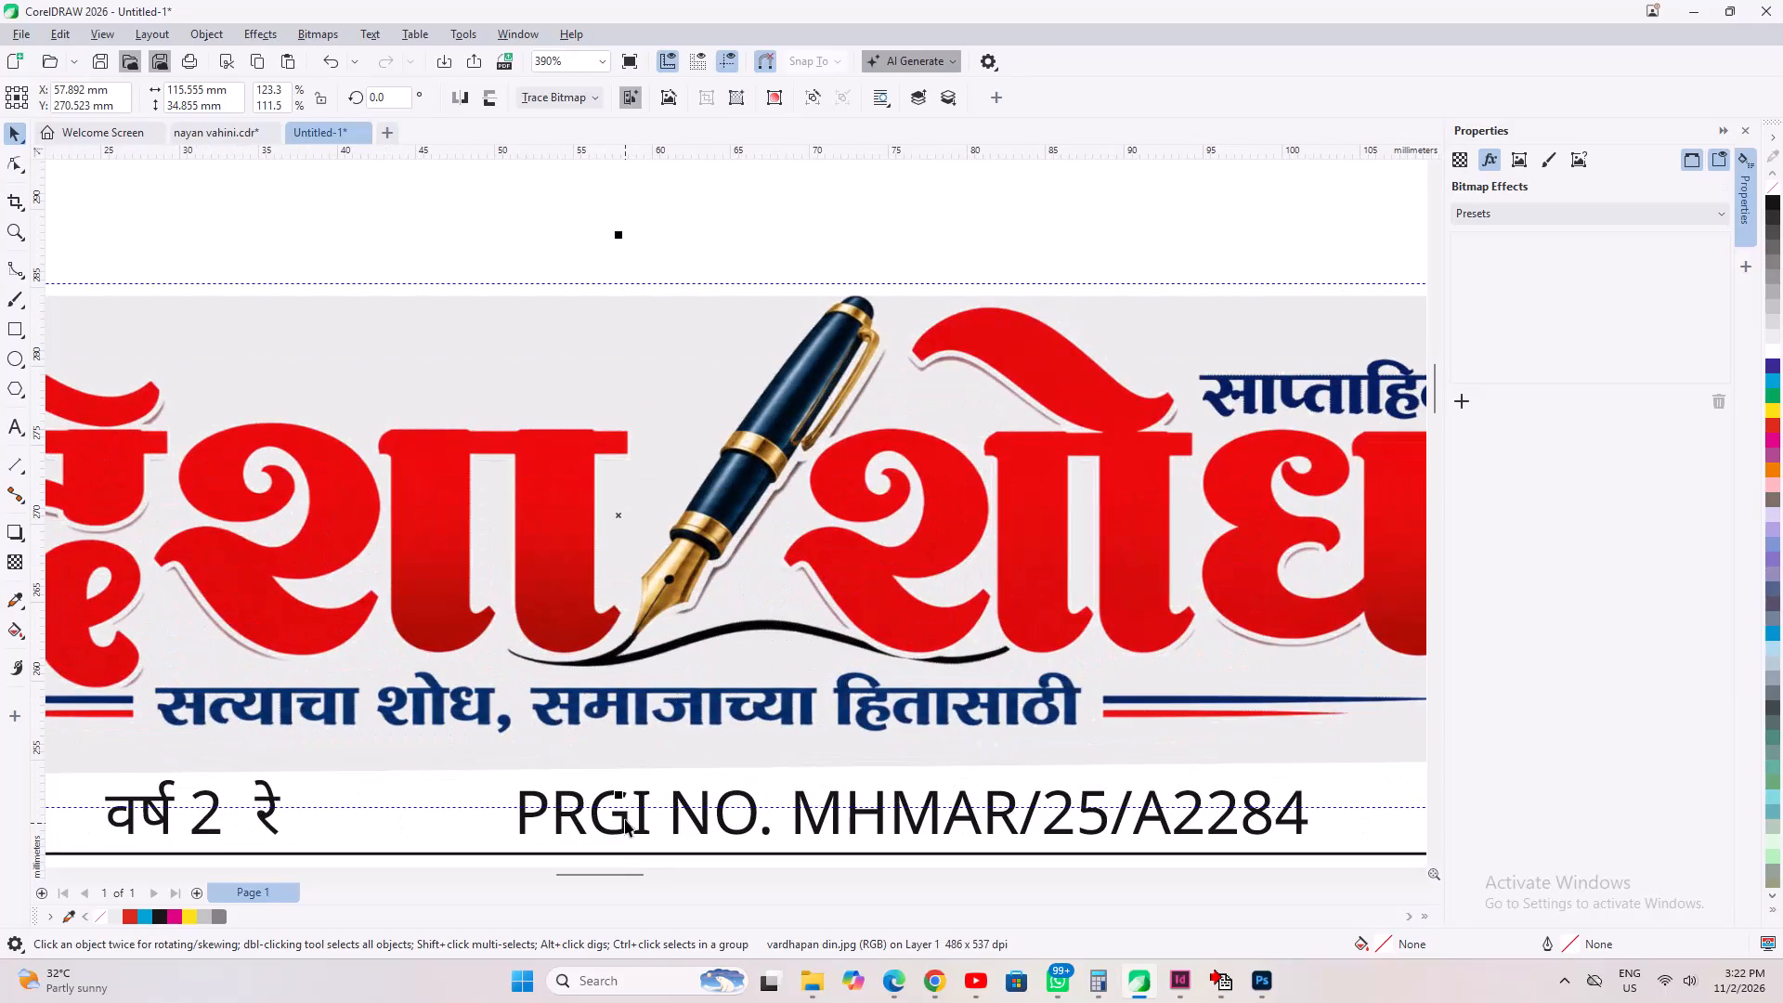
{"action": "left_click_drag", "start_coordinate": [618, 798], "coordinate": [614, 813]}
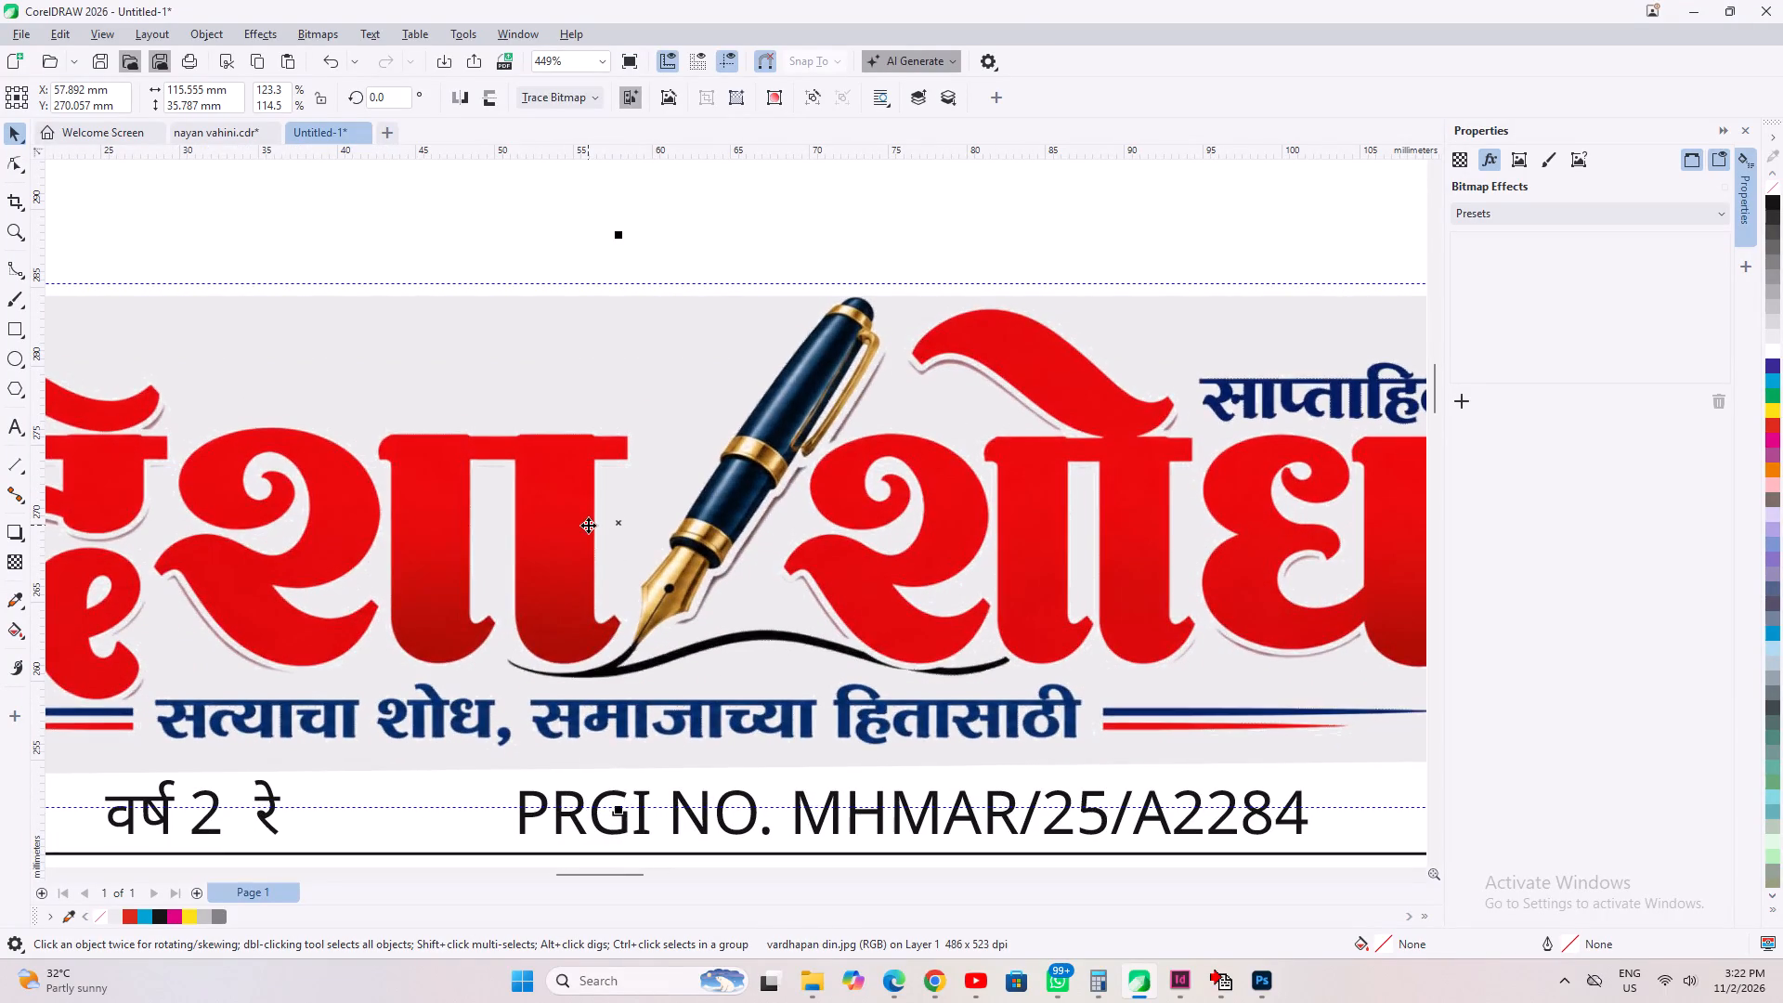
{"action": "scroll", "coordinate": [588, 525], "scroll_direction": "down", "scroll_amount": 4}
{"action": "left_click", "coordinate": [684, 310]}
{"action": "scroll", "coordinate": [549, 394], "scroll_direction": "down", "scroll_amount": 6}
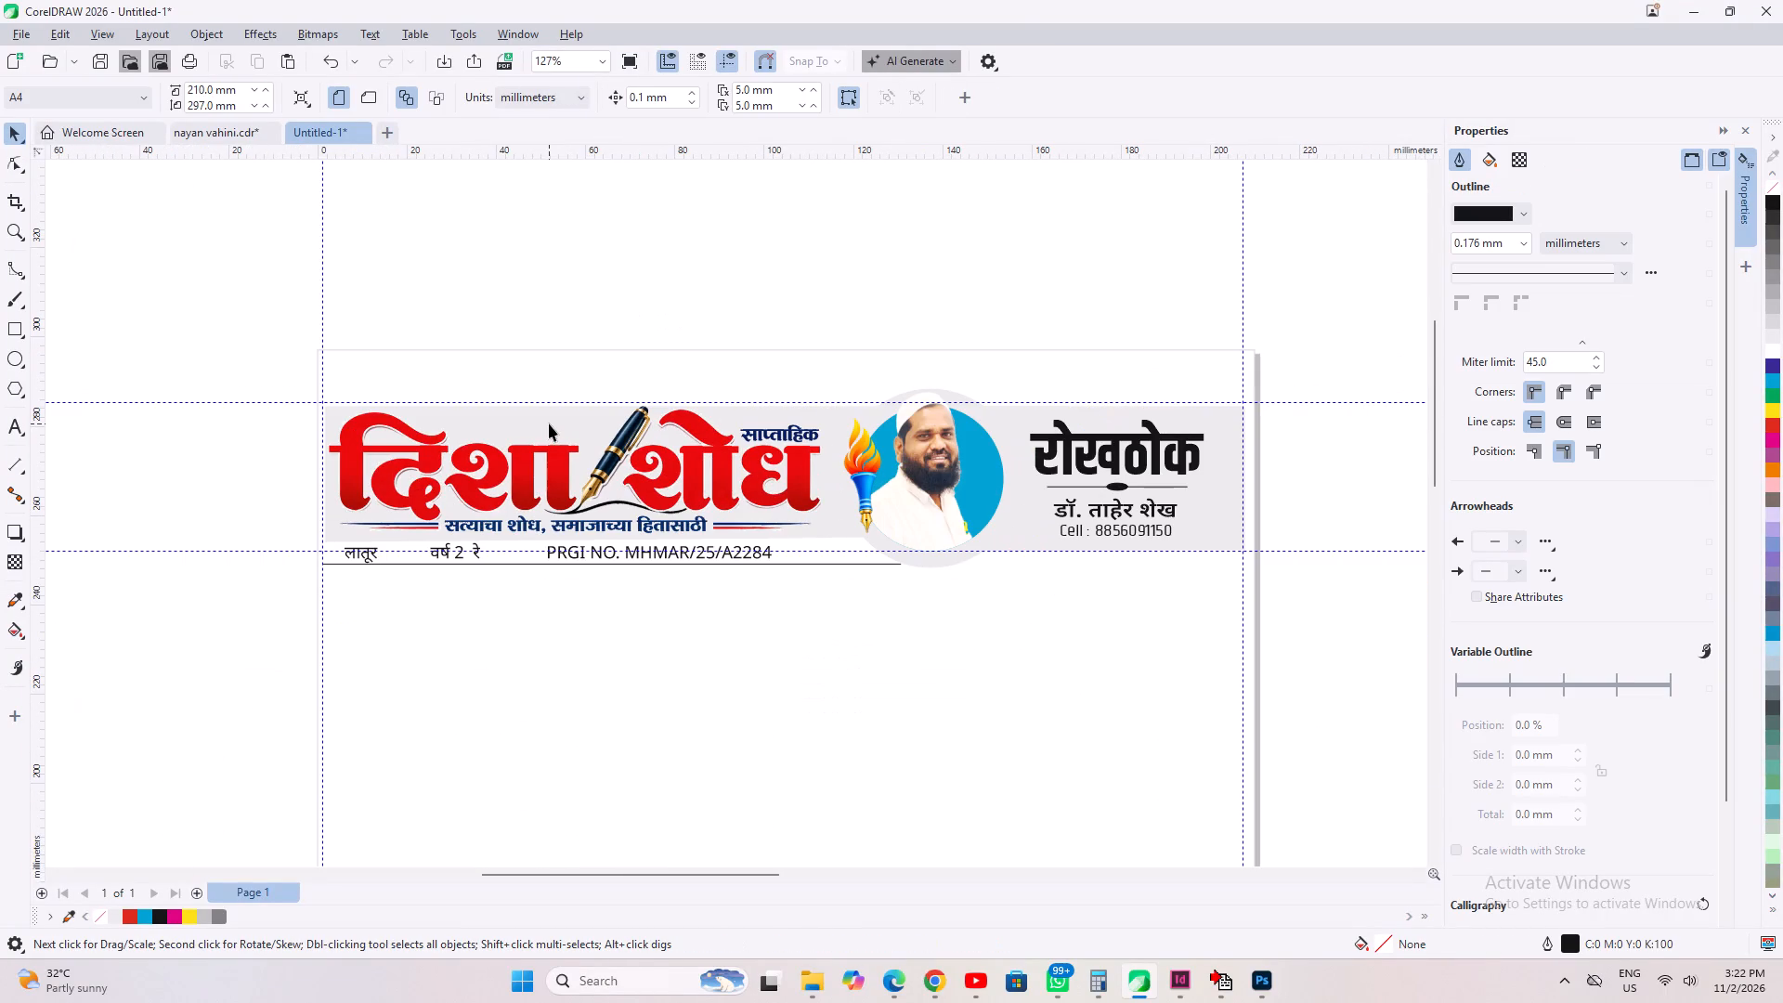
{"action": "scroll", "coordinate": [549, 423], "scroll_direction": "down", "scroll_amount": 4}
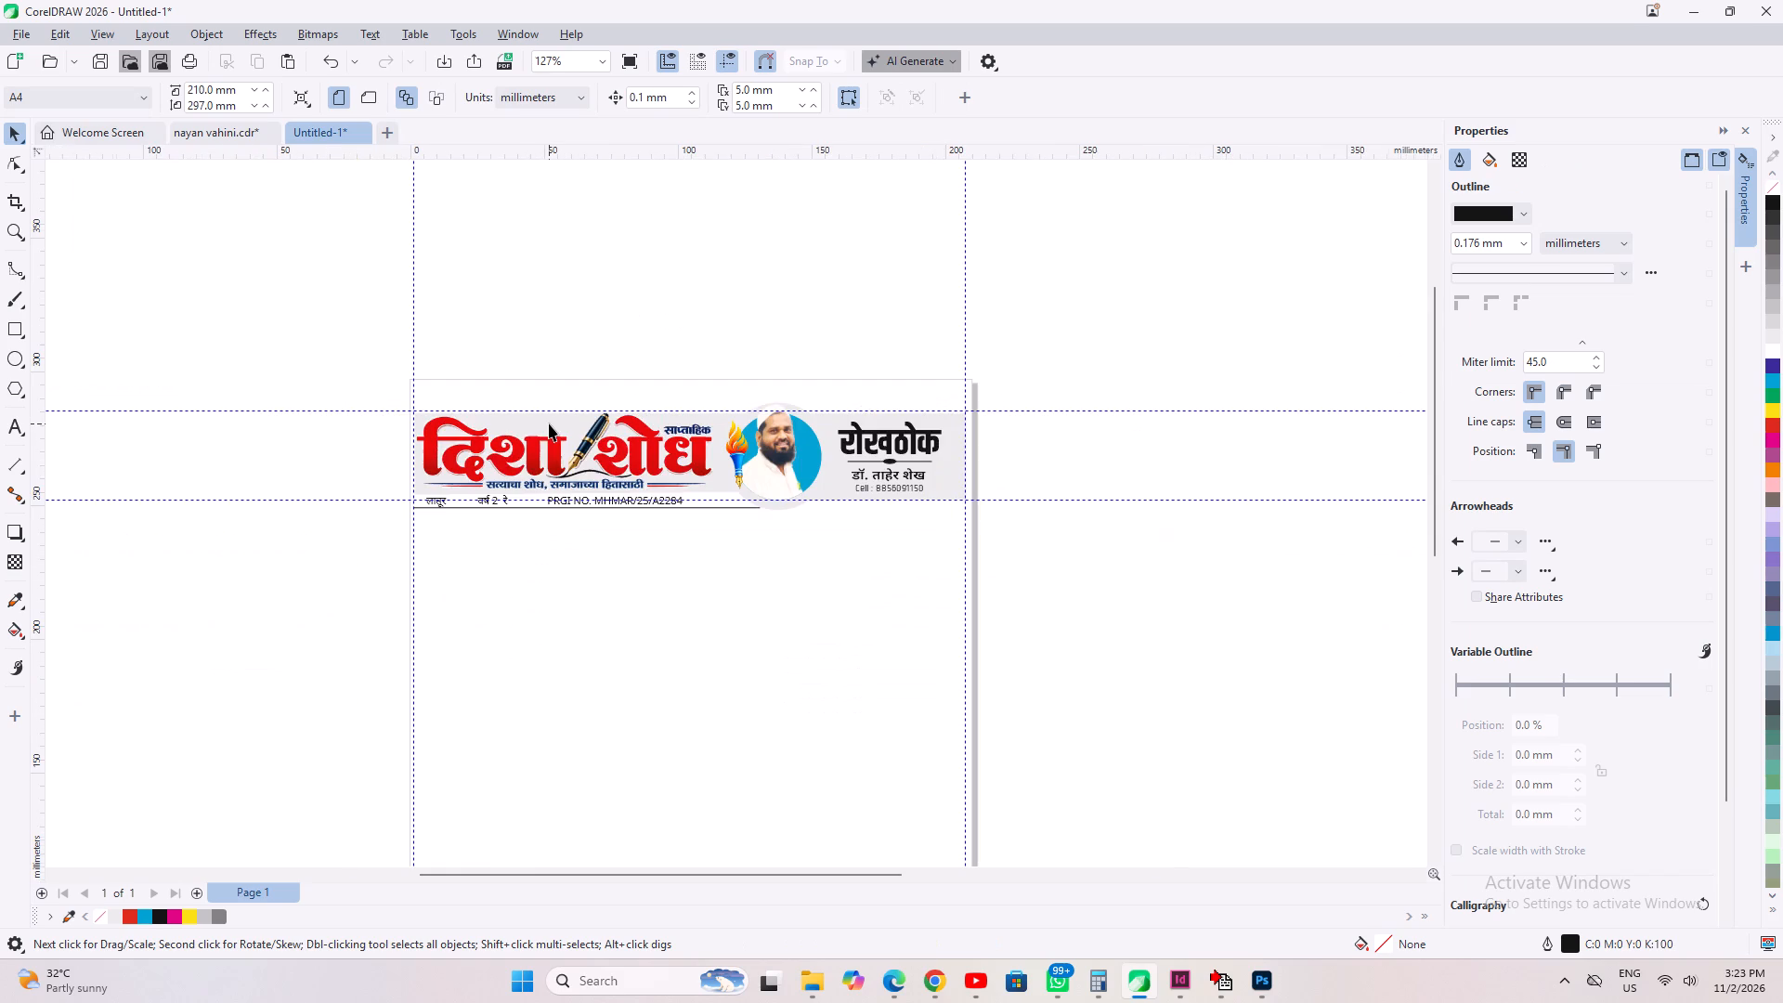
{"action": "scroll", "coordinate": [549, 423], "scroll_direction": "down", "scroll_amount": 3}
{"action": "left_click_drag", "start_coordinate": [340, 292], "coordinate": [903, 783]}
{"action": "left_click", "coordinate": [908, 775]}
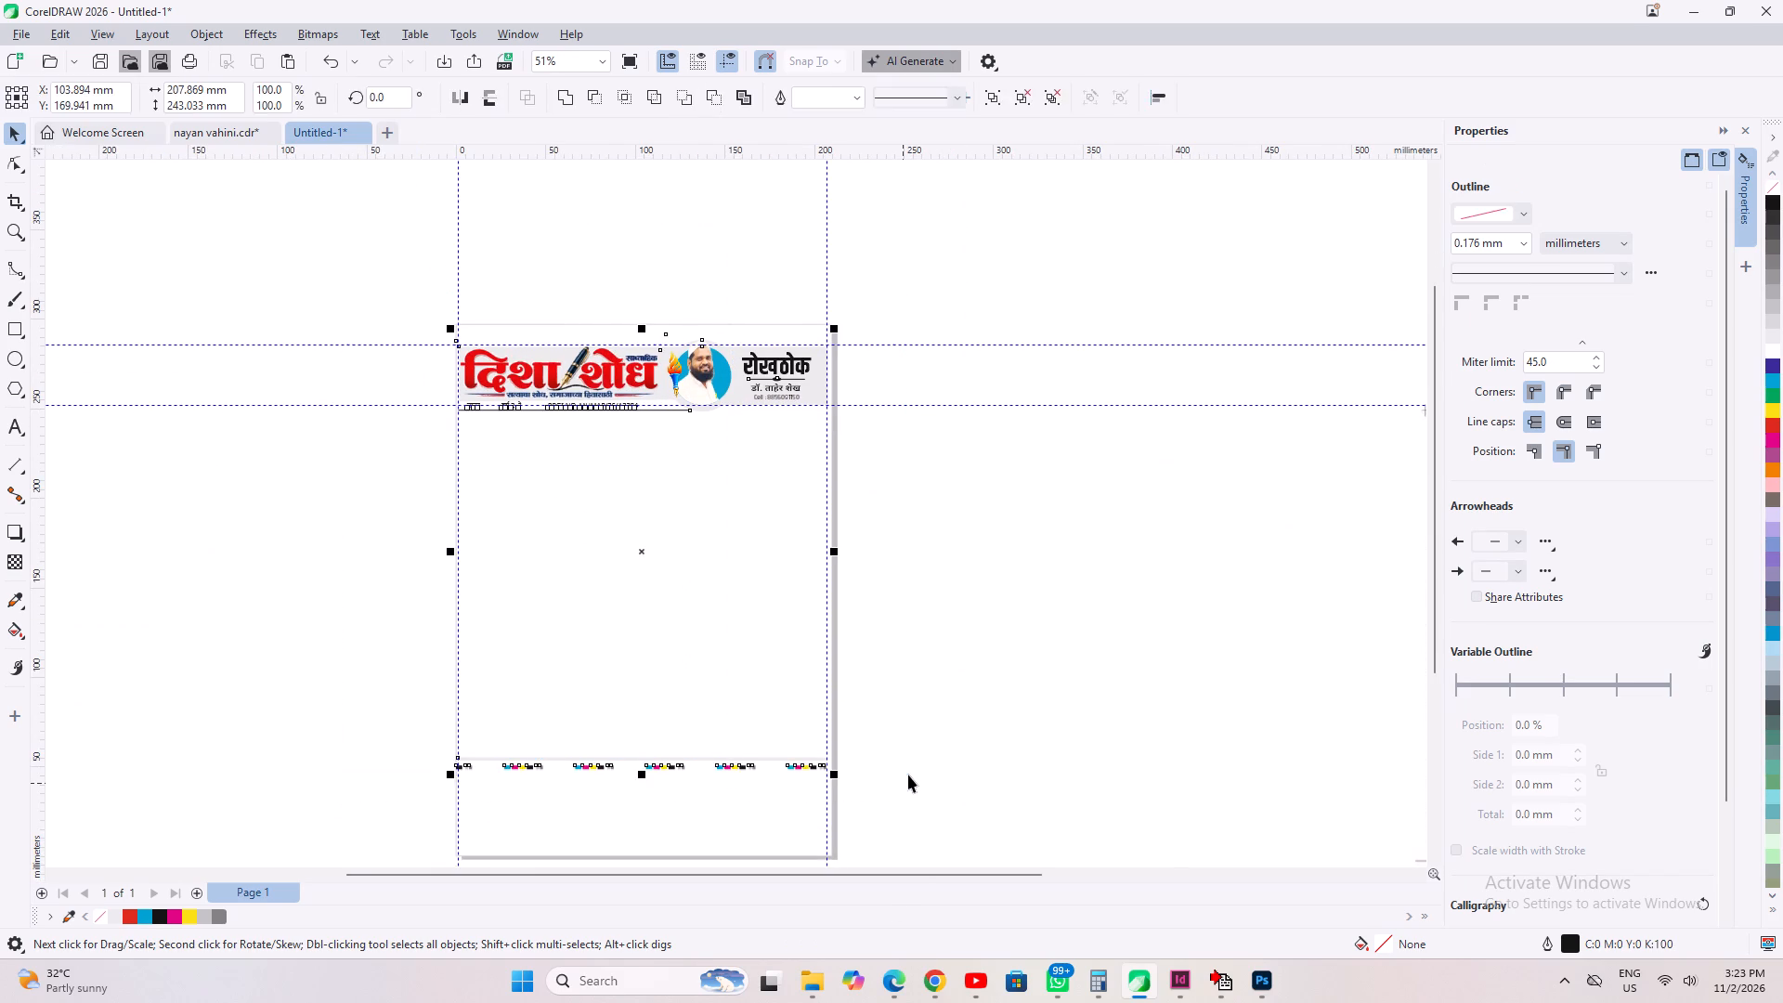
Save the drawing as a CorelDRAW file named singal news in the DISHA SHODH folder under paper job on drive D.
{"action": "left_click", "coordinate": [97, 59]}
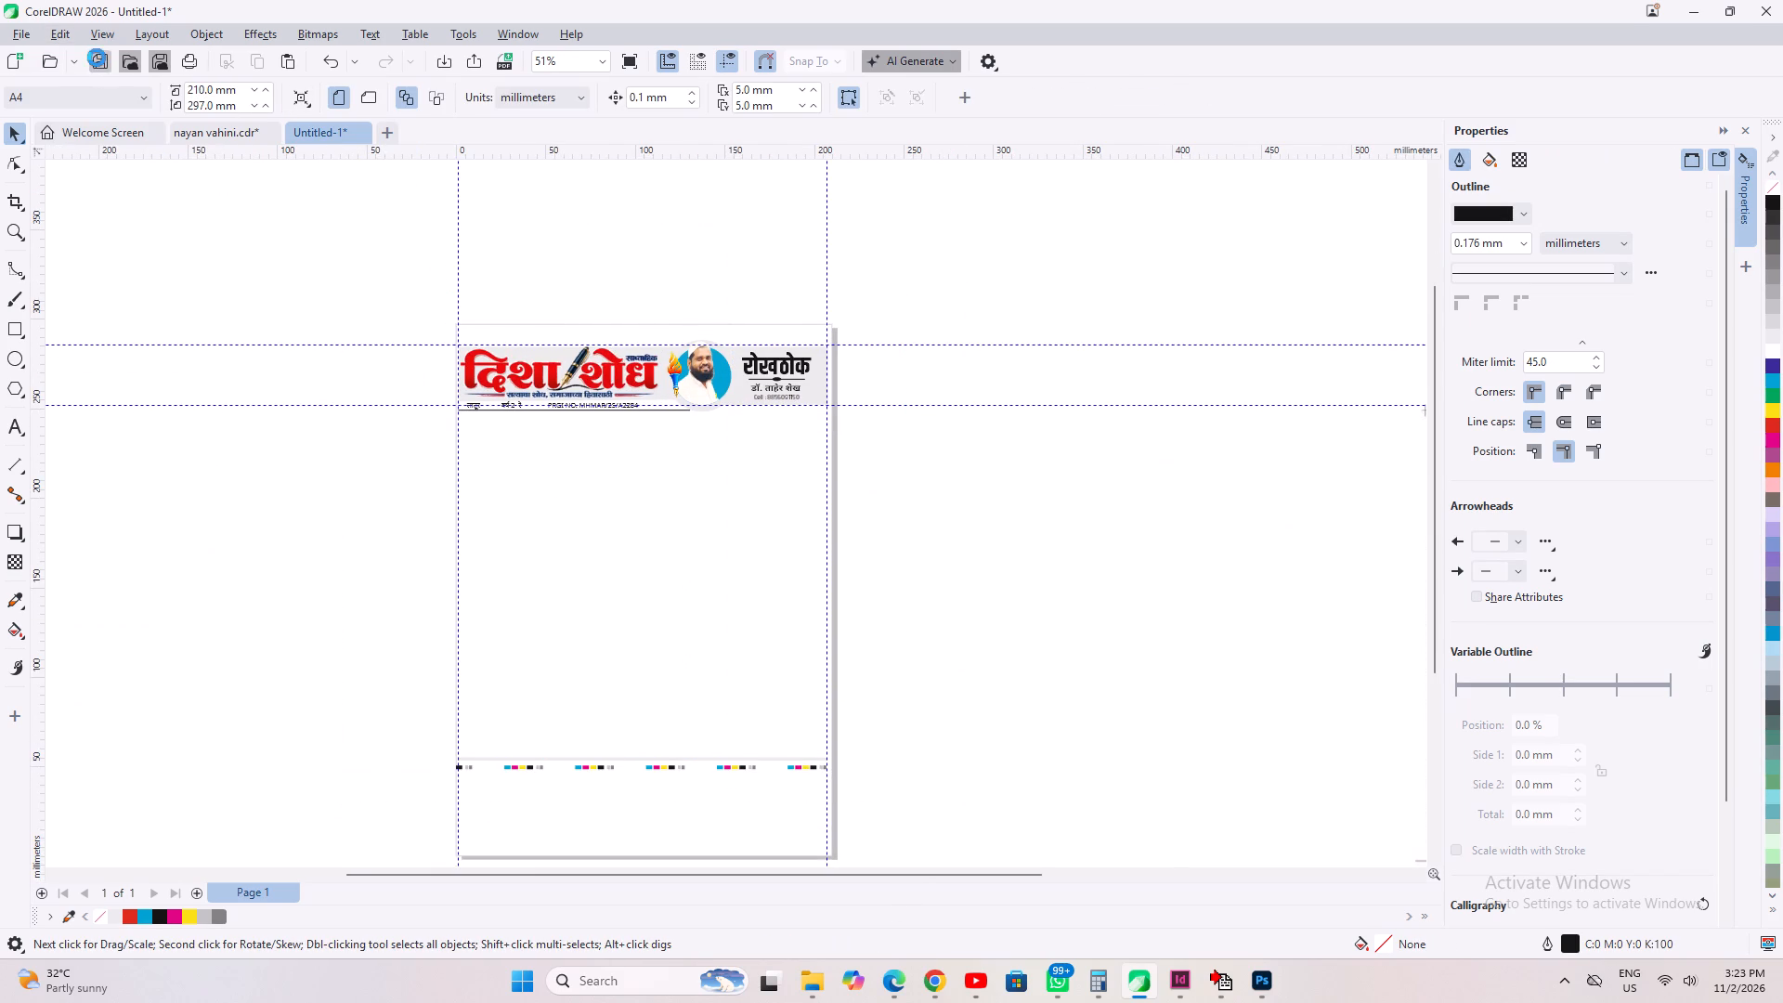
{"action": "left_click", "coordinate": [350, 56]}
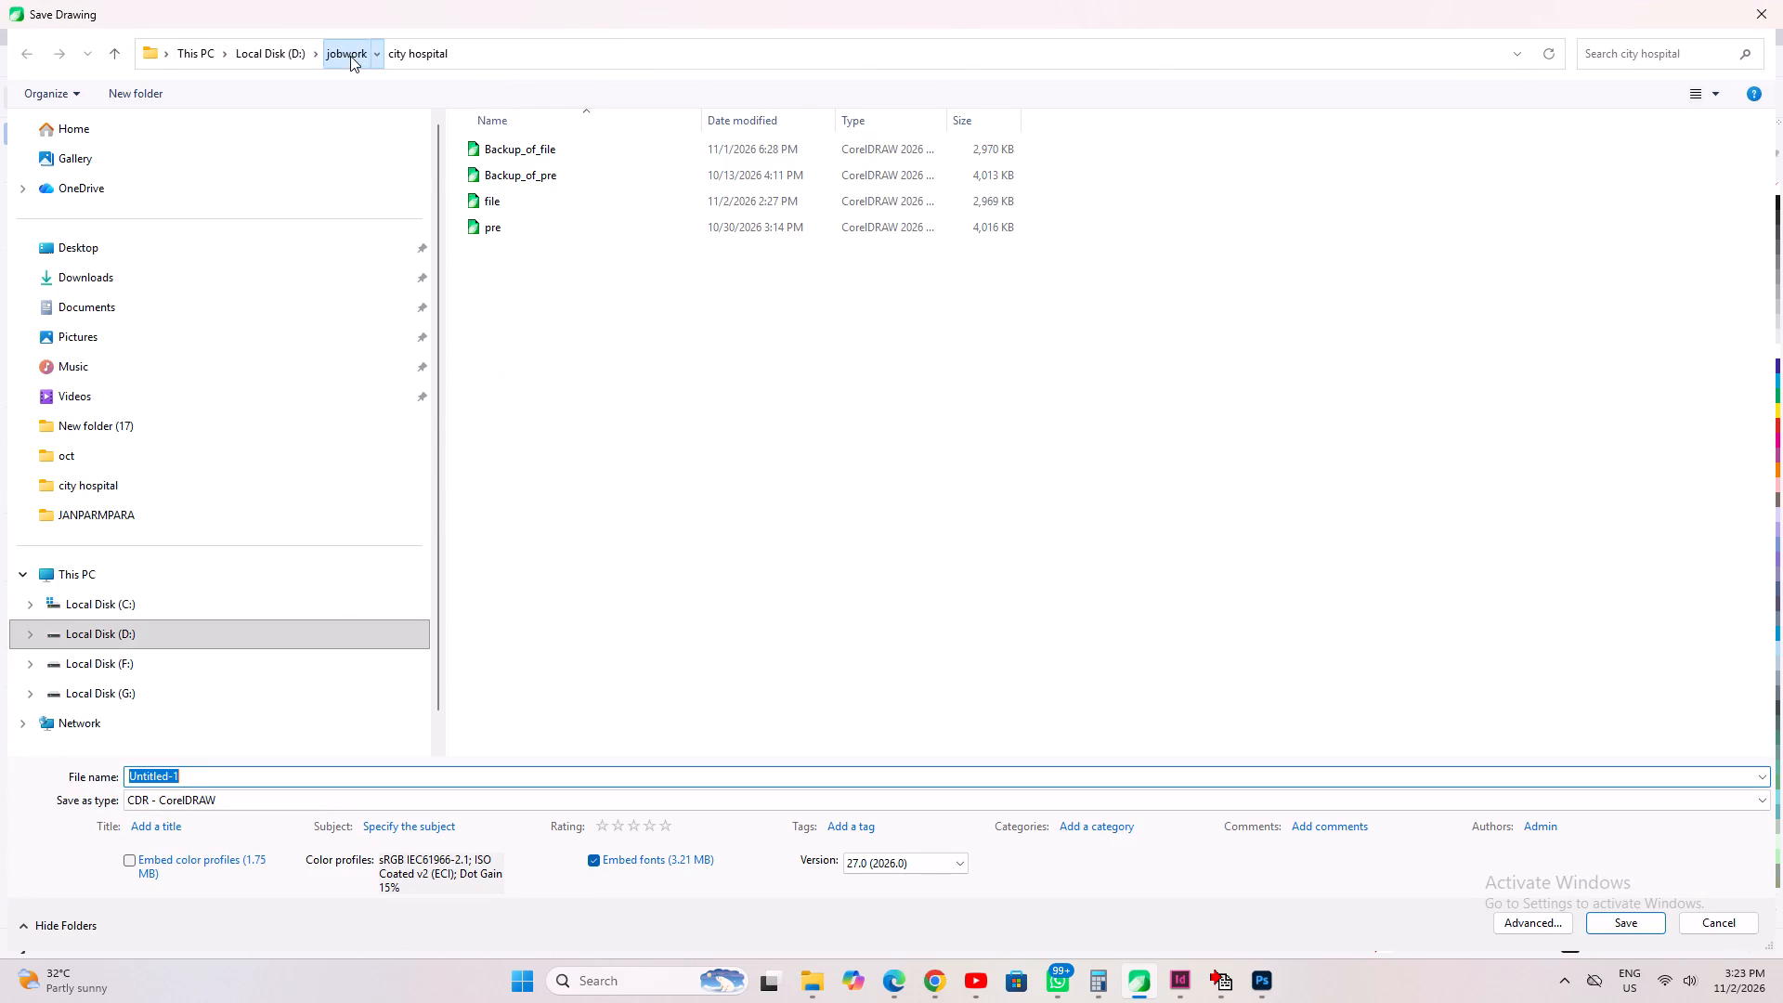
{"action": "left_click", "coordinate": [275, 49]}
{"action": "left_click", "coordinate": [473, 500]}
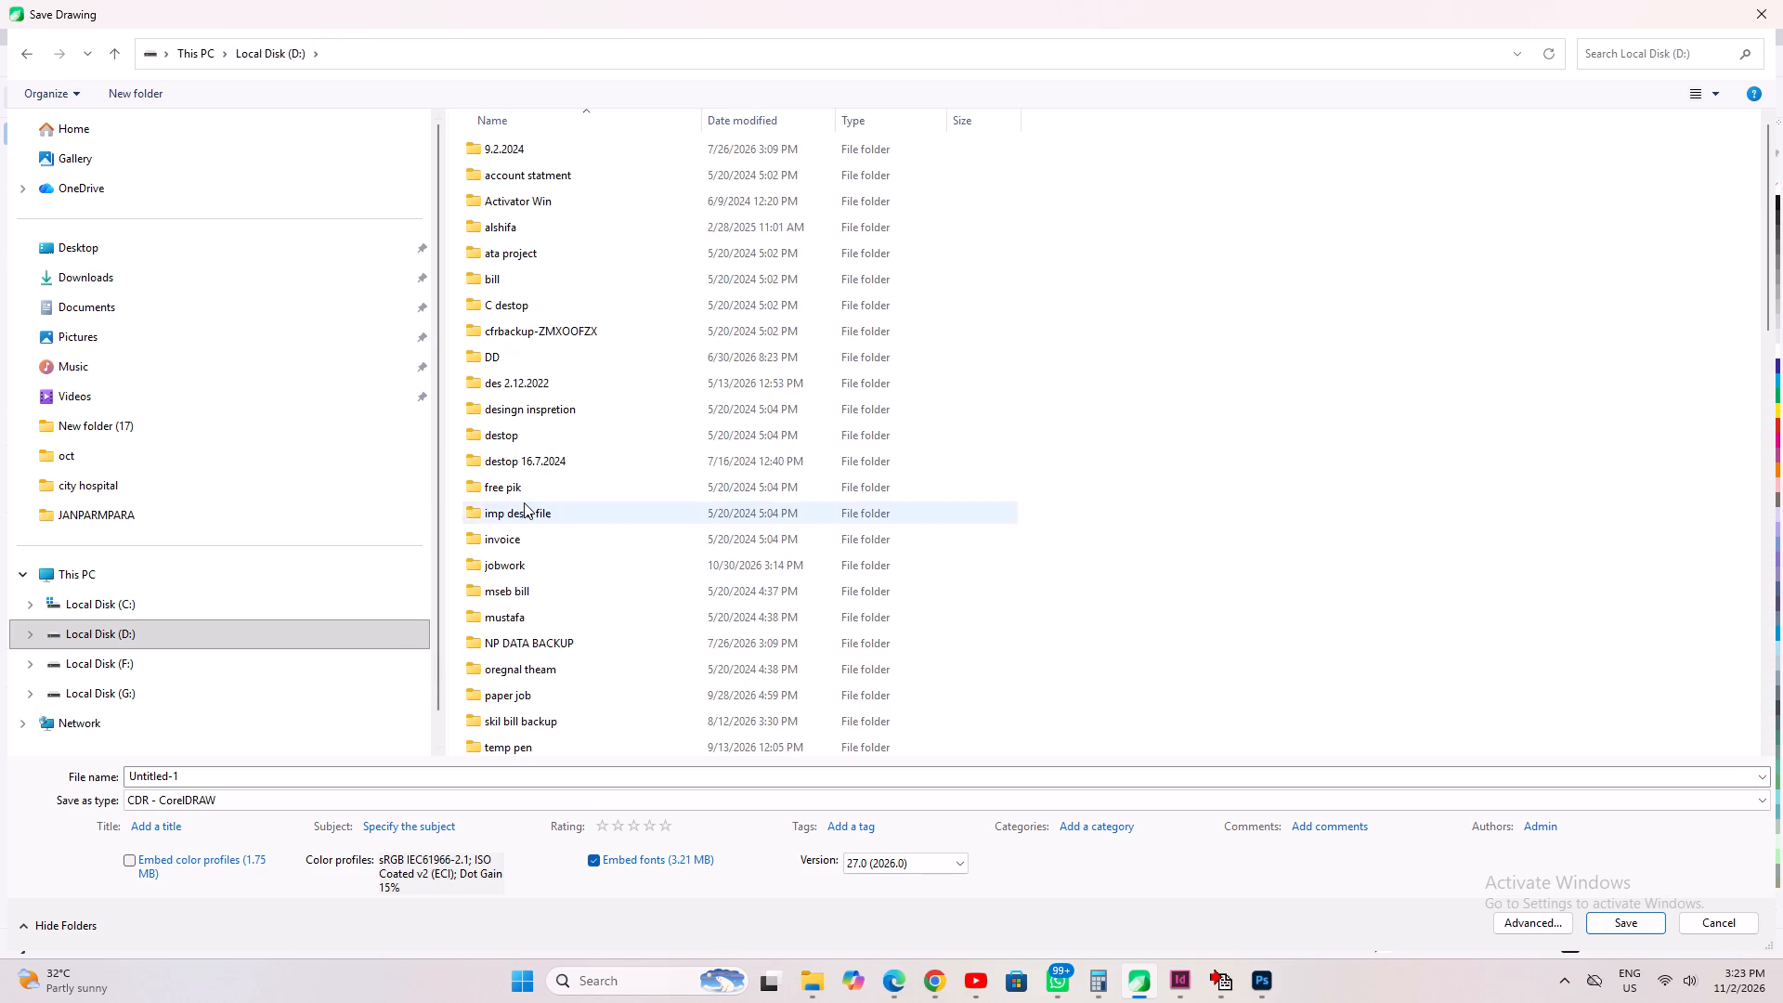
{"action": "left_click", "coordinate": [524, 502]}
{"action": "key", "text": "p"}
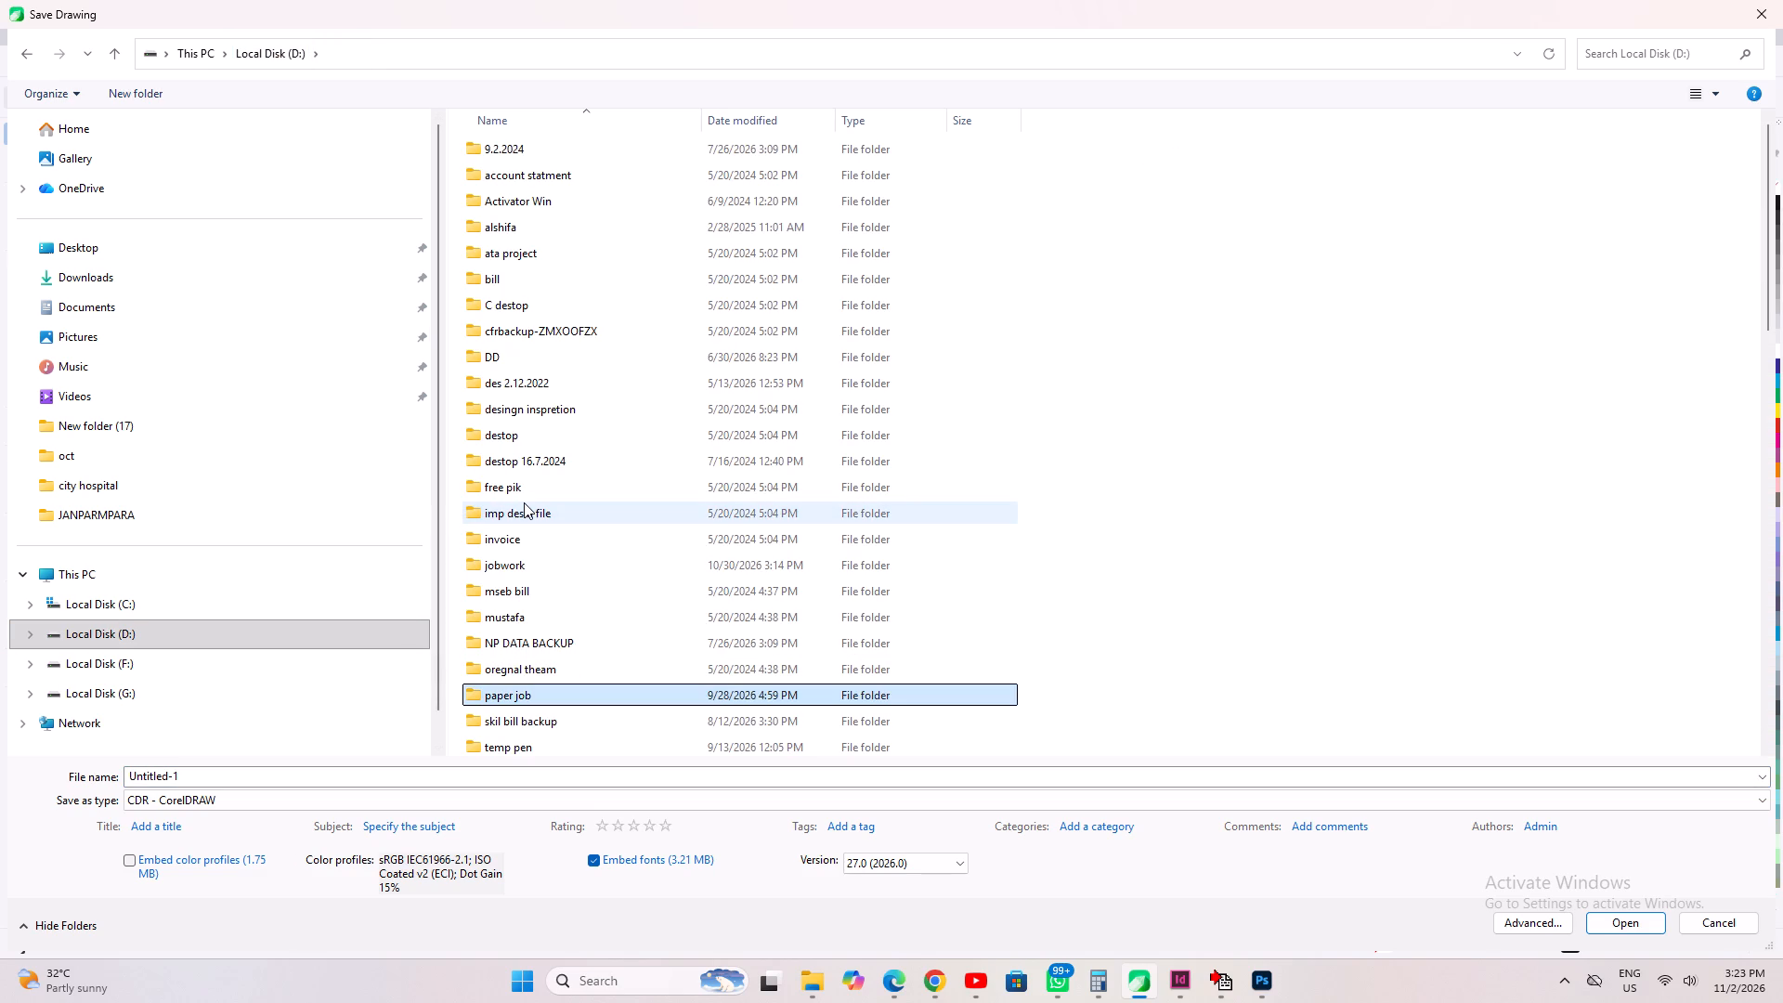
{"action": "key", "text": "Return"}
{"action": "left_click", "coordinate": [226, 774]}
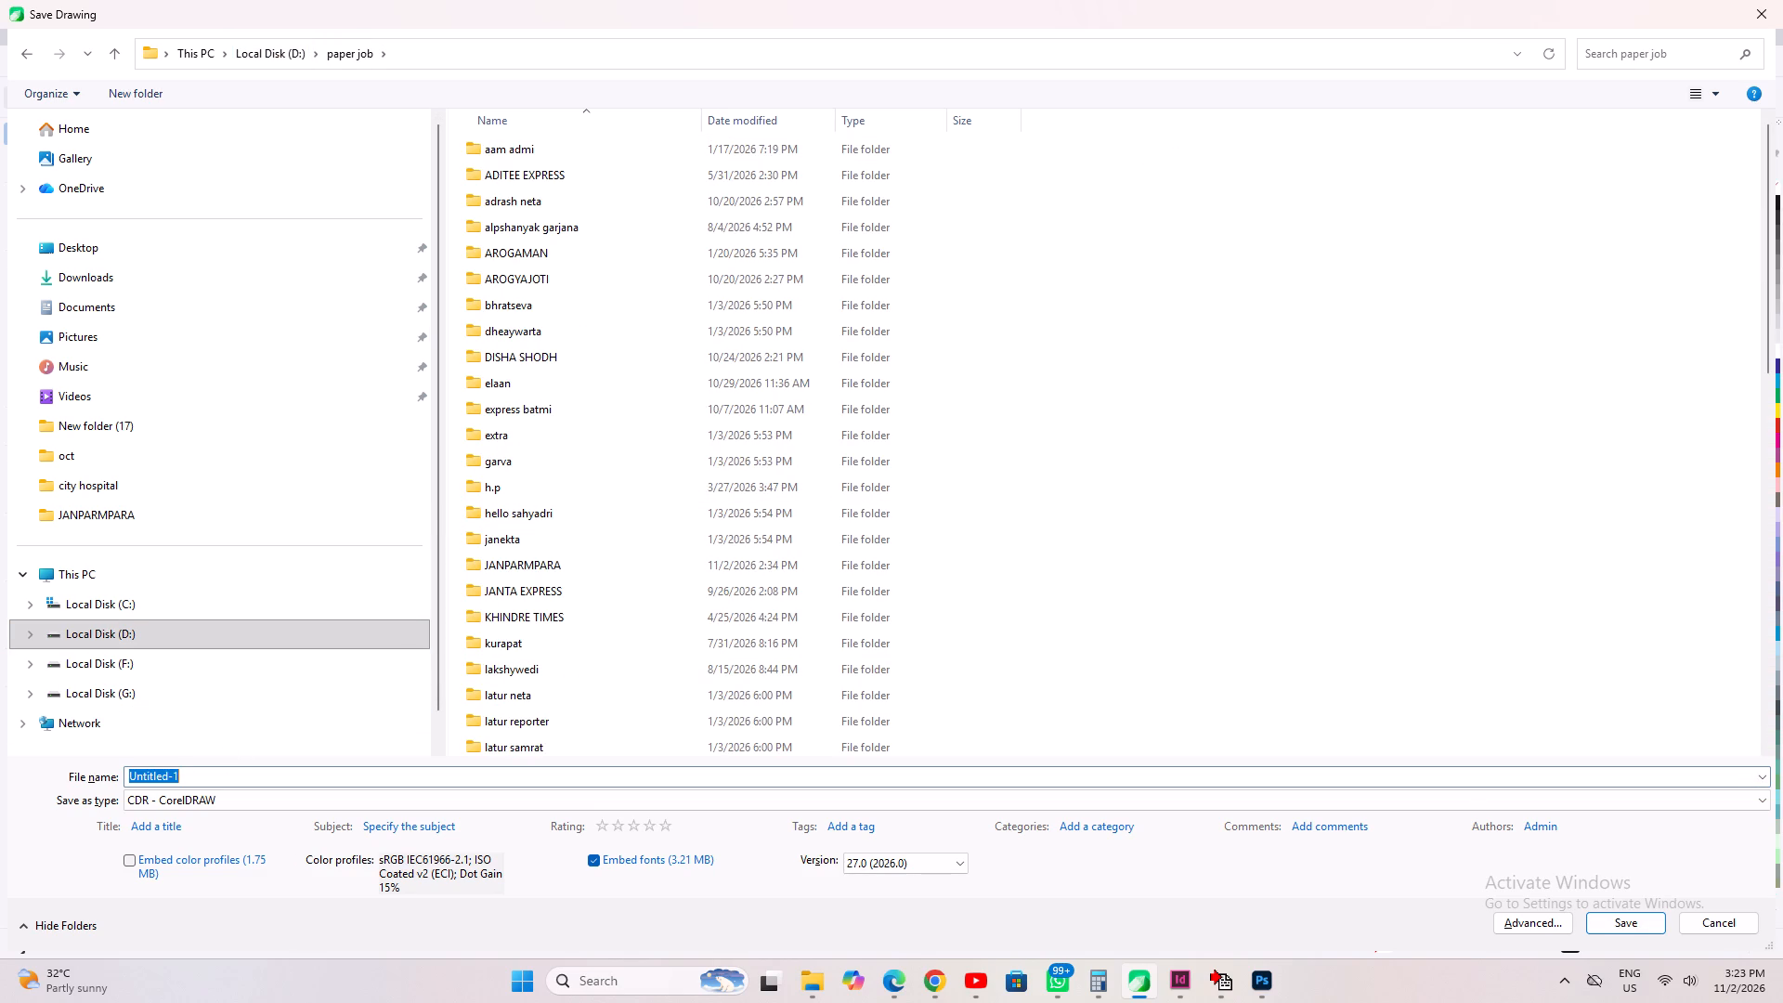
{"action": "key", "text": "d"}
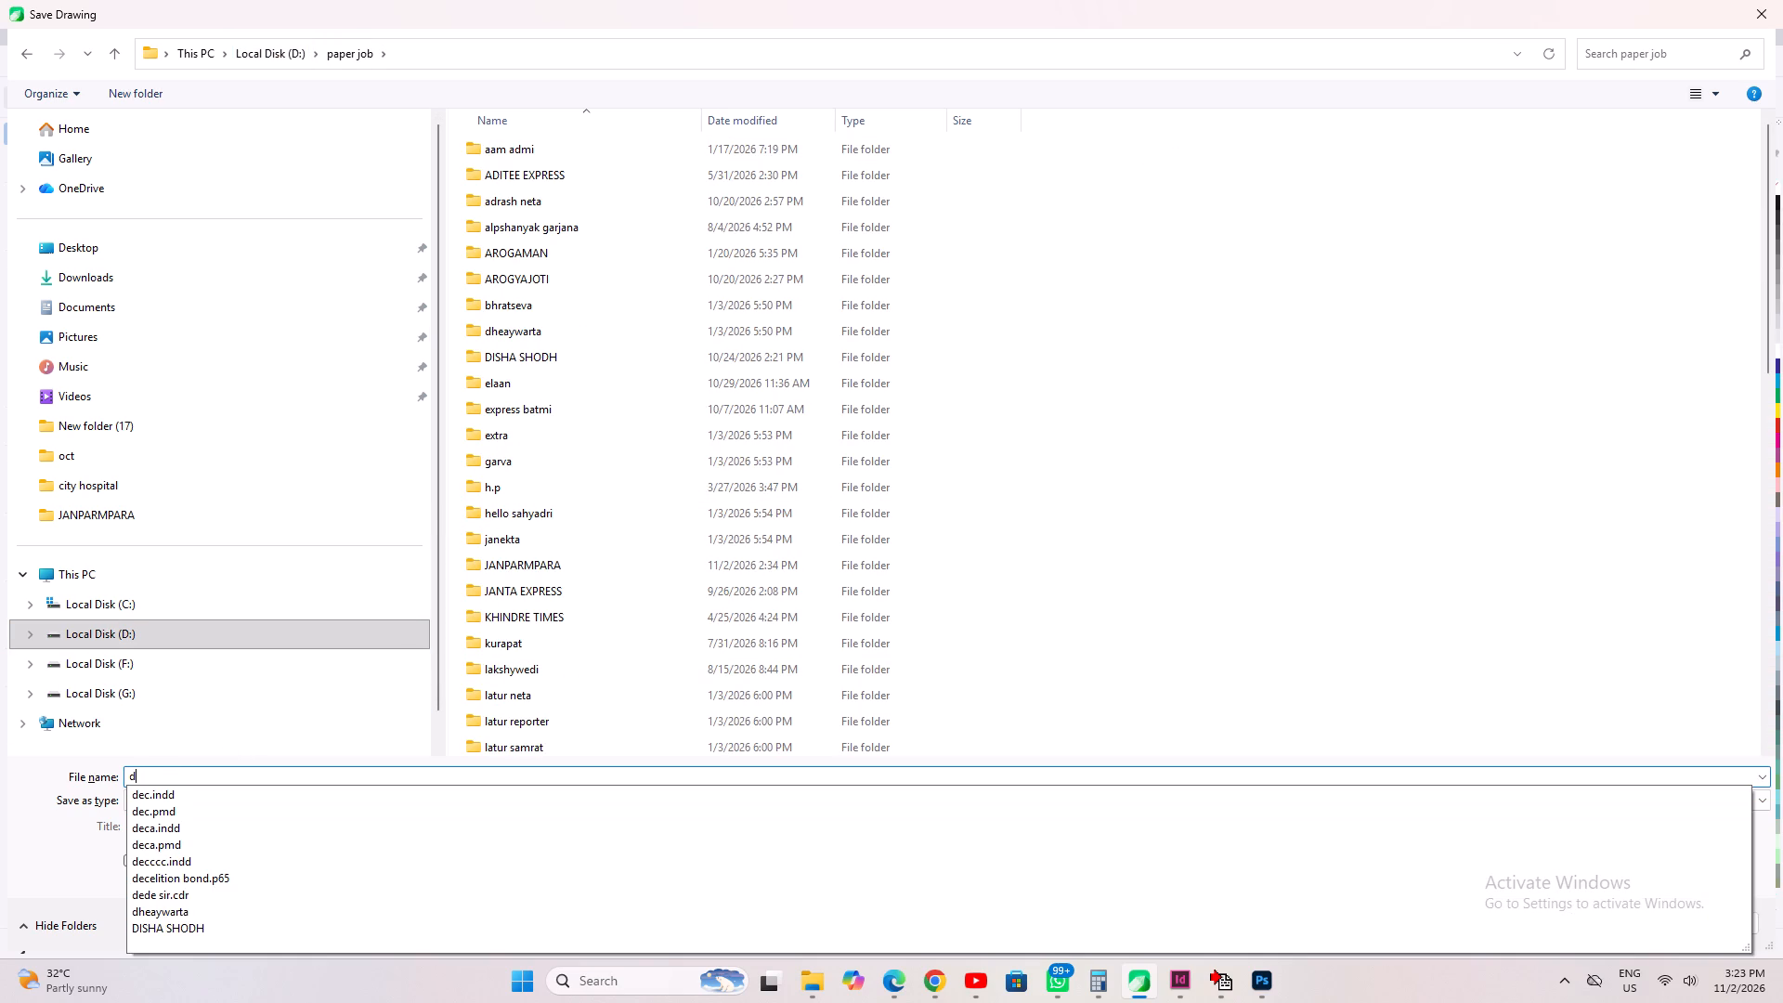
{"action": "type", "text": "ish"}
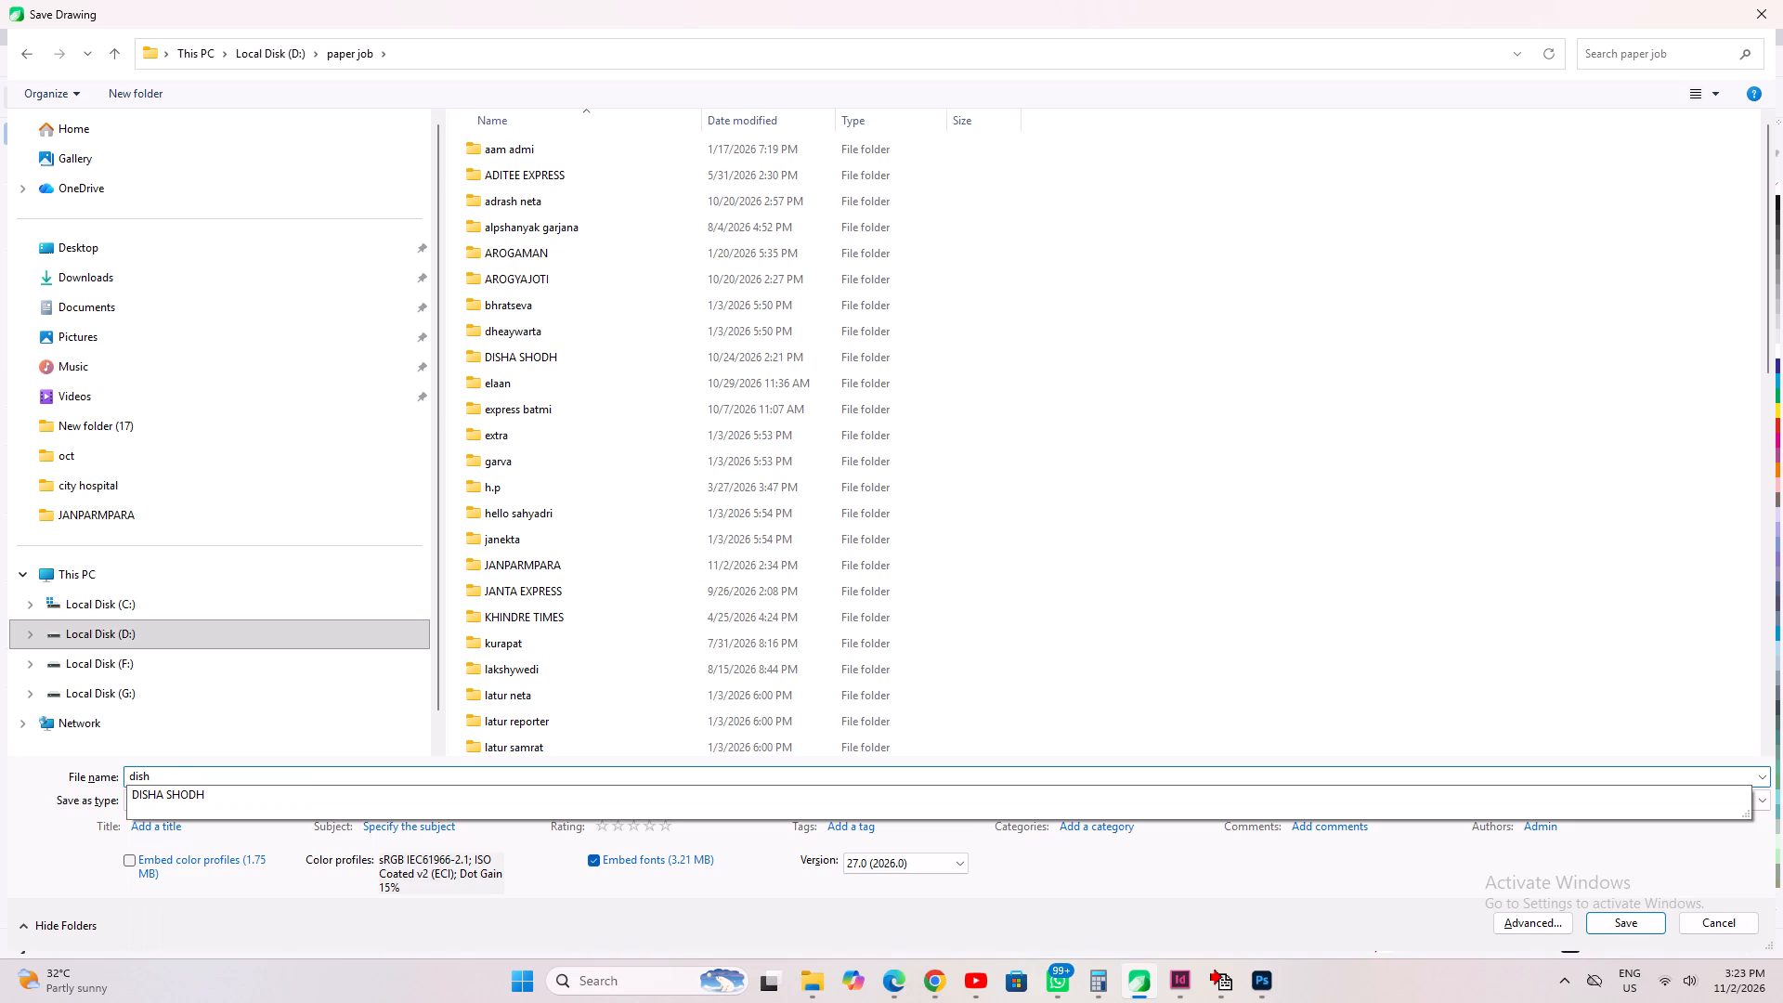
{"action": "key", "text": "Down"}
{"action": "key", "text": "Return"}
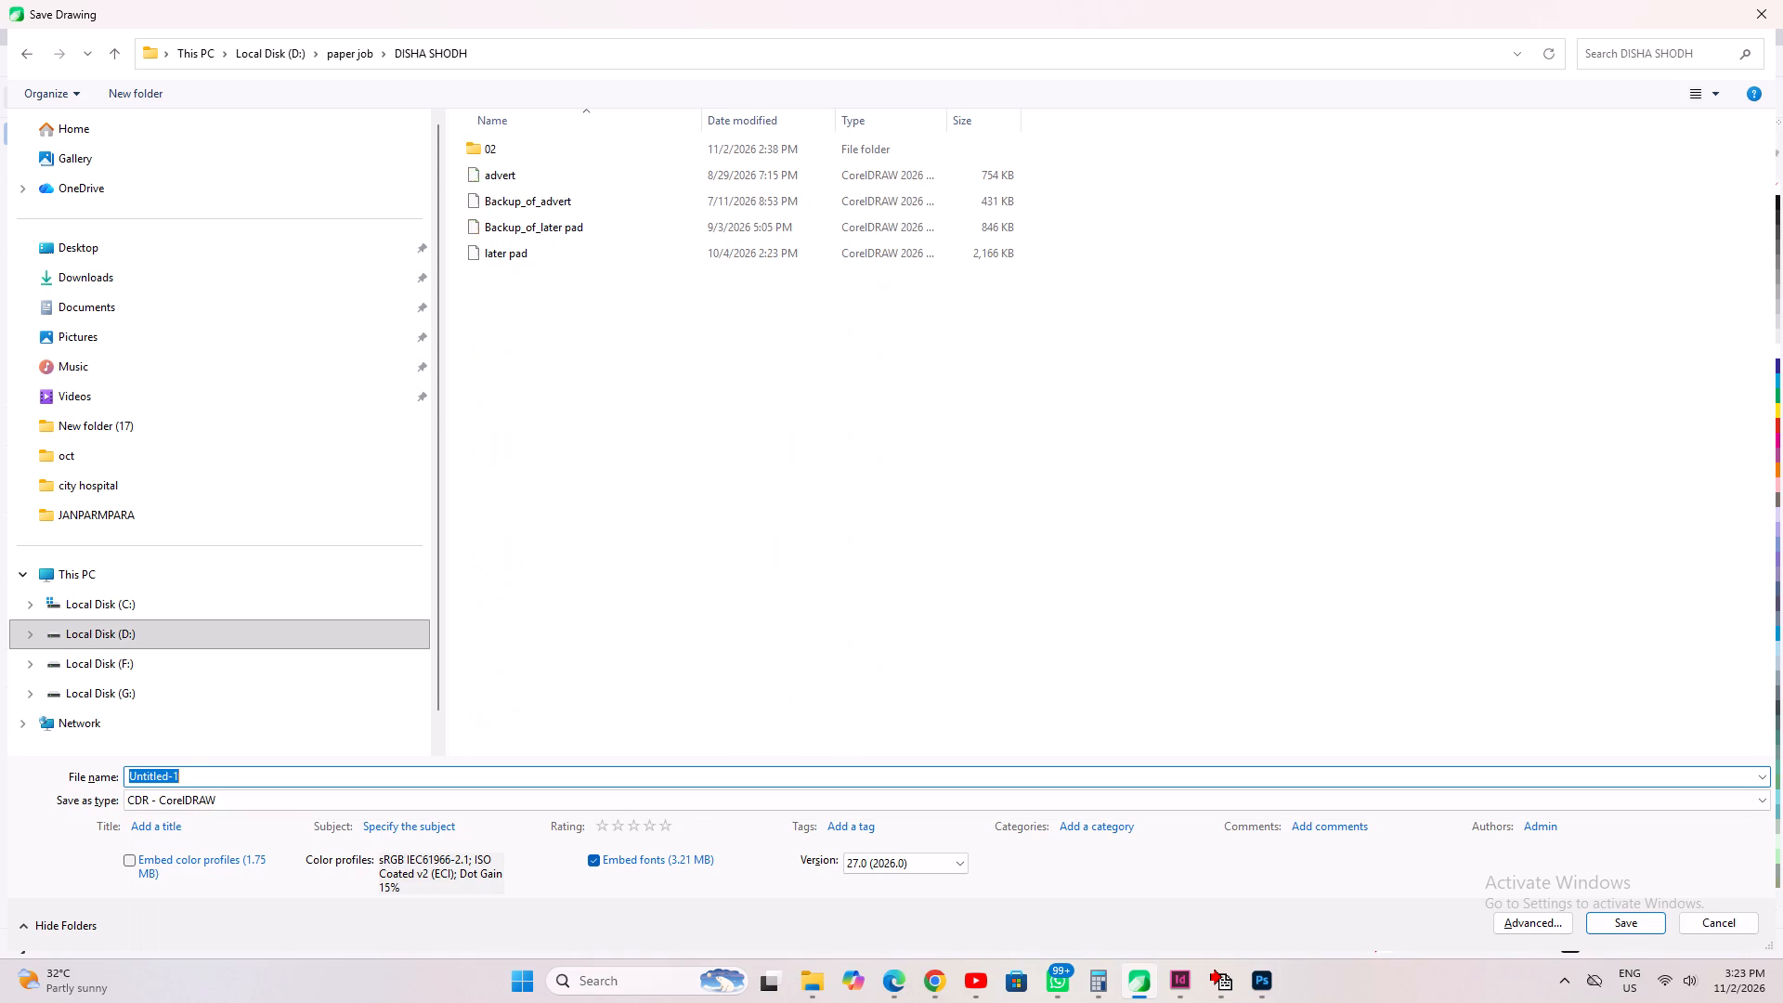
{"action": "left_click", "coordinate": [212, 798]}
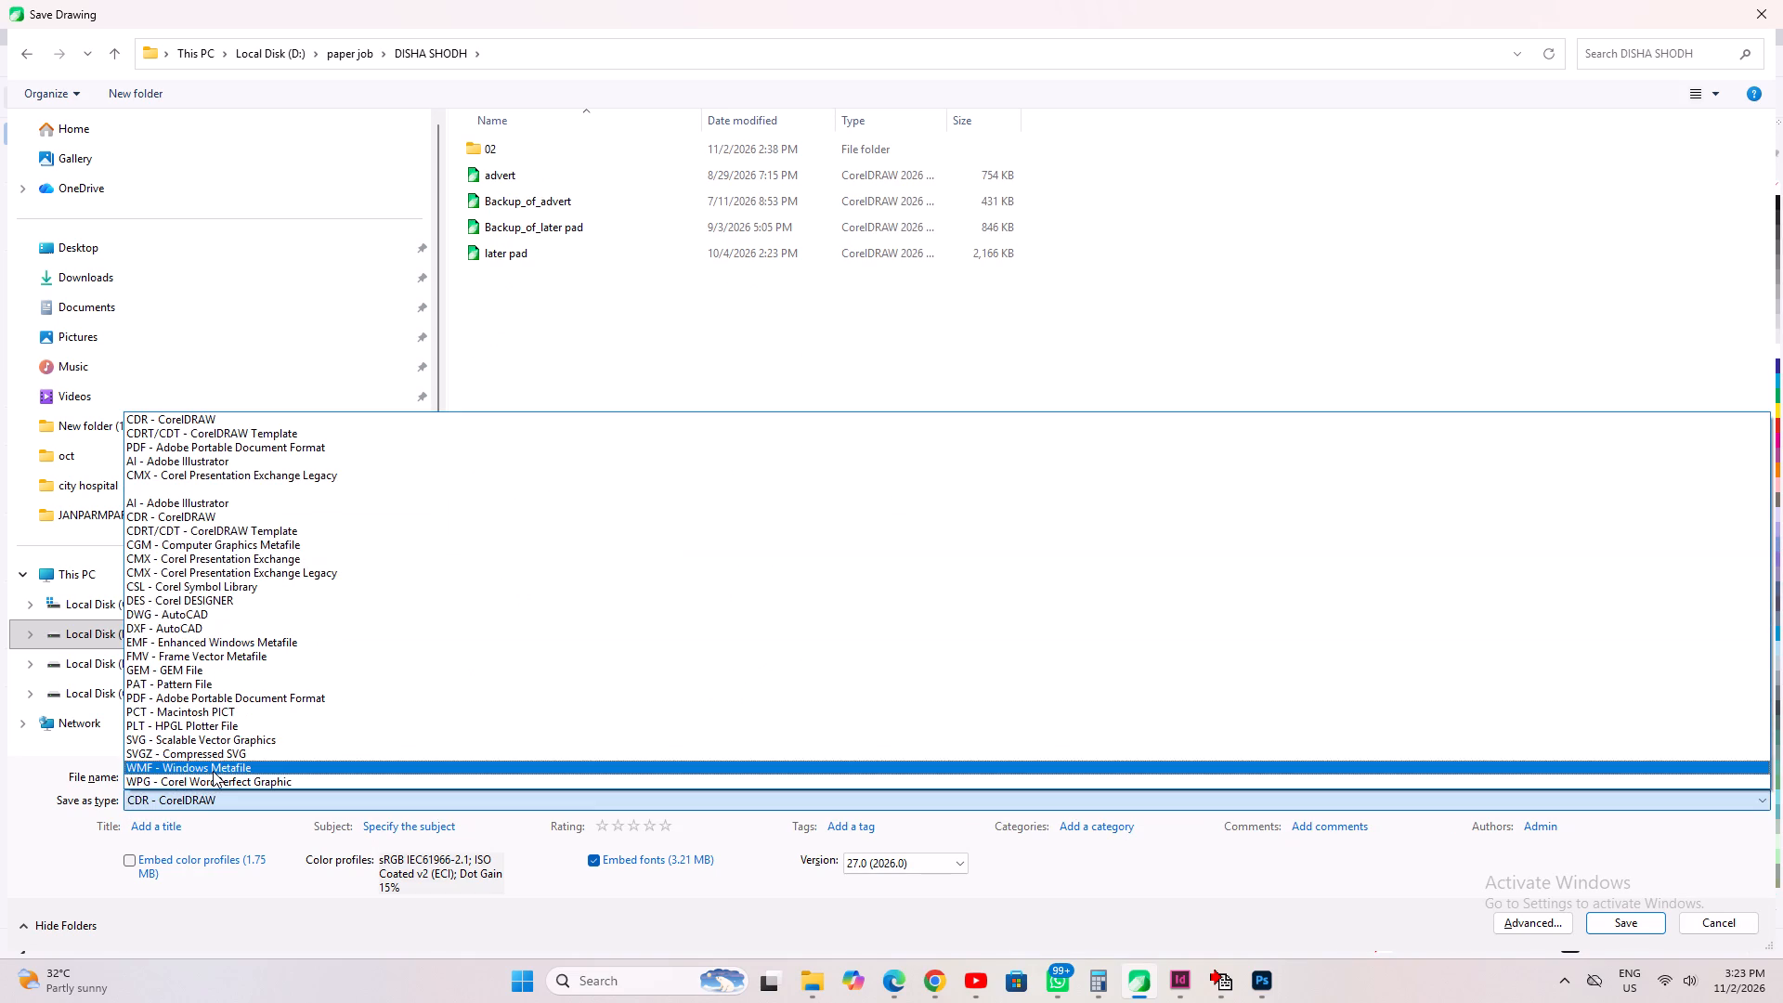
{"action": "left_click", "coordinate": [198, 814]}
{"action": "left_click", "coordinate": [204, 771]}
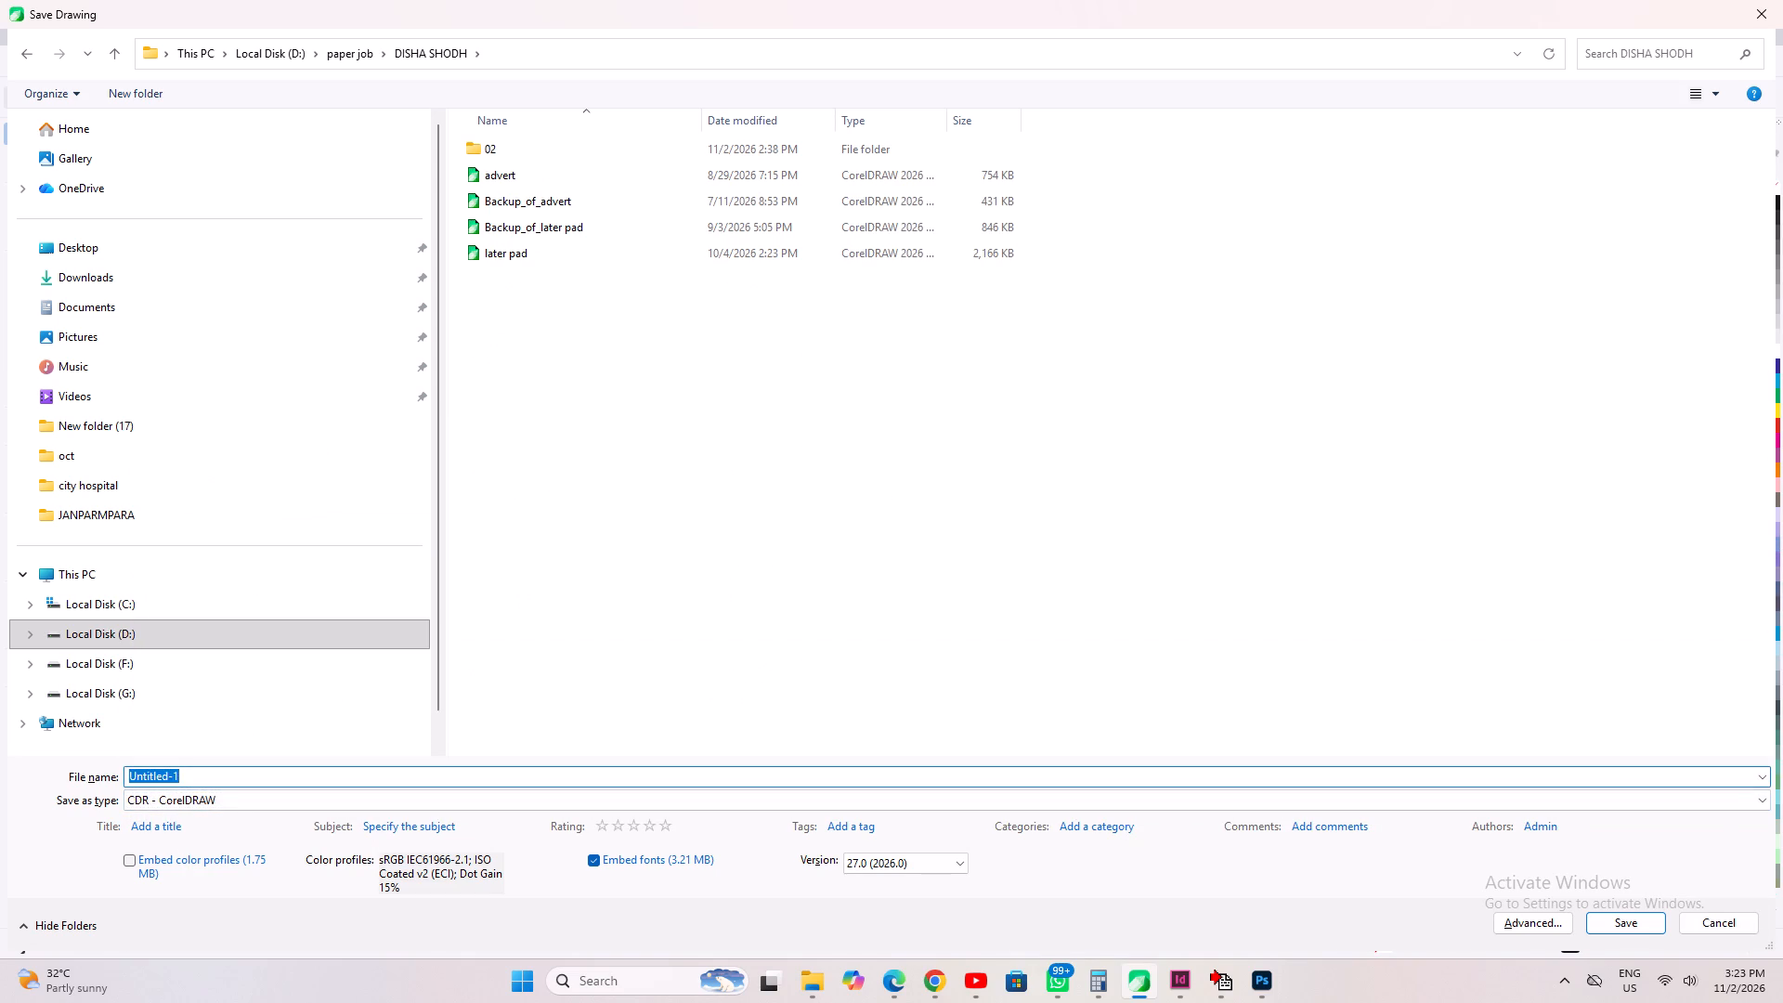
{"action": "type", "text": "singal"}
{"action": "key", "text": "space"}
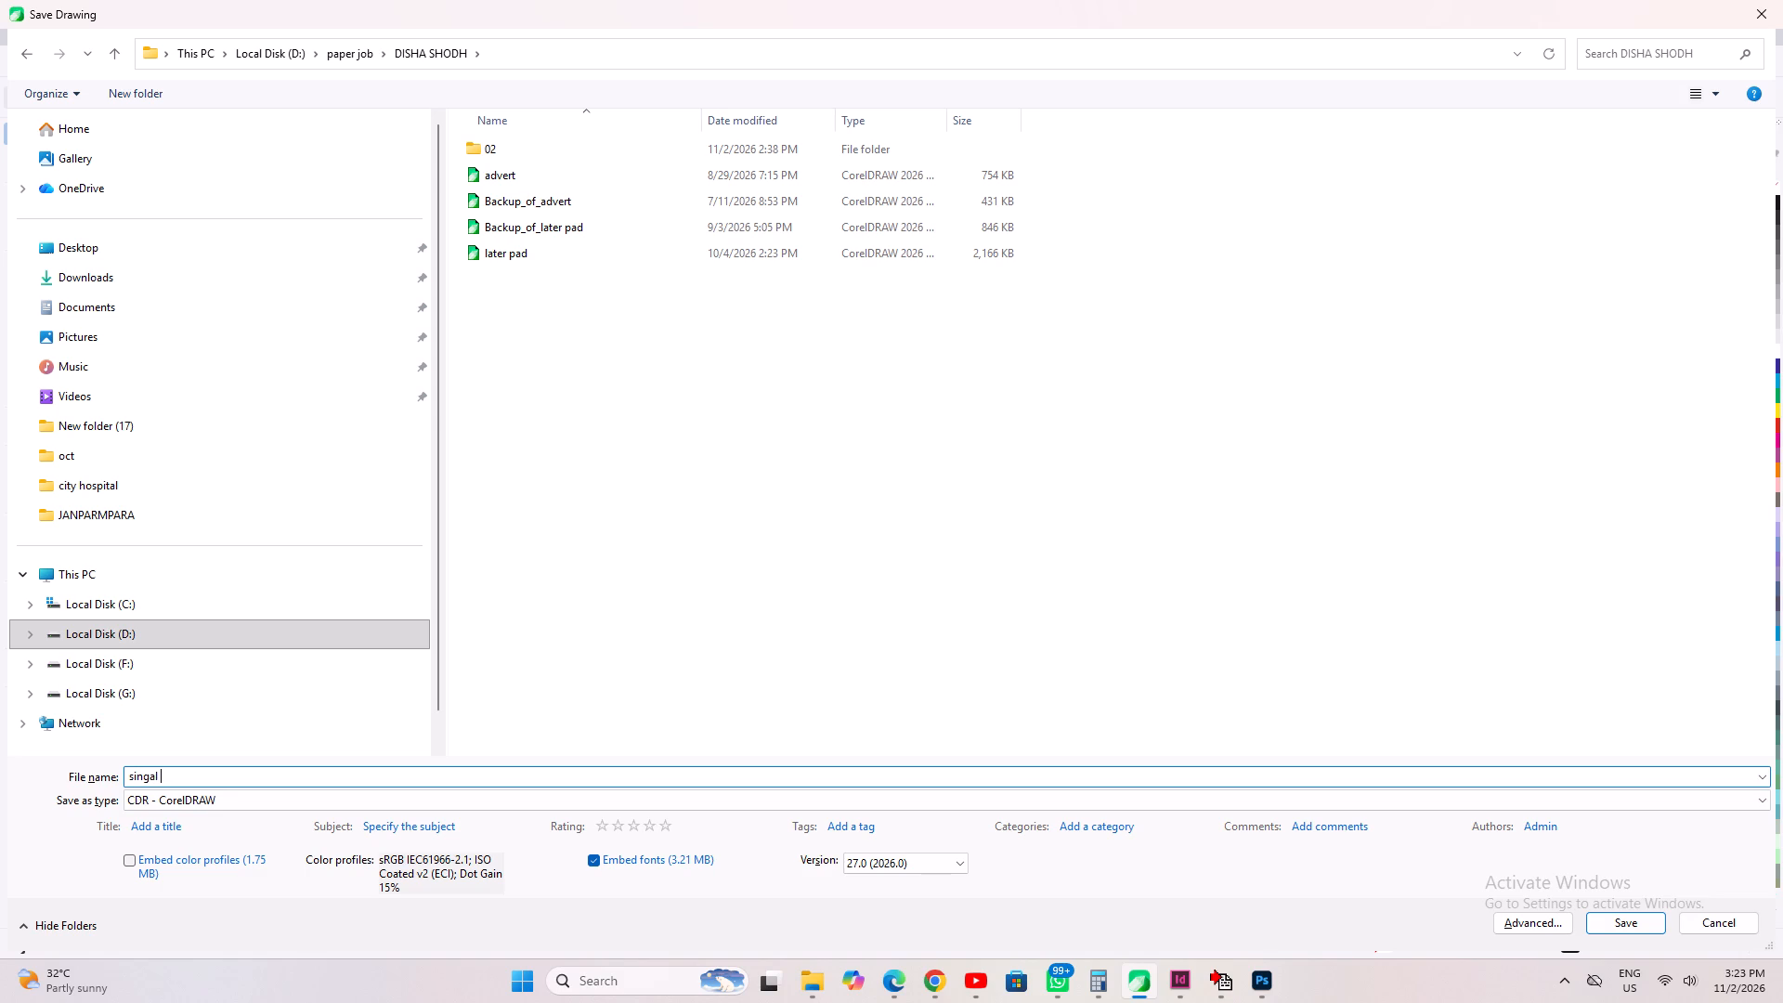
{"action": "type", "text": "news"}
{"action": "key", "text": "Return"}
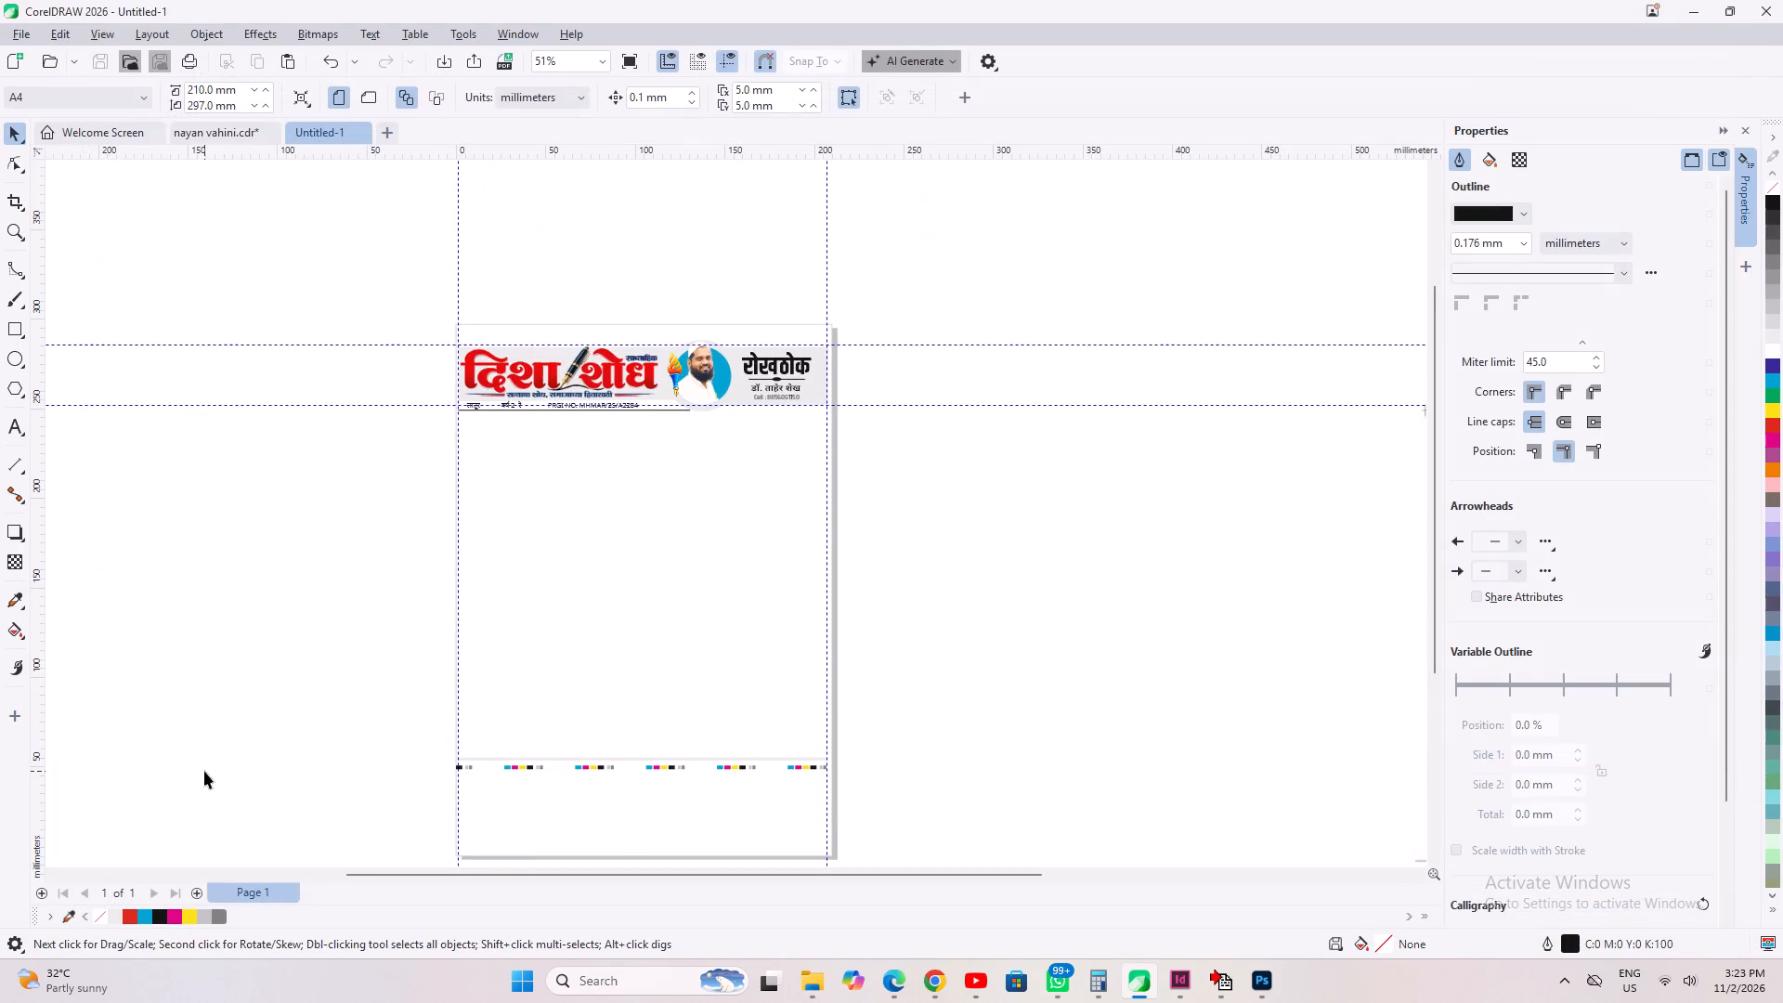
{"action": "left_click", "coordinate": [79, 630]}
Save a copy of singal news to the Desktop in CorelDRAW version 17.0 format.
{"action": "left_click", "coordinate": [29, 38]}
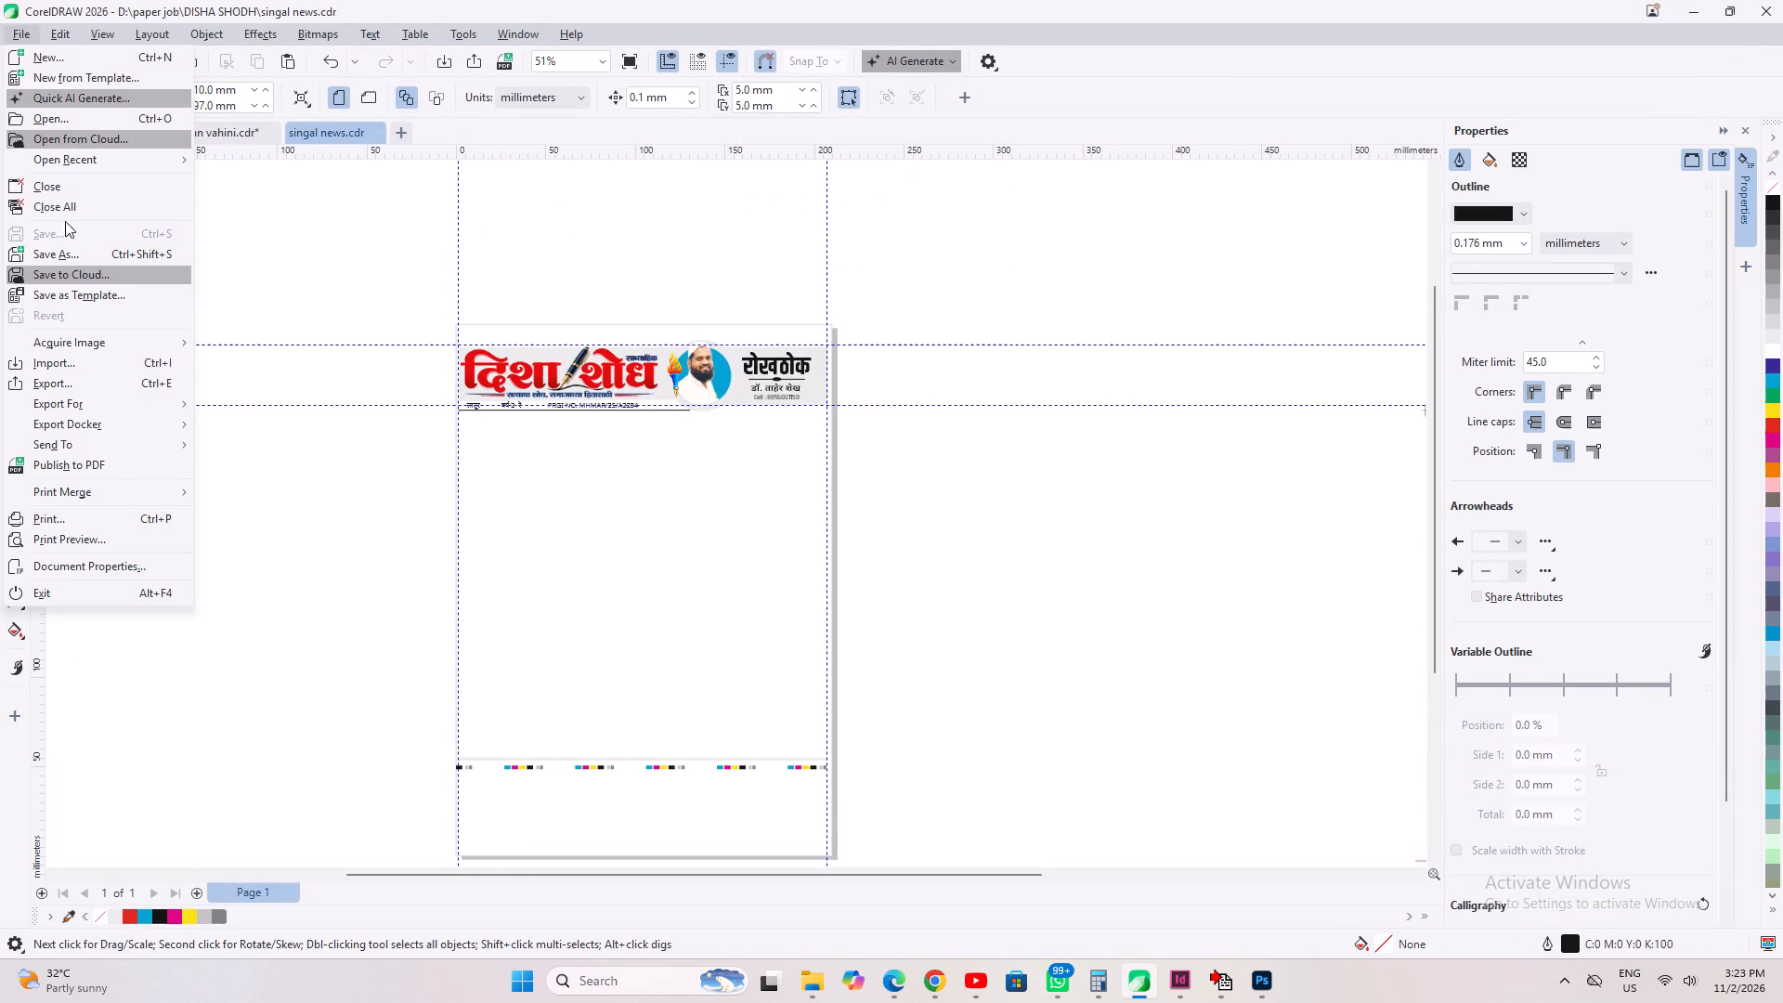
{"action": "left_click", "coordinate": [121, 257]}
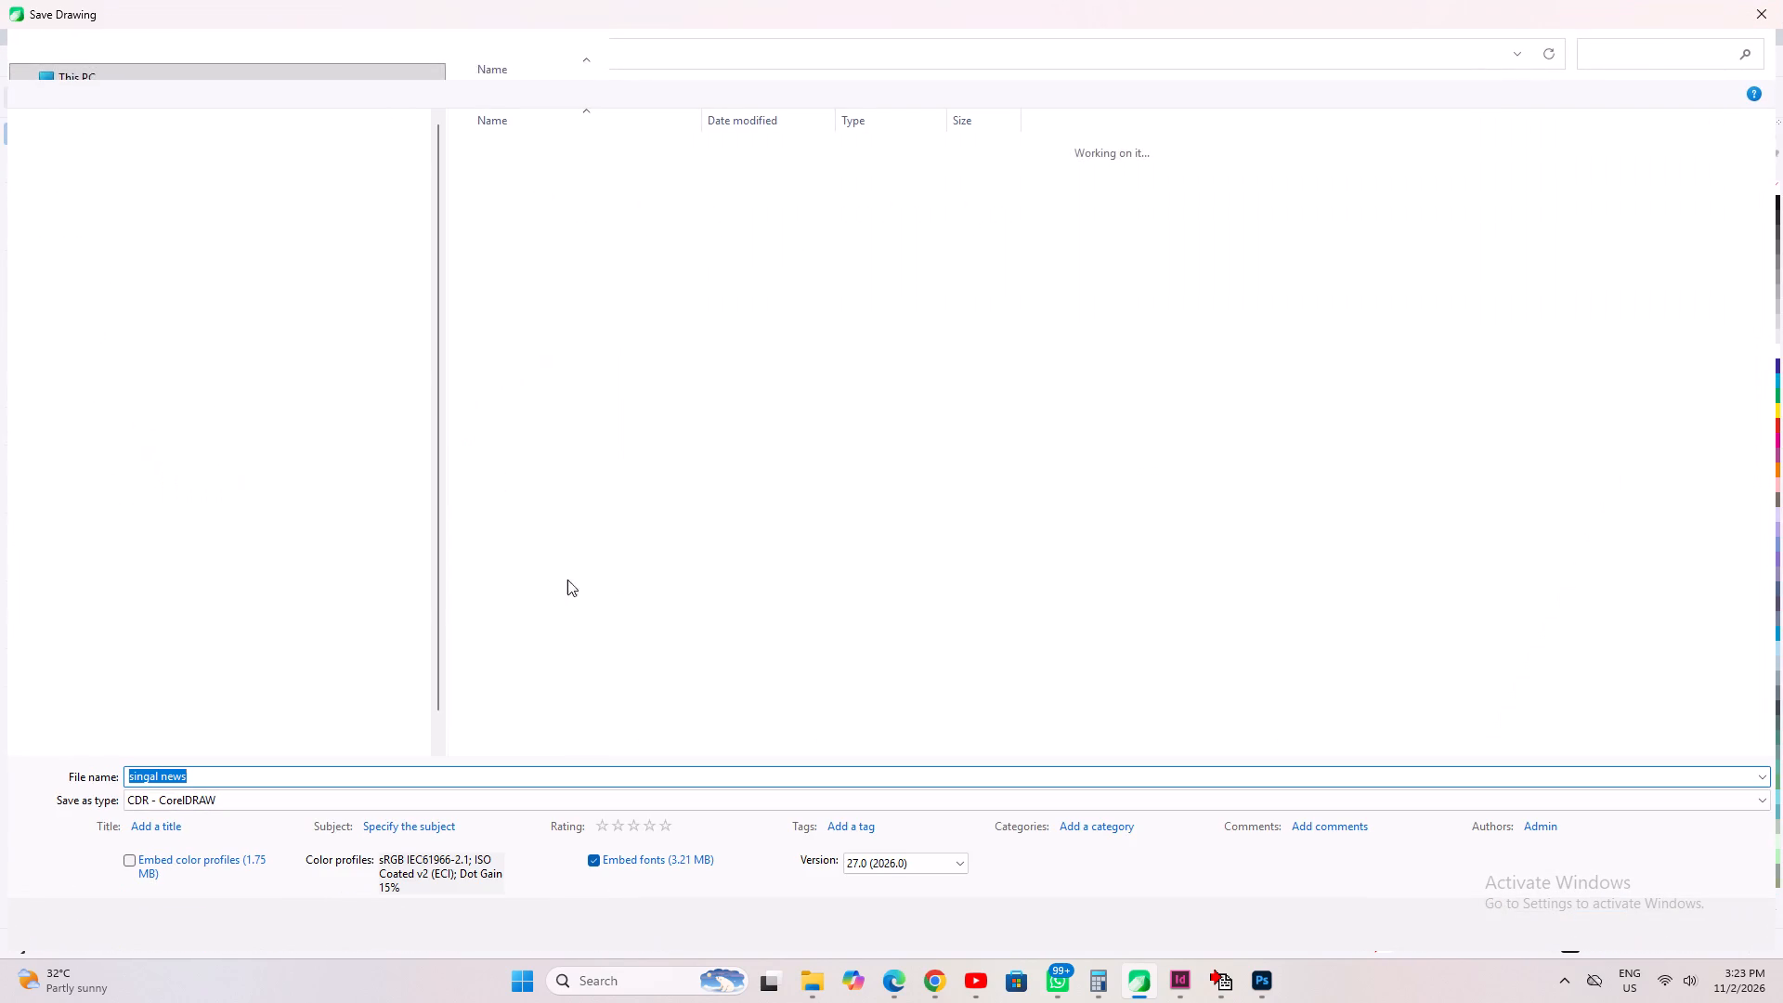
{"action": "left_click", "coordinate": [892, 878]}
{"action": "left_click", "coordinate": [892, 866]}
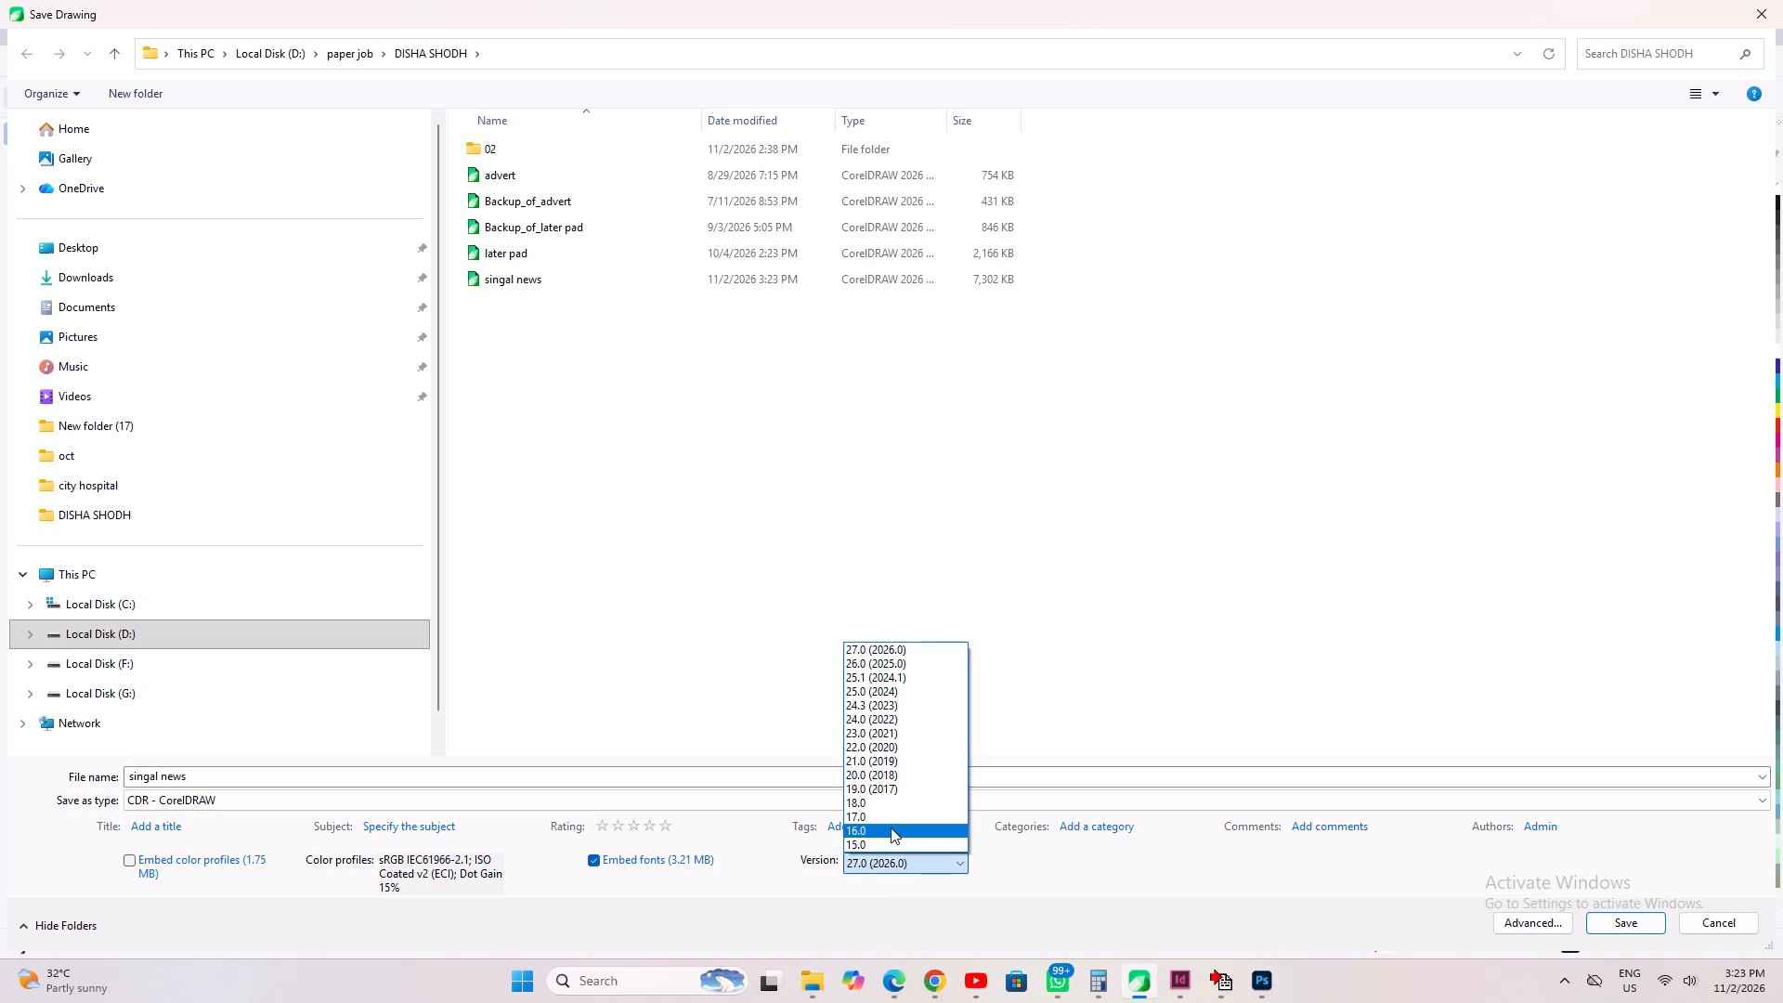
{"action": "left_click", "coordinate": [889, 816]}
{"action": "left_click", "coordinate": [98, 243]}
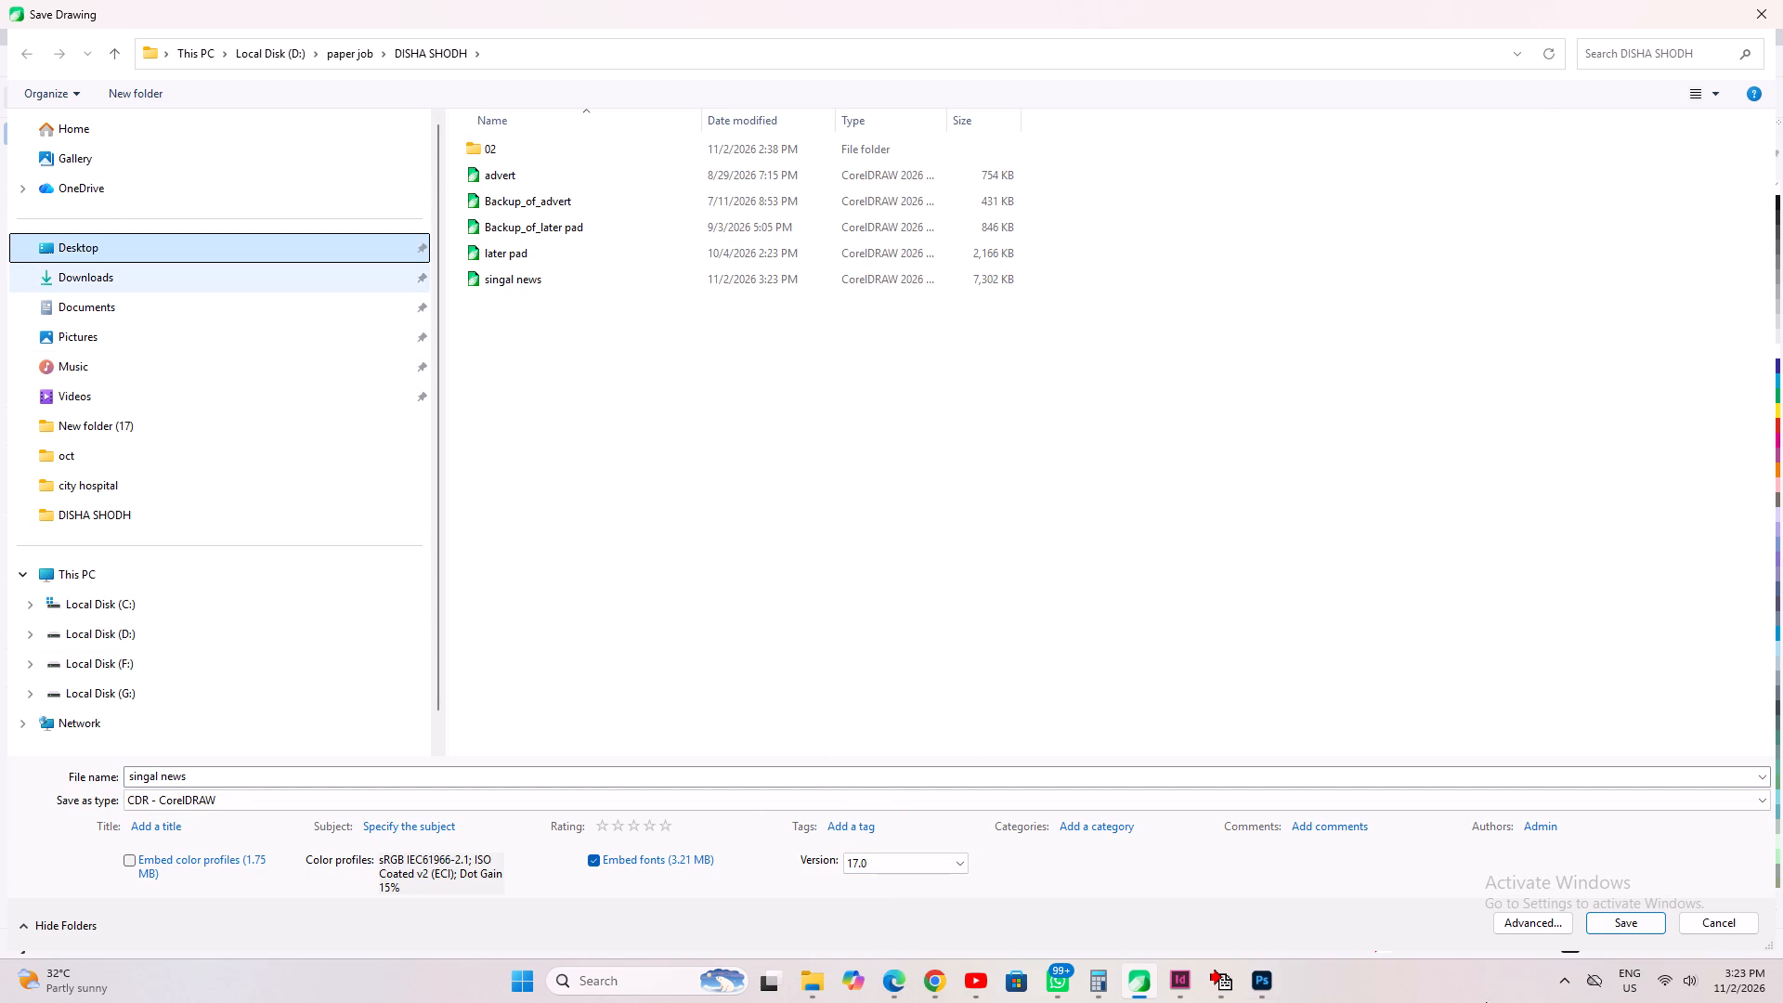
{"action": "left_click", "coordinate": [1634, 927]}
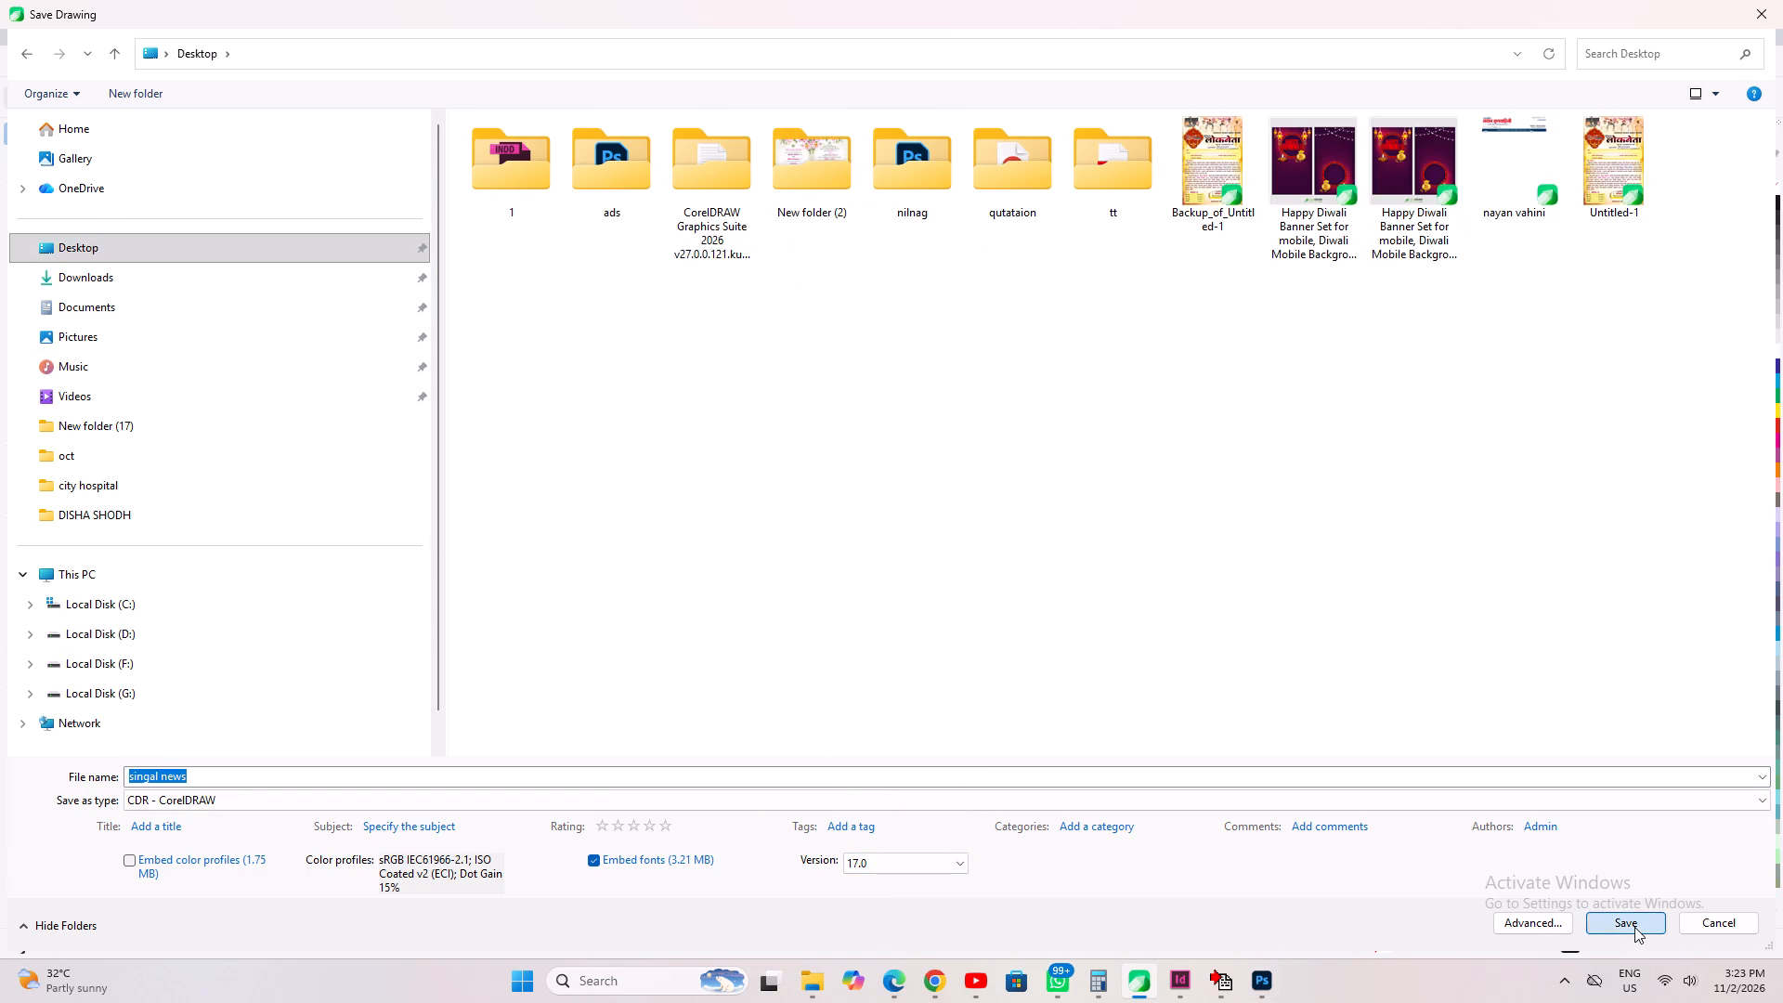
{"action": "left_click", "coordinate": [965, 544]}
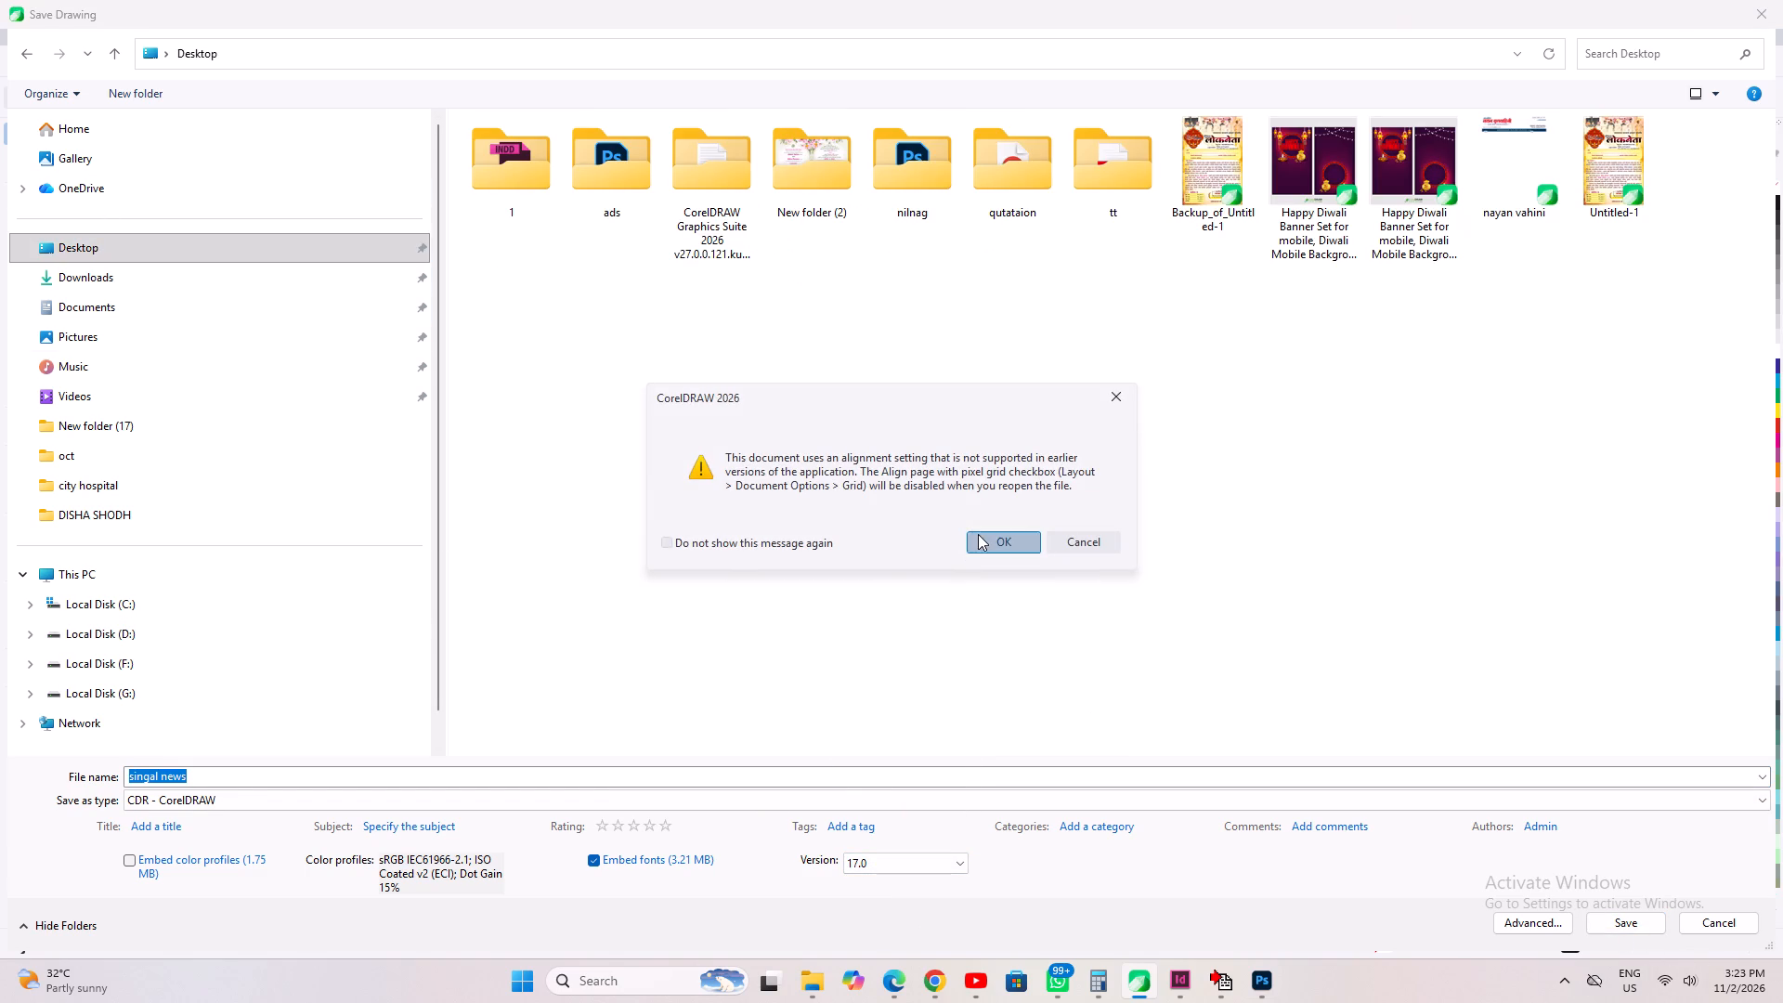
Complete the version 17.0 save of the singal news copy, keeping the document's appearance rather than its editability.
{"action": "left_click", "coordinate": [978, 534]}
{"action": "left_click", "coordinate": [1033, 567]}
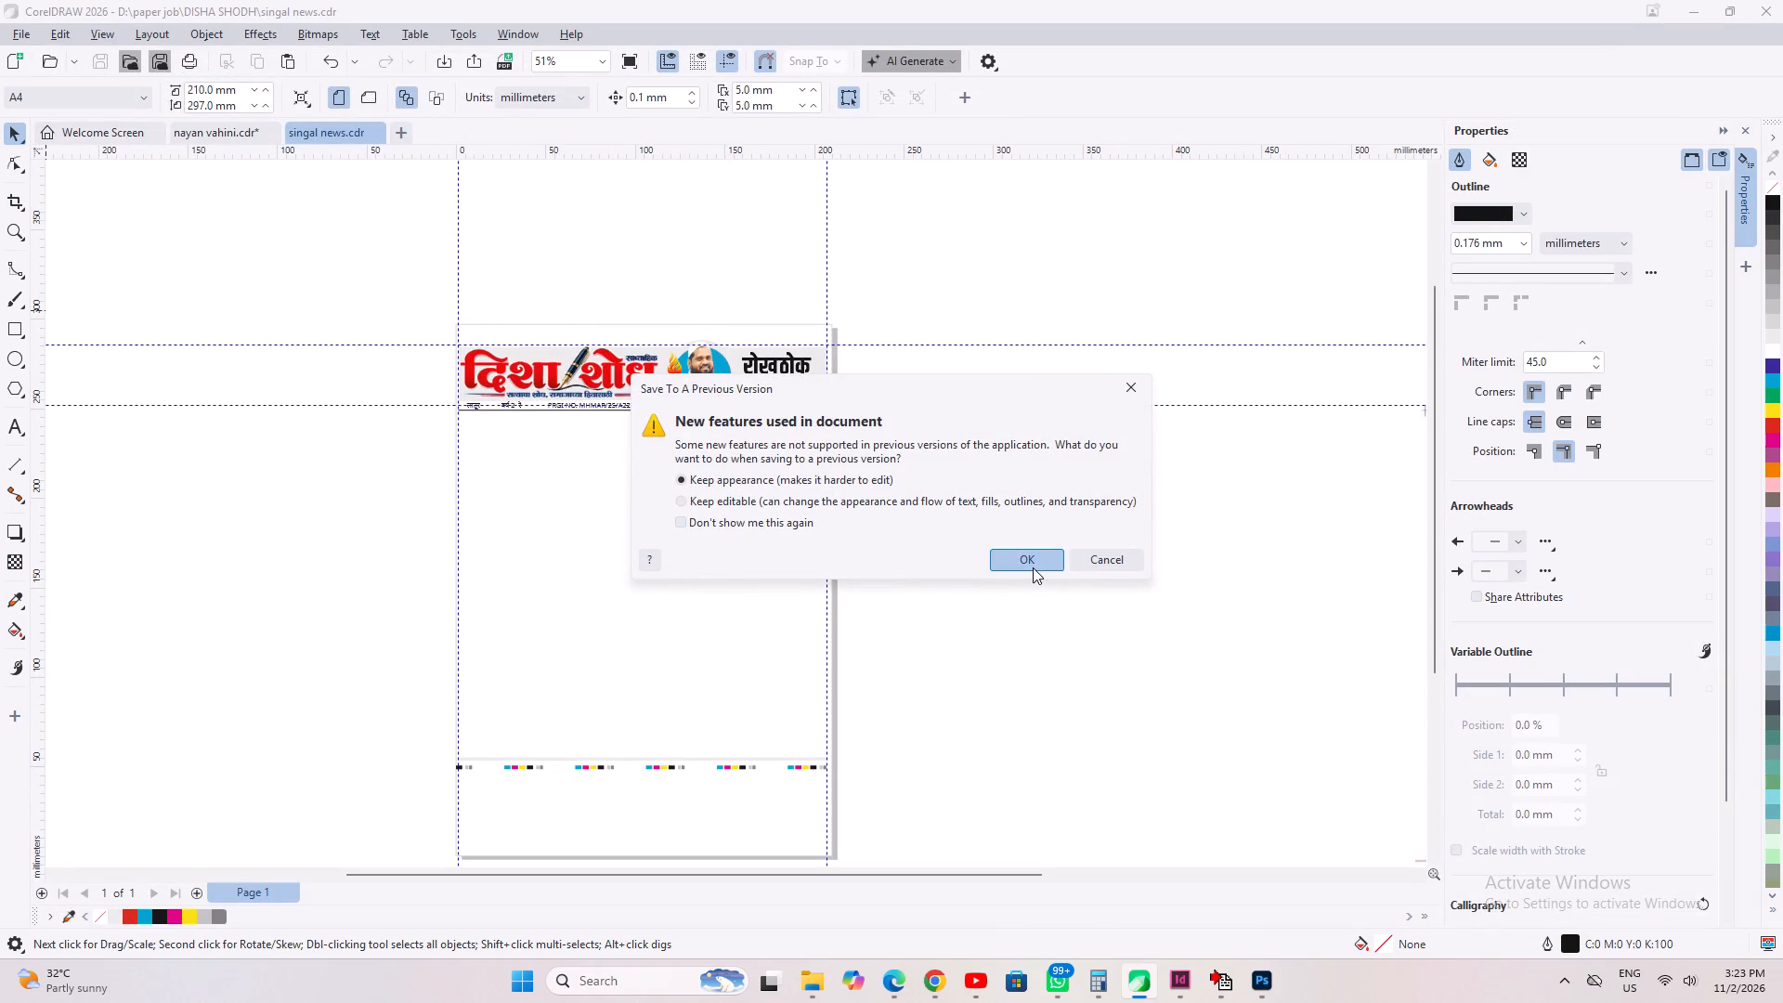
{"action": "left_click", "coordinate": [1019, 626]}
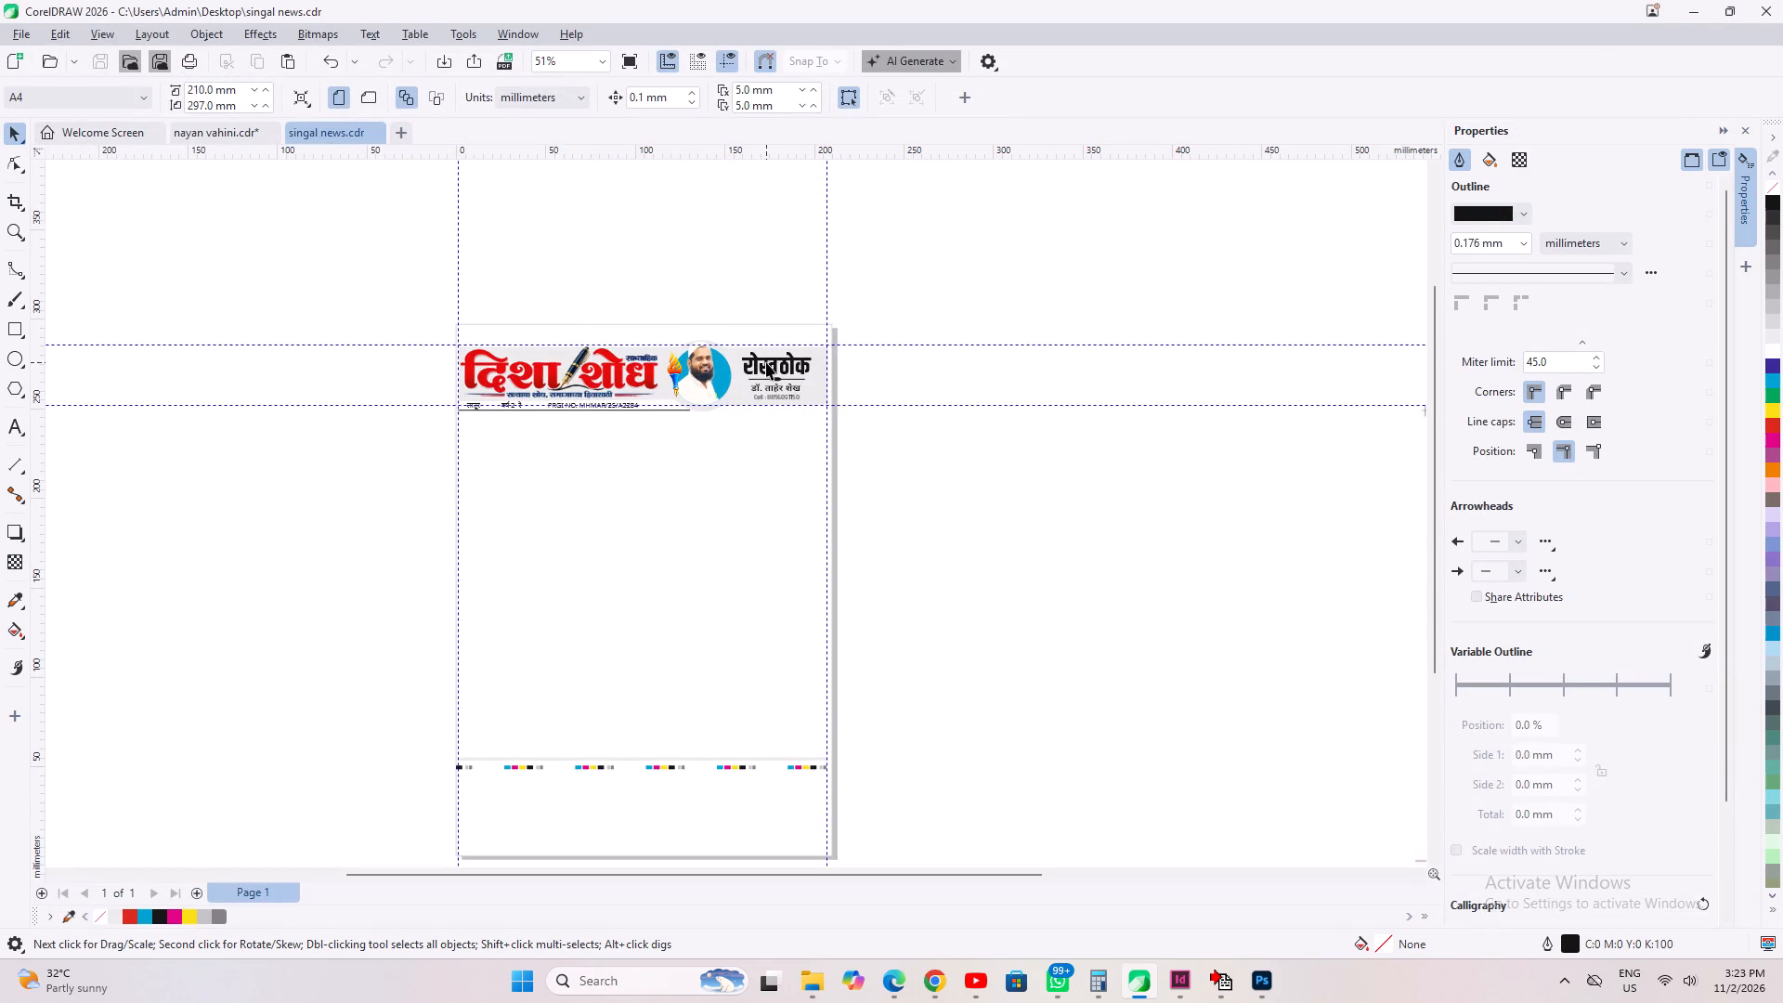
Ungroup the रोखठोक title and contact-details block in the header band.
{"action": "left_click", "coordinate": [766, 362]}
{"action": "left_click", "coordinate": [887, 476]}
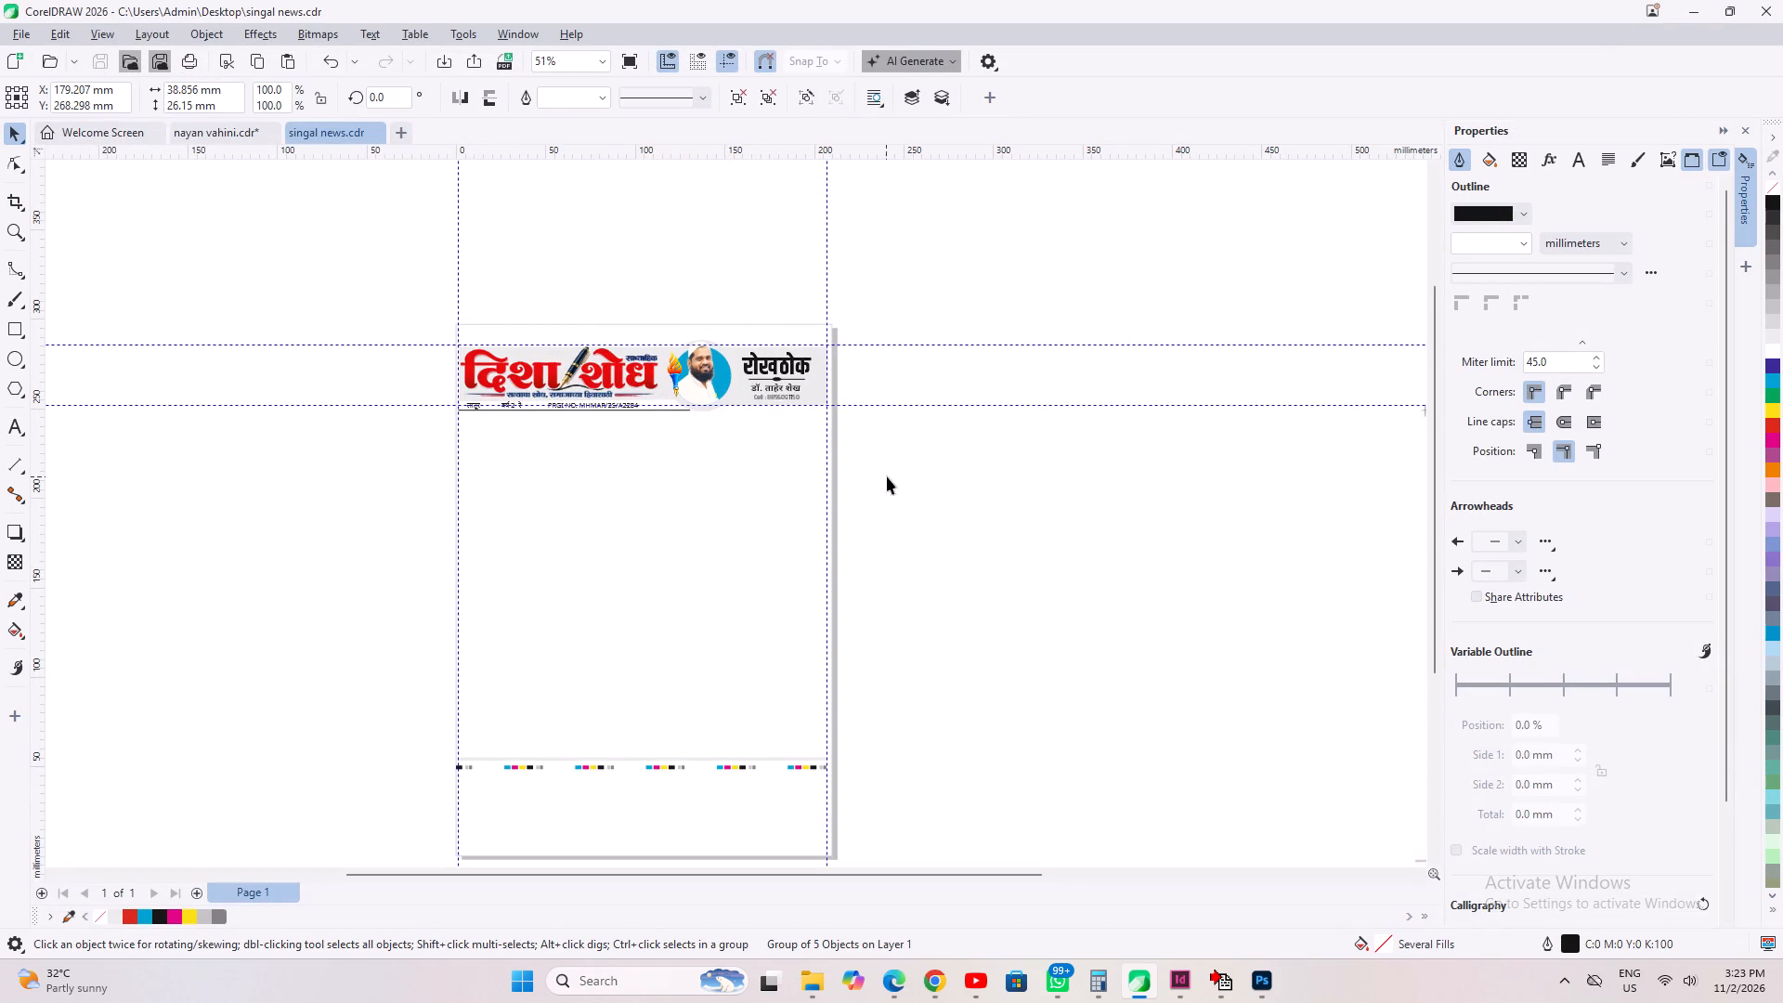
{"action": "left_click", "coordinate": [786, 380]}
{"action": "left_click", "coordinate": [773, 95]}
{"action": "left_click", "coordinate": [1034, 384]}
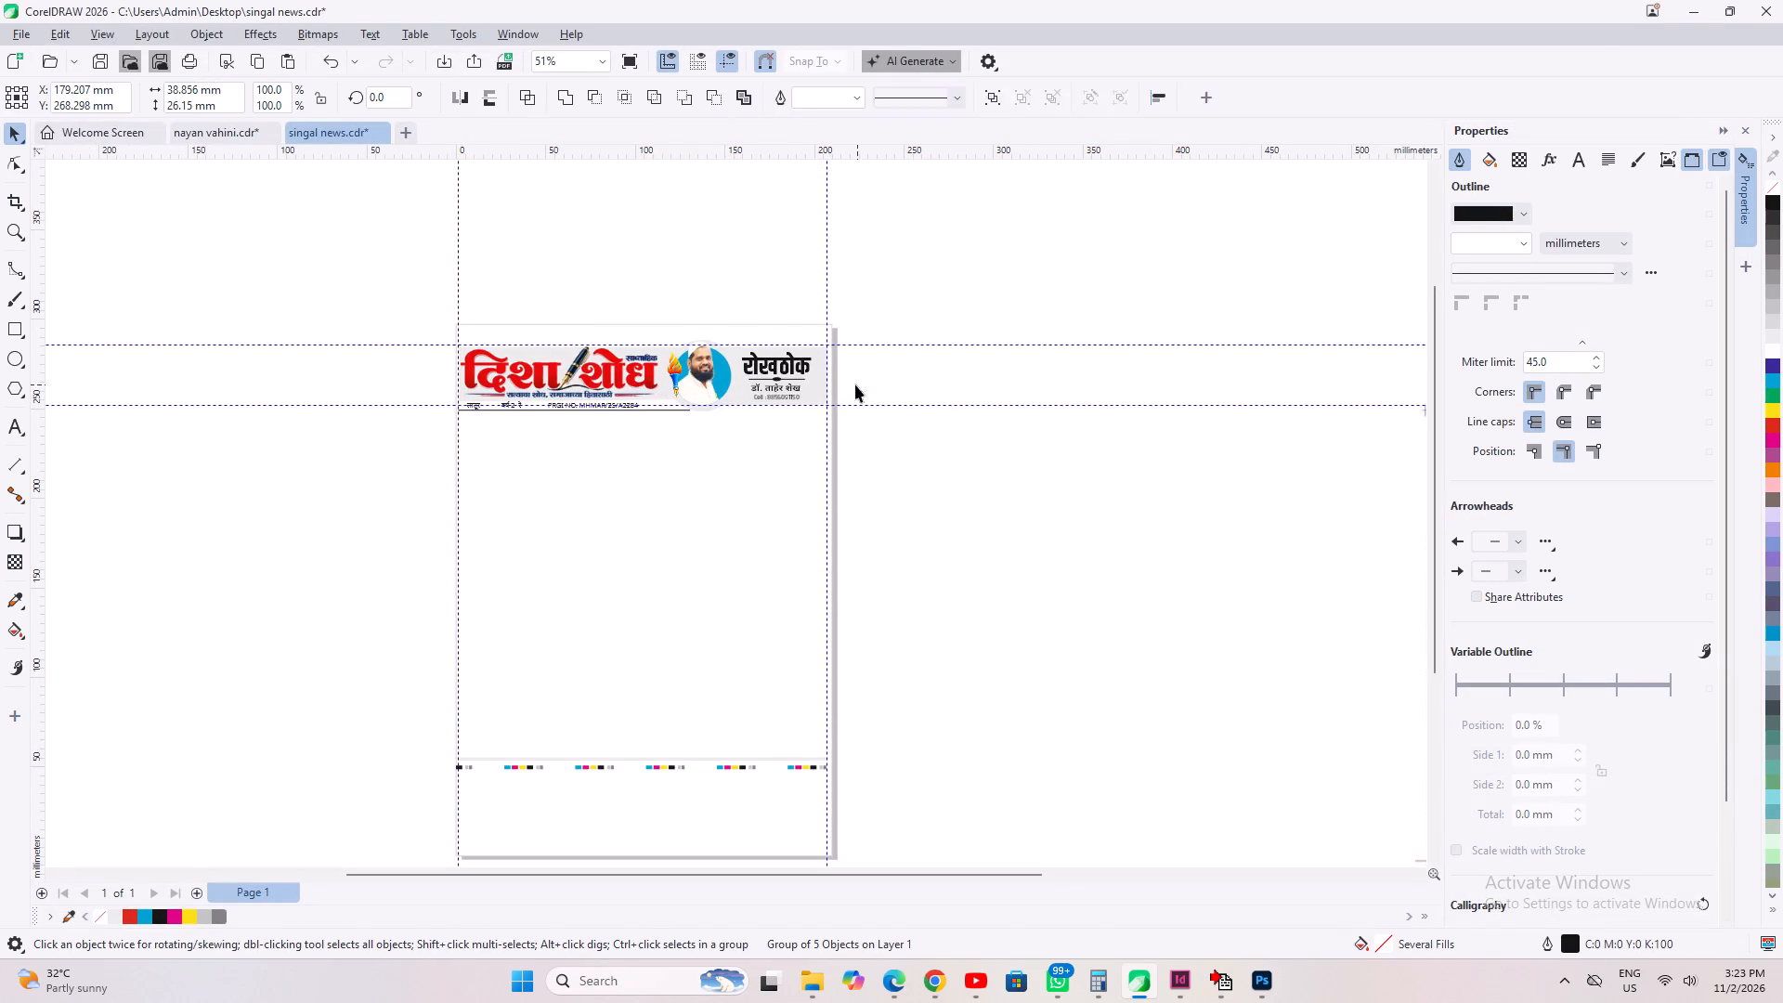
Place a duplicate of the रोखठोक title in the empty area beside the page, level with the header band.
{"action": "left_click", "coordinate": [800, 366]}
{"action": "left_click_drag", "start_coordinate": [772, 357], "coordinate": [953, 357]}
{"action": "right_click", "coordinate": [953, 357]}
{"action": "scroll", "coordinate": [947, 357], "scroll_direction": "up", "scroll_amount": 1}
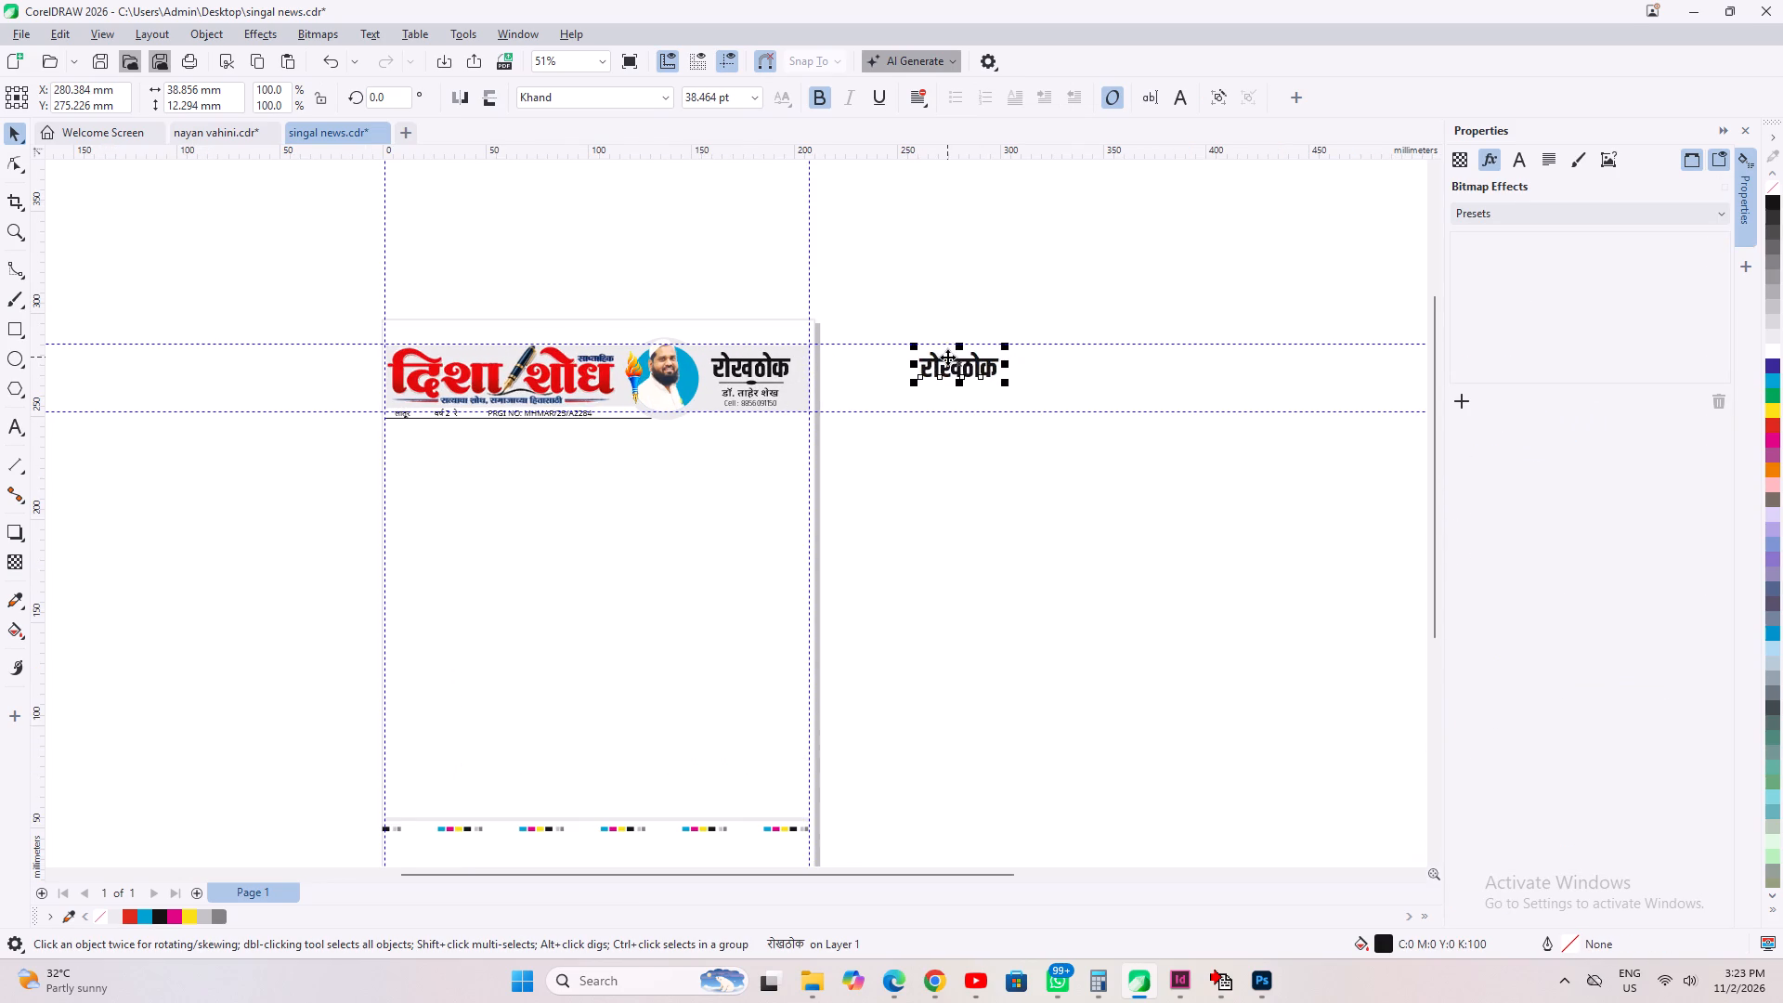
Replace the text of the duplicated title beside the page with लक्ष्यवेधी.
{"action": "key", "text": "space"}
{"action": "scroll", "coordinate": [955, 359], "scroll_direction": "up", "scroll_amount": 2}
{"action": "left_click", "coordinate": [22, 426]}
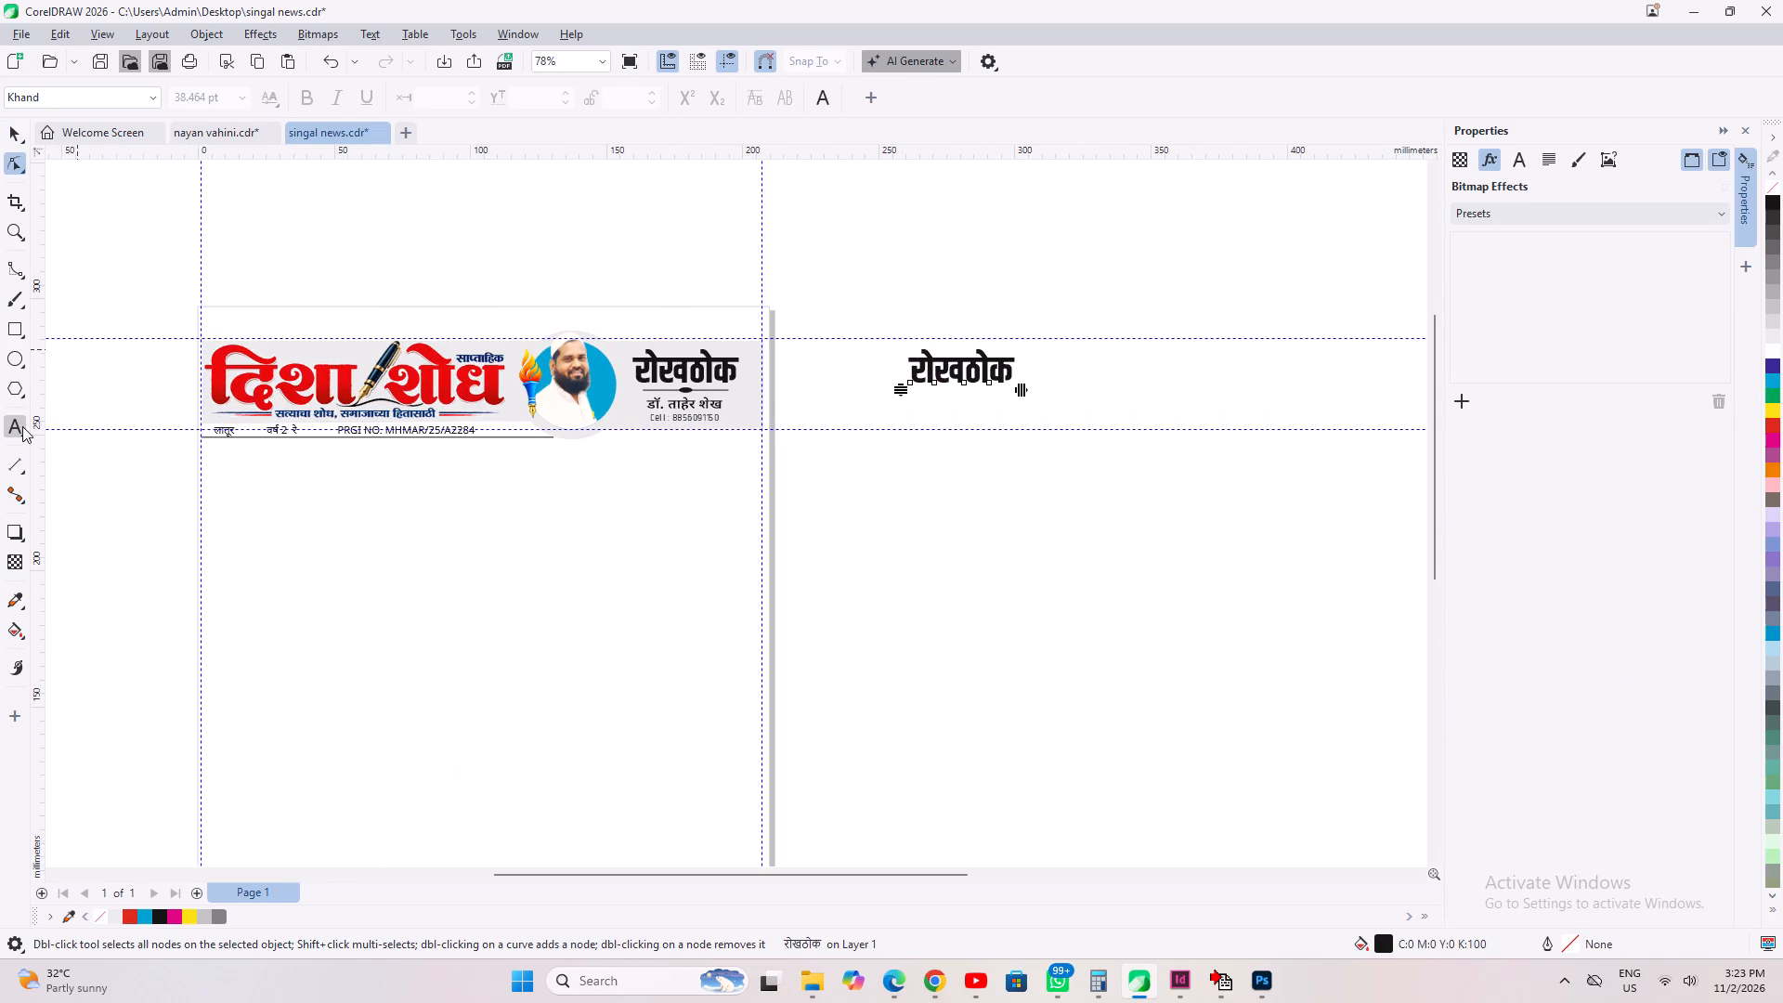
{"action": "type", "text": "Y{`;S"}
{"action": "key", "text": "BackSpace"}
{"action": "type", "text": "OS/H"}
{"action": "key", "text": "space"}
{"action": "left_click", "coordinate": [25, 127]}
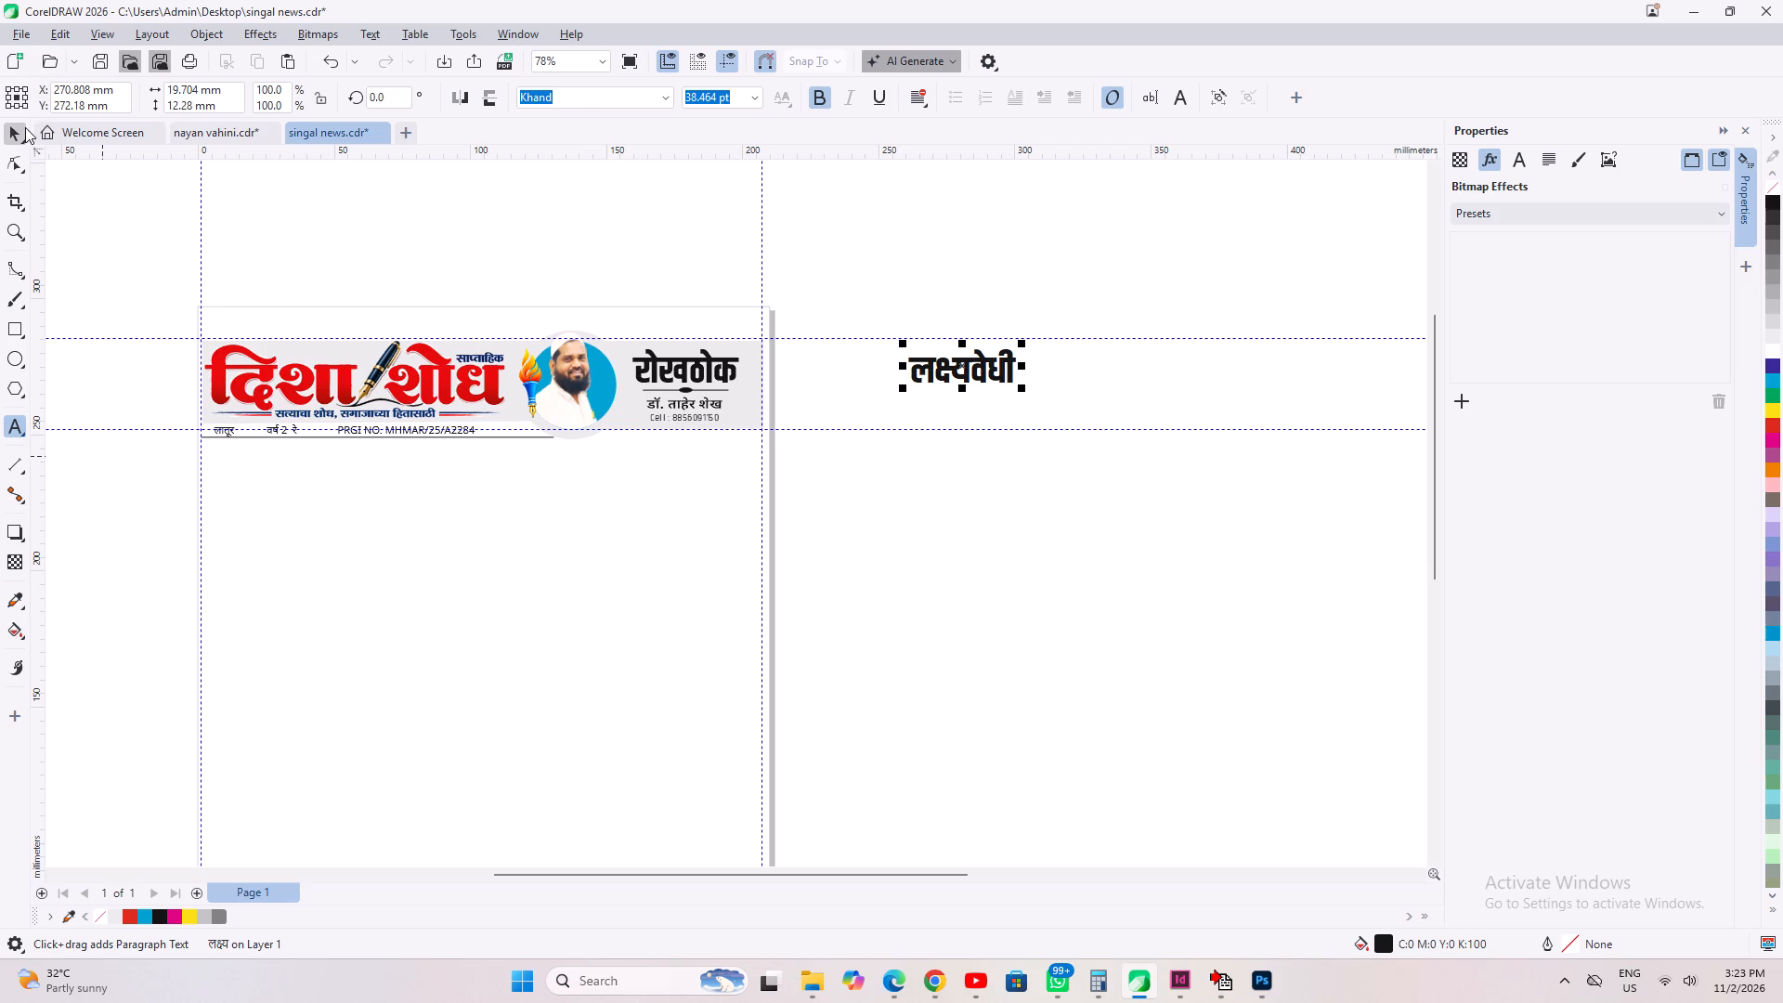
Move the लक्ष्यवेधी title close to the page edge, level with रोखठोक in the header band.
{"action": "left_click_drag", "start_coordinate": [949, 360], "coordinate": [799, 357]}
{"action": "scroll", "coordinate": [786, 347], "scroll_direction": "up", "scroll_amount": 4}
{"action": "left_click_drag", "start_coordinate": [797, 358], "coordinate": [836, 360]}
{"action": "left_click", "coordinate": [887, 540]}
{"action": "scroll", "coordinate": [892, 391], "scroll_direction": "up", "scroll_amount": 5}
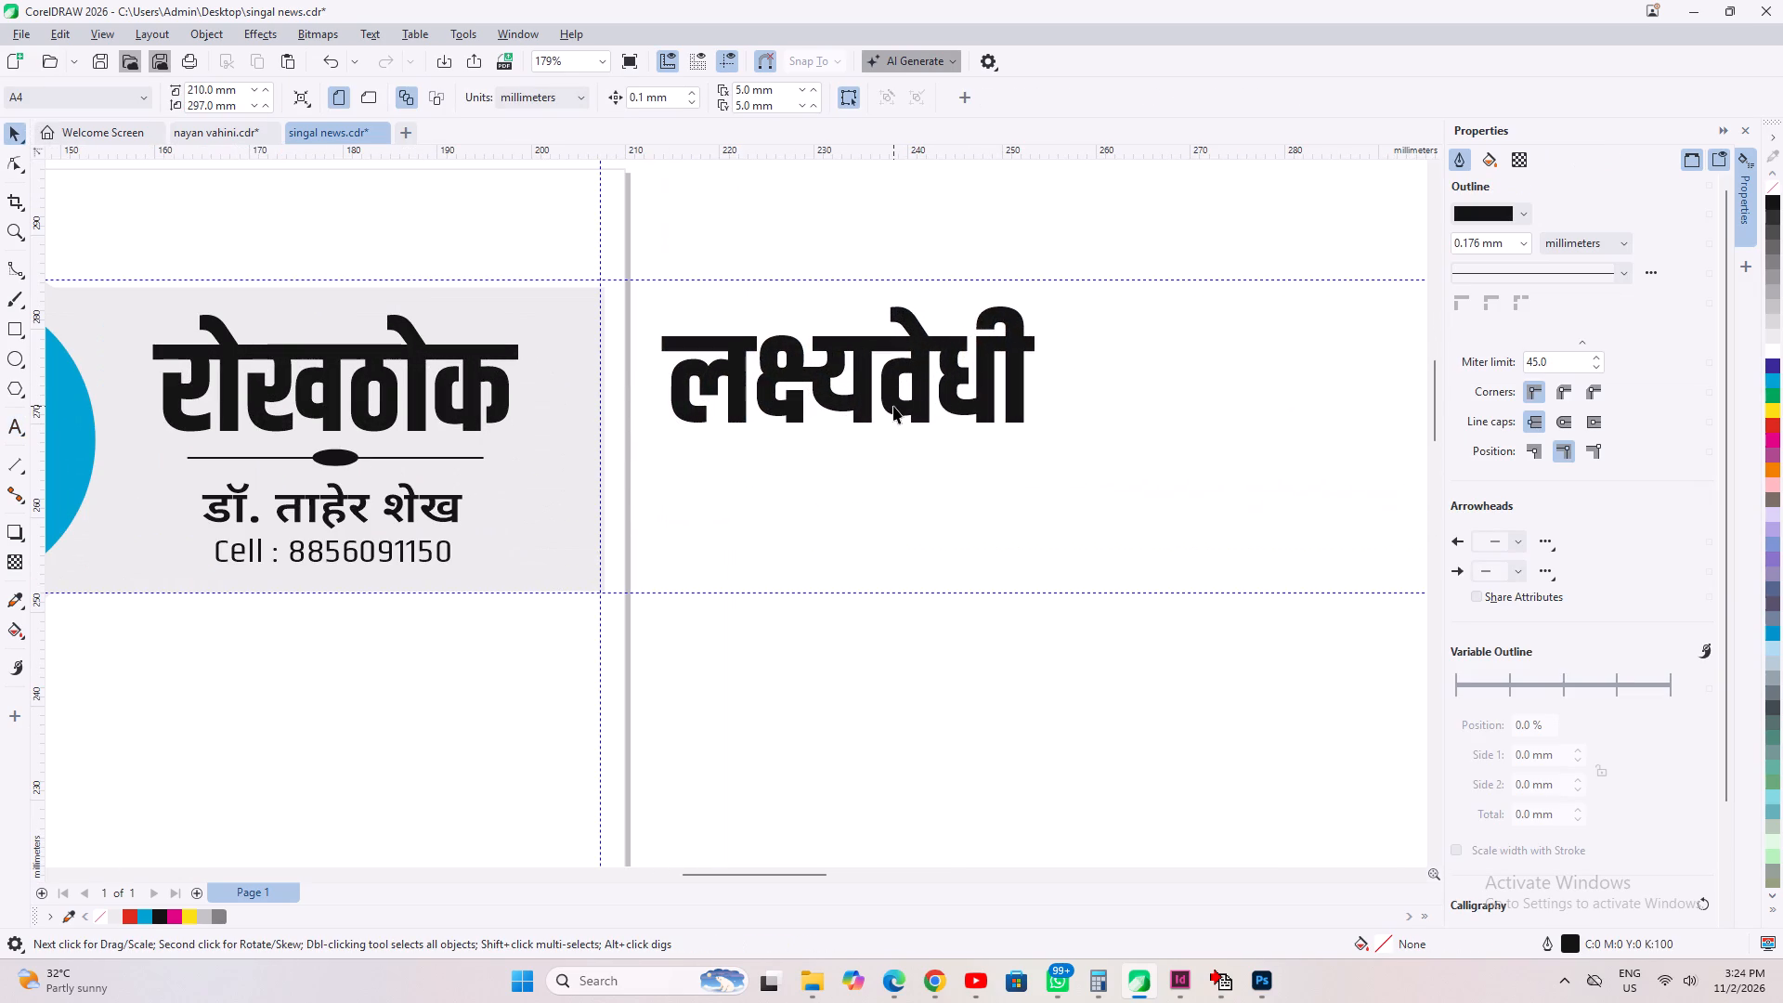
Retype the middle letters of the लक्ष्यवेधी text beside the page, entering क्ष.
{"action": "key", "text": "space"}
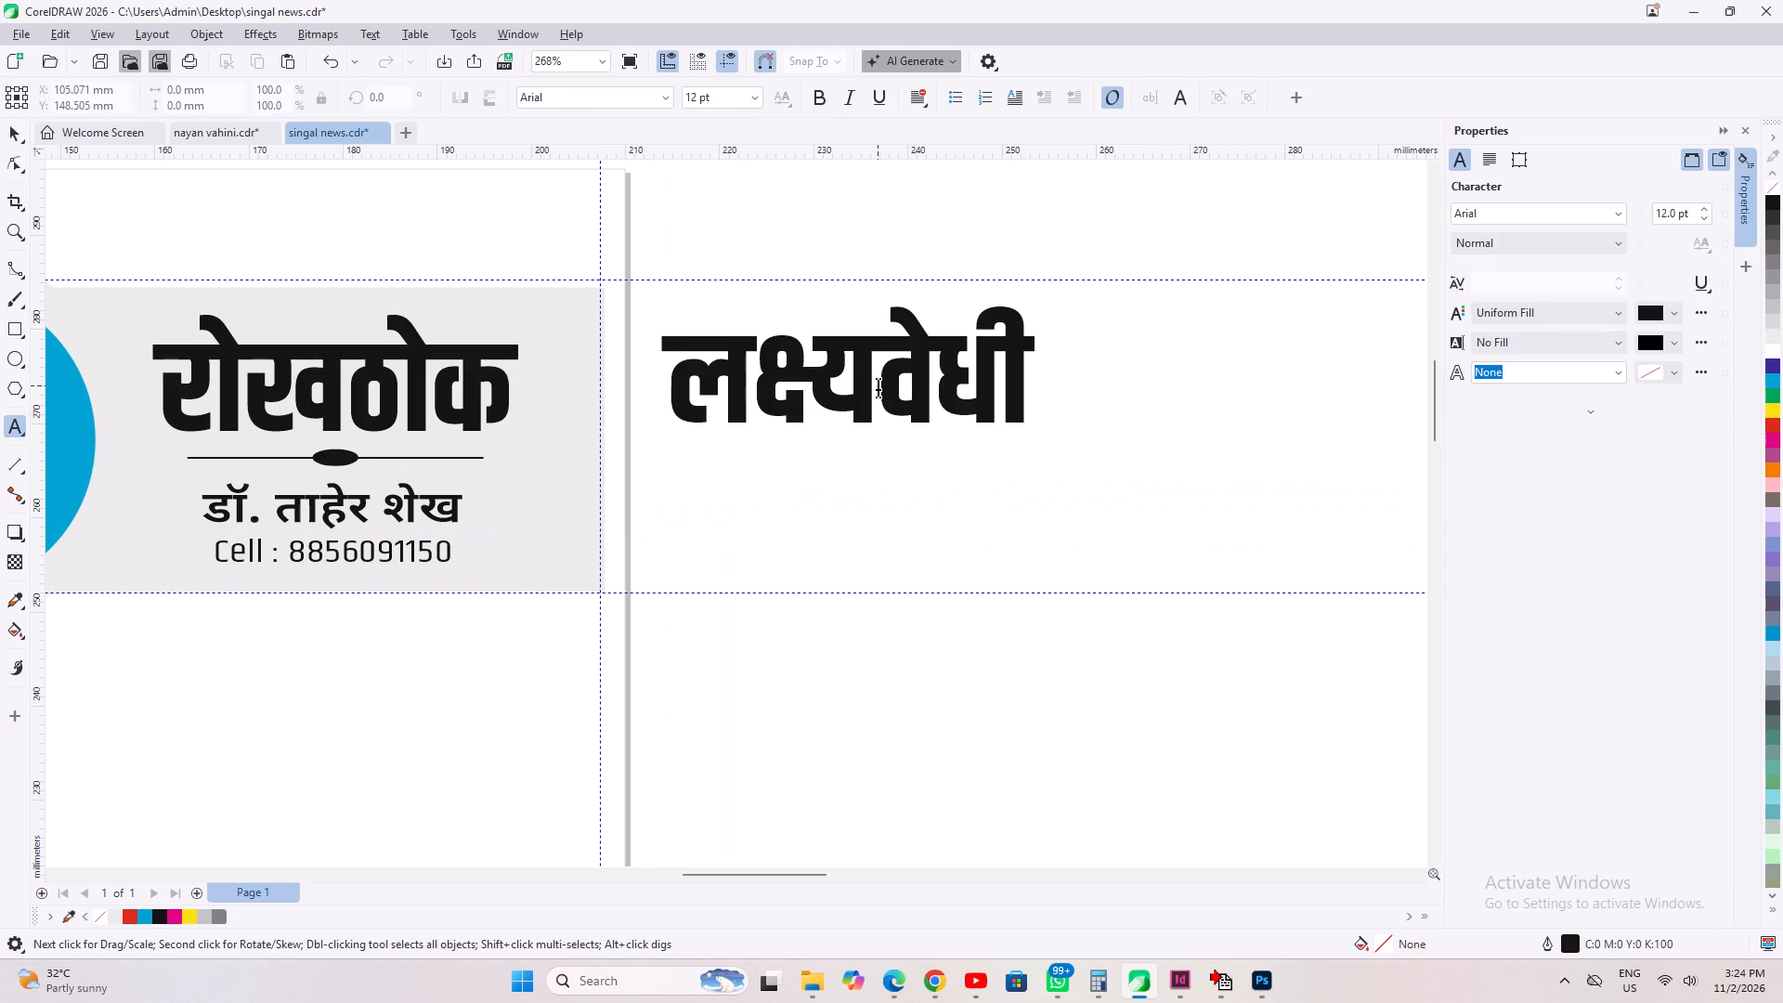
{"action": "left_click_drag", "start_coordinate": [878, 385], "coordinate": [773, 388]}
{"action": "key", "text": "shift+braceleft"}
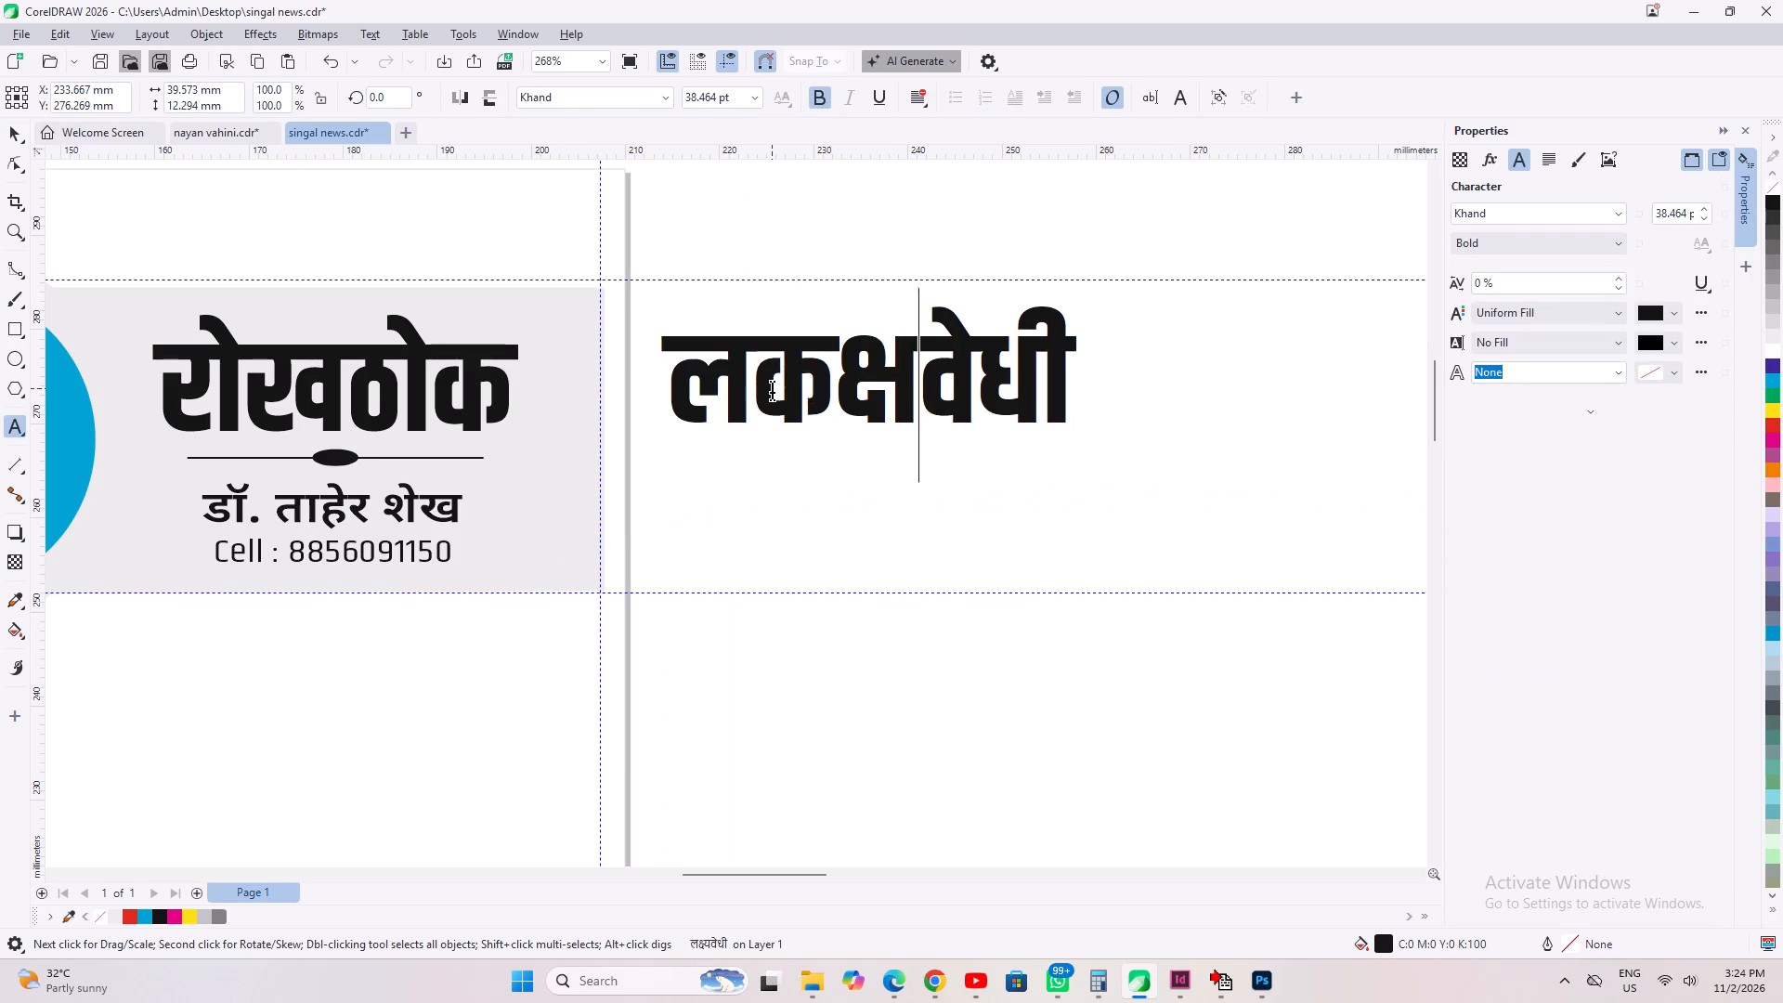
Delete the extra क after ल in the text beside the page so that it reads लक्षवेधी.
{"action": "key", "text": "Left"}
{"action": "key", "text": "BackSpace"}
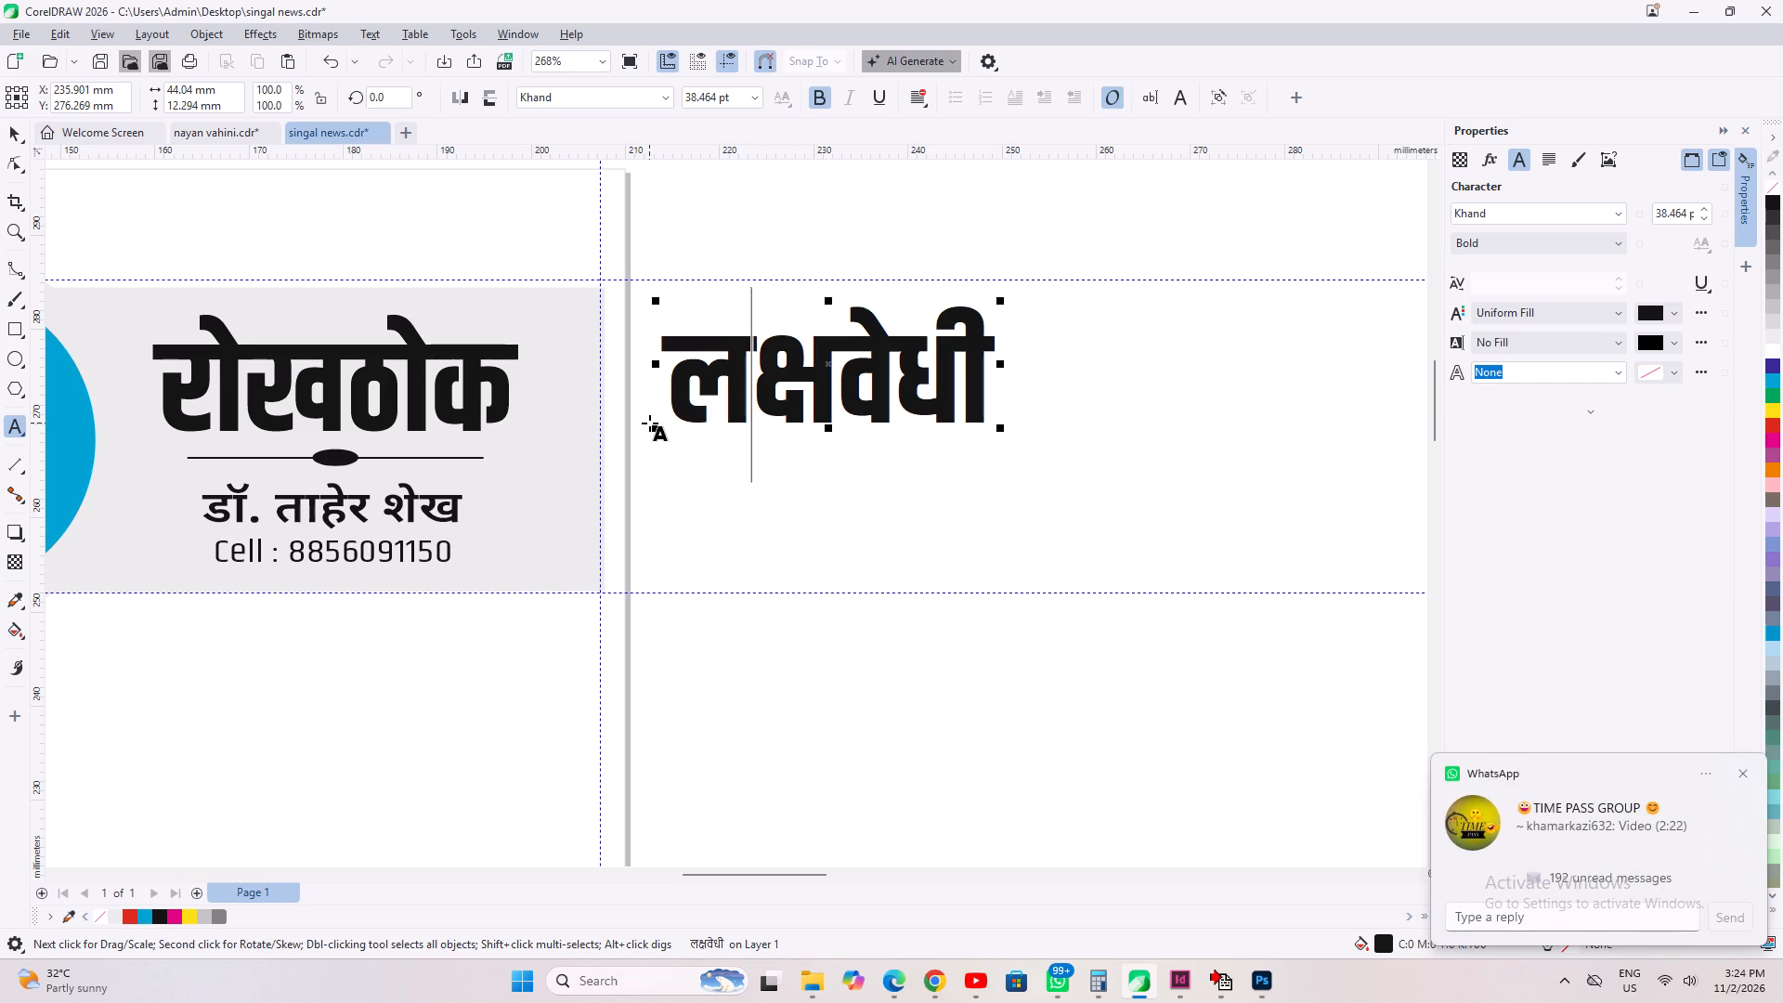
{"action": "left_click", "coordinate": [7, 140]}
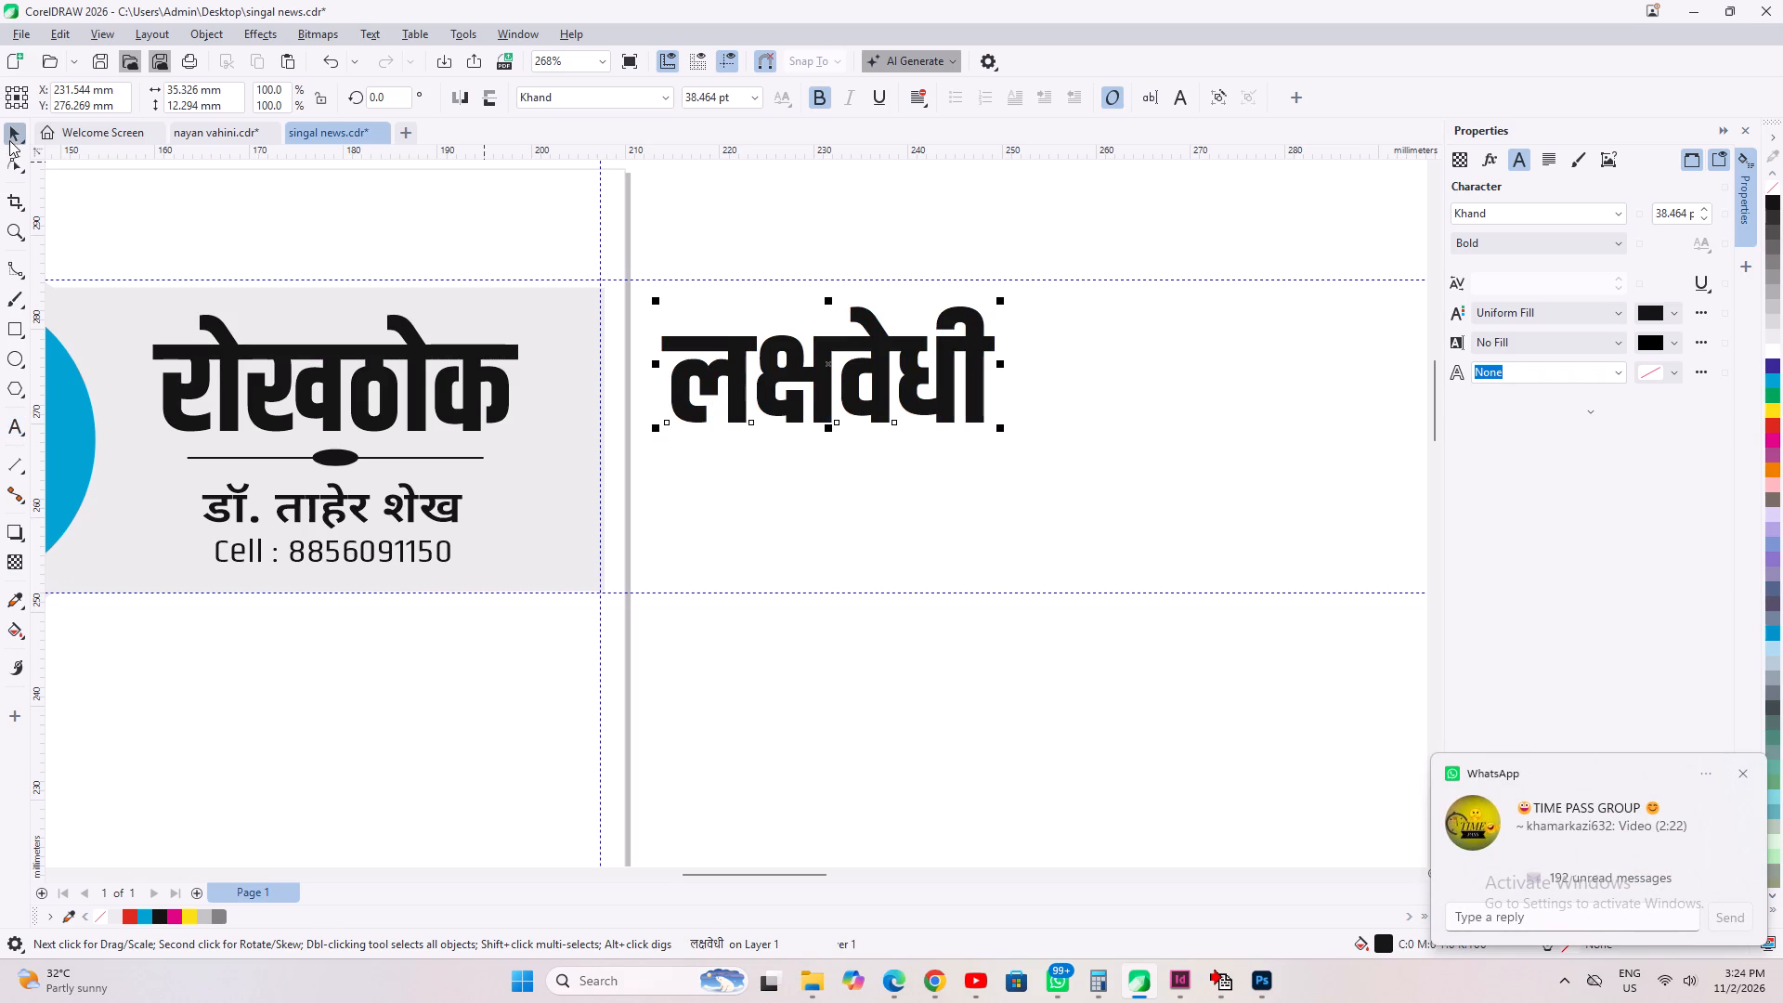
Change the font of the लक्षवेधी text to Noto Sans Devanagari SemiCondensed (Bold).
{"action": "left_click", "coordinate": [669, 103]}
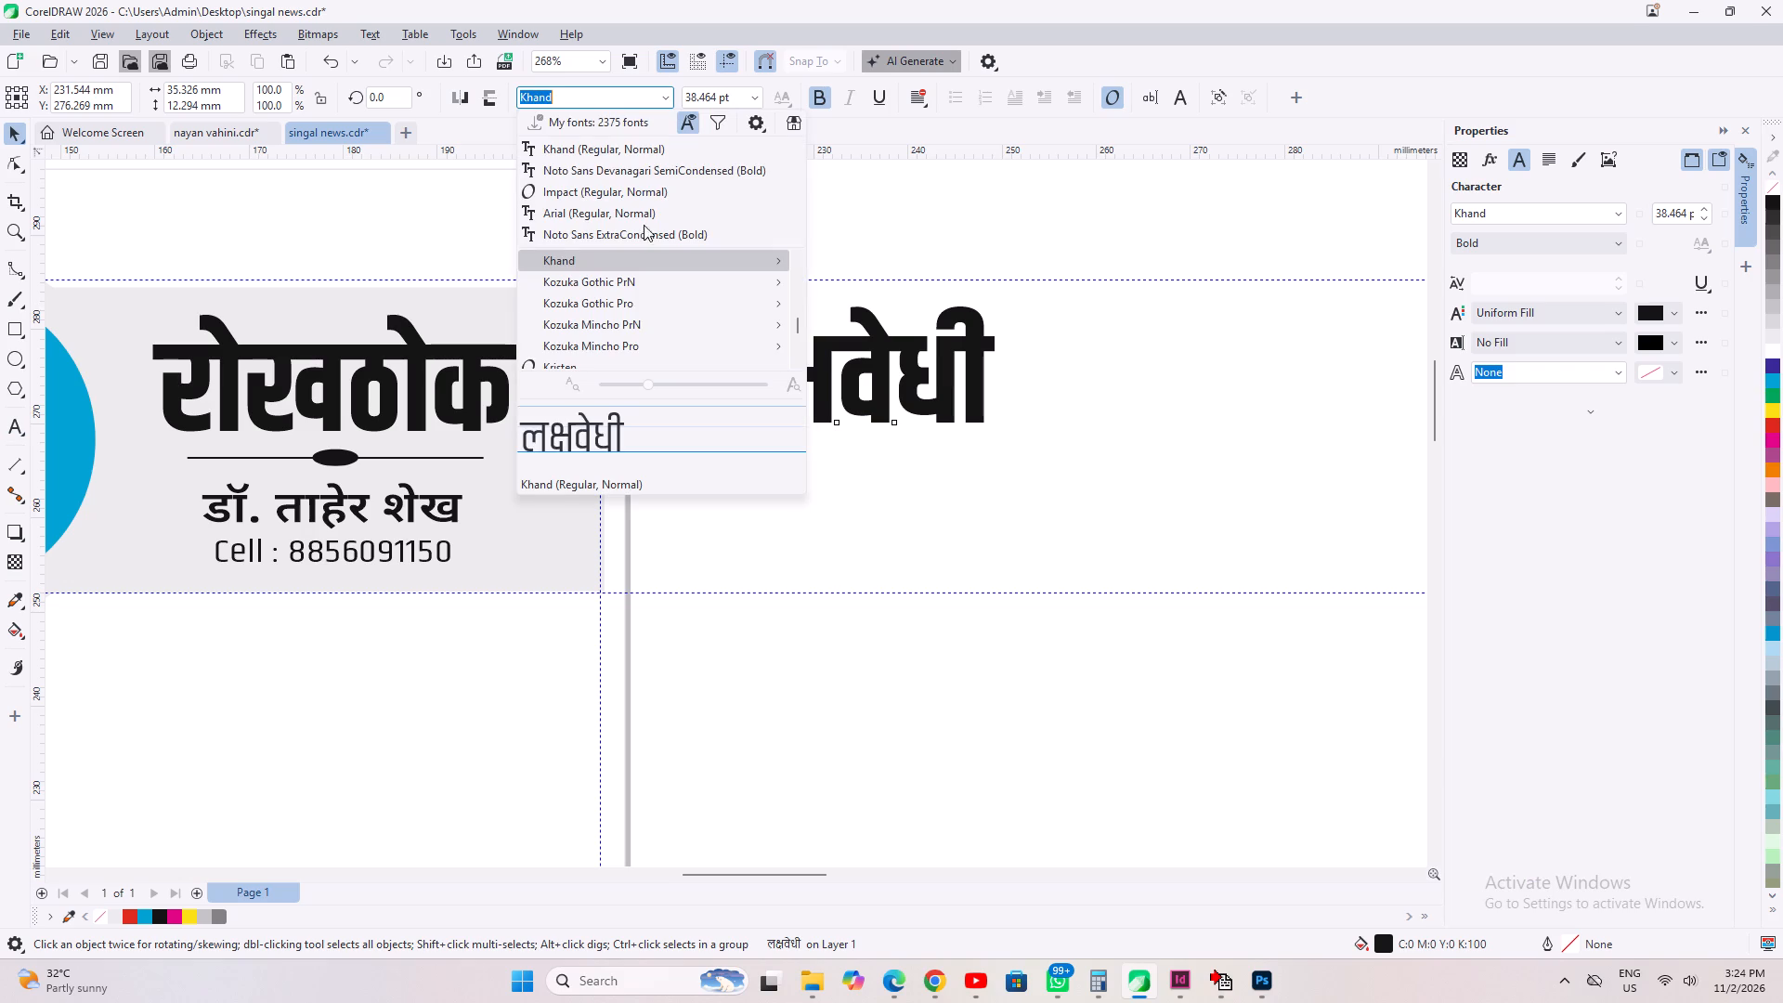
{"action": "left_click", "coordinate": [627, 175]}
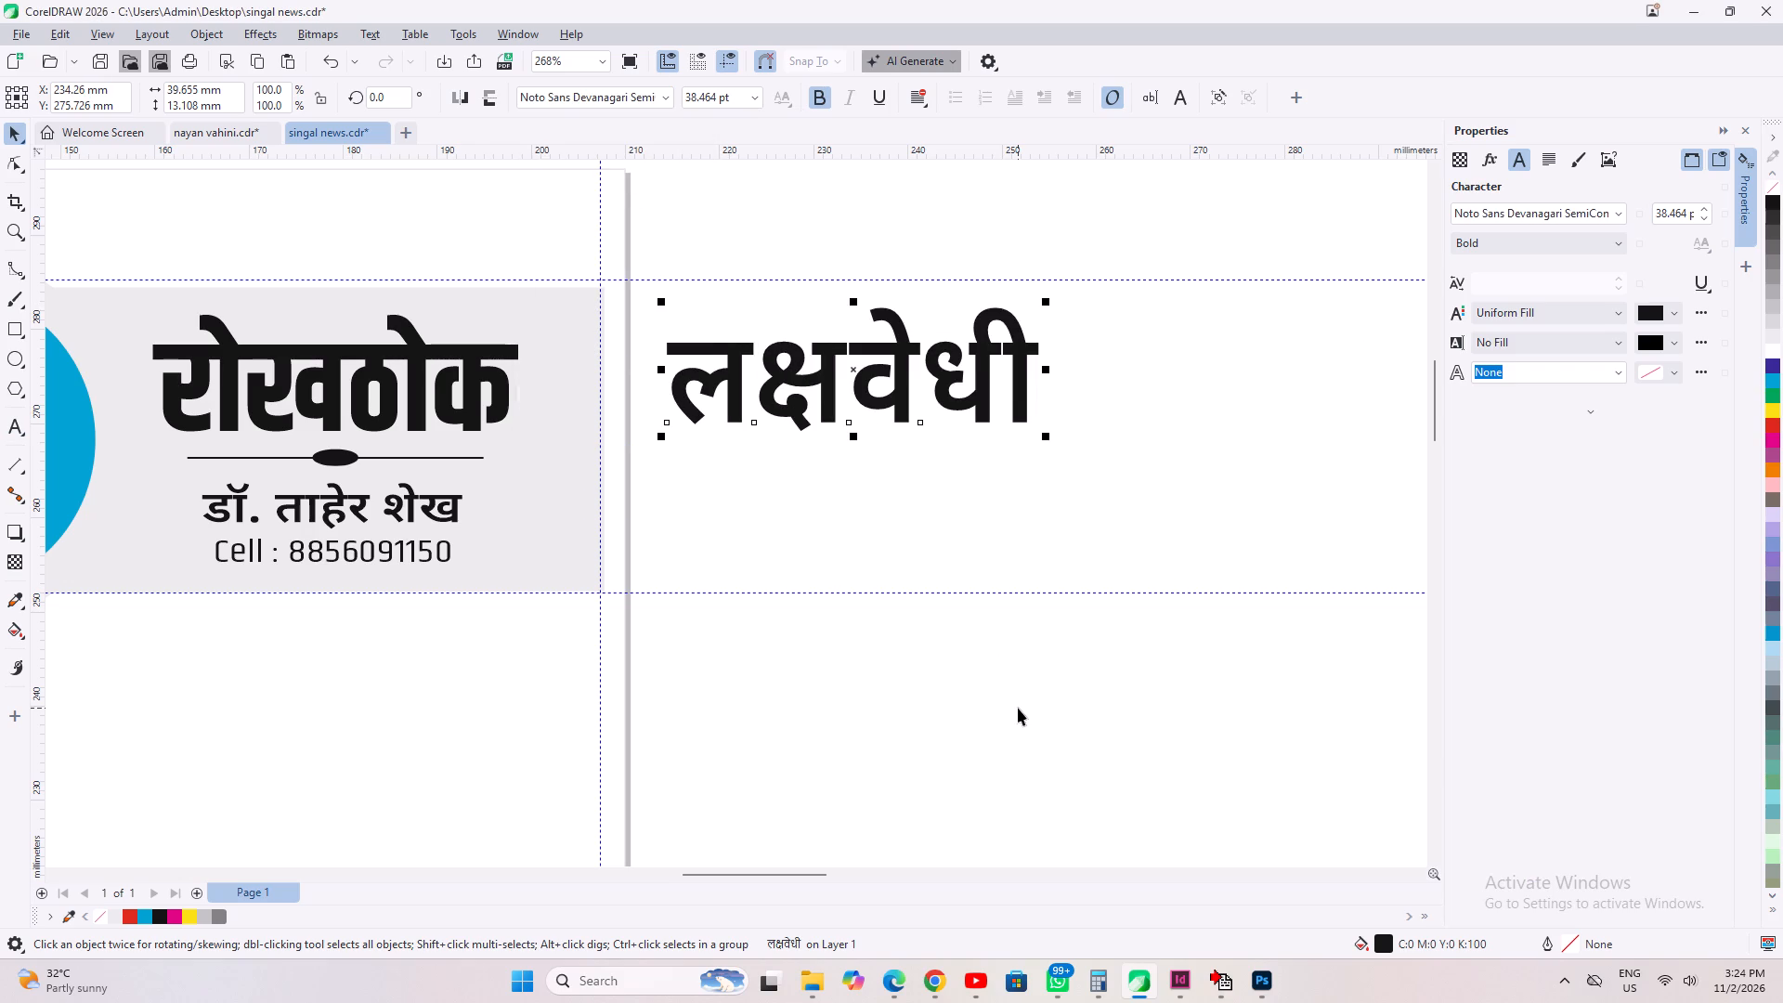
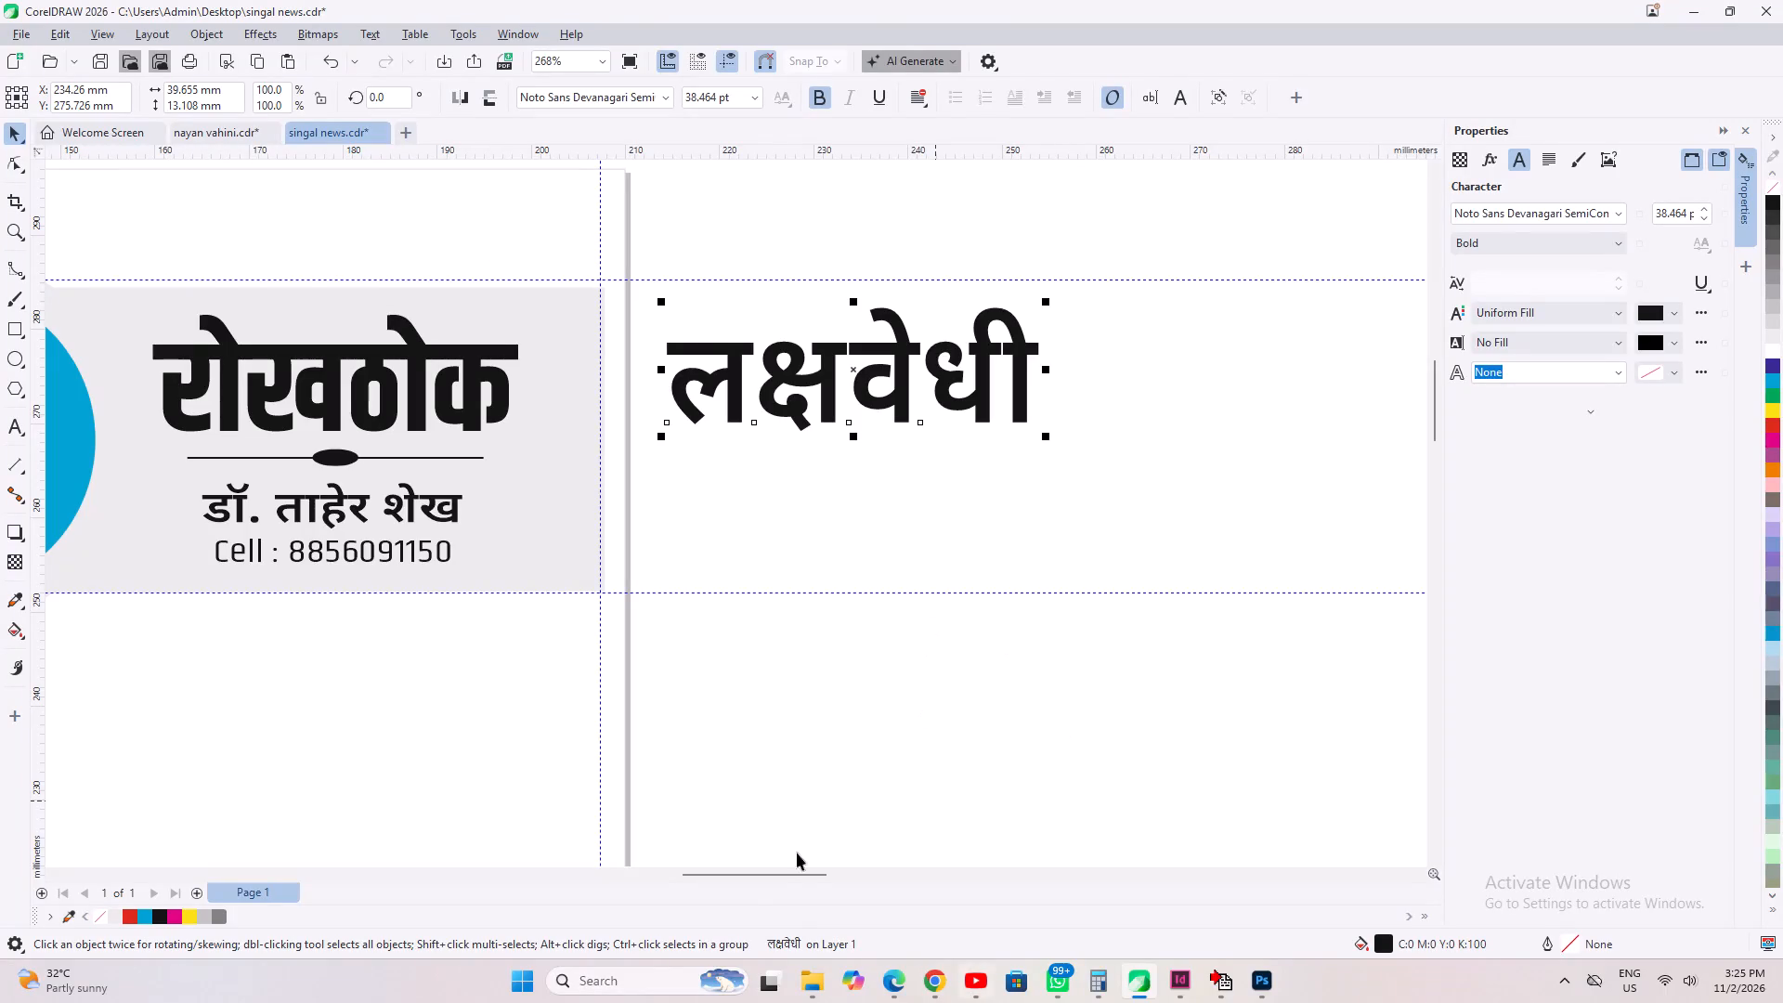
Convert the रोखठोक title, the name line and the Cell number line beneath it to curves.
{"action": "left_click", "coordinate": [375, 396], "text": "ctrl"}
{"action": "left_click", "coordinate": [399, 372], "text": "ctrl"}
{"action": "left_click", "coordinate": [385, 372], "text": "ctrl"}
{"action": "key", "text": "ctrl+q"}
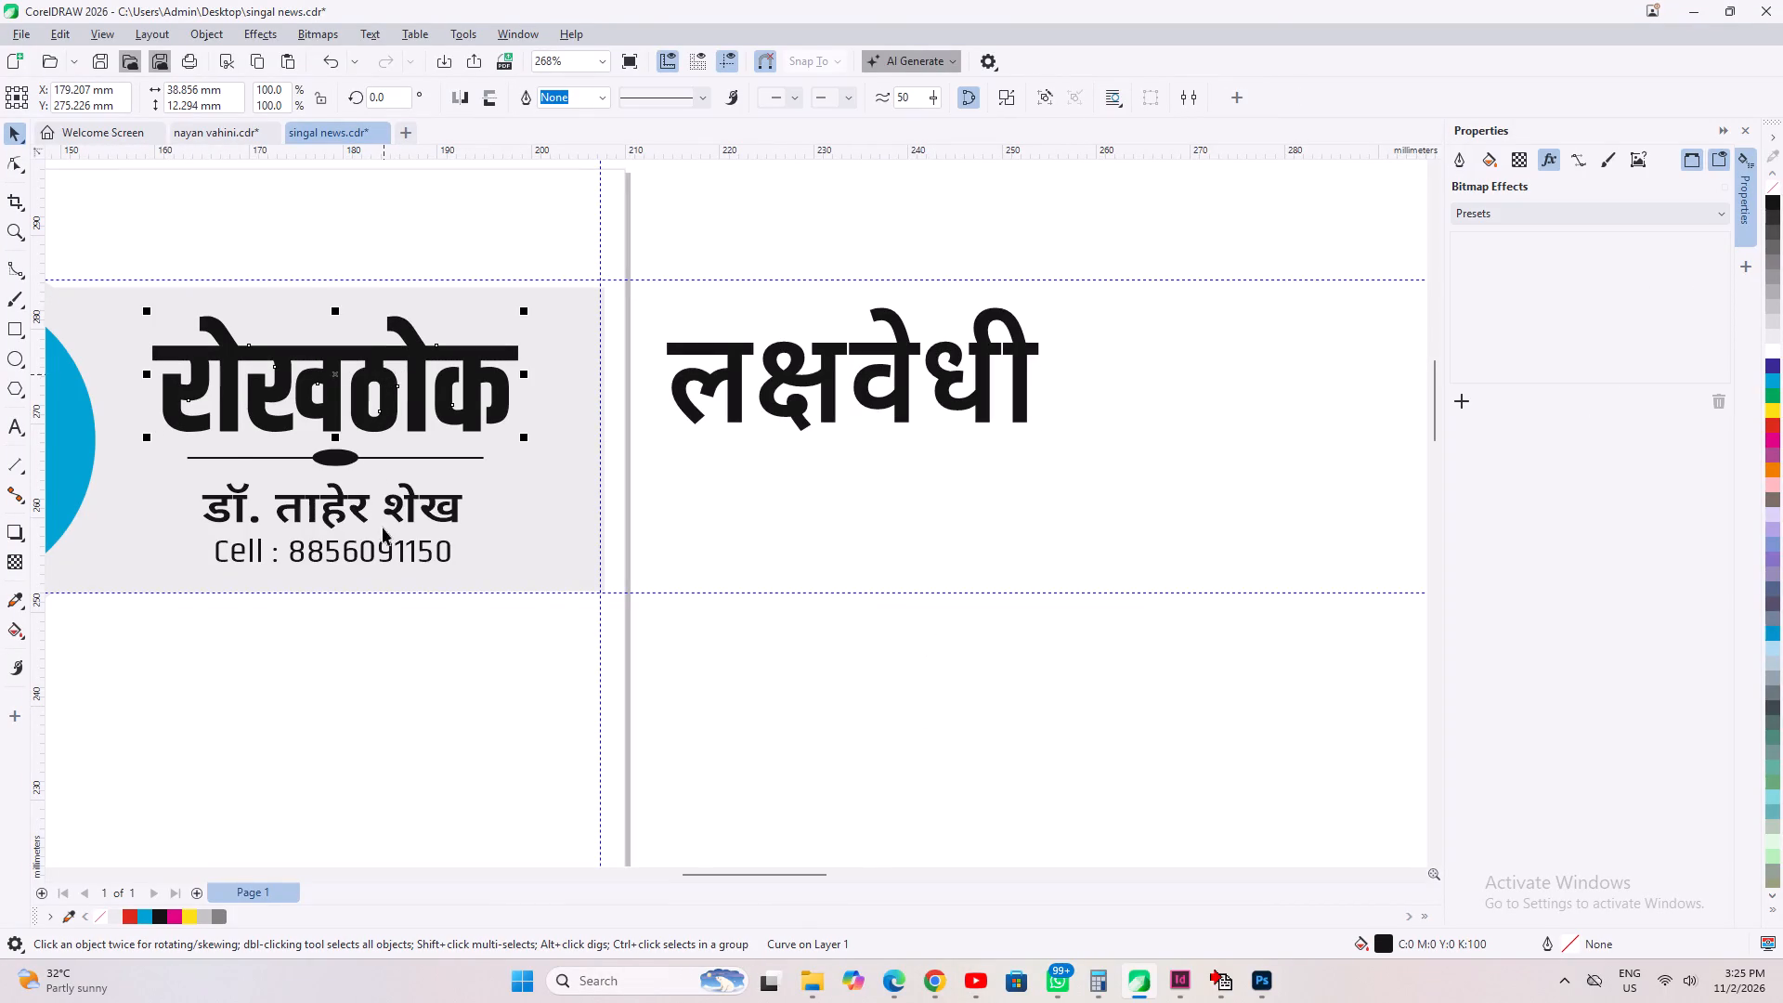
{"action": "left_click", "coordinate": [346, 506], "text": "ctrl"}
{"action": "key", "text": "ctrl+q"}
{"action": "left_click", "coordinate": [334, 552], "text": "ctrl"}
{"action": "key", "text": "ctrl+q"}
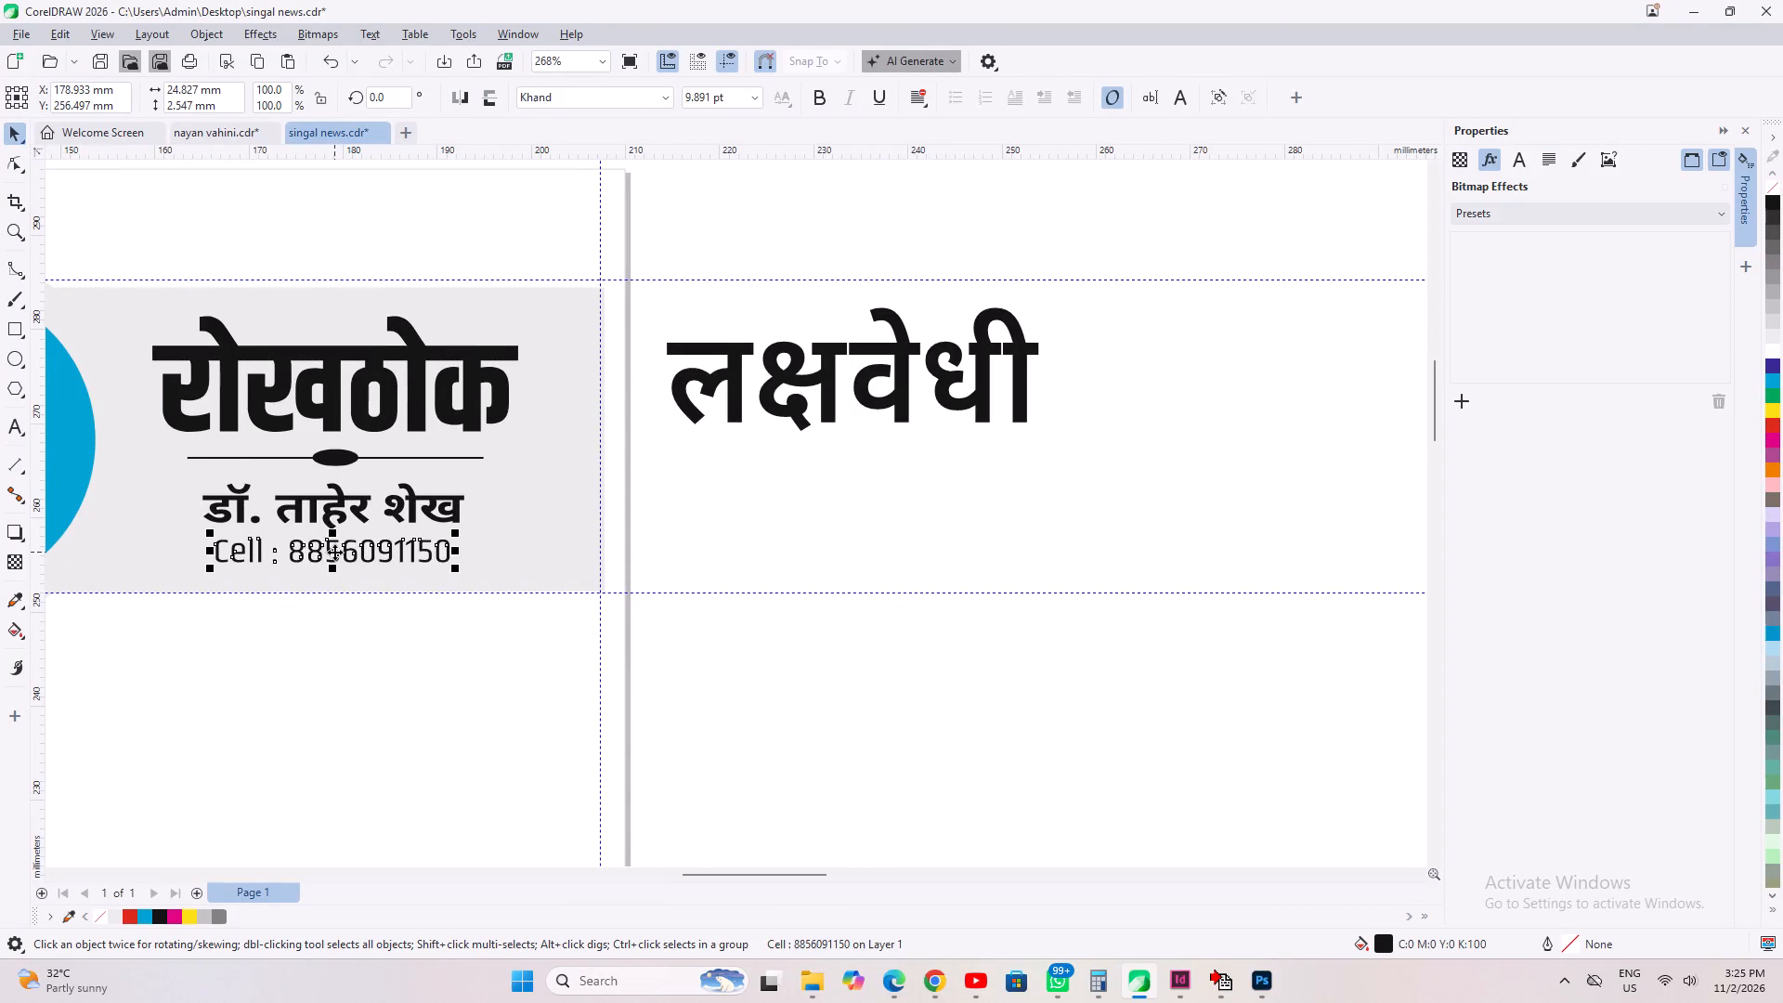
Examine the dateline text below the दिशा शोध header and the colour-bar strip near the foot of the page.
{"action": "scroll", "coordinate": [699, 561], "scroll_direction": "down", "scroll_amount": 12}
{"action": "scroll", "coordinate": [330, 511], "scroll_direction": "down", "scroll_amount": 1}
{"action": "scroll", "coordinate": [354, 570], "scroll_direction": "up", "scroll_amount": 2}
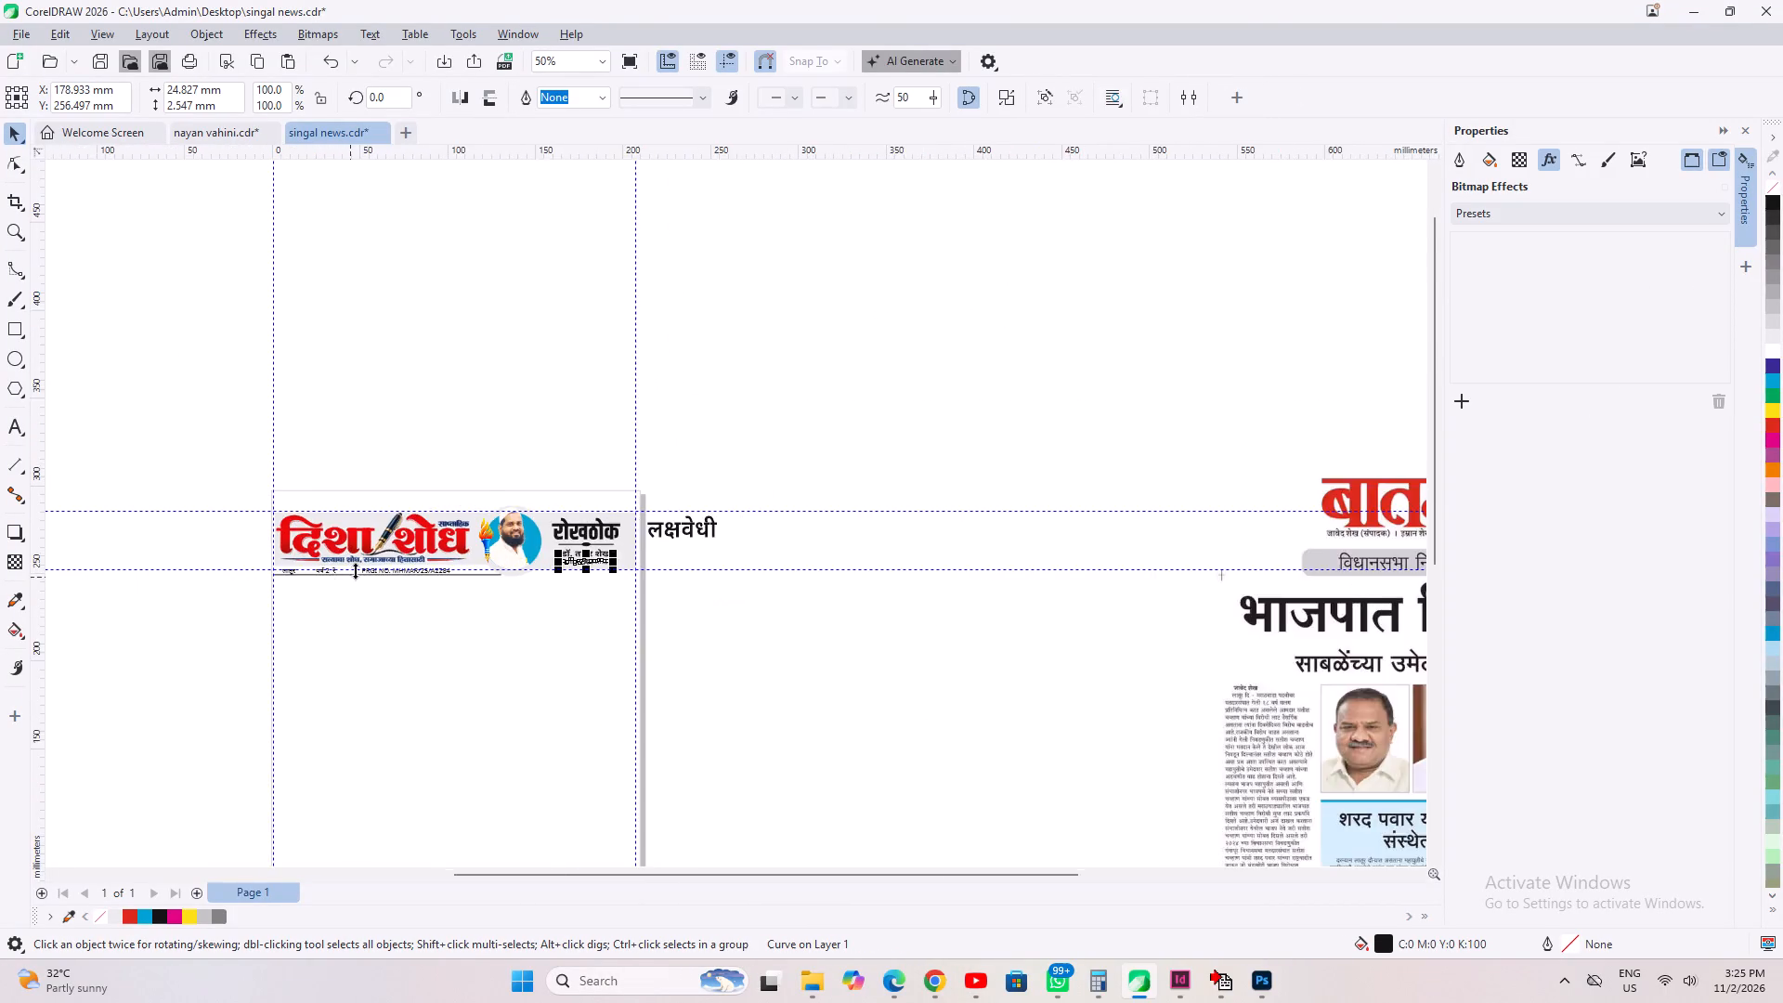
{"action": "scroll", "coordinate": [355, 570], "scroll_direction": "up", "scroll_amount": 7}
{"action": "left_click", "coordinate": [249, 579], "text": "ctrl"}
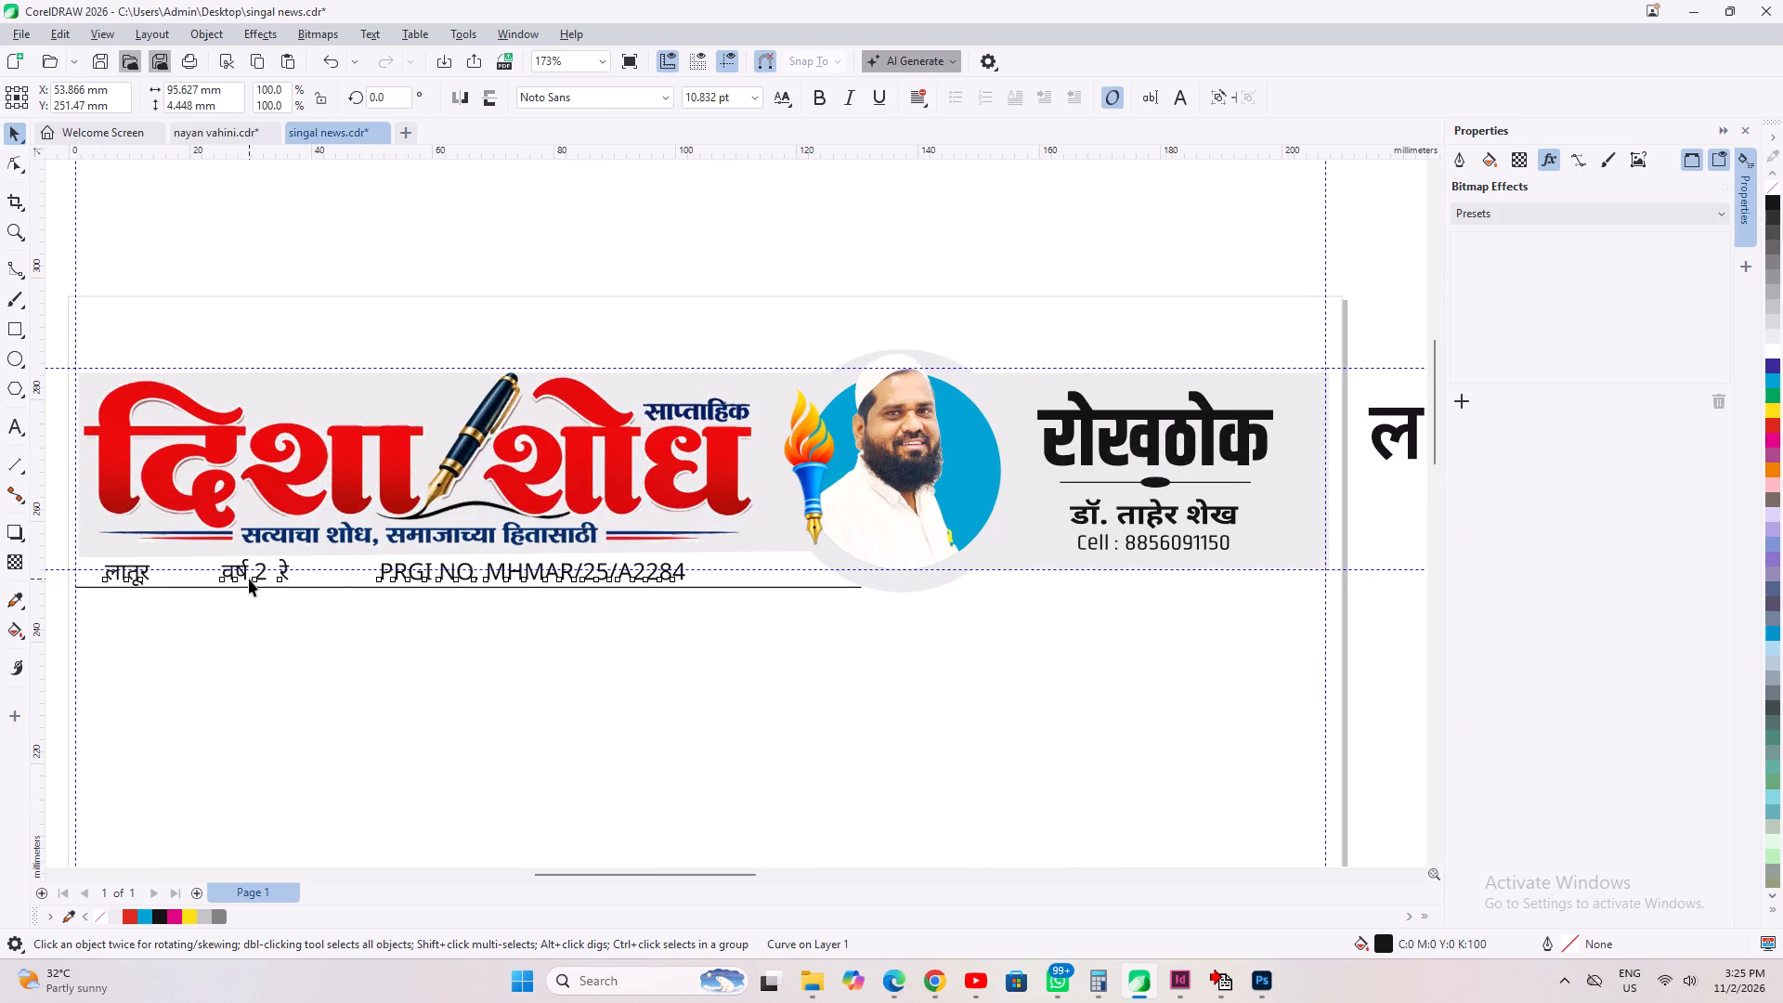
{"action": "scroll", "coordinate": [406, 548], "scroll_direction": "down", "scroll_amount": 12}
{"action": "scroll", "coordinate": [547, 451], "scroll_direction": "down", "scroll_amount": 3}
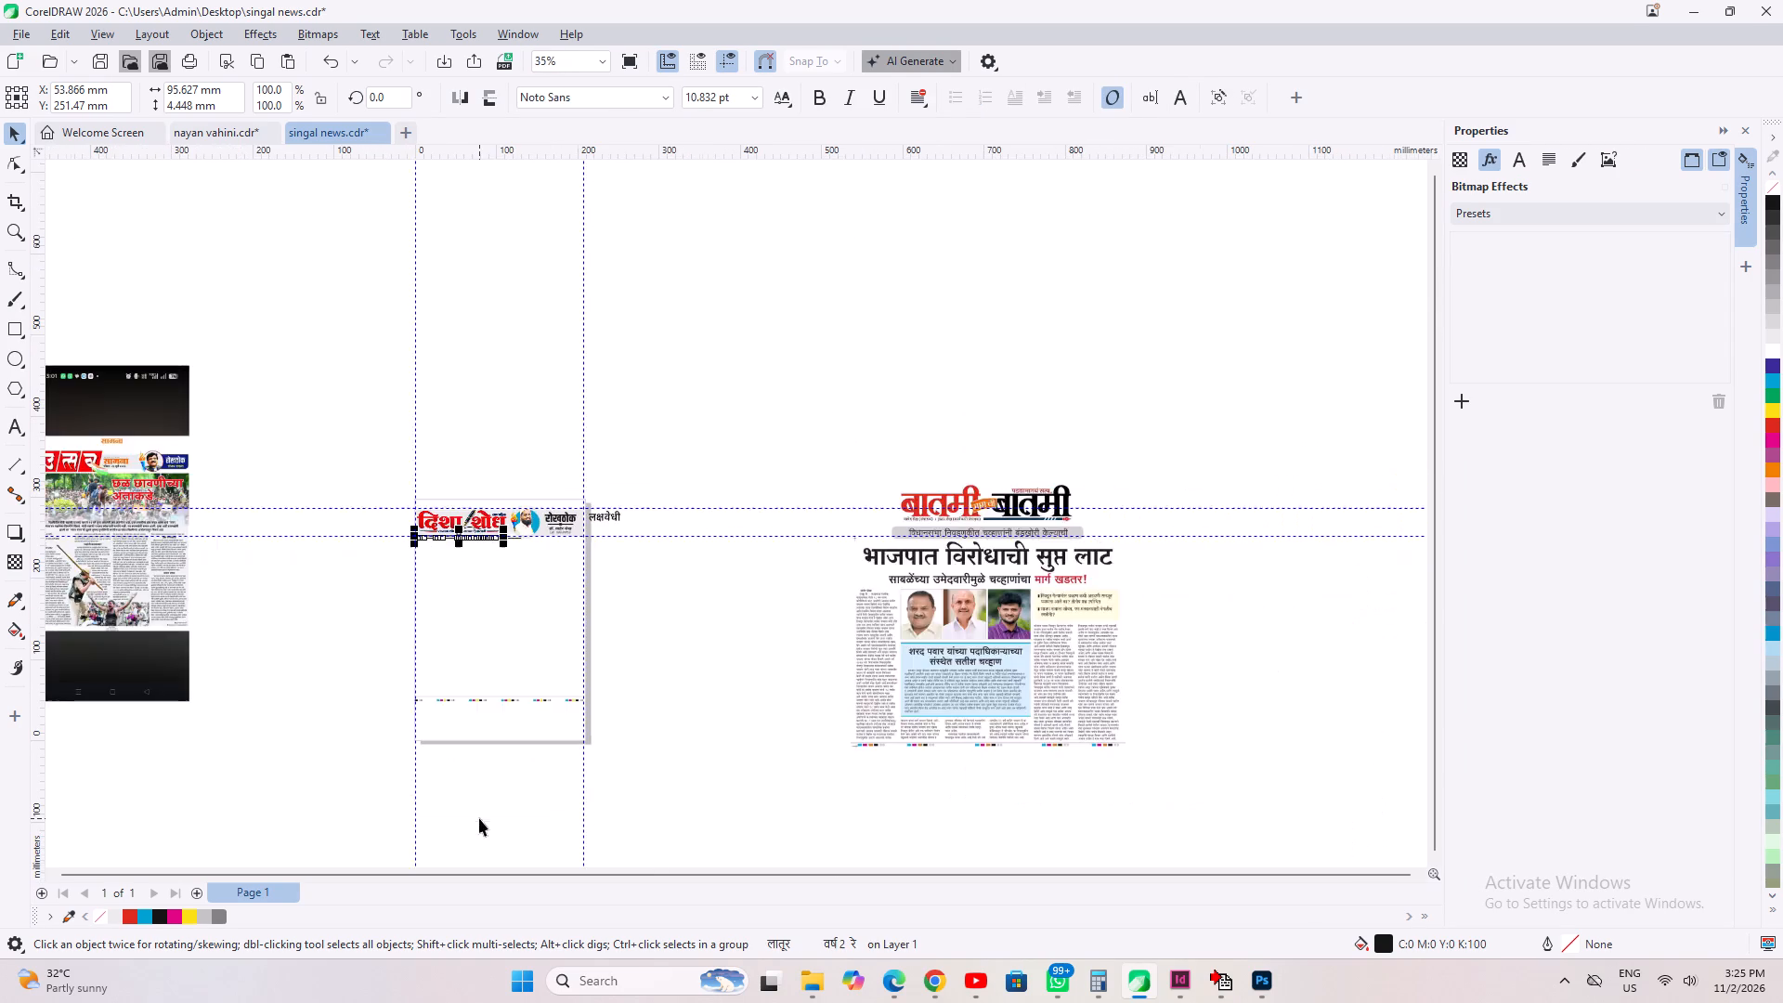
{"action": "scroll", "coordinate": [479, 818], "scroll_direction": "up", "scroll_amount": 5}
{"action": "left_click", "coordinate": [475, 596]}
{"action": "left_click", "coordinate": [475, 615]}
{"action": "left_click", "coordinate": [478, 603]}
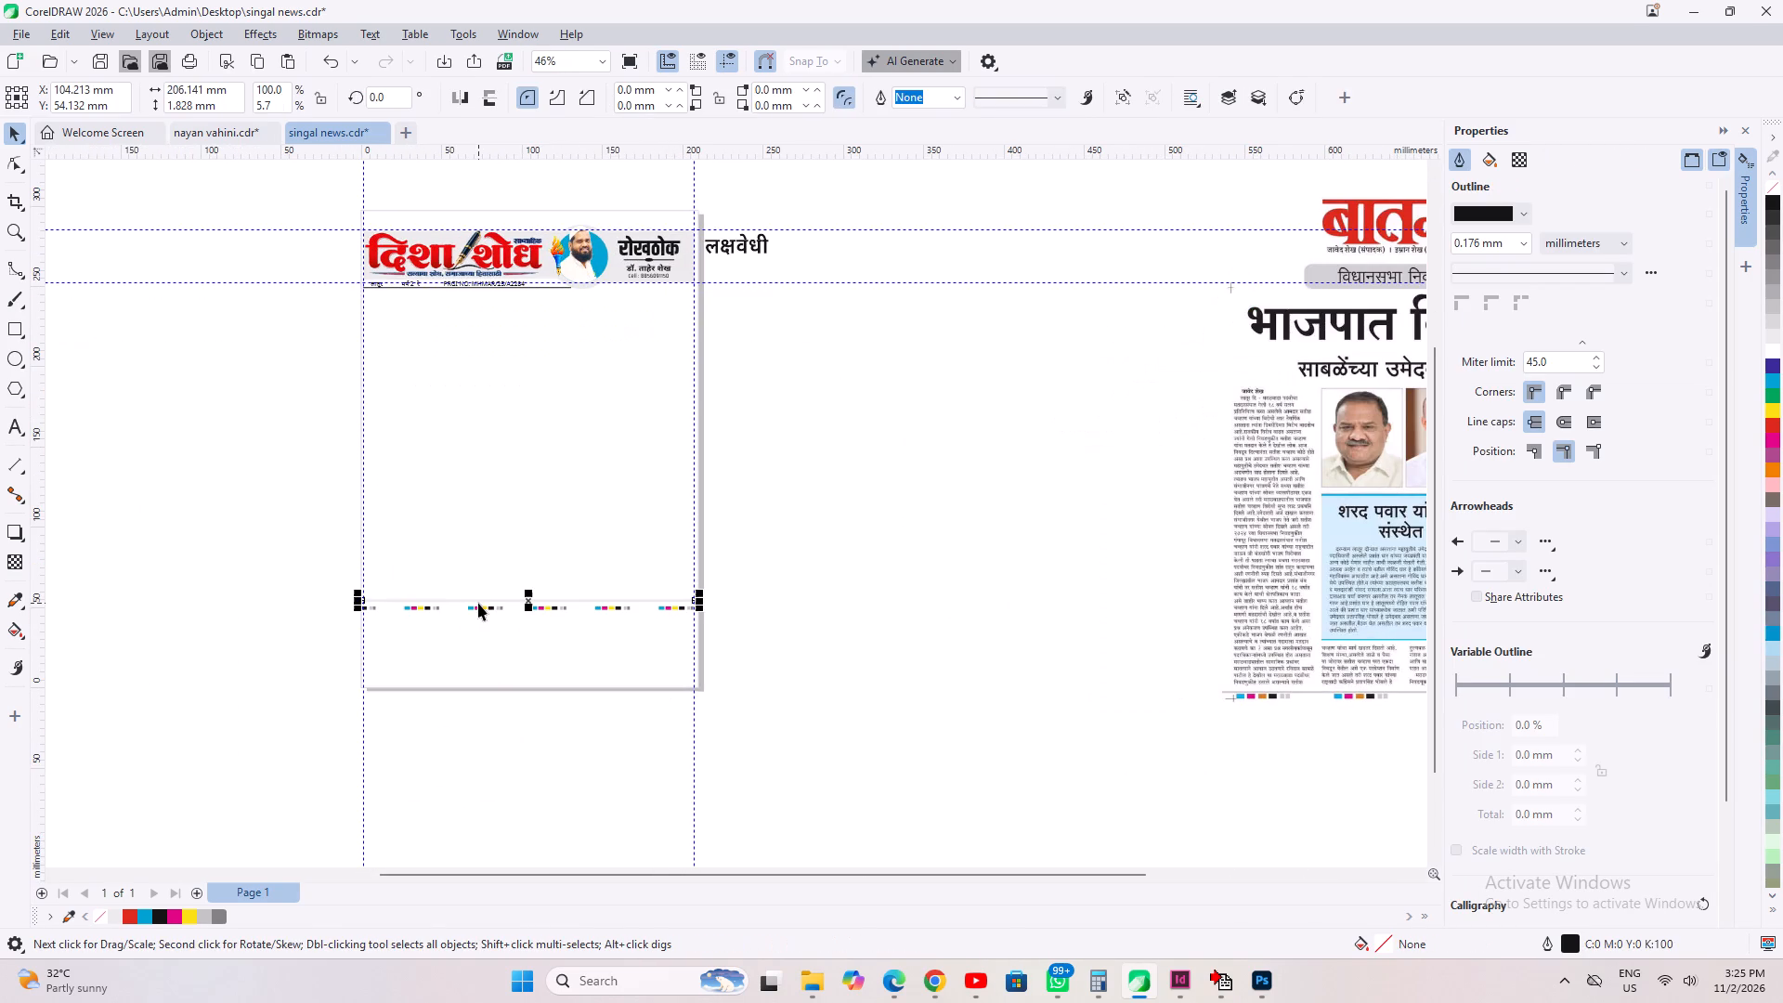
{"action": "double_click", "coordinate": [478, 700]}
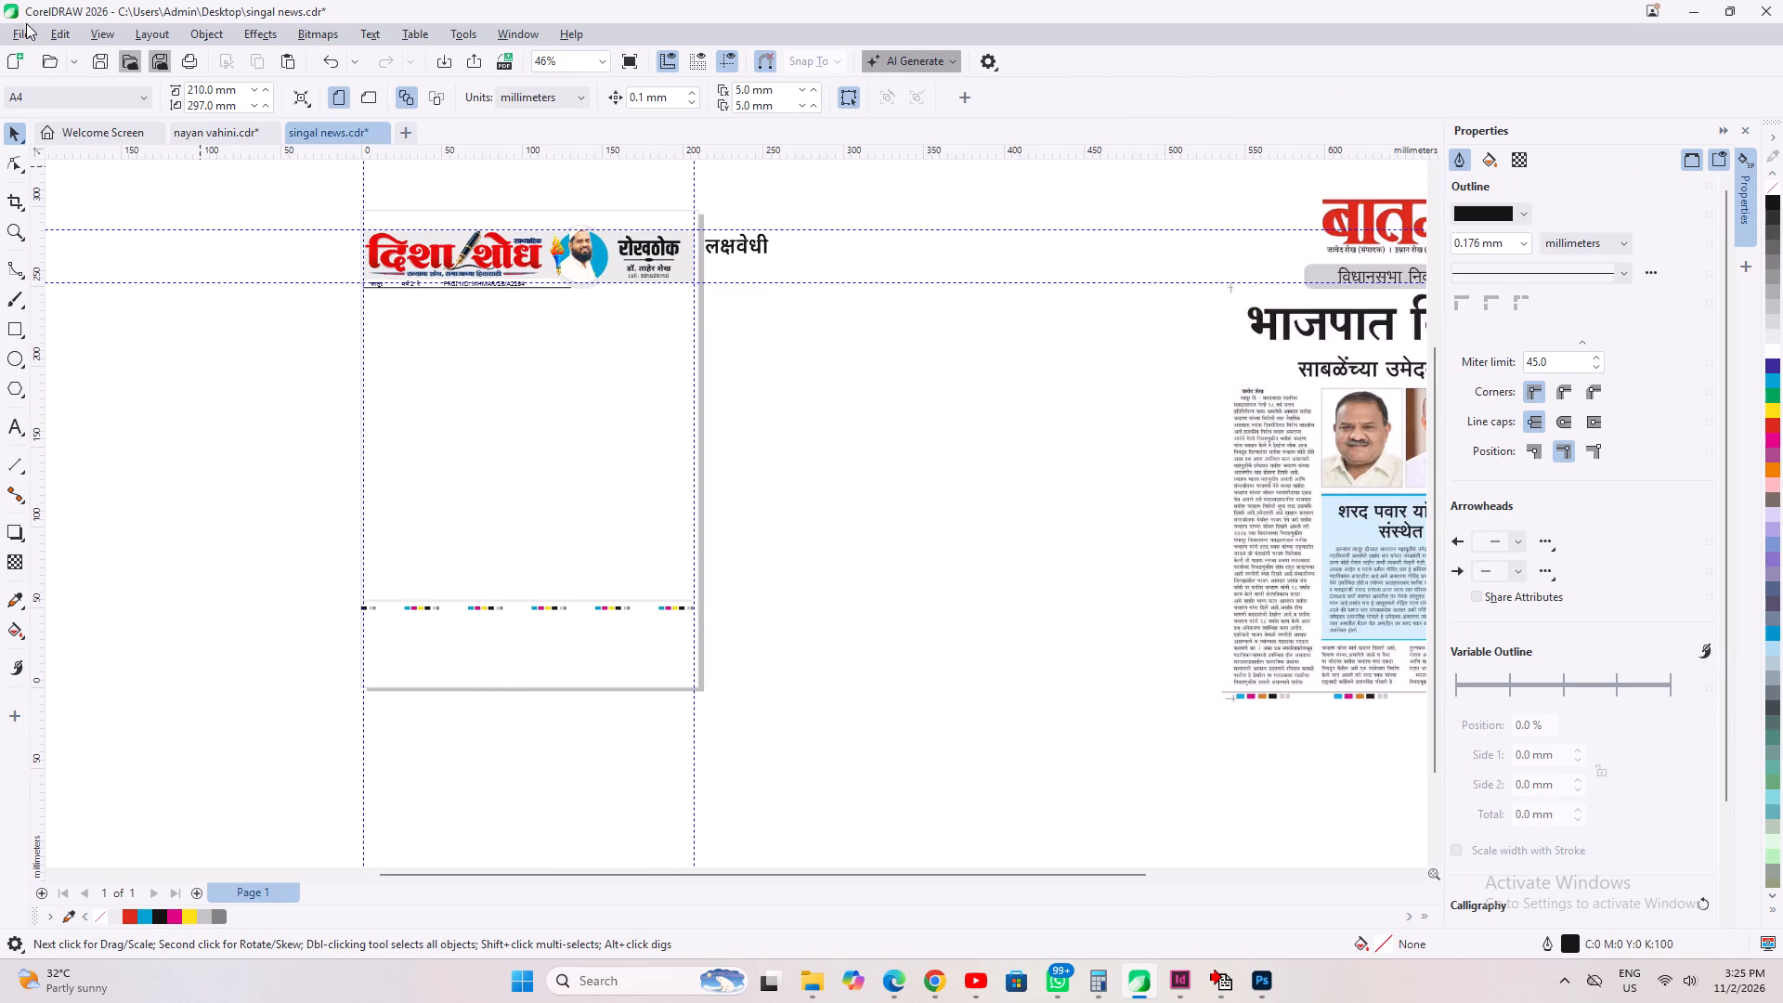
Save the current changes to the singal news document.
{"action": "left_click", "coordinate": [26, 23]}
{"action": "left_click", "coordinate": [24, 32]}
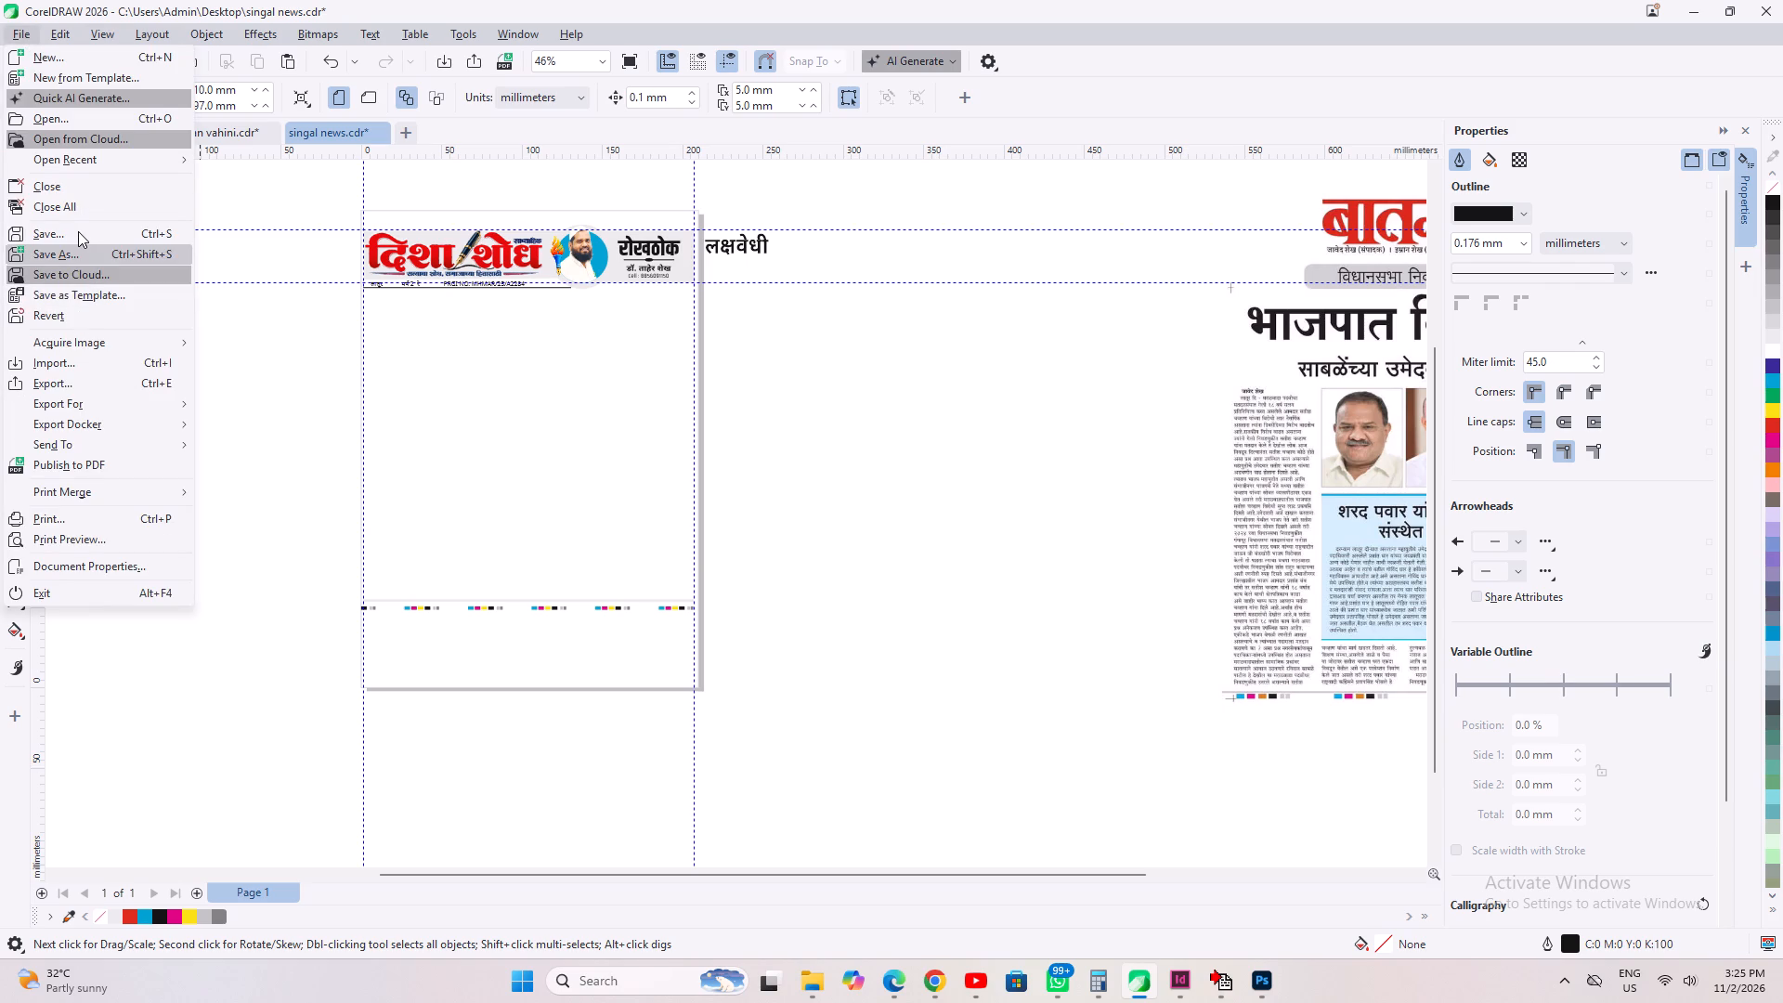
{"action": "left_click", "coordinate": [78, 231]}
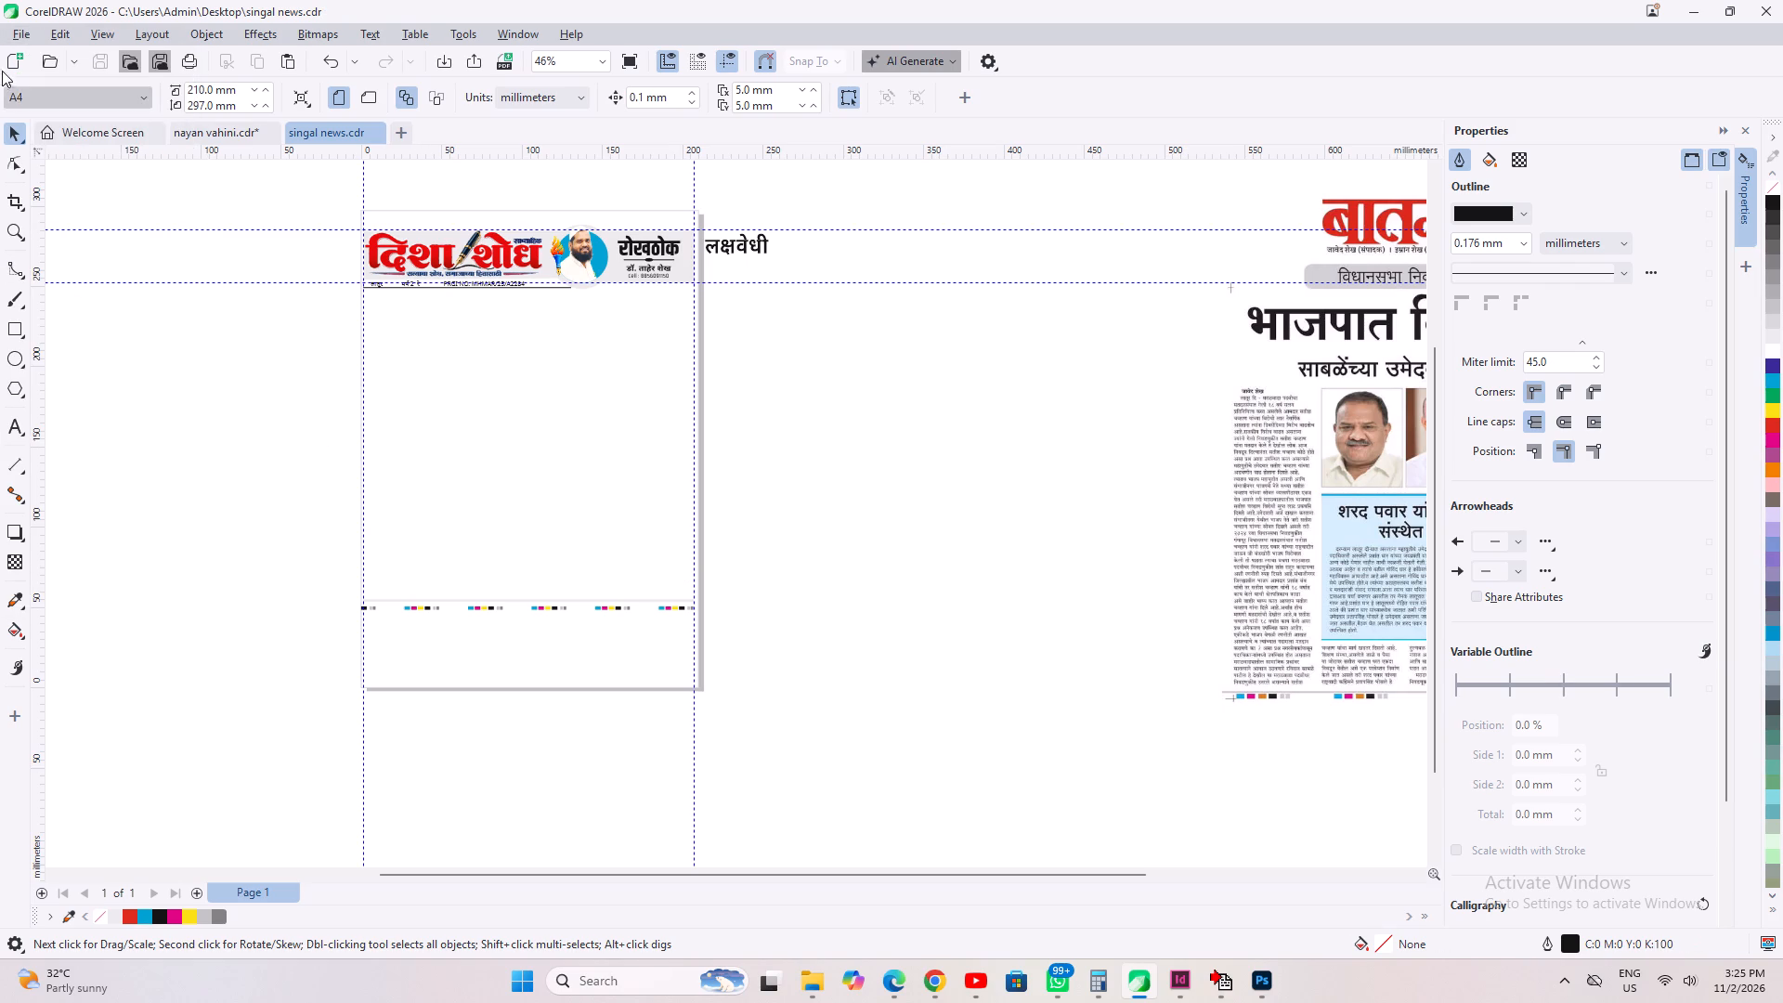